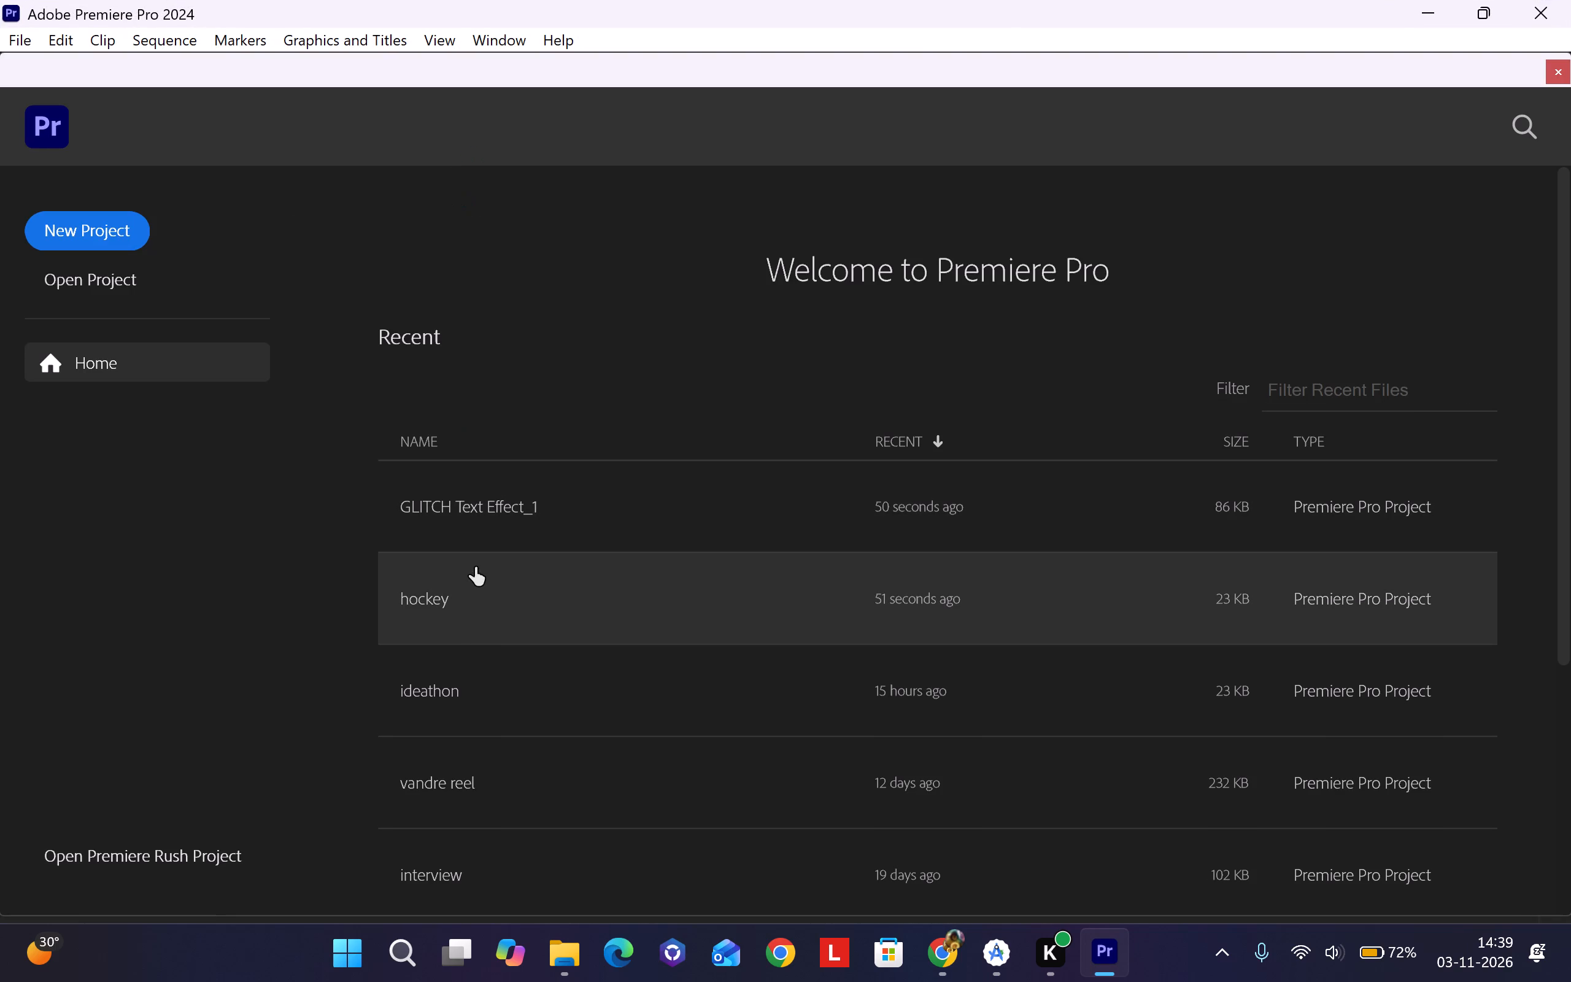
Open the recent project hockey.
click(473, 575)
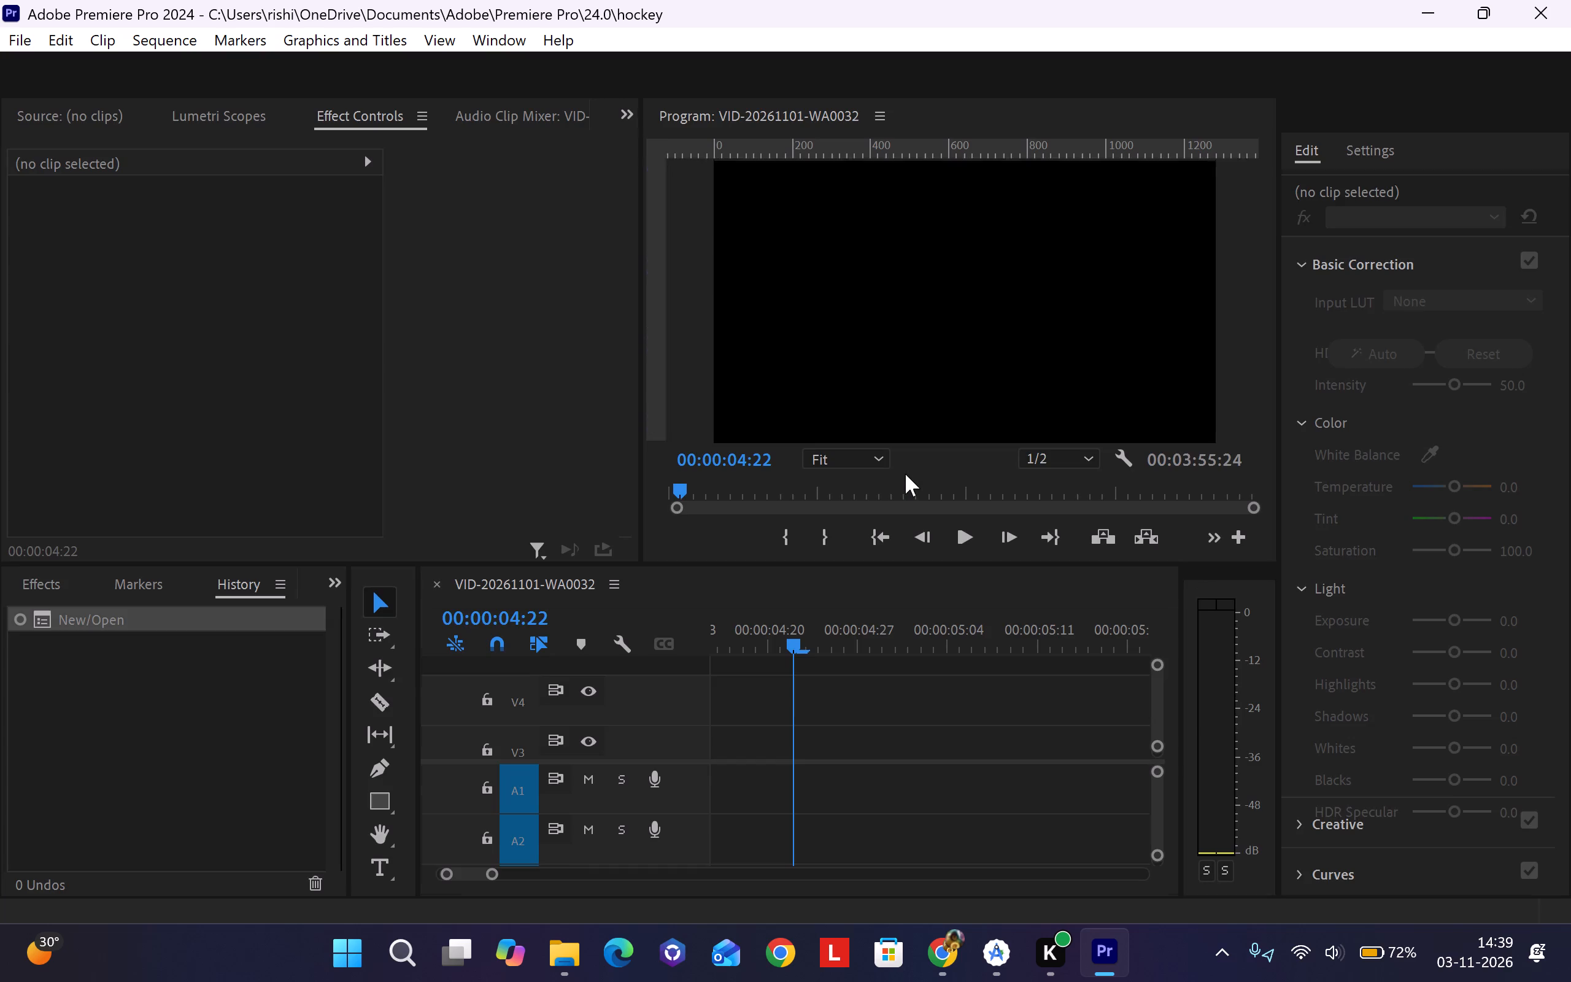
Examine the opening clips on track V2 of the VID-20261101-WA0032 sequence and the gap after the first clip.
scroll(851, 717, right, 10)
click(763, 650)
click(733, 643)
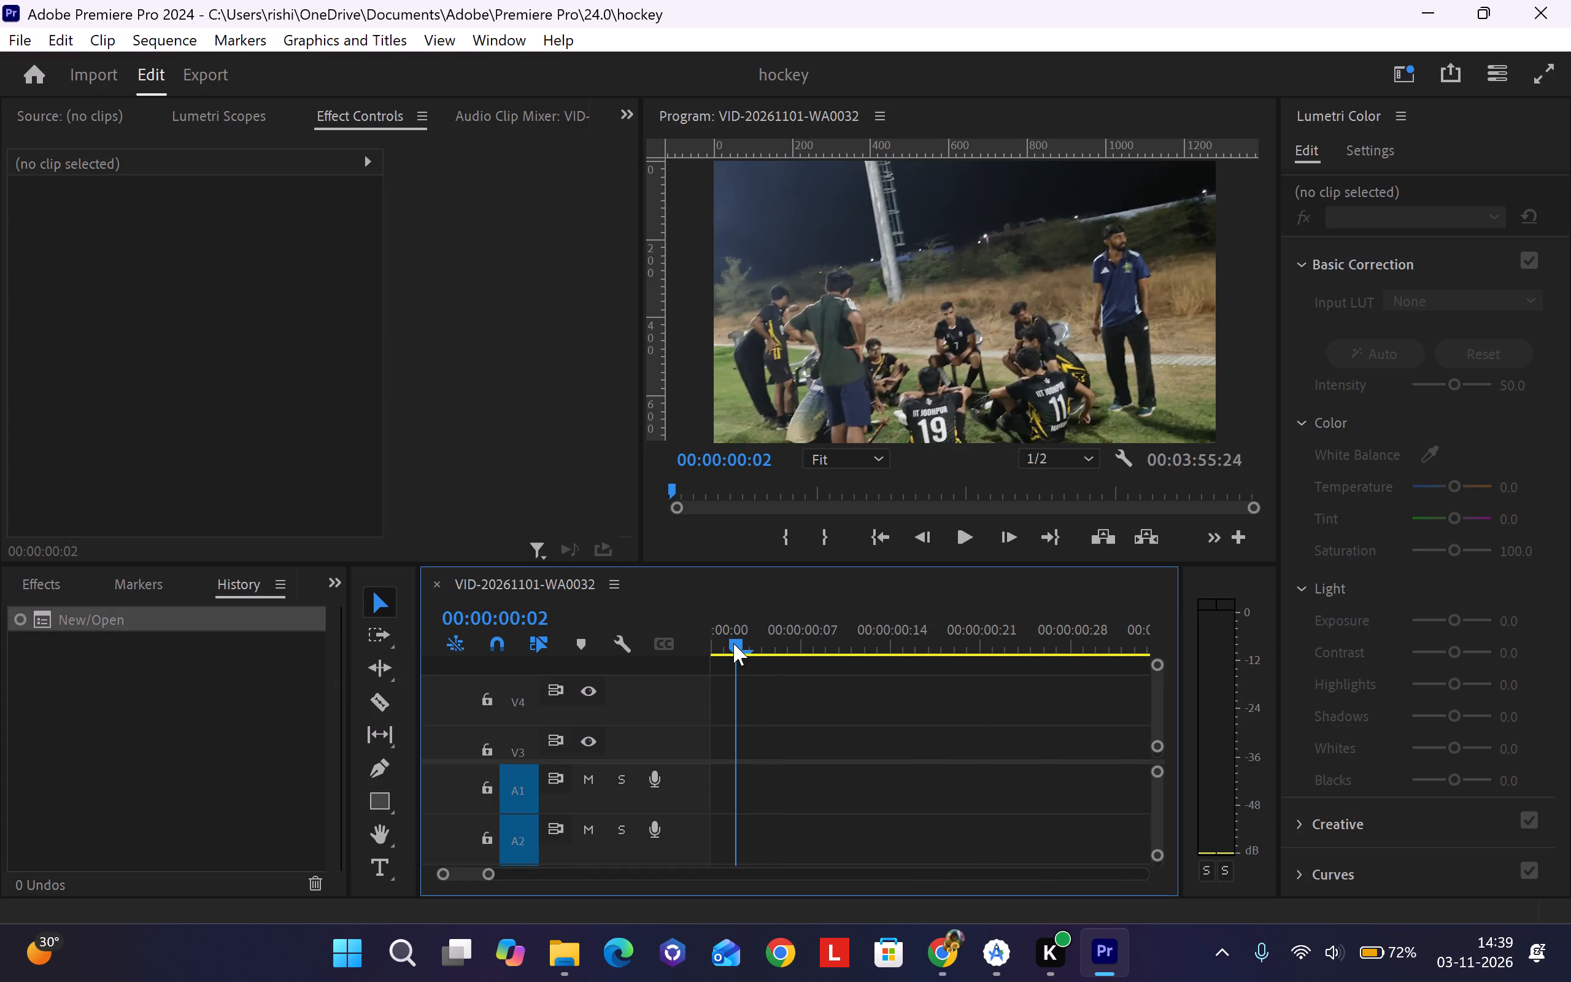
drag(1154, 715, 1155, 732)
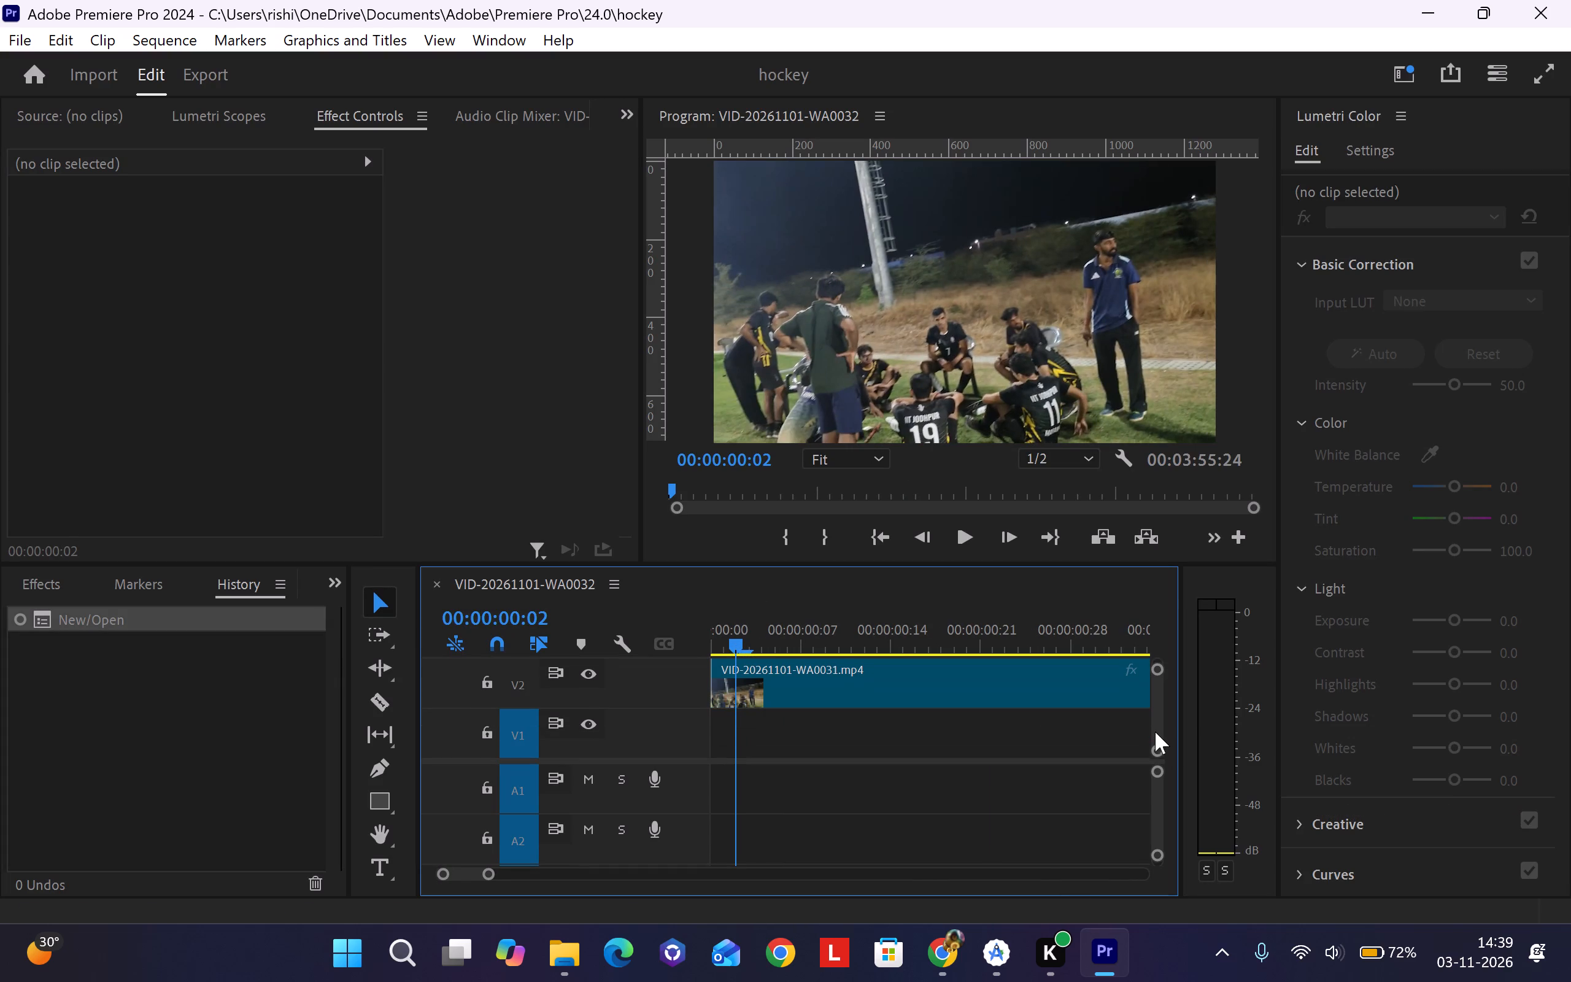
drag(1155, 732, 1145, 717)
drag(485, 872, 652, 885)
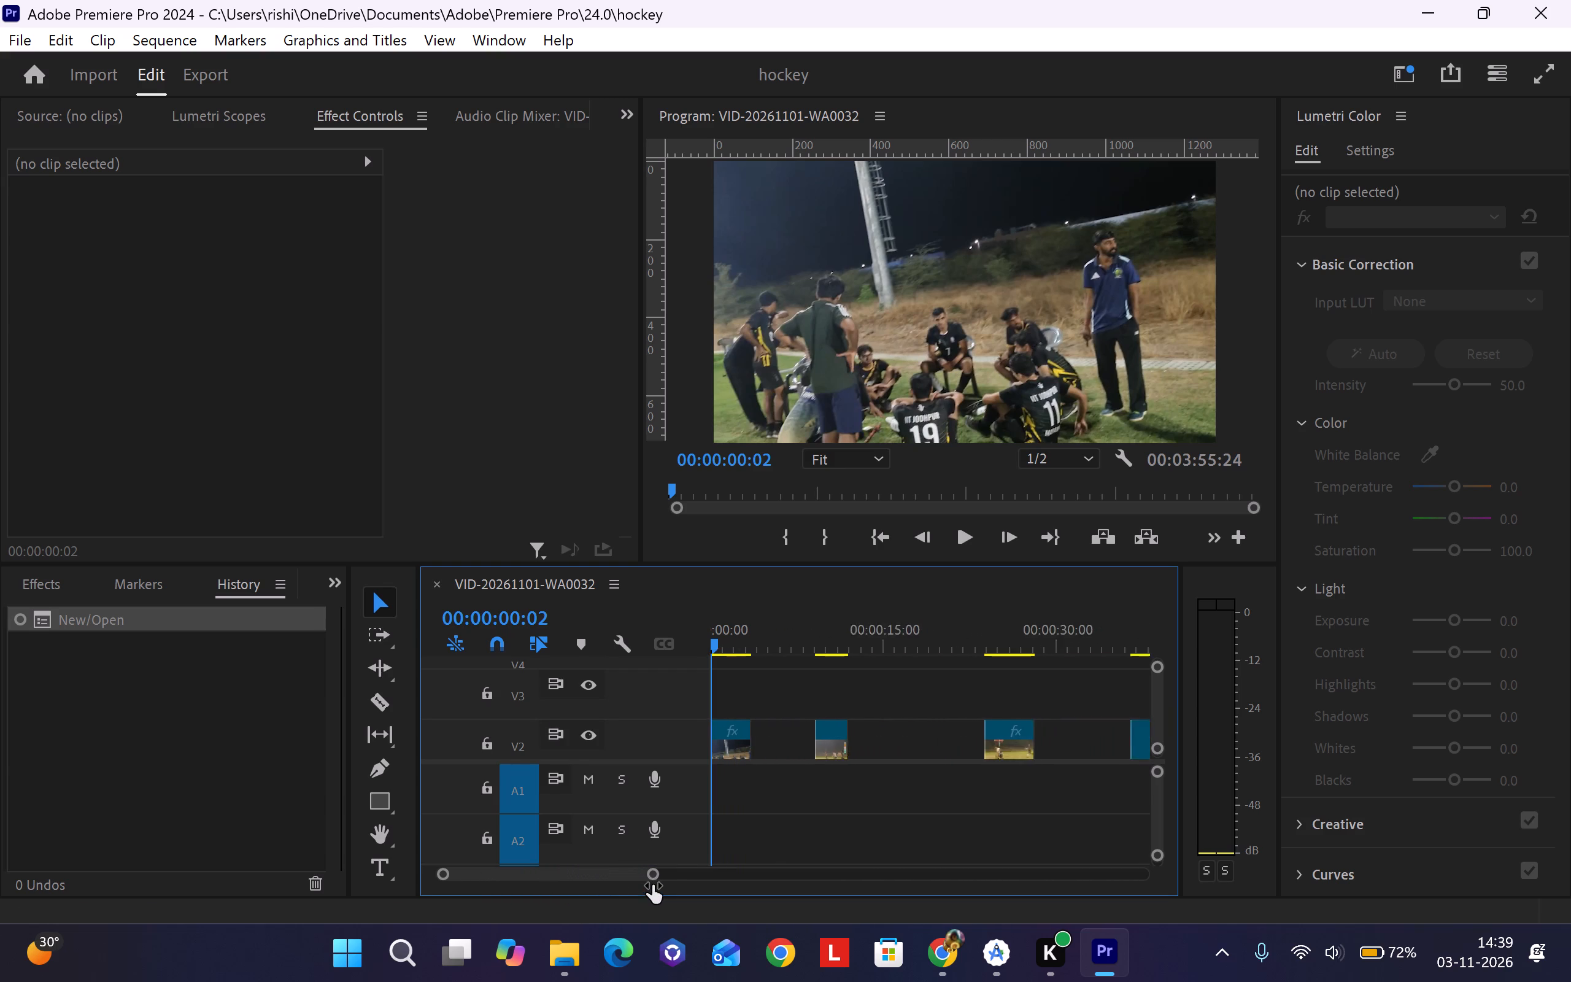
drag(652, 885, 683, 878)
drag(689, 876, 649, 878)
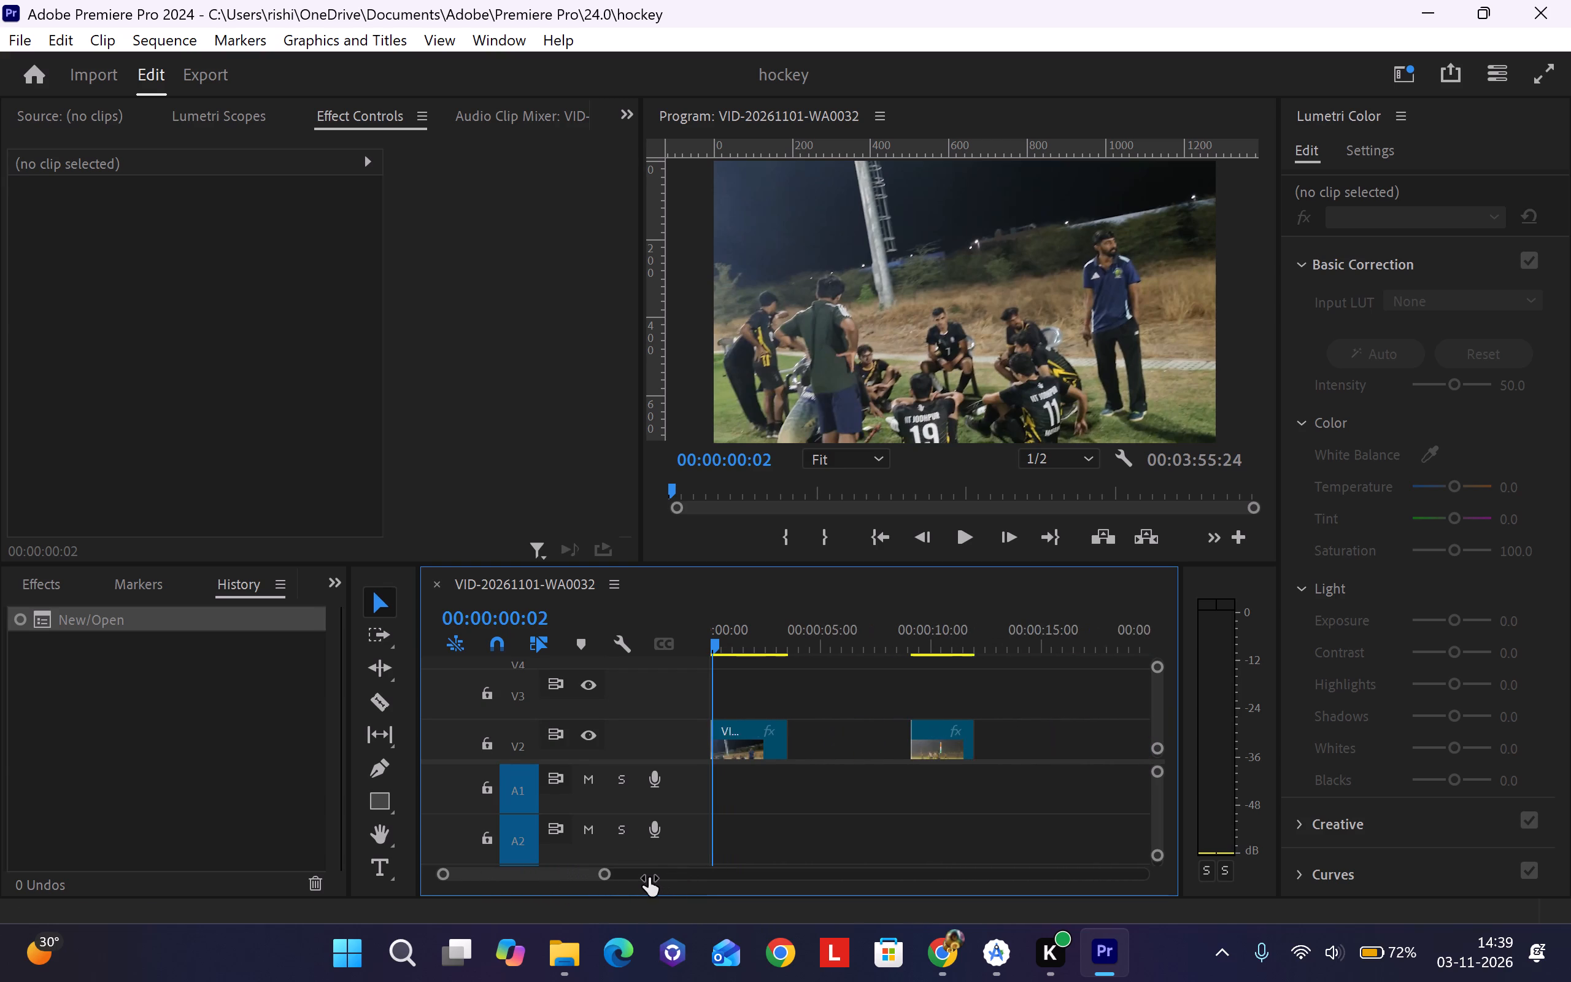
drag(649, 878, 652, 875)
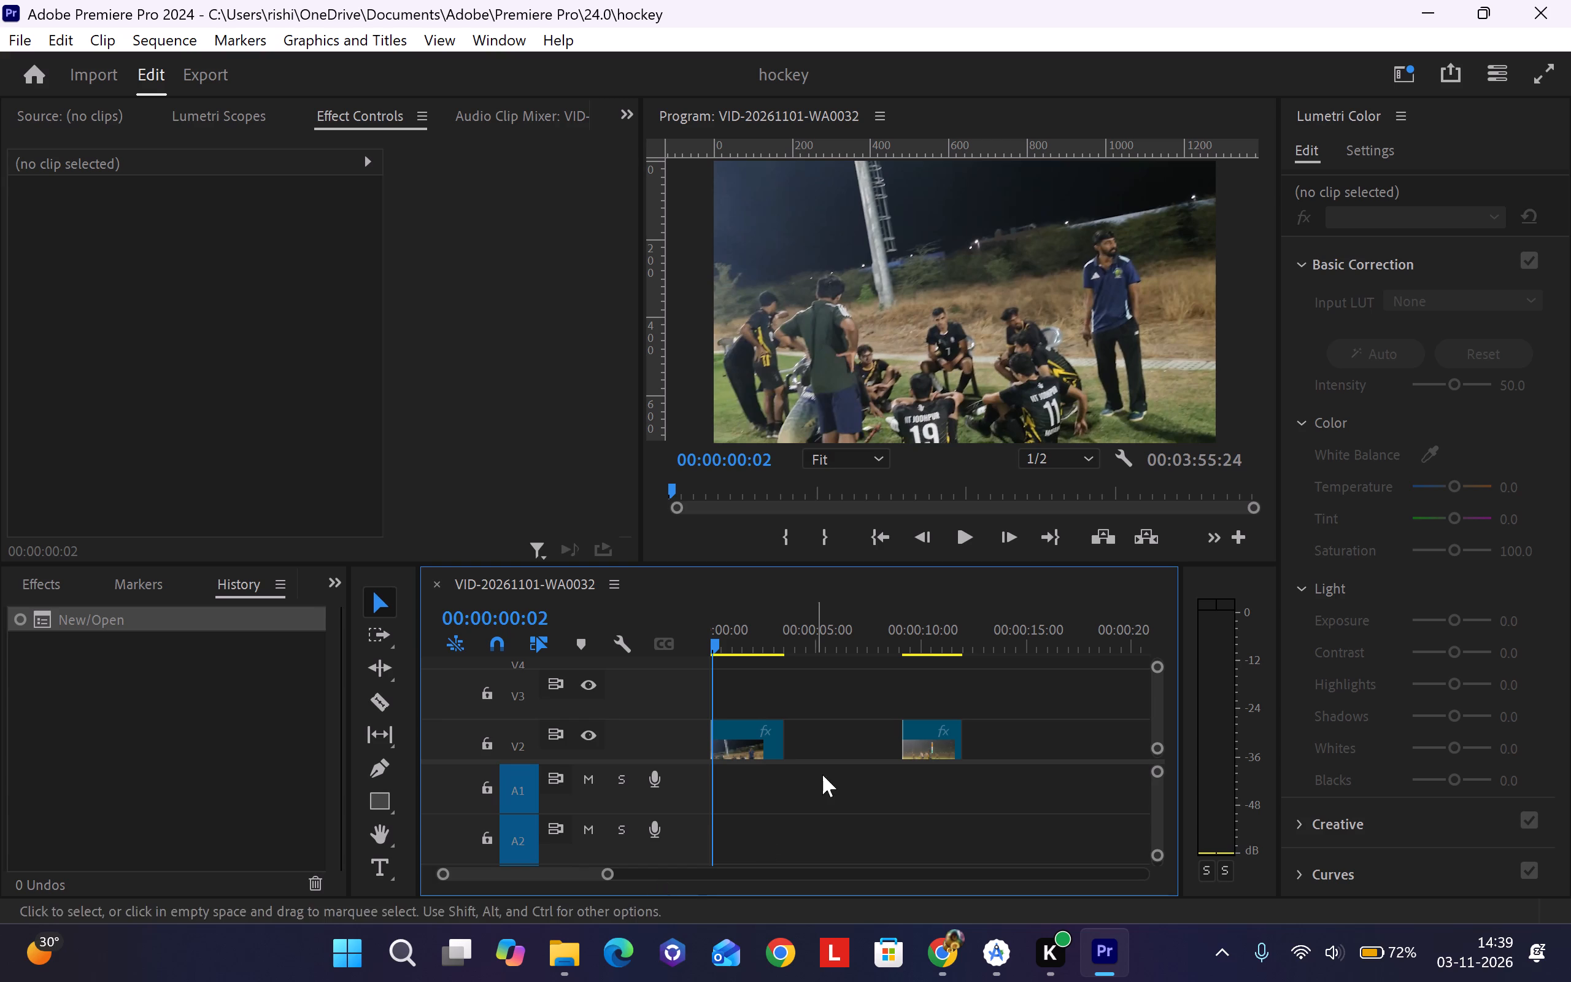
drag(560, 876, 552, 874)
drag(552, 874, 552, 876)
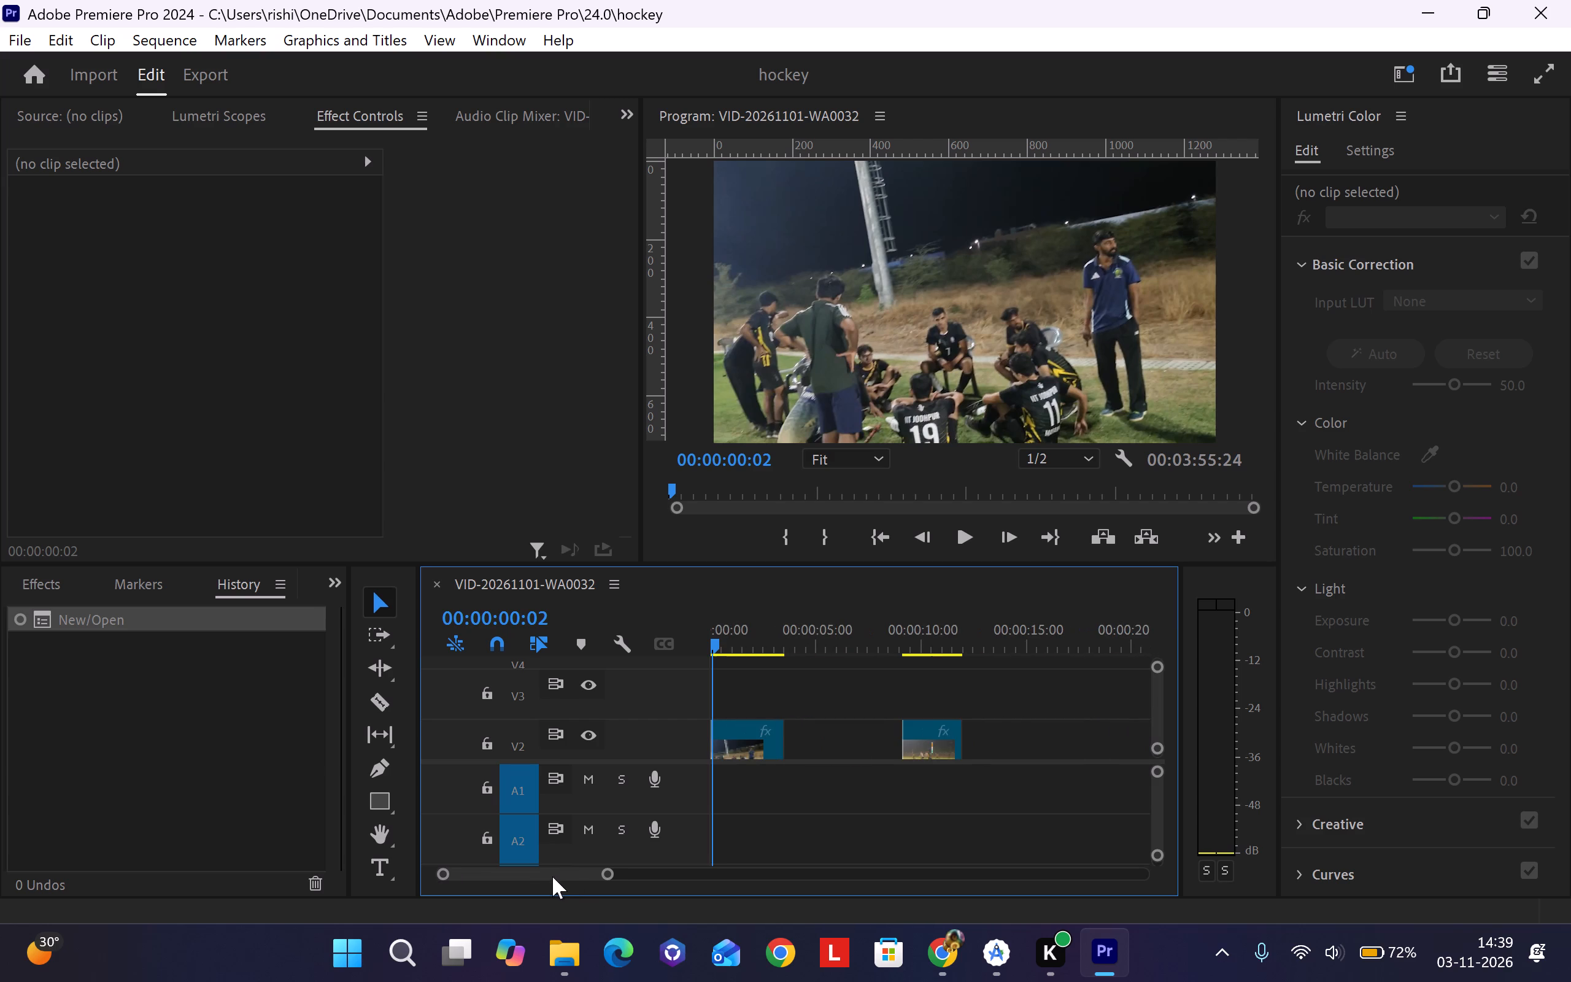
drag(552, 876, 546, 875)
drag(607, 878, 661, 875)
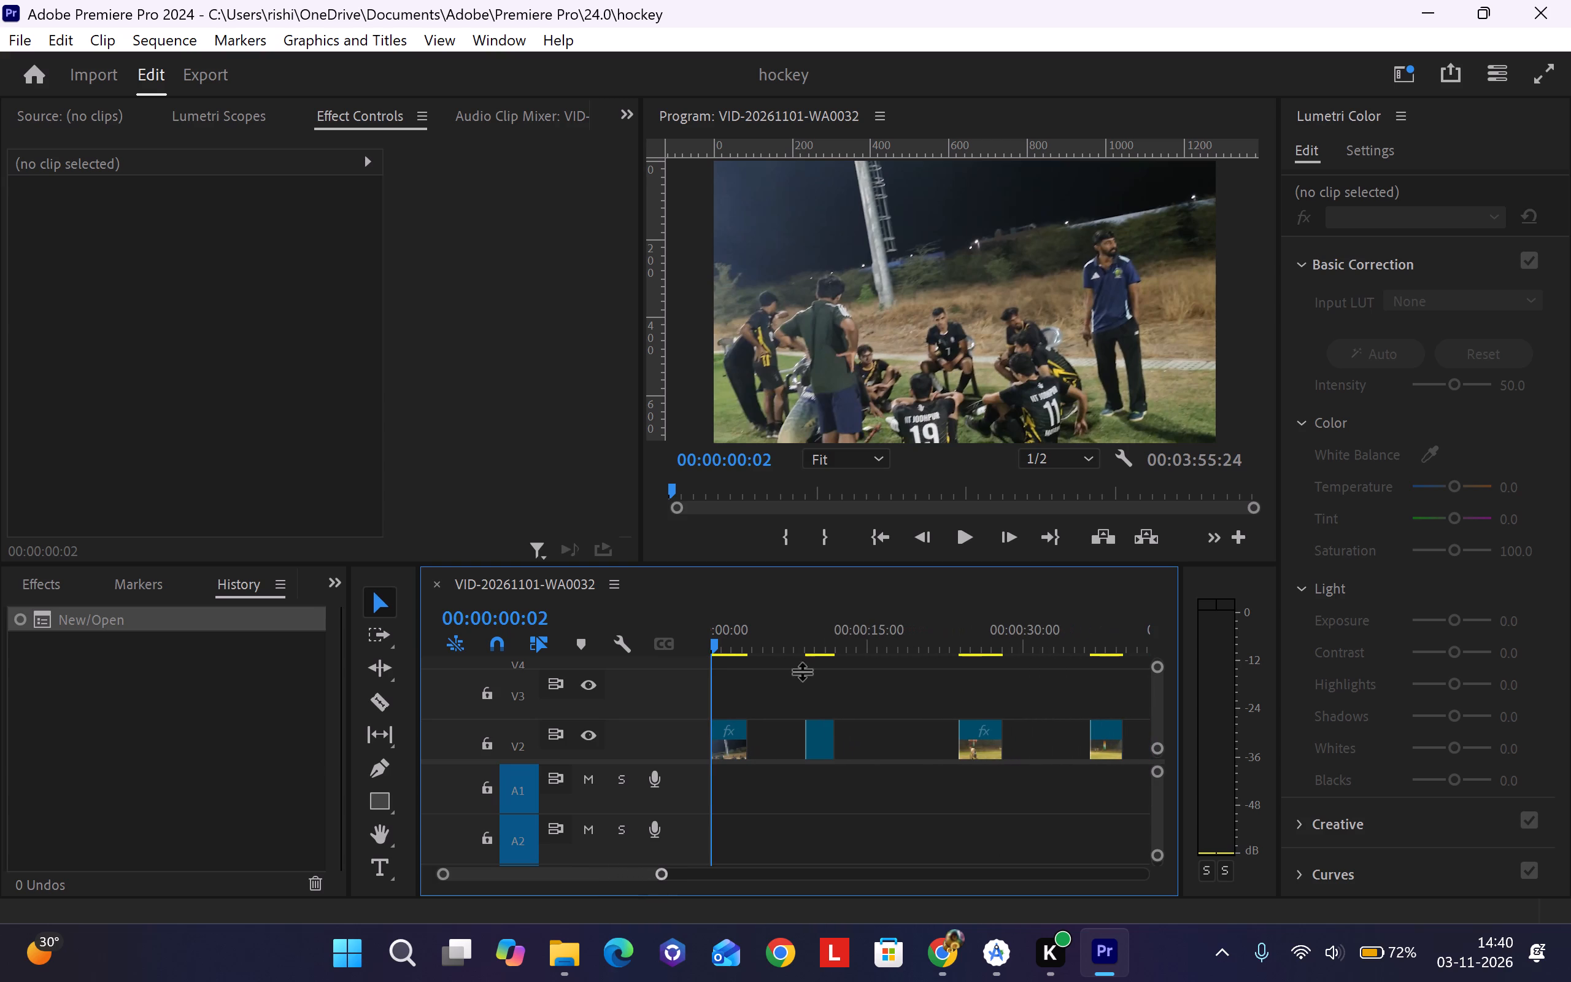
click(747, 634)
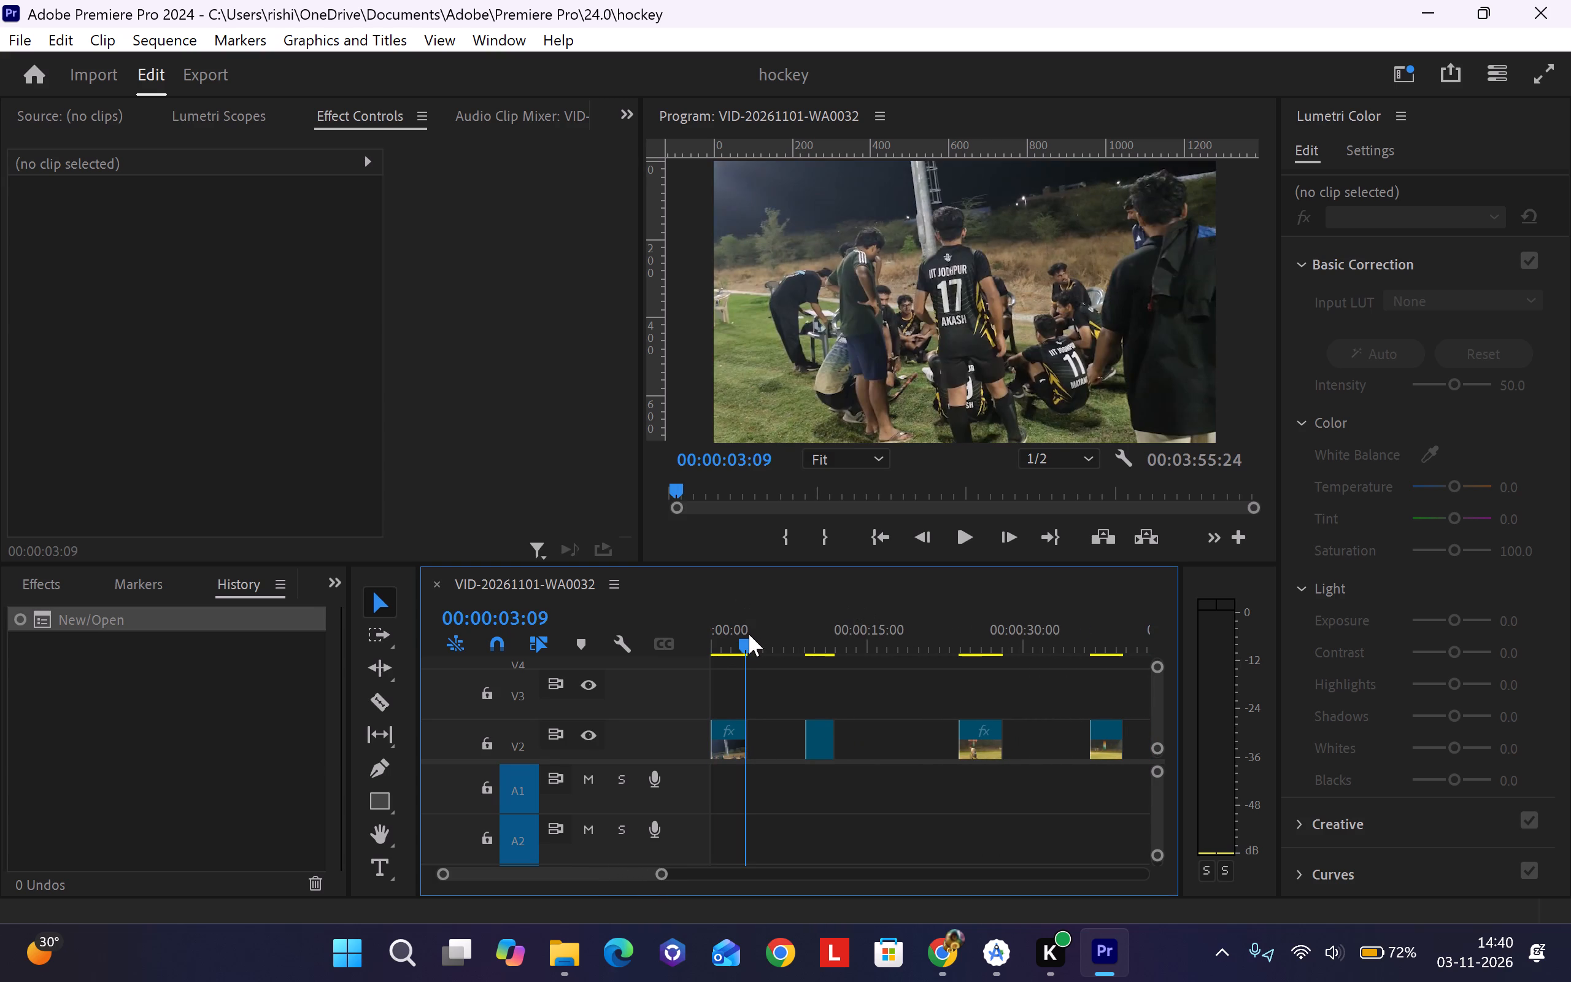
right_click(747, 635)
click(755, 663)
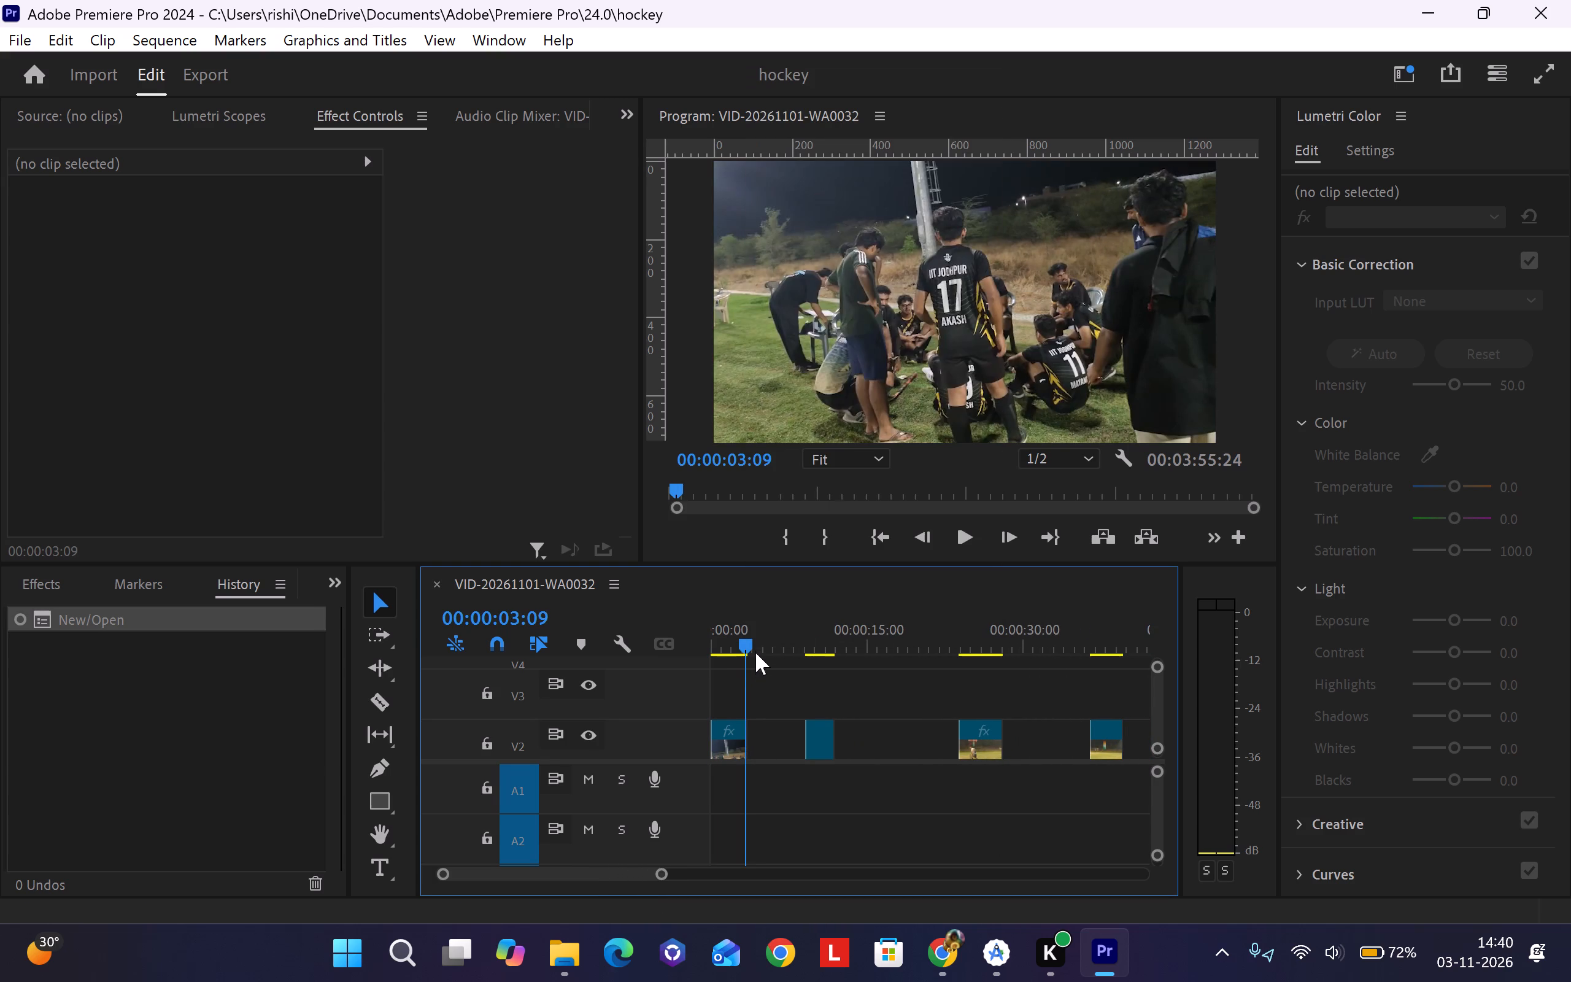
click(755, 651)
Open the recent project GLITCH Text Effect_1 and dismiss the missing-media linking without relinking any clips.
click(30, 75)
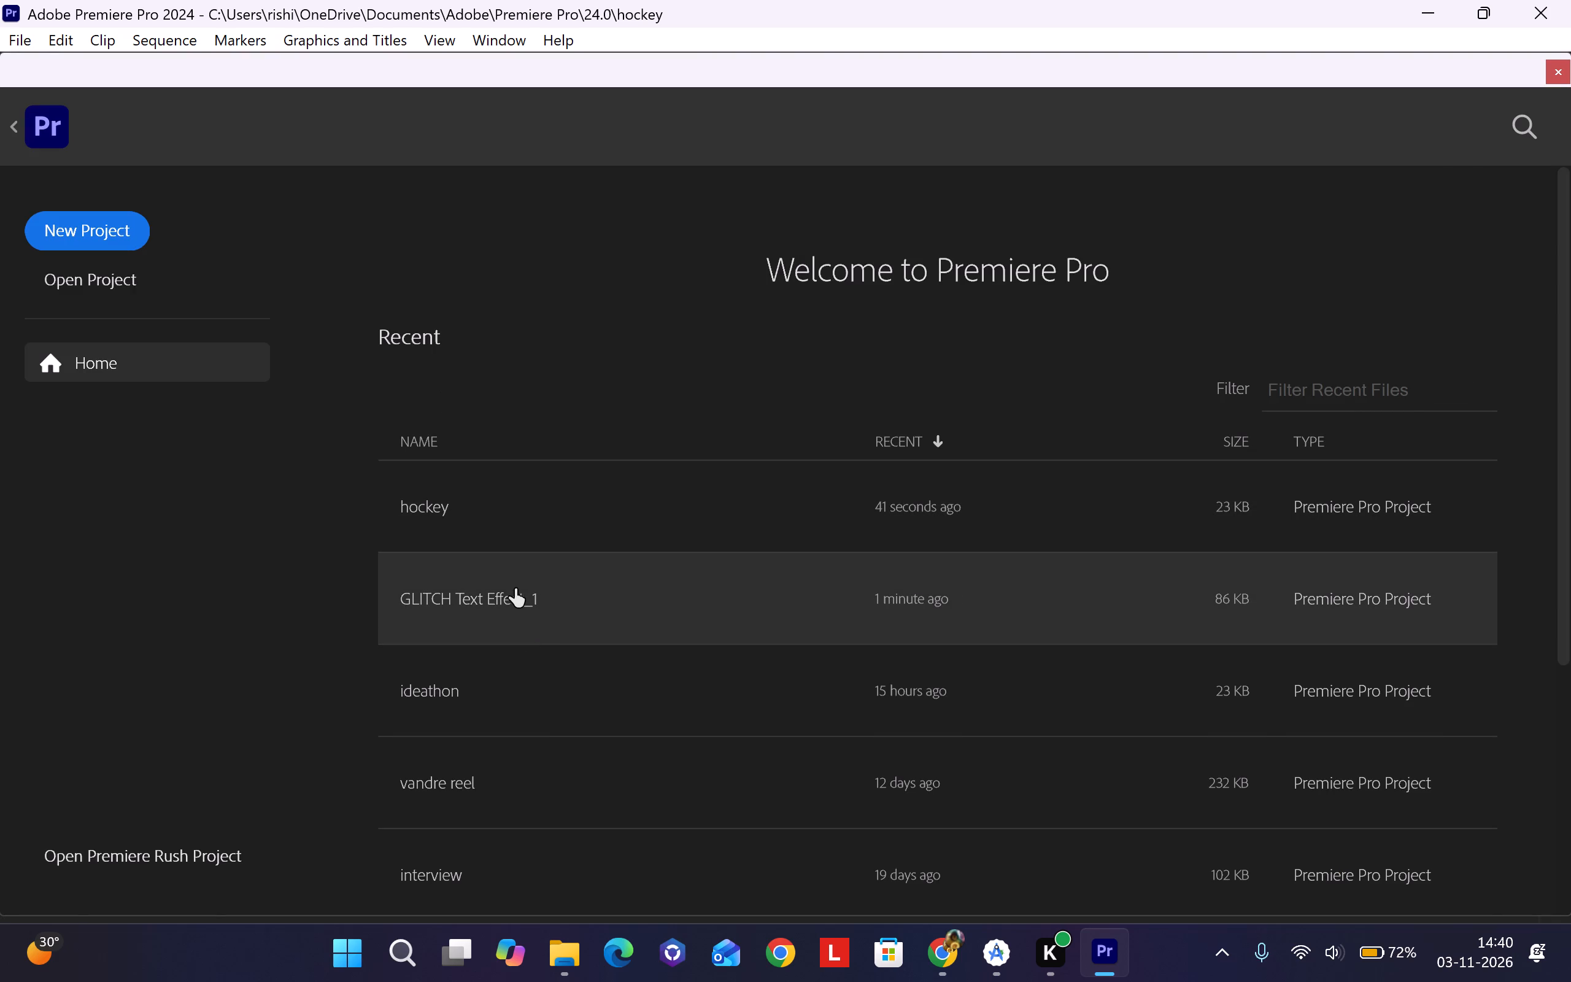
click(515, 589)
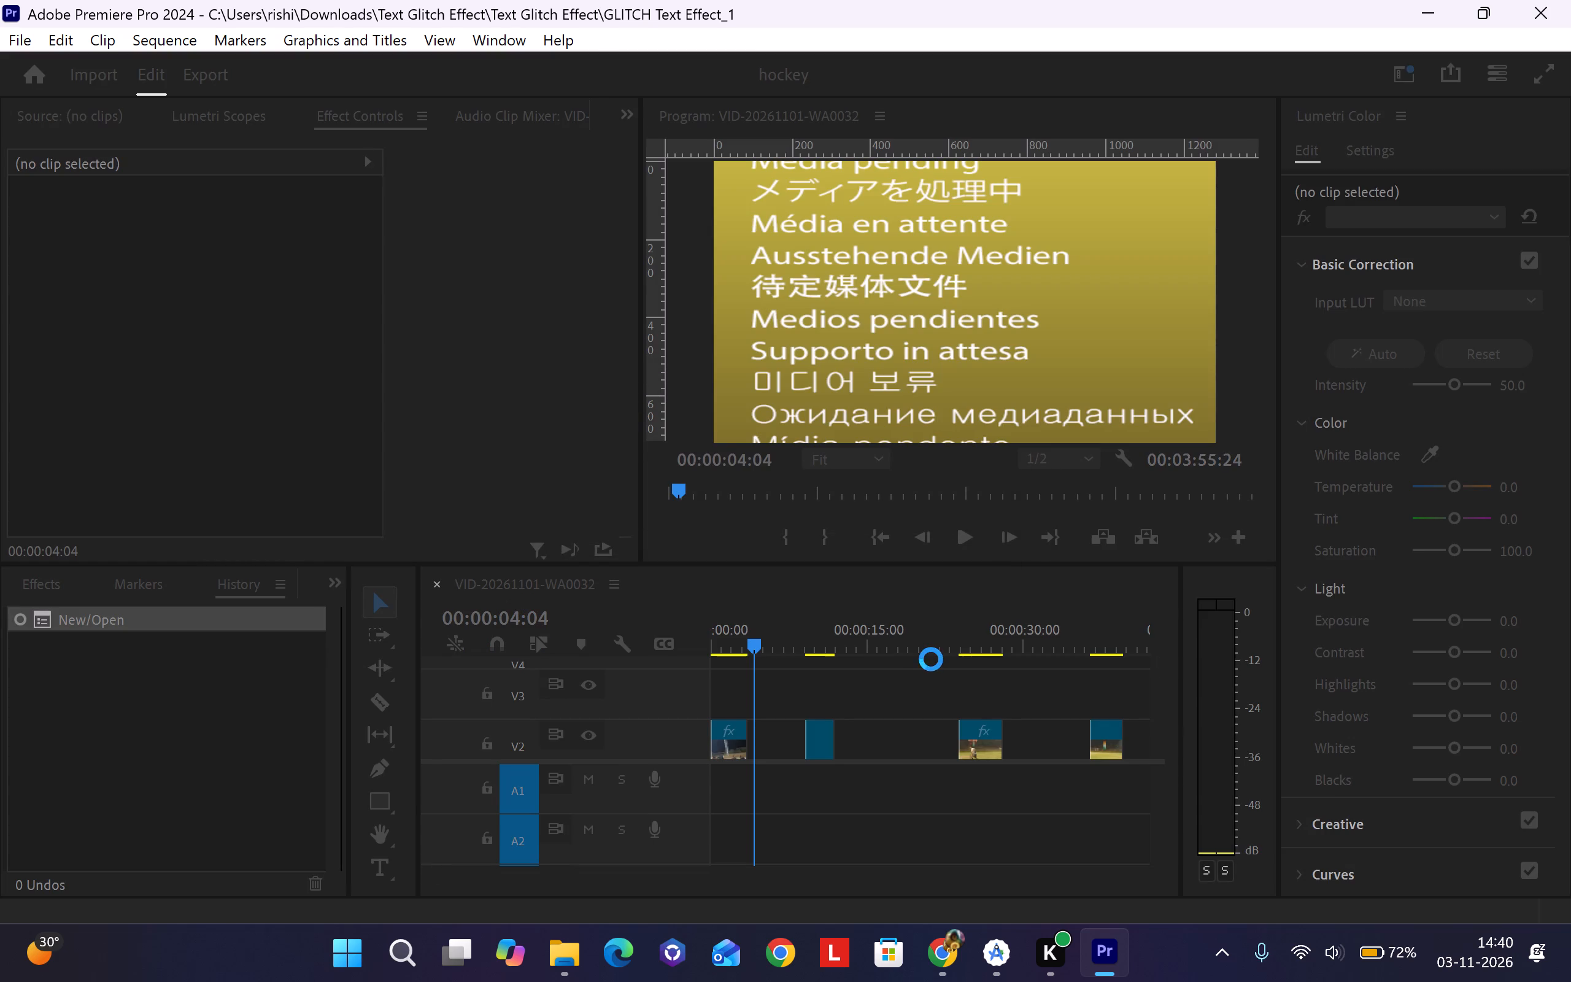
click(1115, 724)
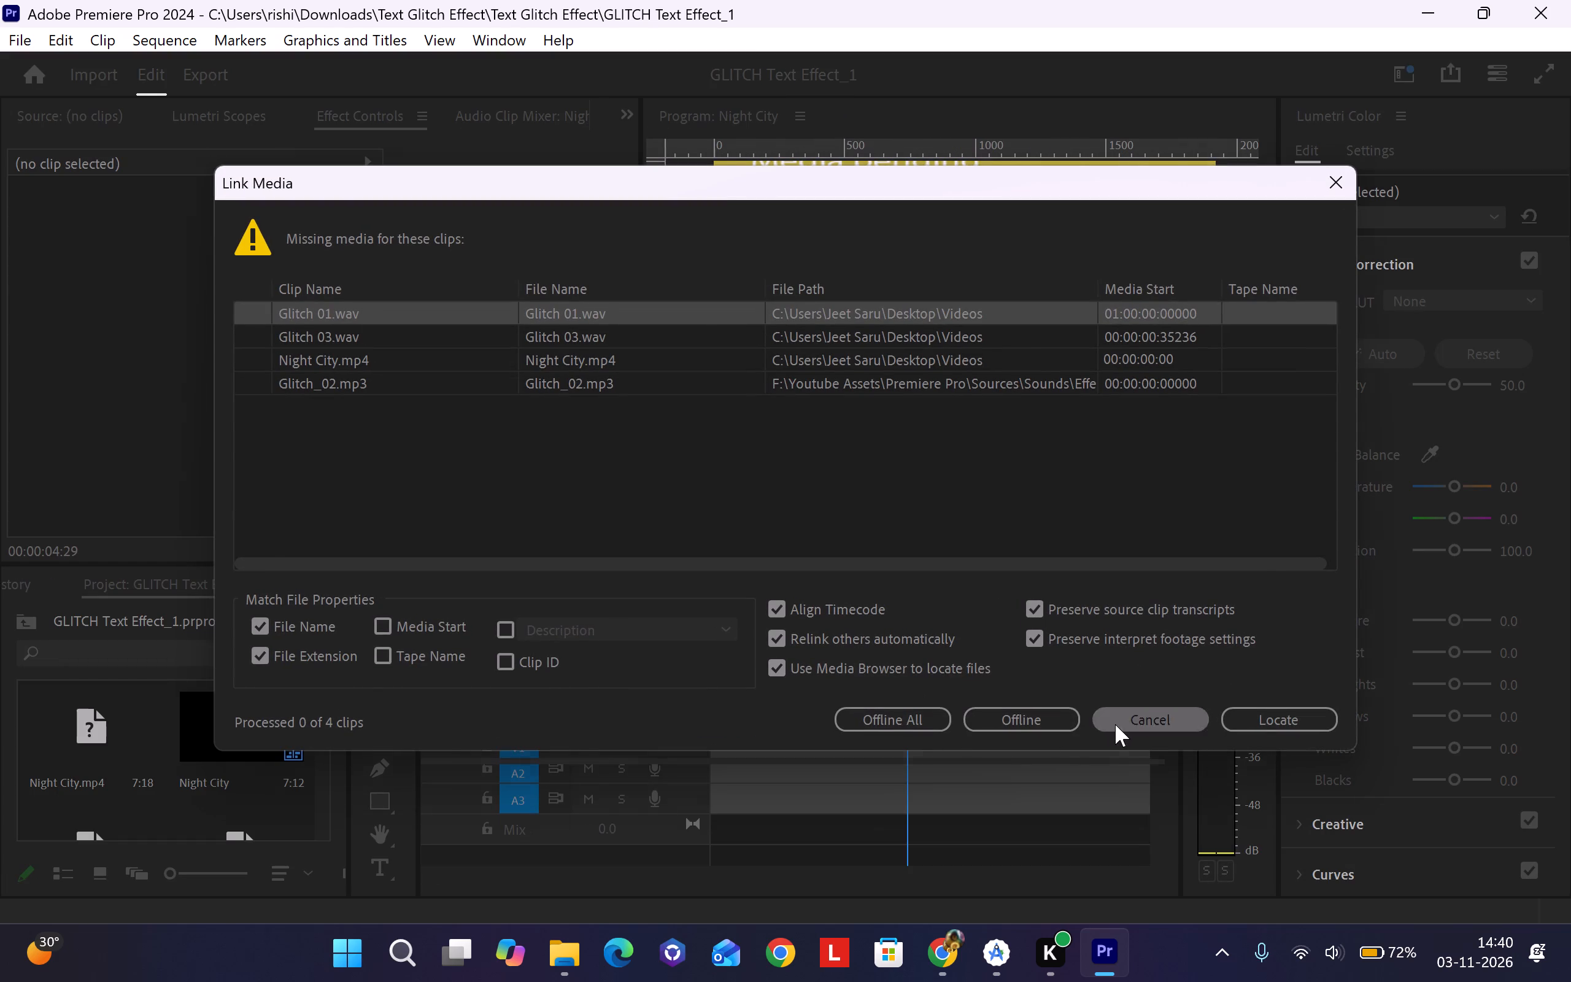
click(1055, 670)
Examine the EFFECT glitch title around 00:00:06:00 in the Night City sequence, including its V4 clip's effect keyframes and source text font settings.
scroll(894, 702, left, 1)
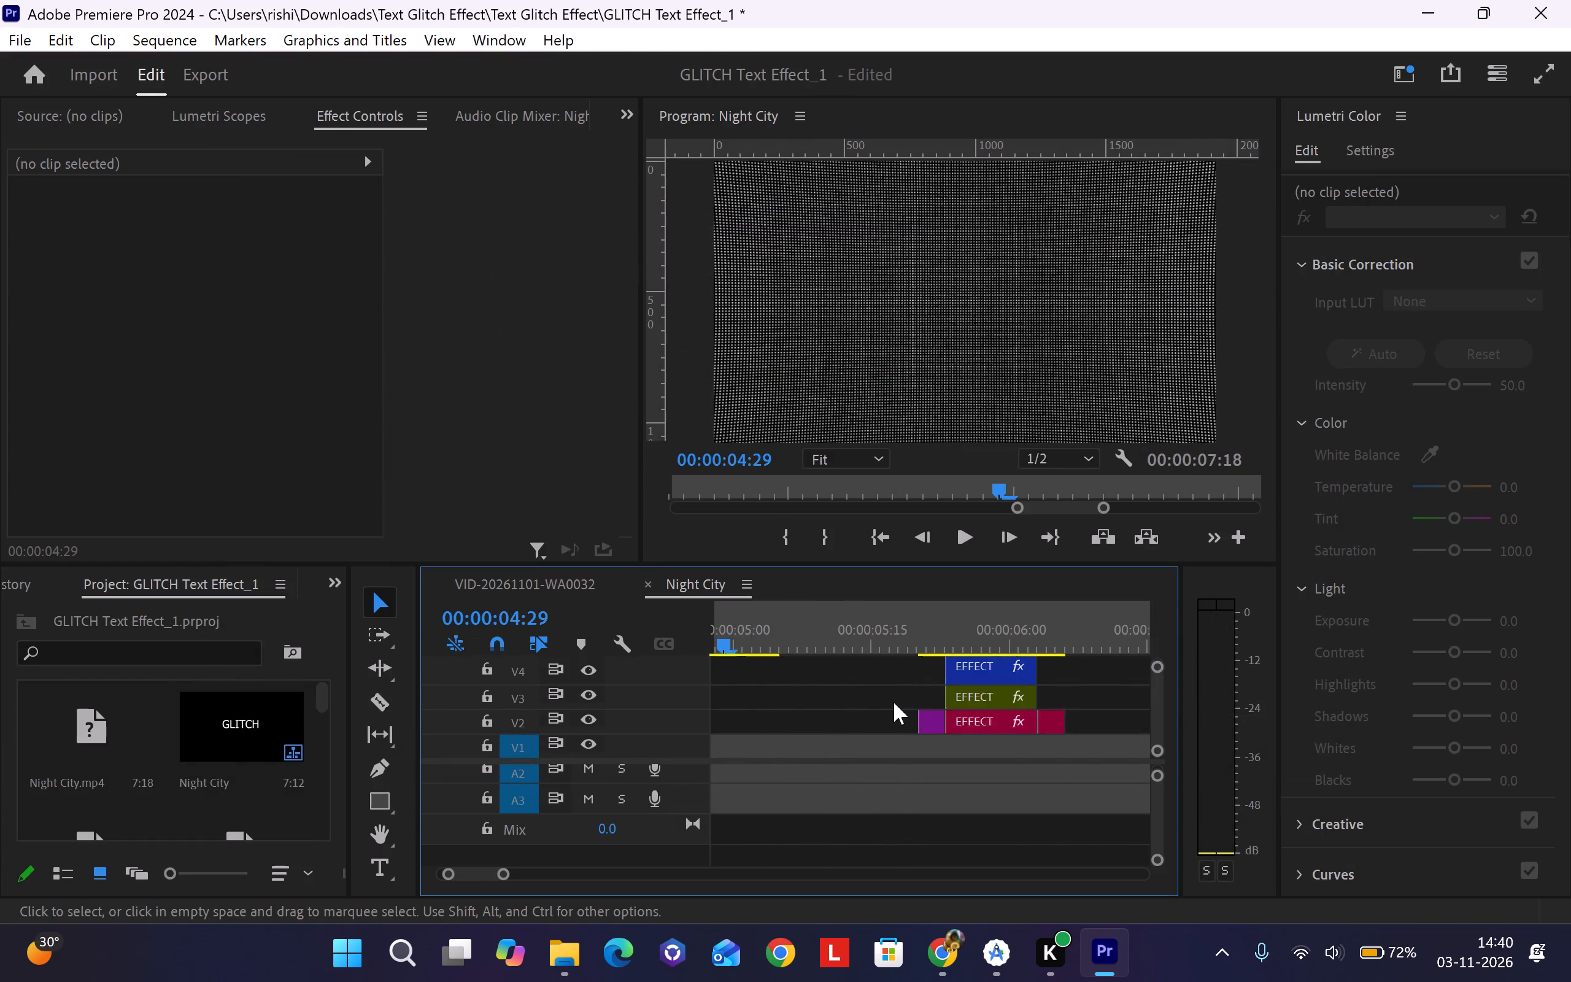
click(801, 628)
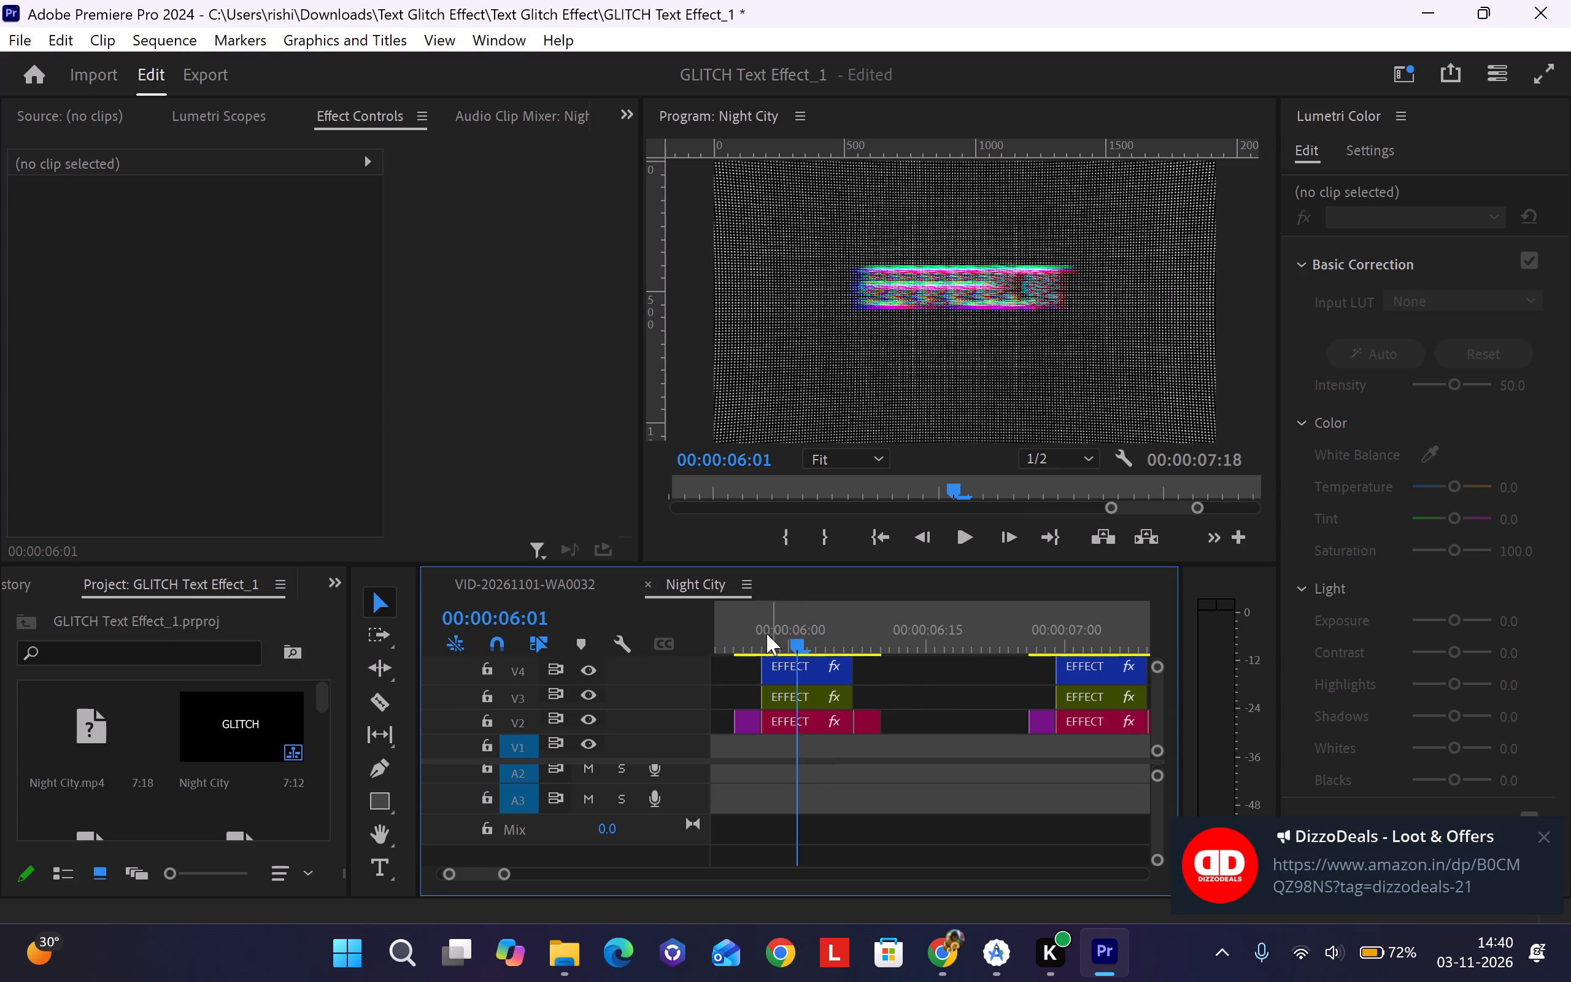
click(761, 637)
click(806, 640)
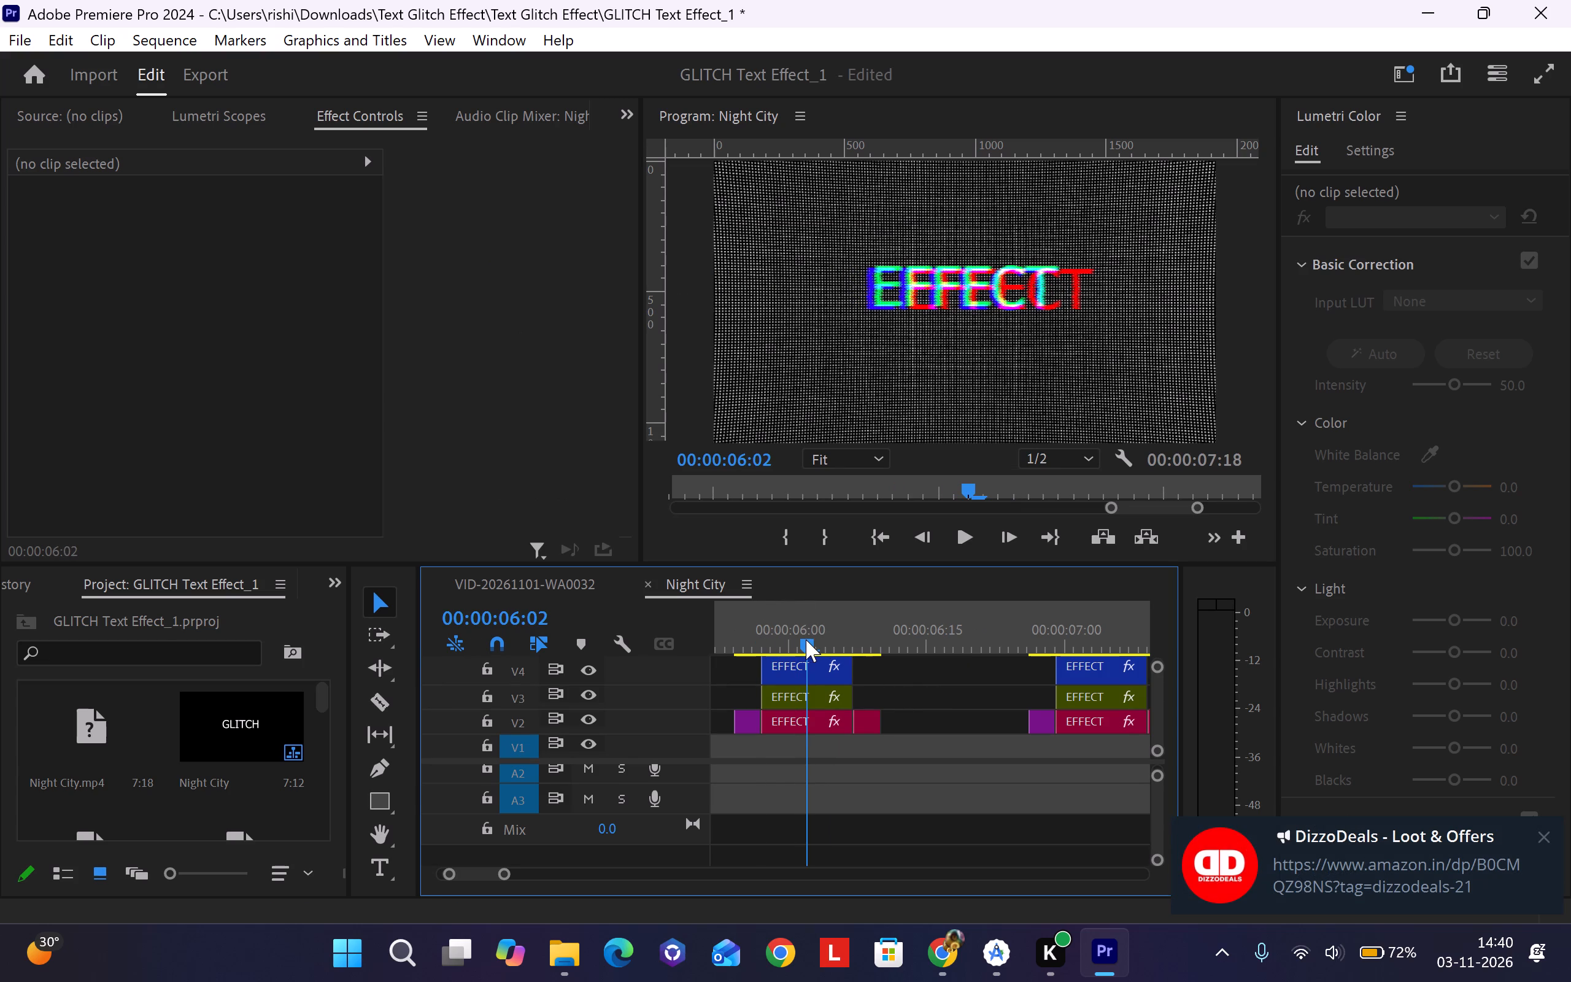
click(798, 677)
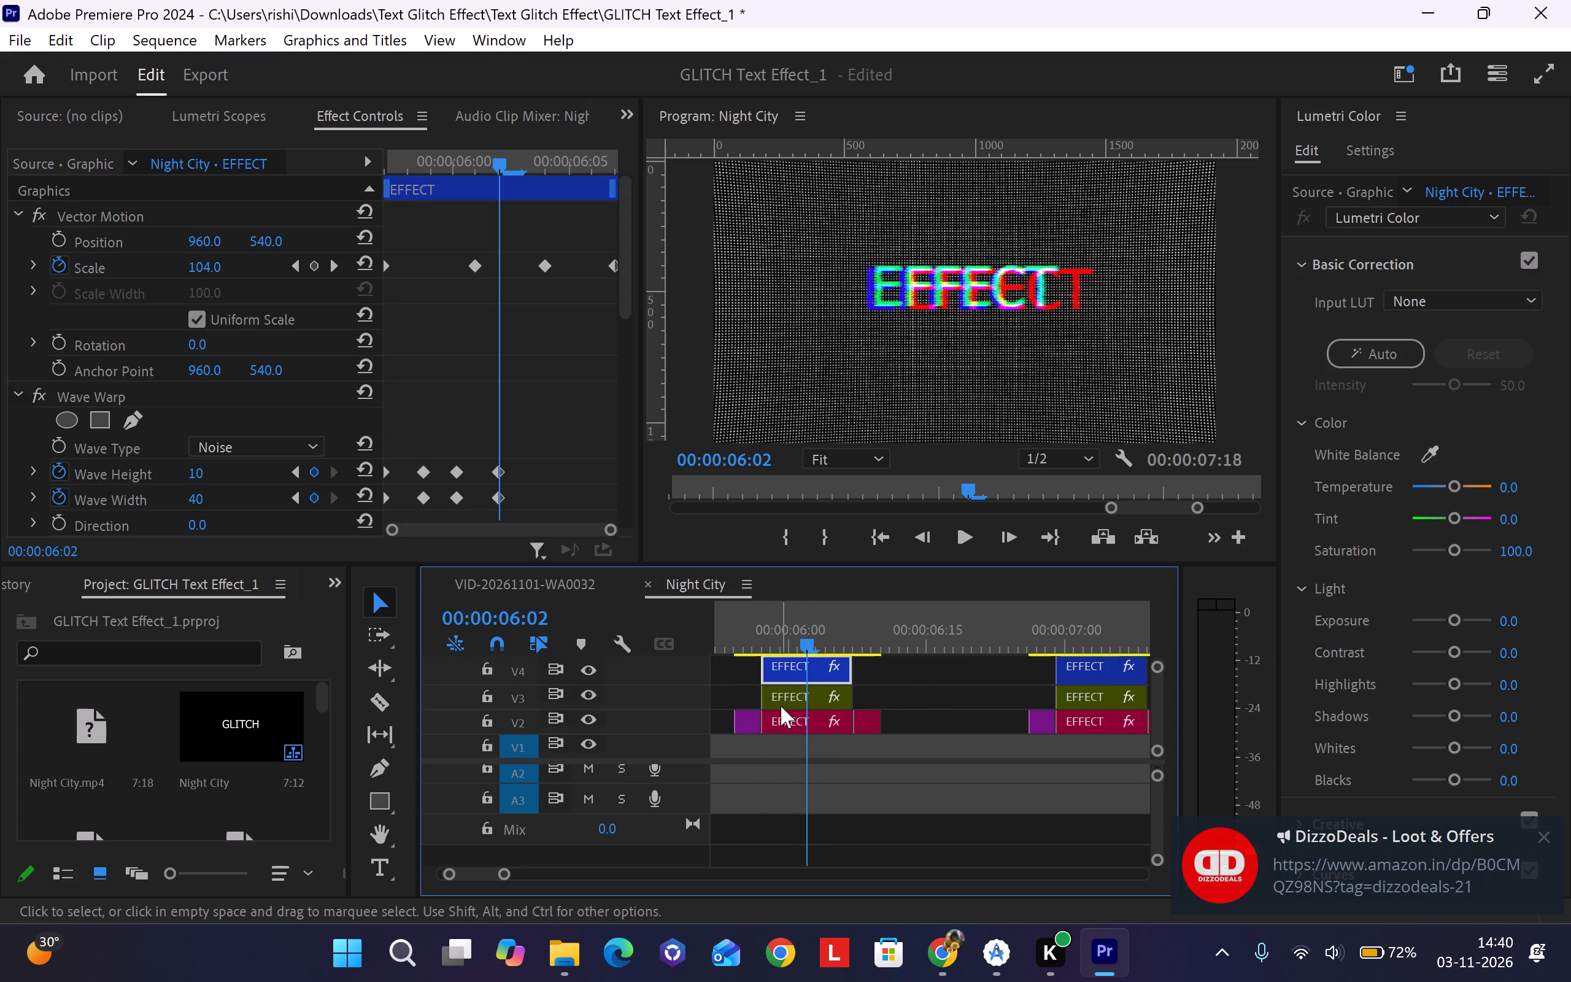
scroll(404, 312, down, 3)
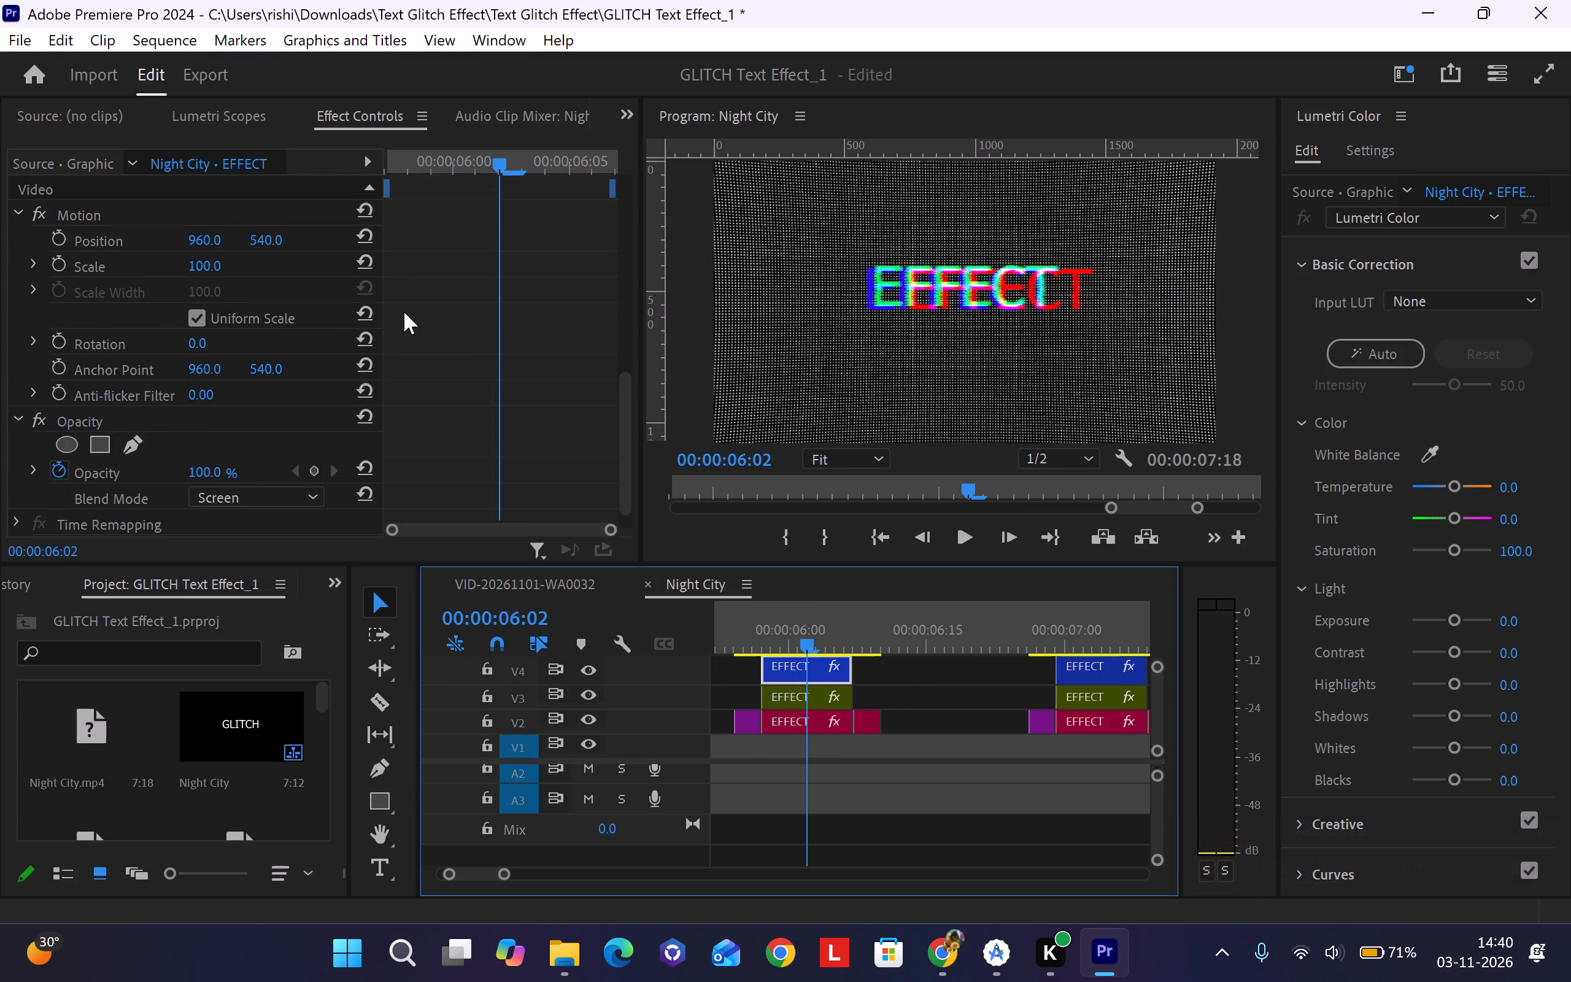
scroll(37, 219, up, 1)
click(10, 334)
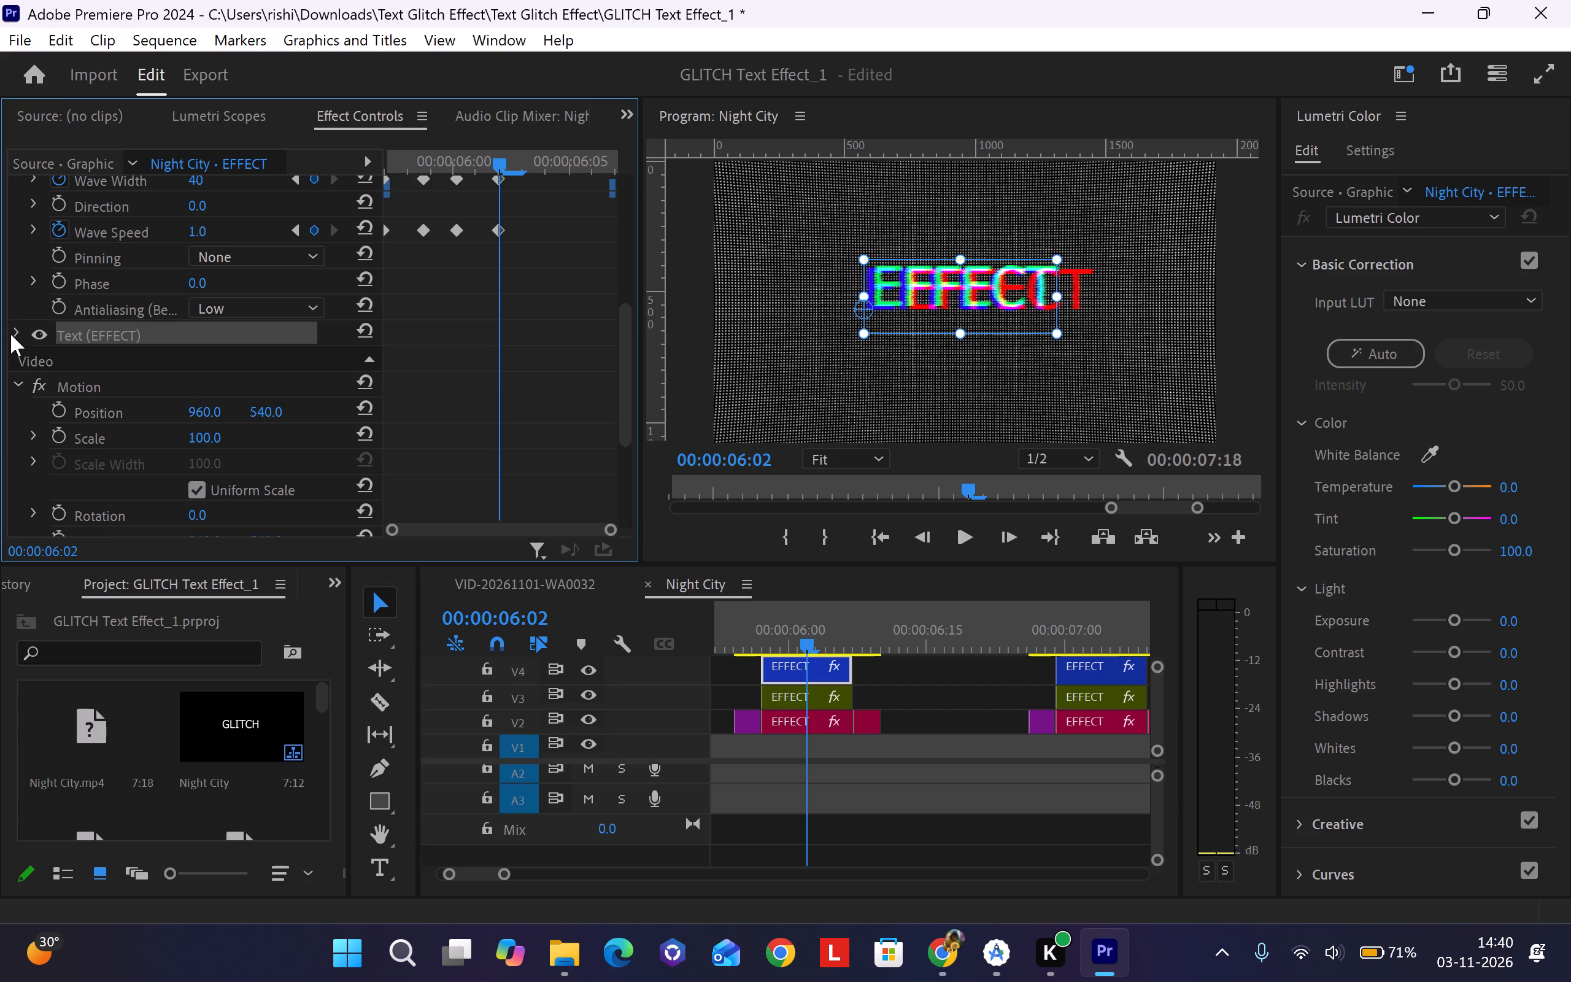
right_click(14, 328)
click(18, 329)
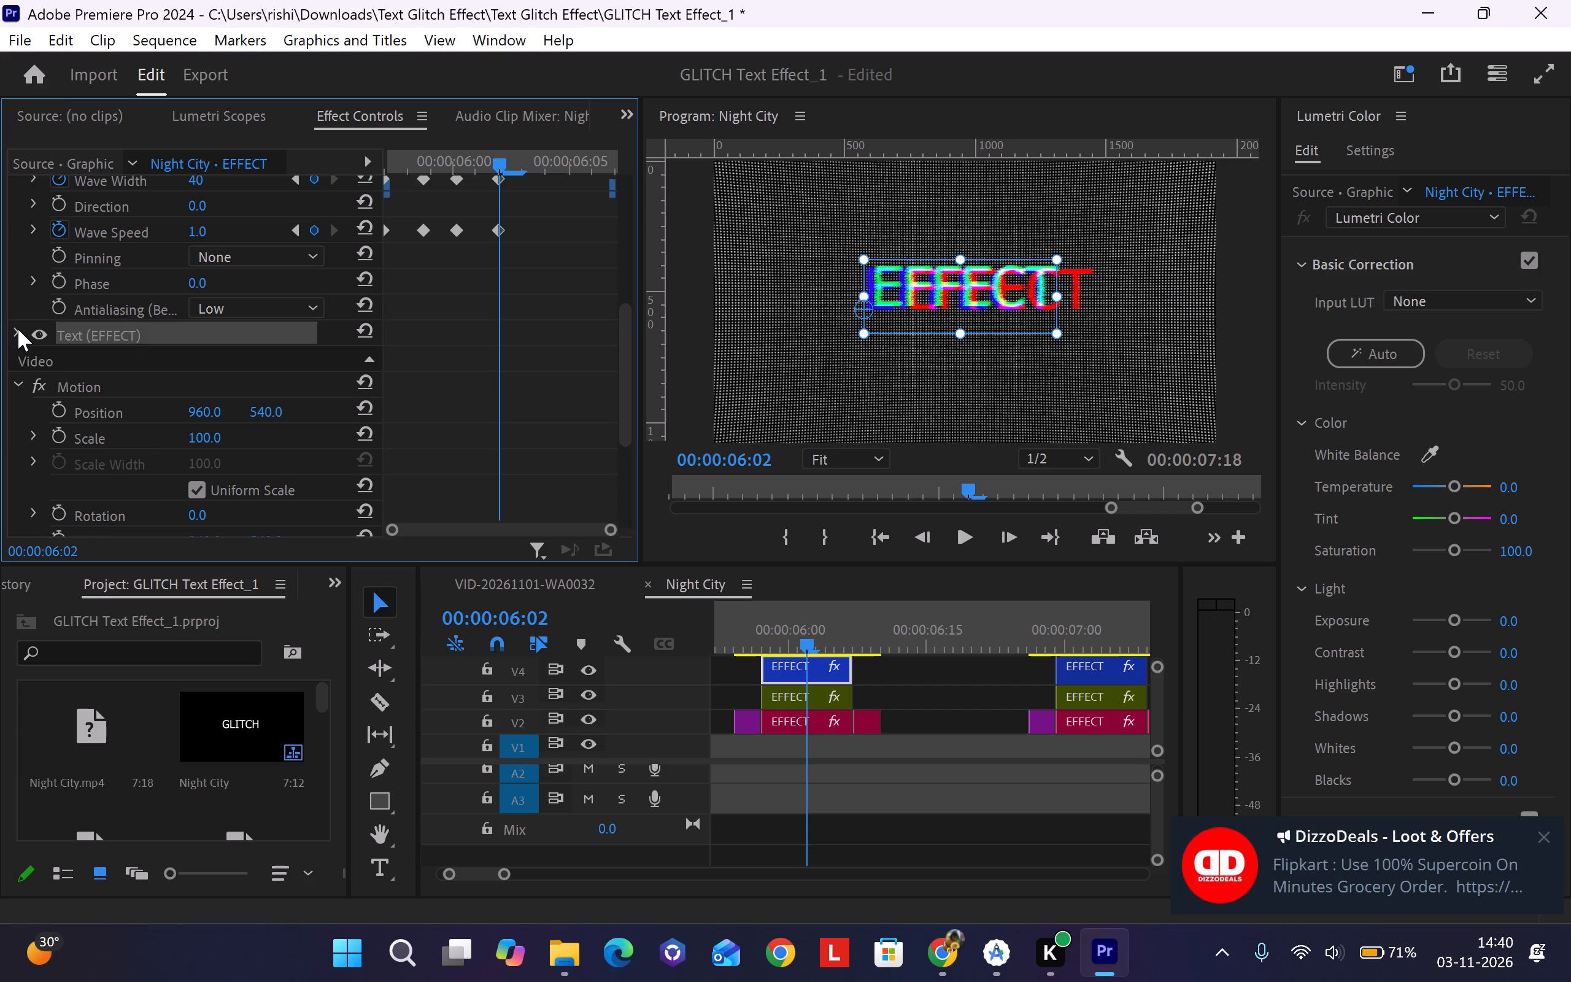
click(352, 414)
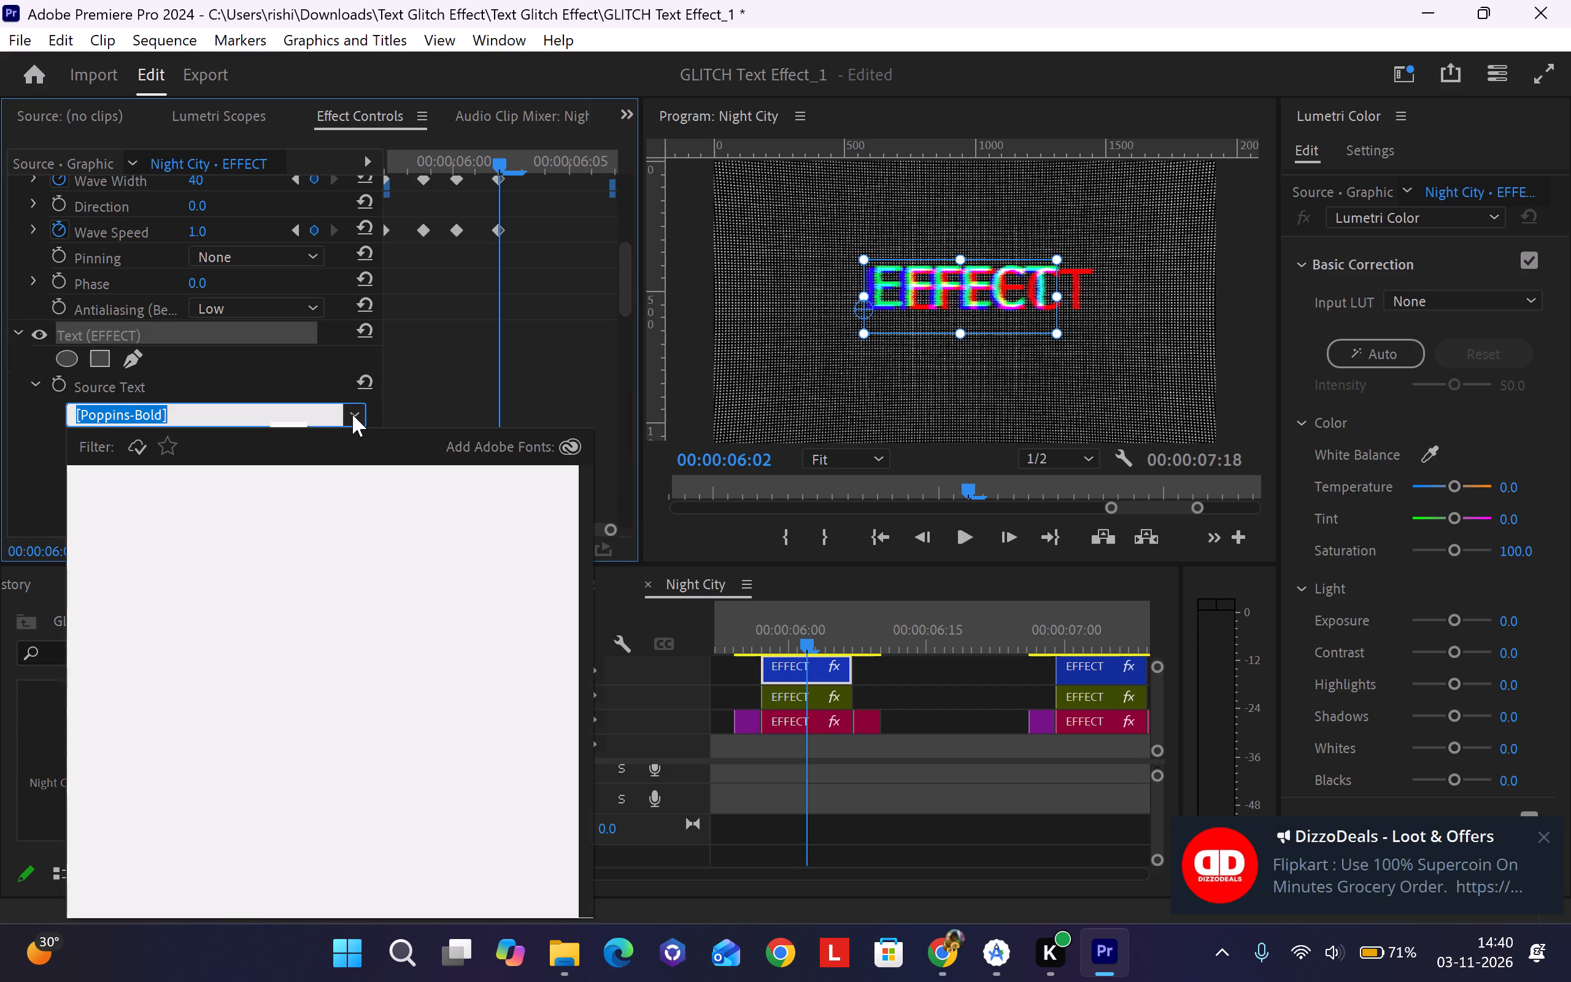
click(352, 414)
click(456, 417)
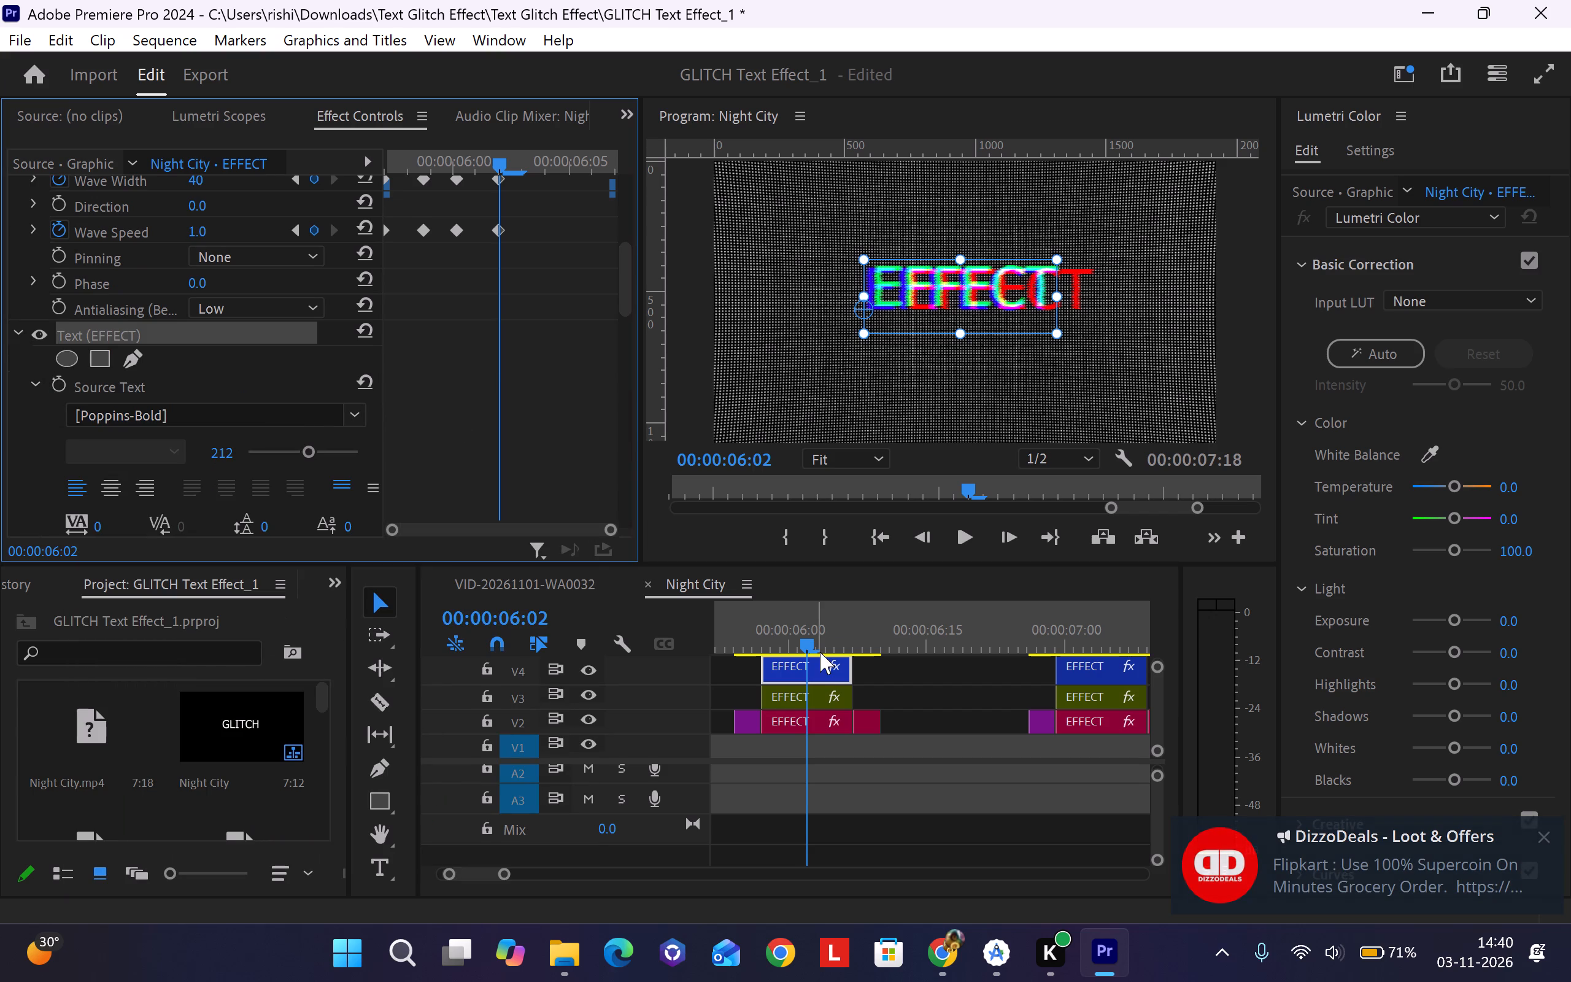
Cut the EFFECT glitch title clips and audio around 00:00:06:00 in Night City and paste them into VID-20261101-WA0032 at 00:00:05:16.
drag(900, 665, 777, 722)
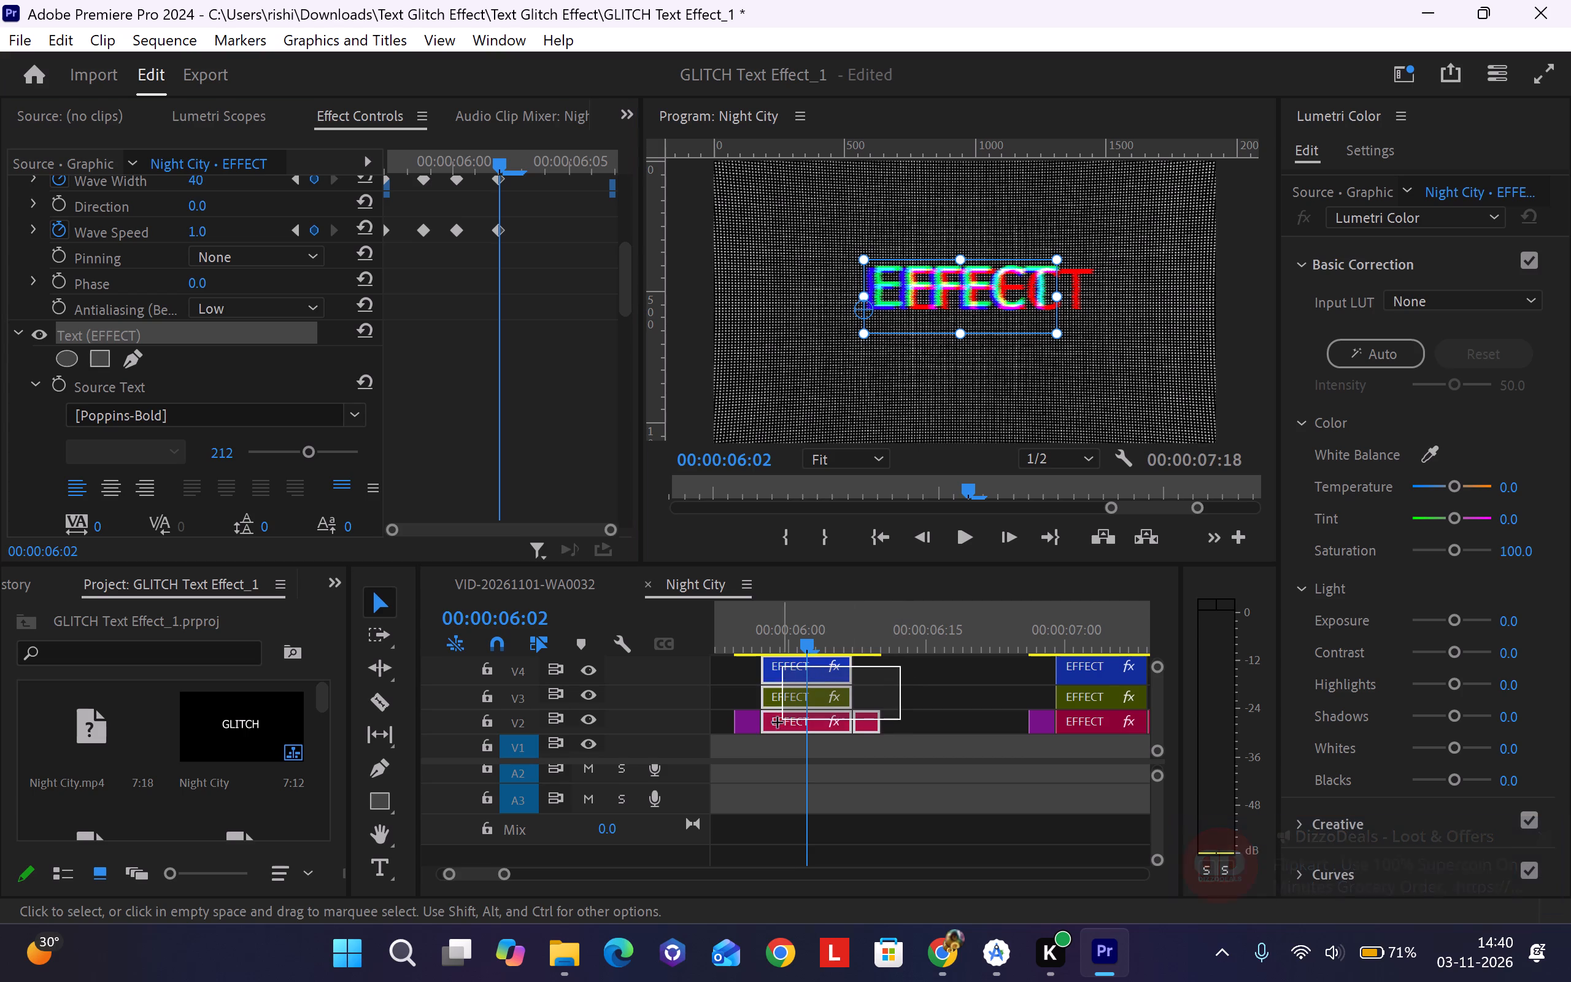
drag(777, 722, 751, 861)
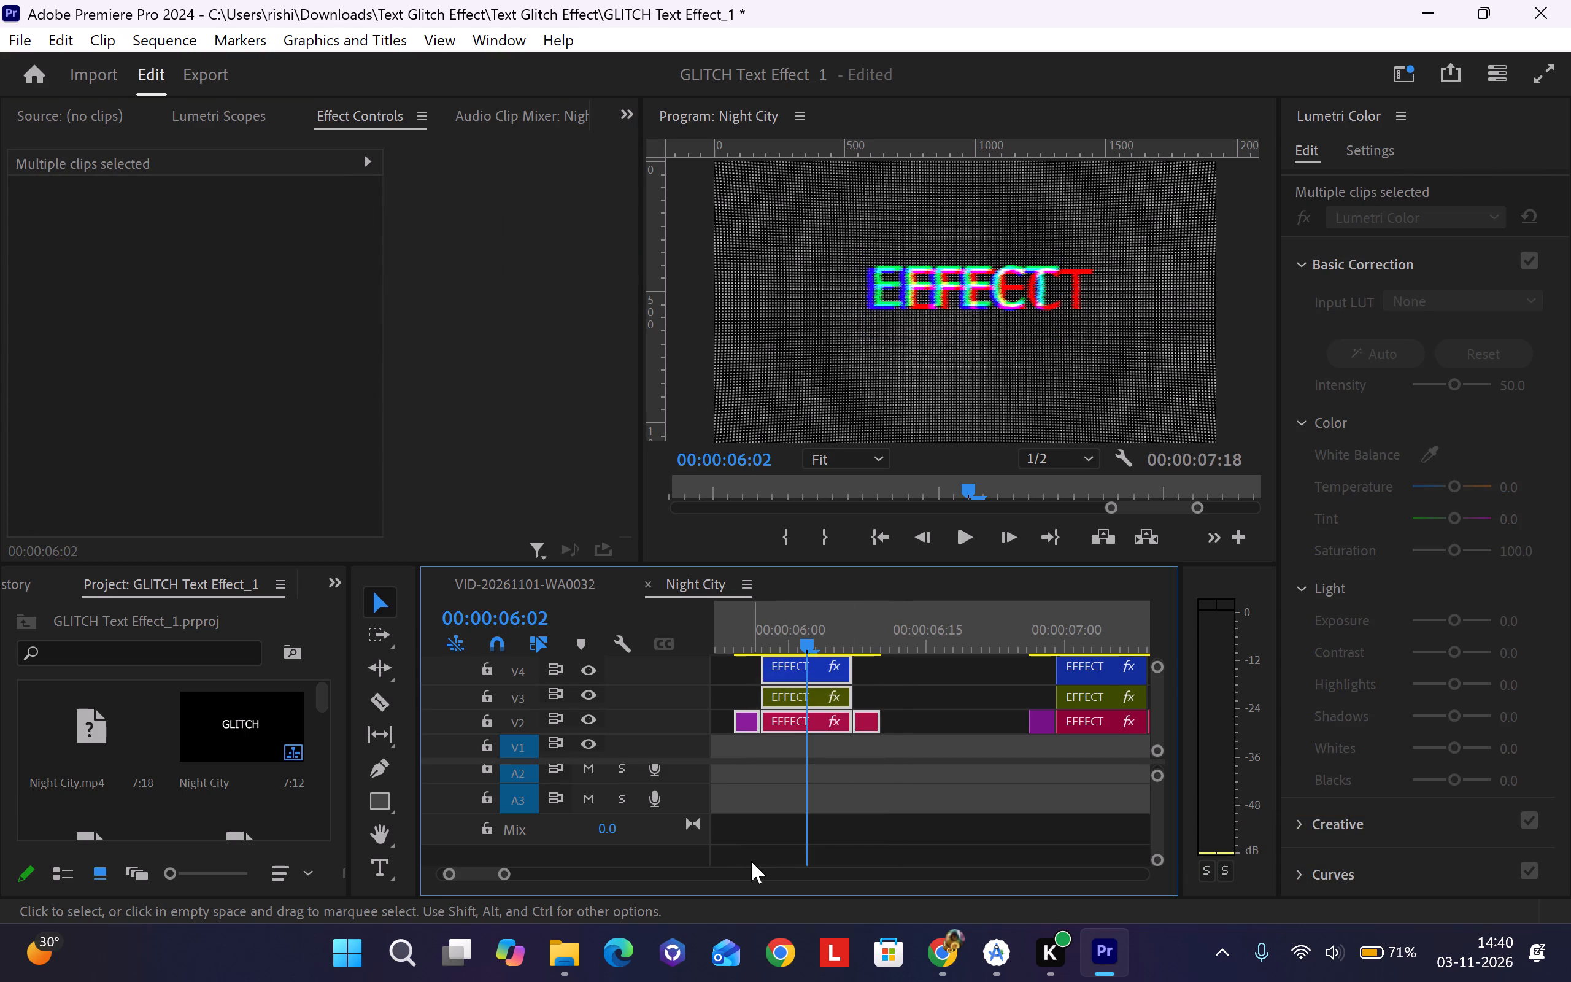
key(ctrl+x)
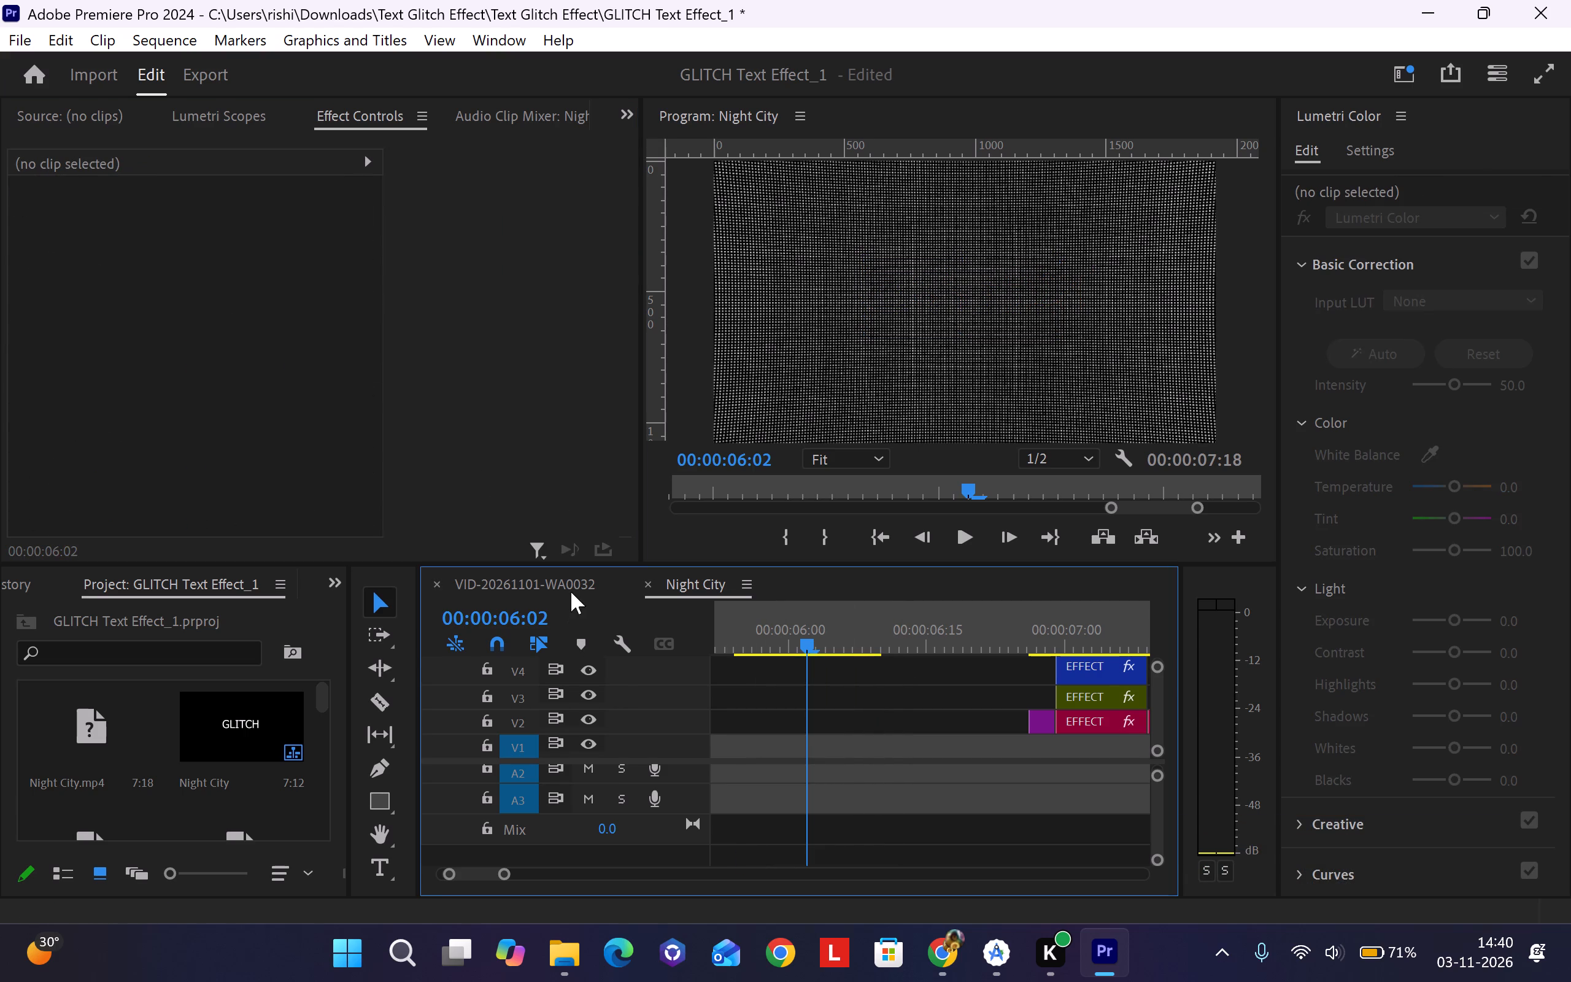
click(564, 581)
click(770, 633)
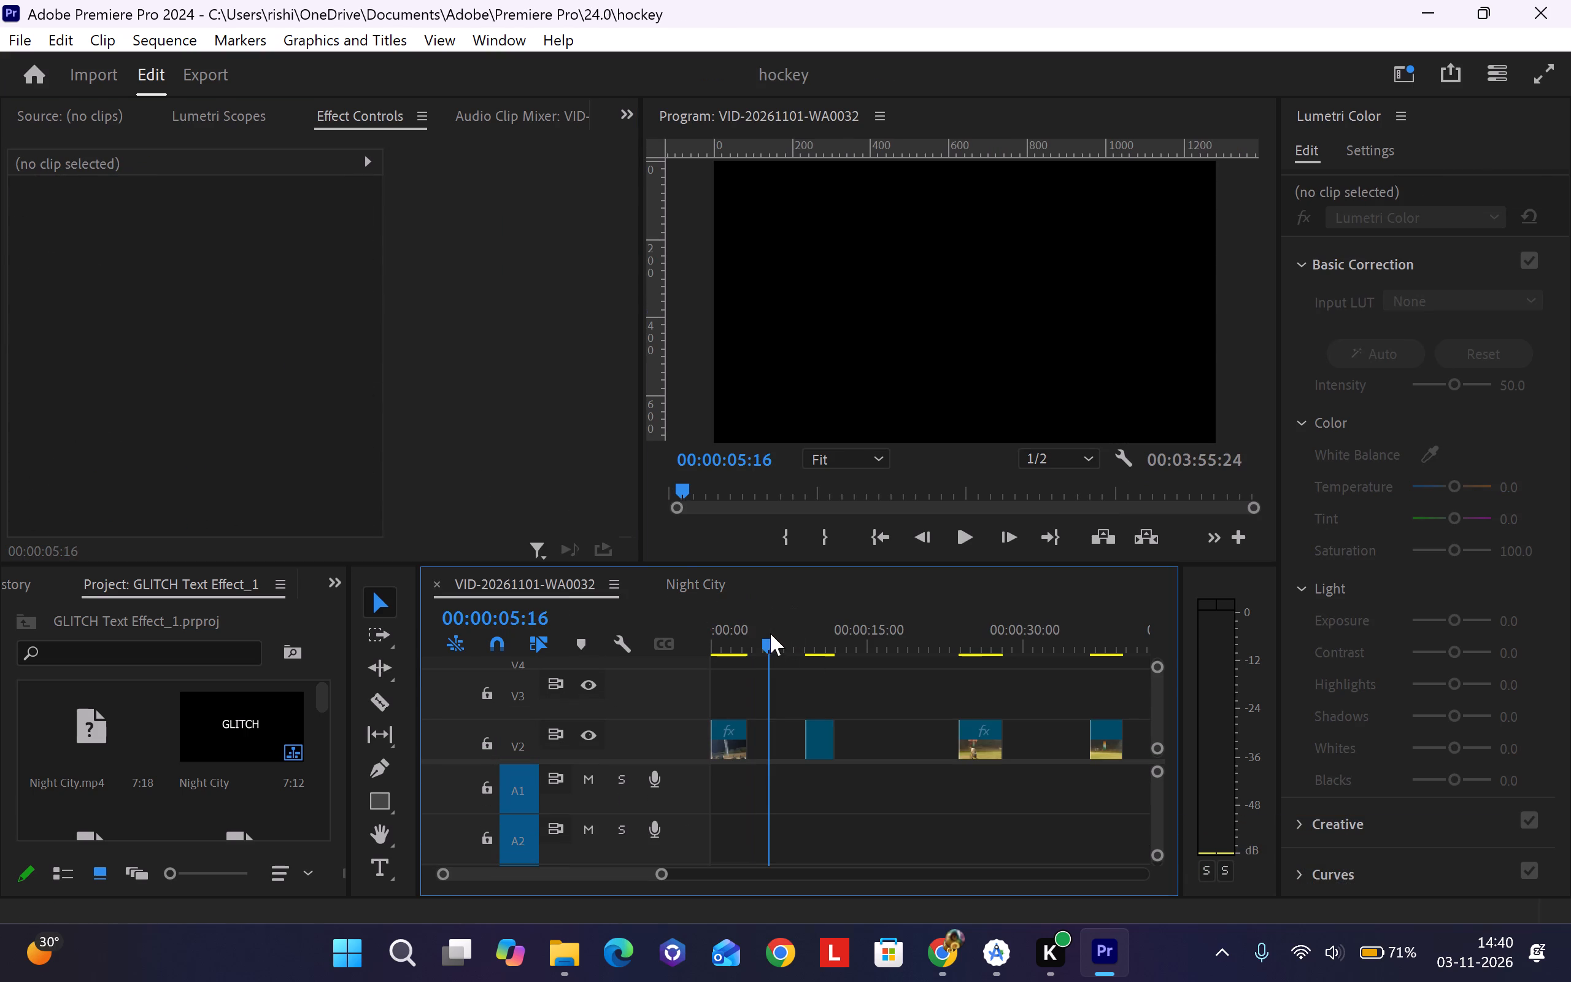
key(ctrl+v)
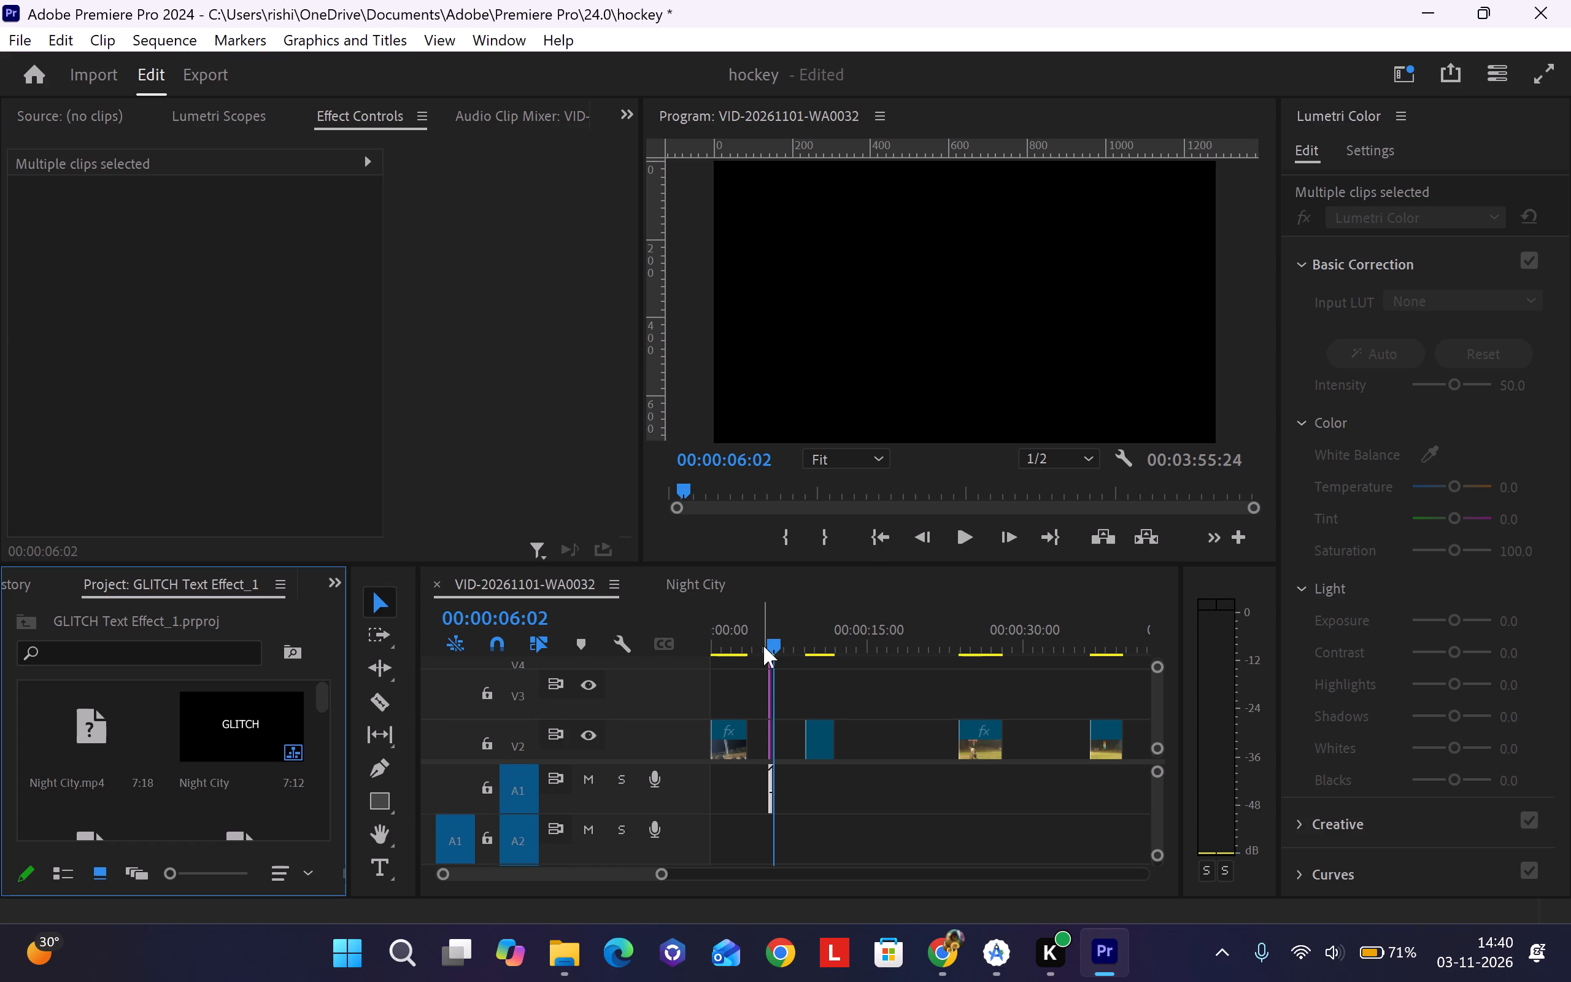
Replace the text of the first short EFFECT title clip on V2, at 00:00:05:18, with "THE GAME BEGINS".
drag(658, 872, 614, 880)
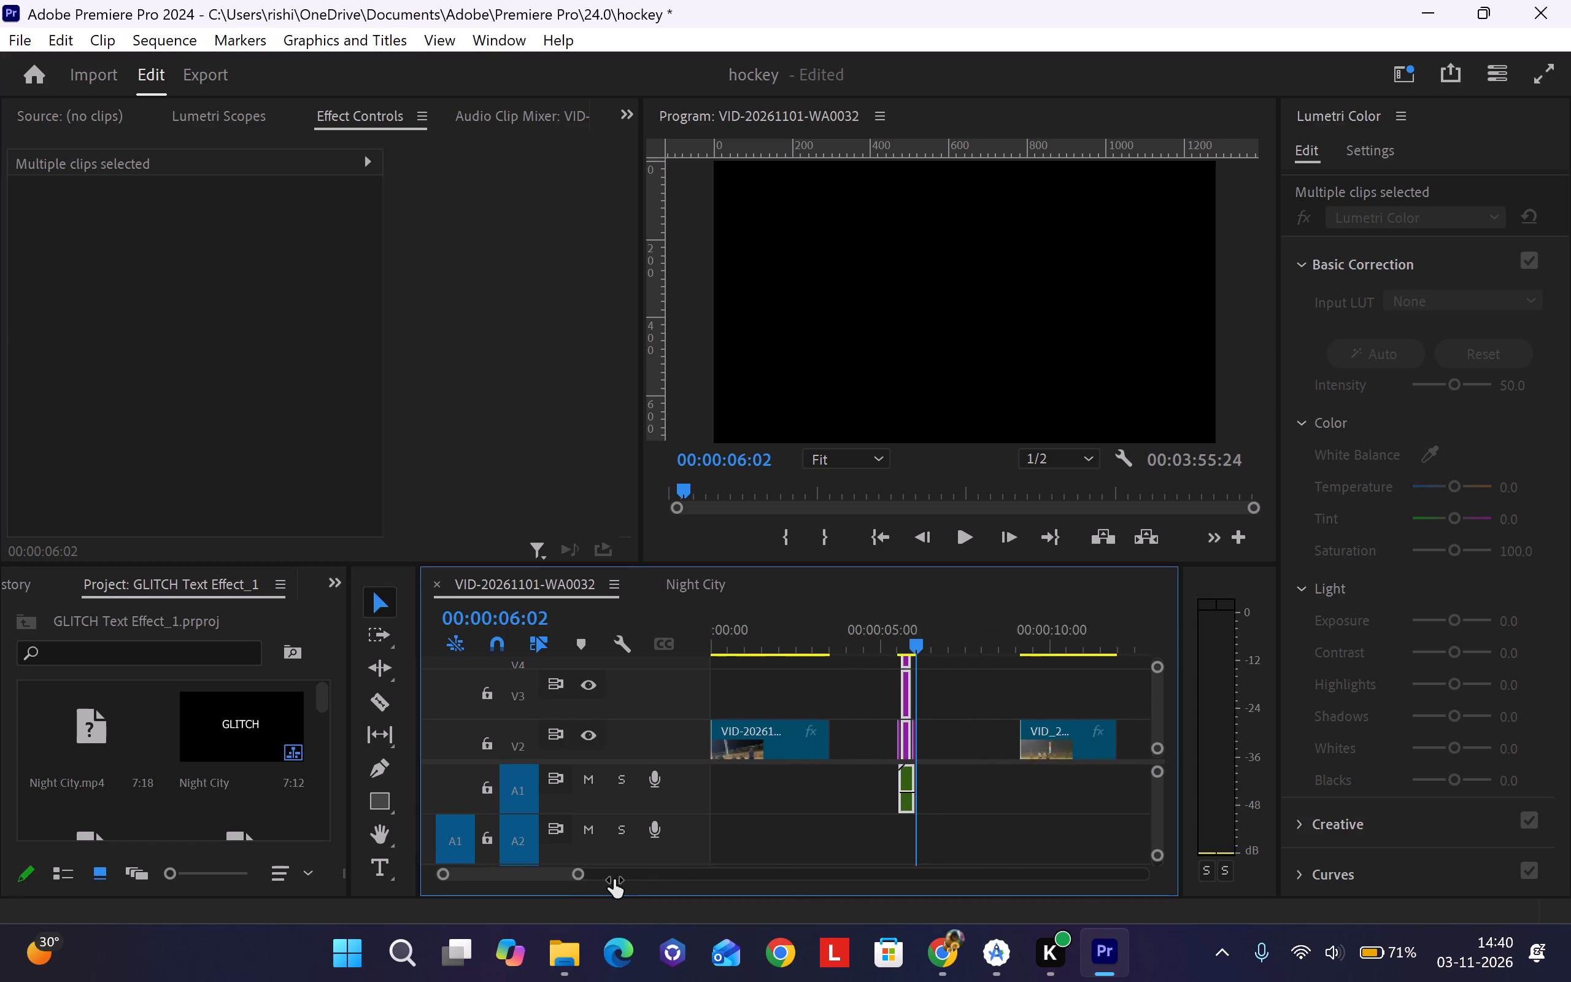
drag(614, 880, 579, 878)
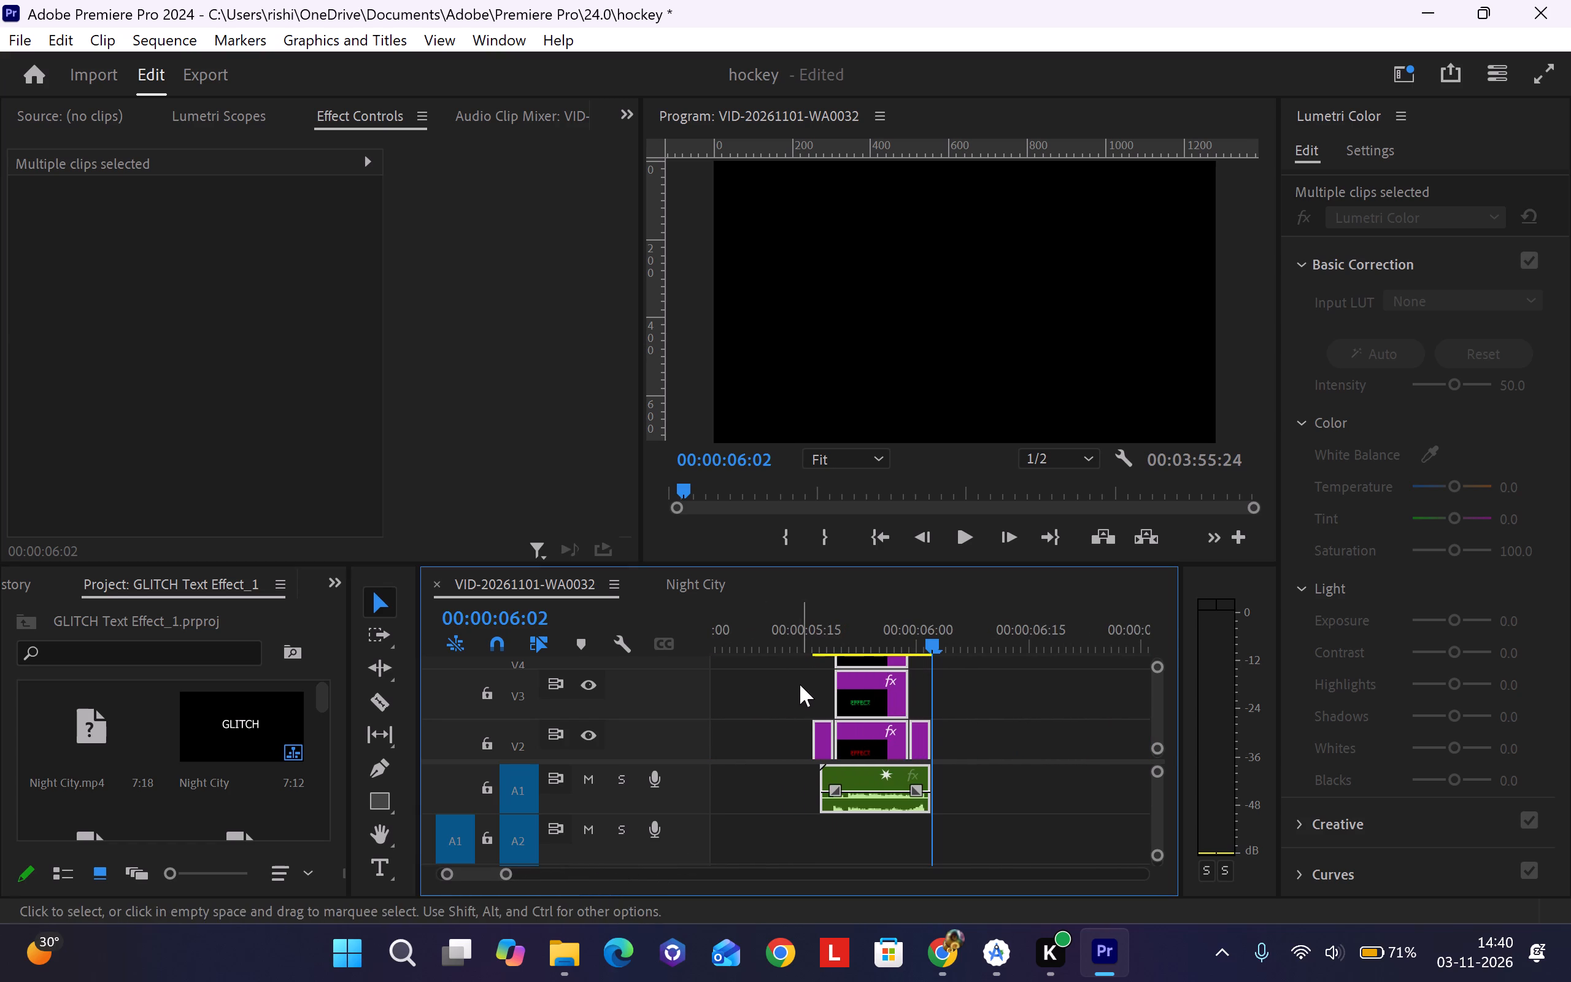
click(799, 689)
click(822, 729)
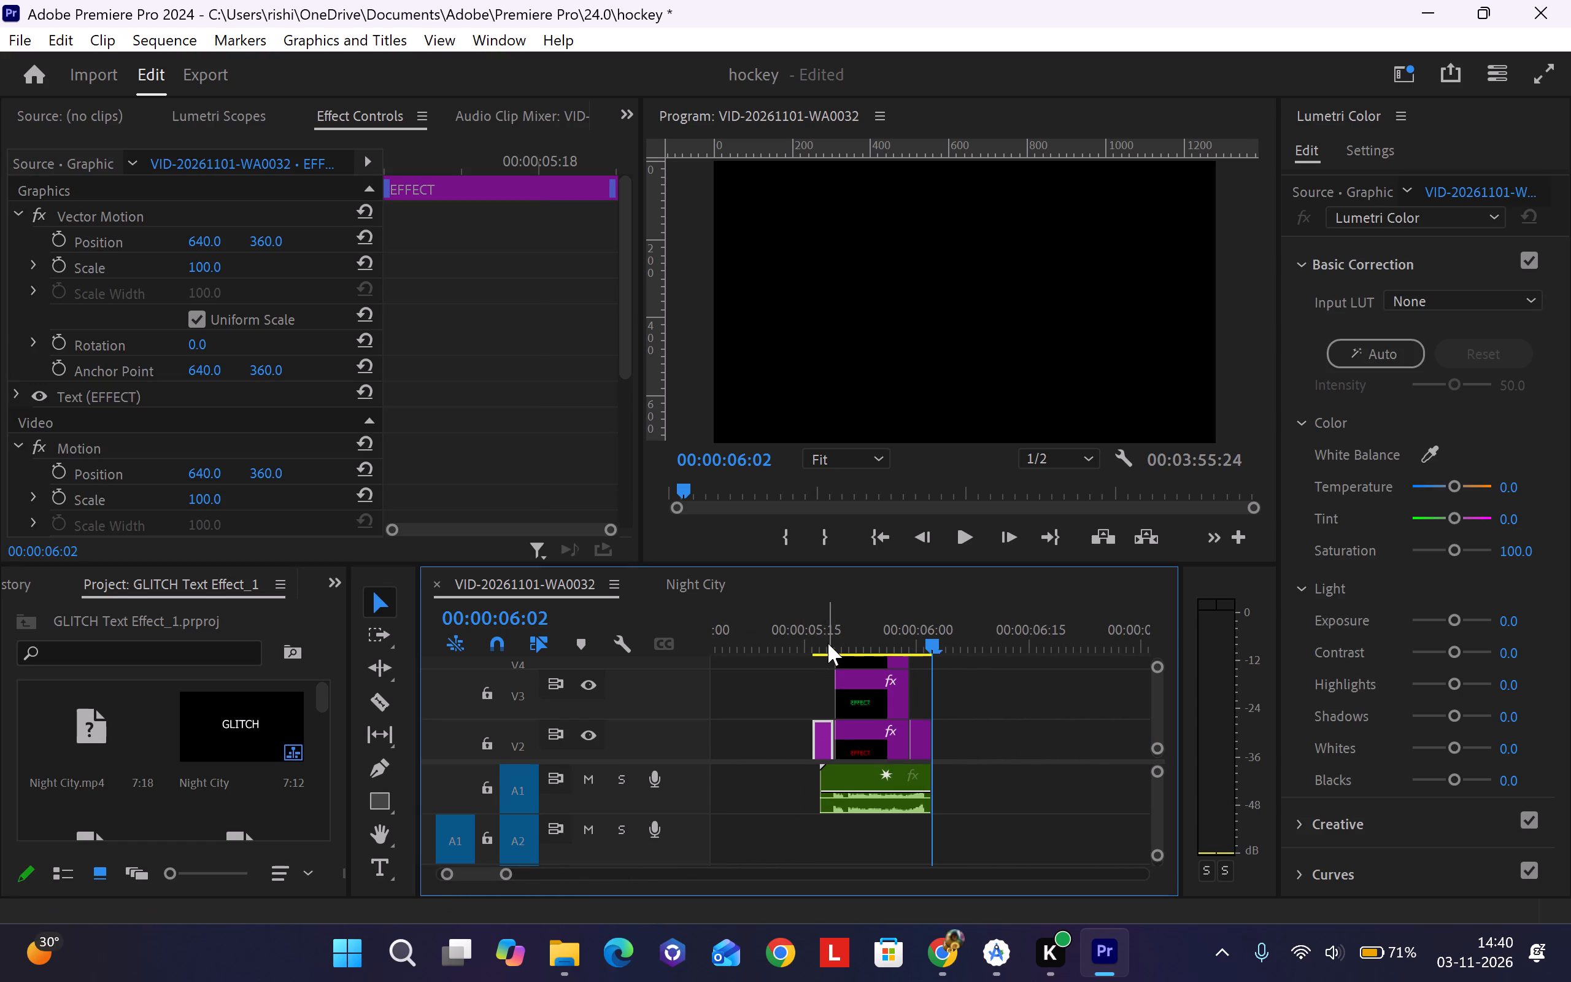
click(826, 643)
click(913, 296)
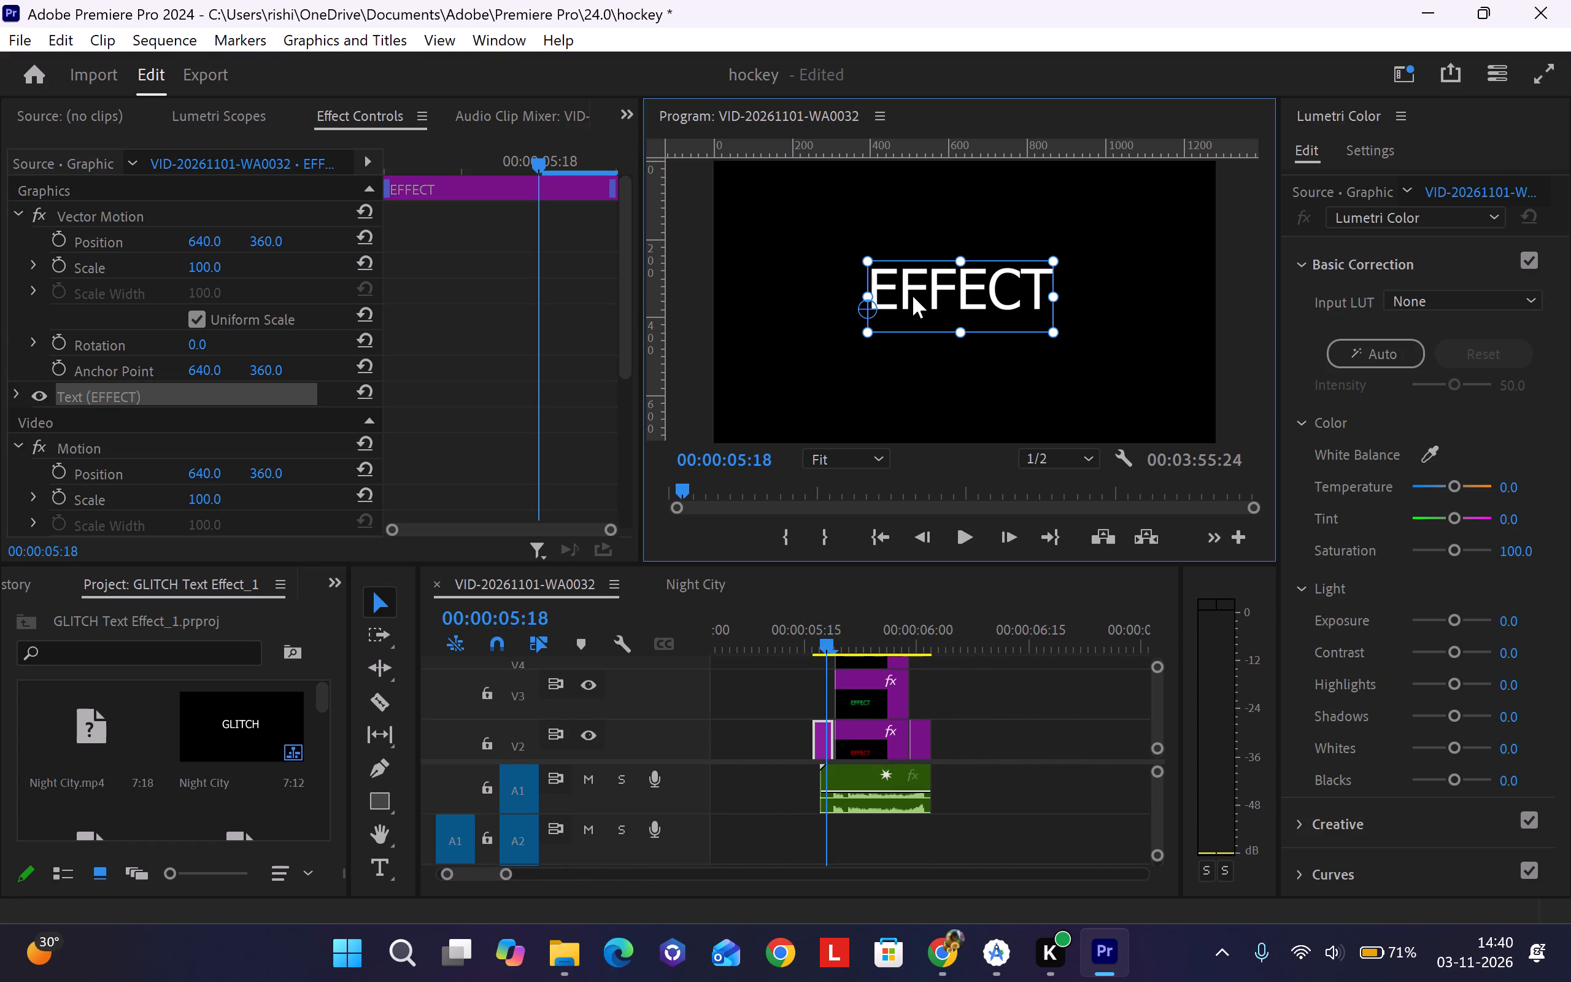
double_click(939, 287)
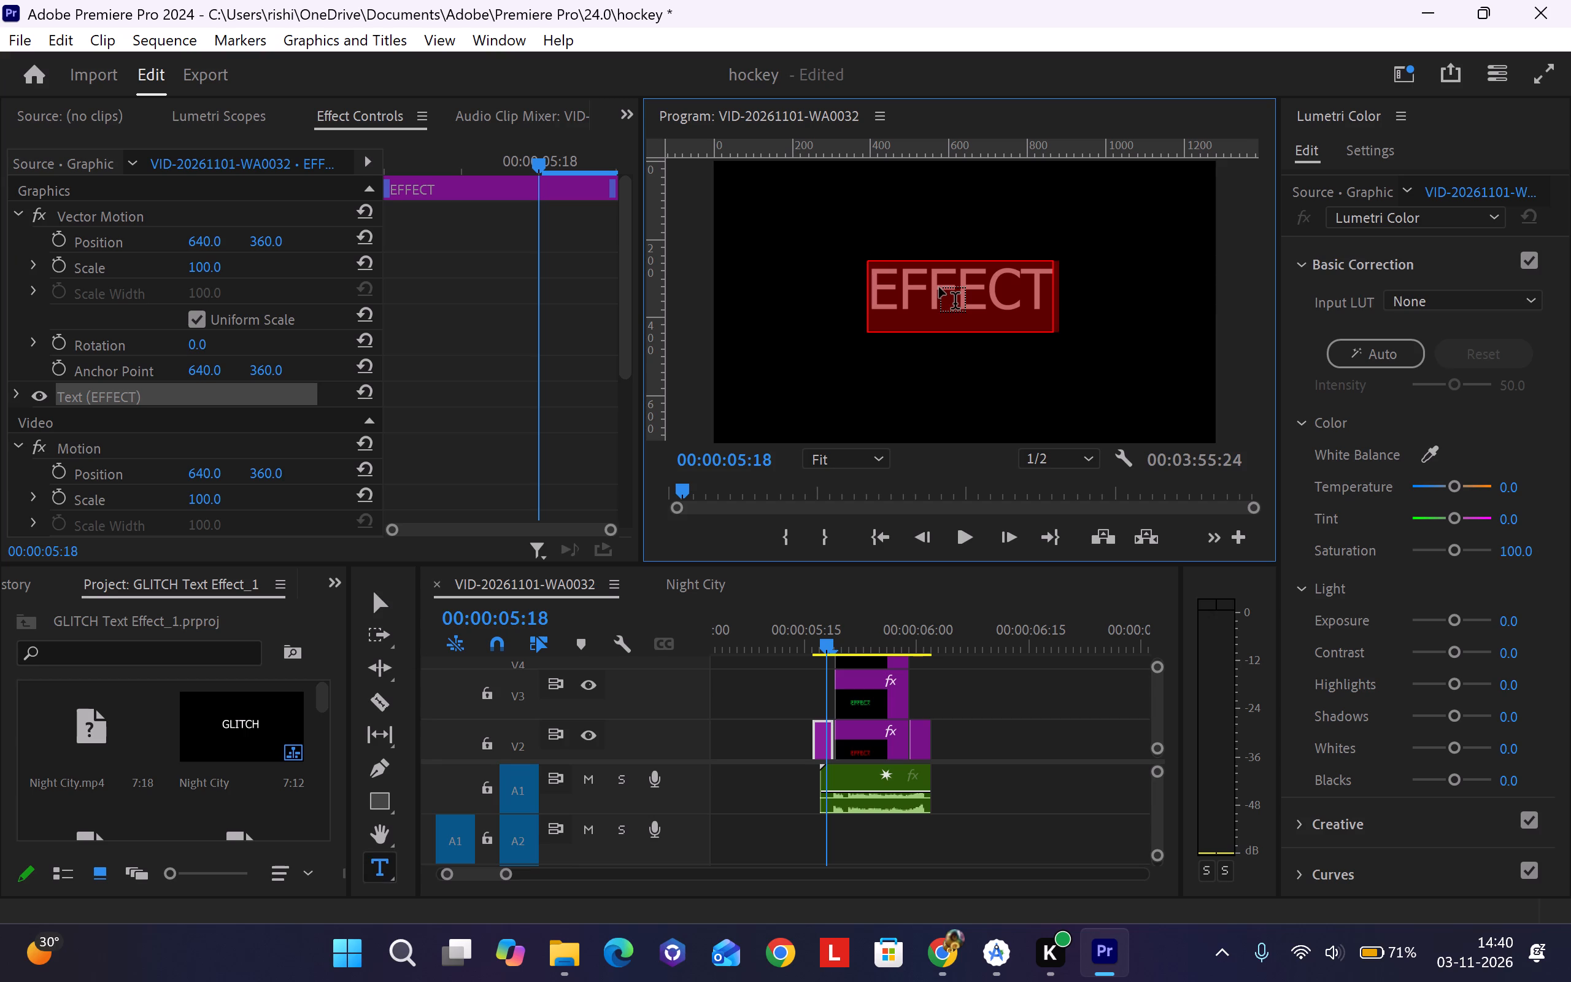
text(THE GAME BEGIS)
key(BackSpace)
text(NS)
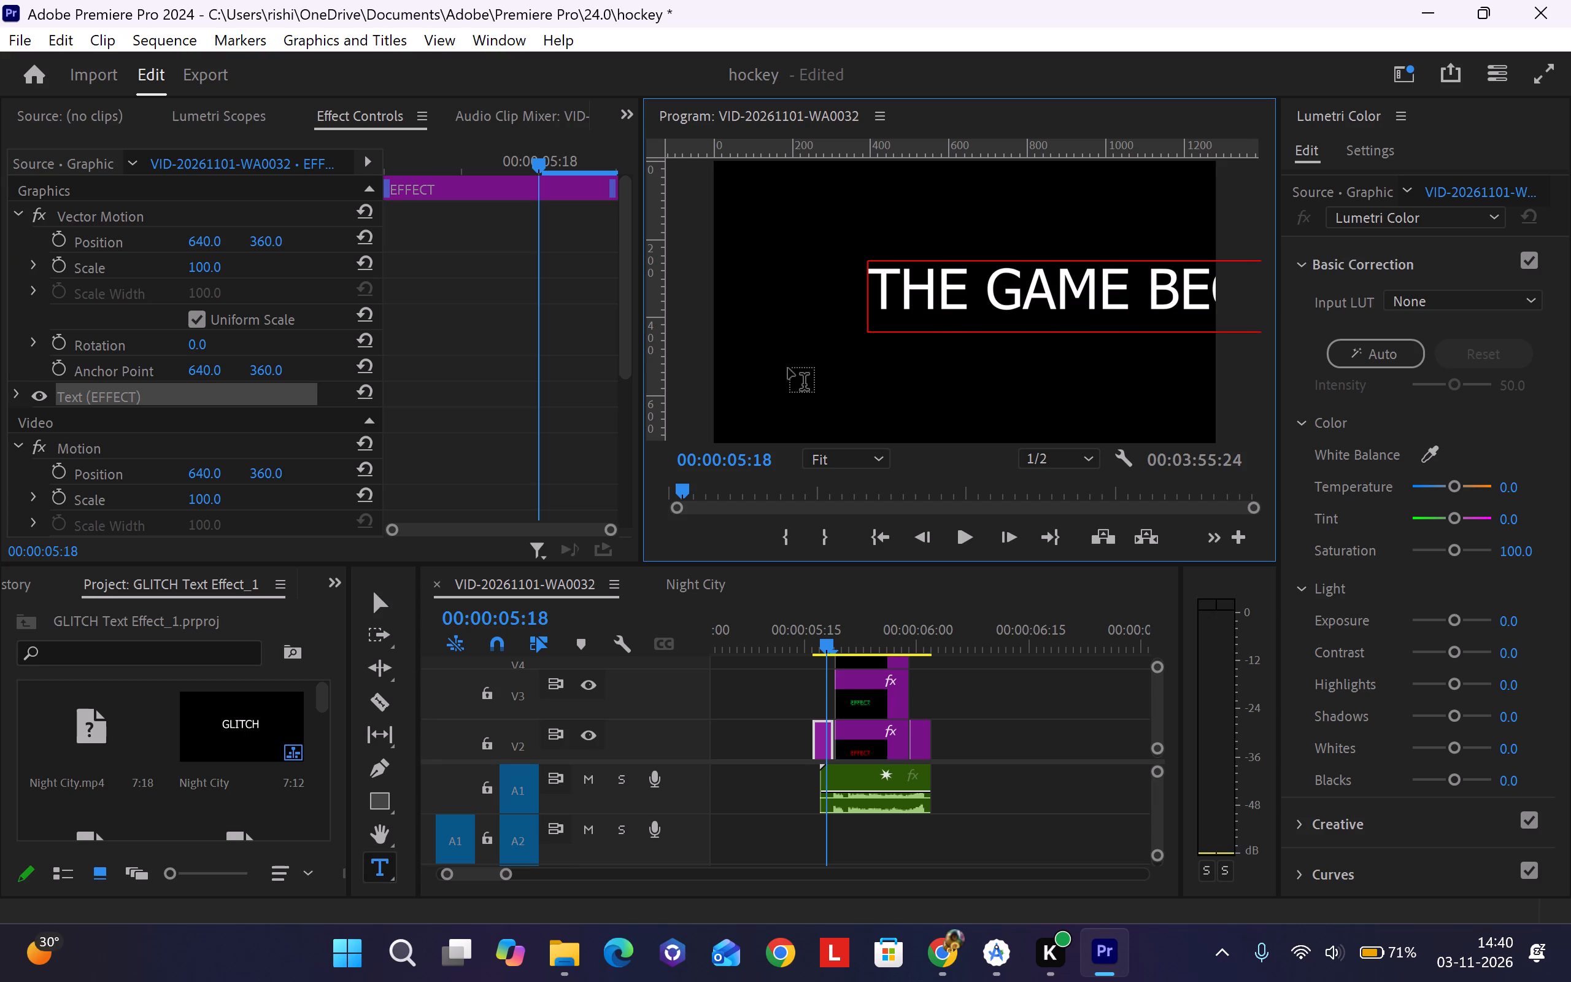
click(372, 601)
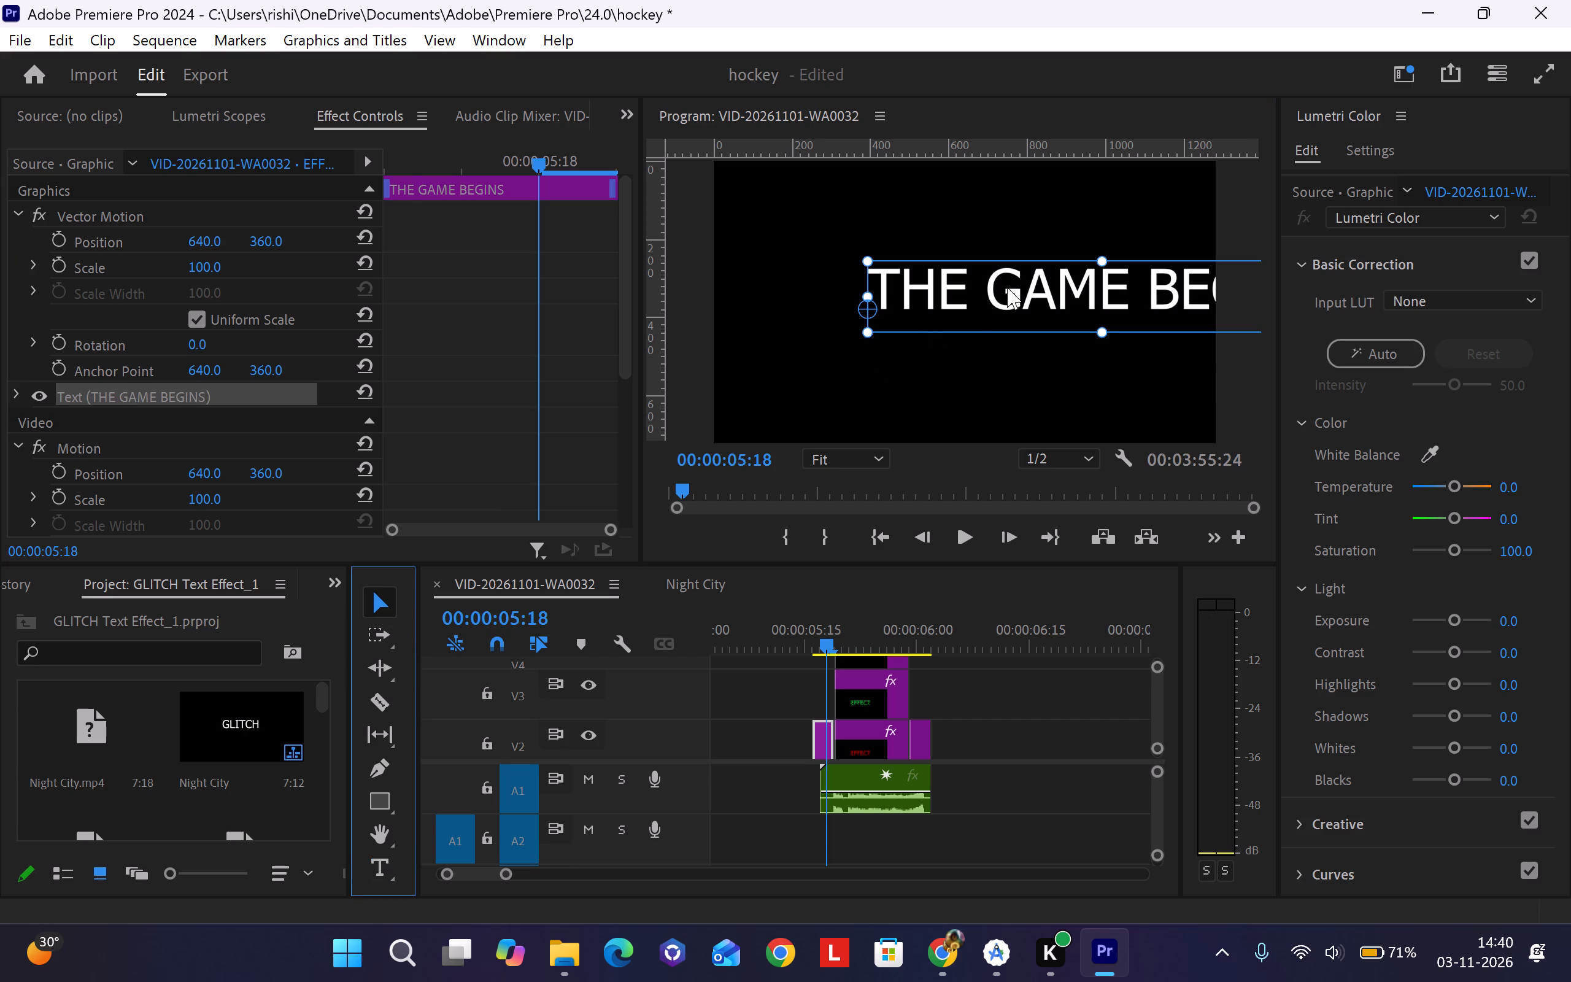
Move the "THE GAME BEGINS" text of the first short V2 title clip so it fits roughly centred in the frame.
drag(1010, 287, 870, 295)
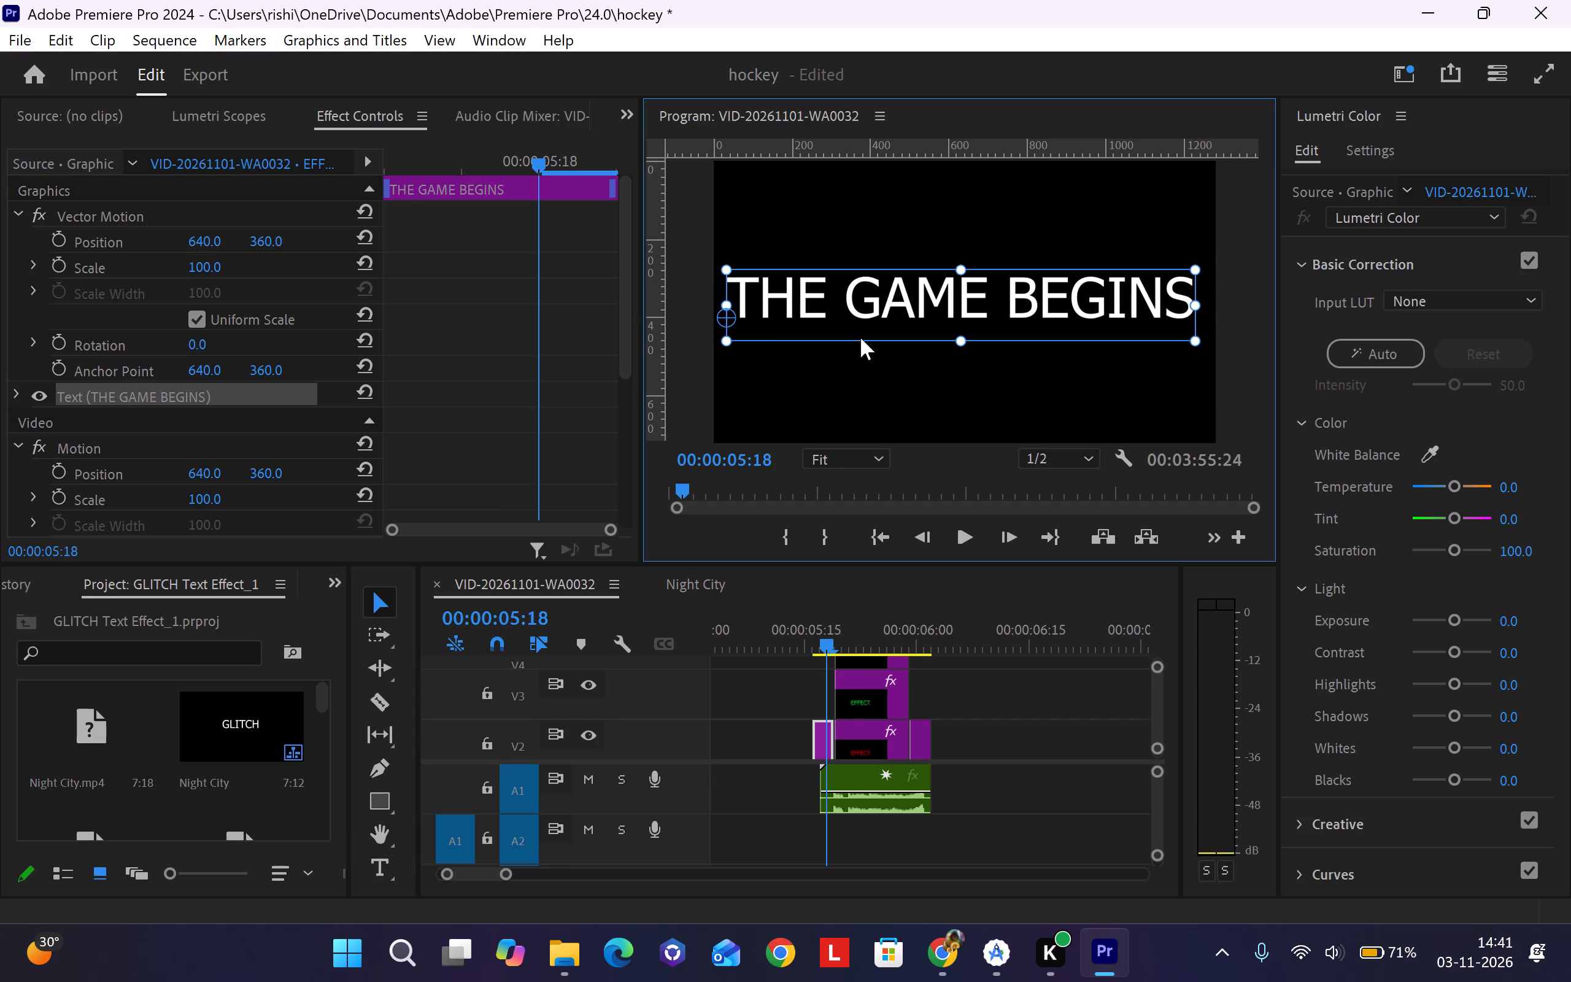
Replace the EFFECT text of the V4 title clip, at 00:00:05:21, with "THE GAME BEGINS".
click(849, 644)
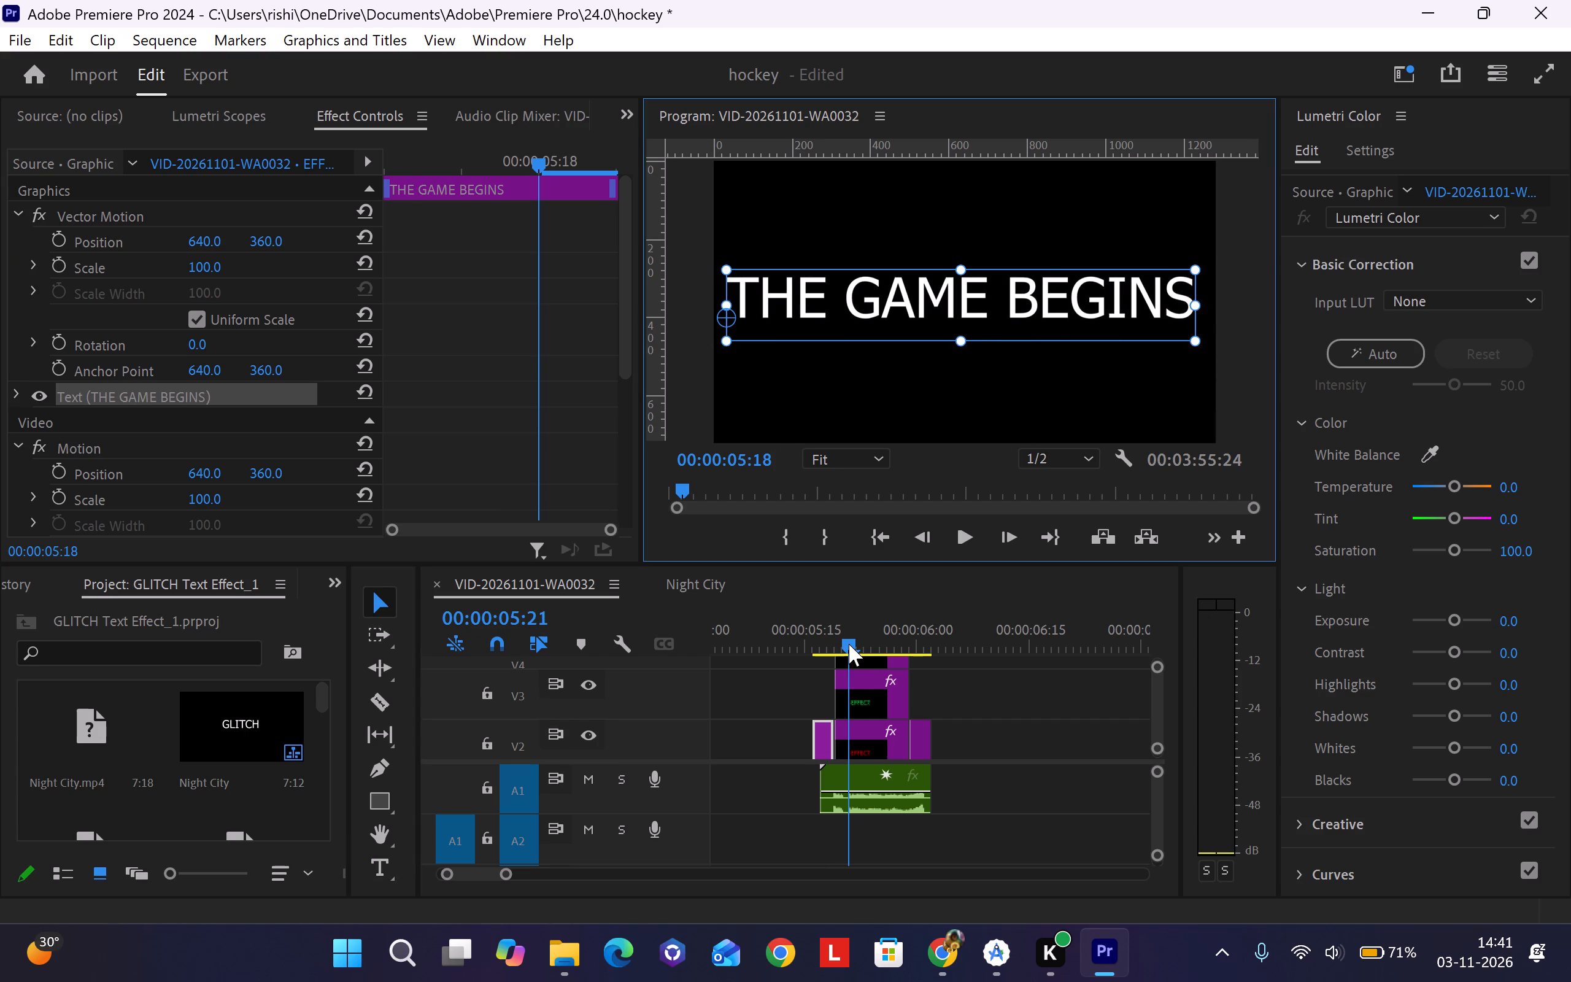
click(857, 734)
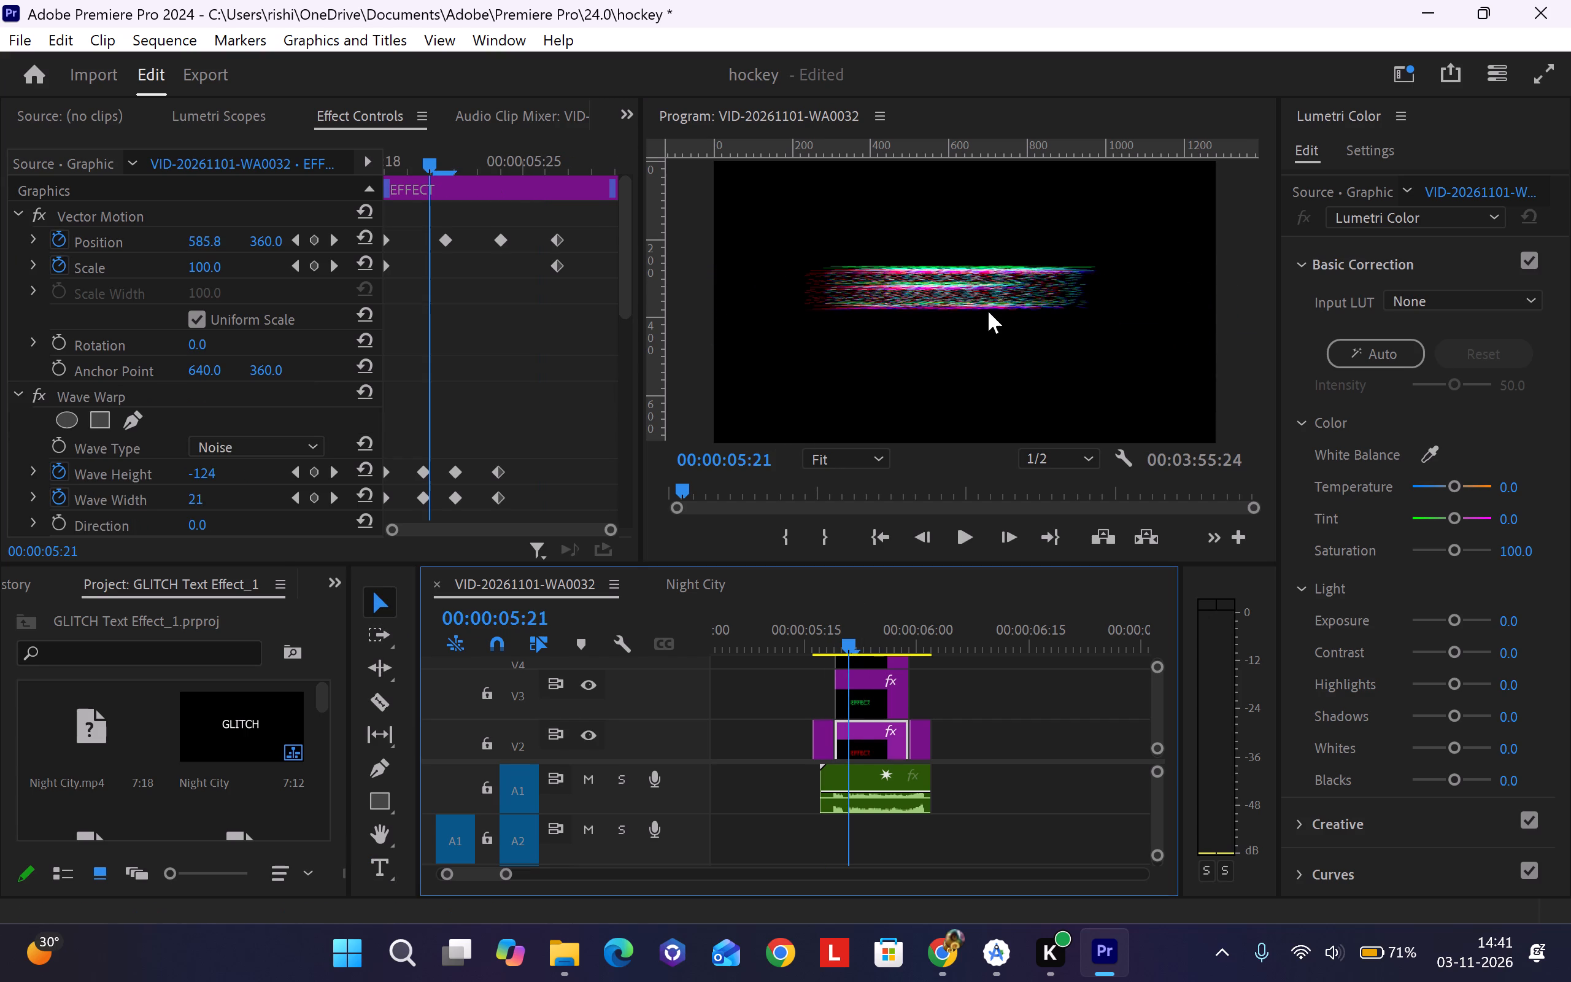
click(975, 294)
double_click(975, 294)
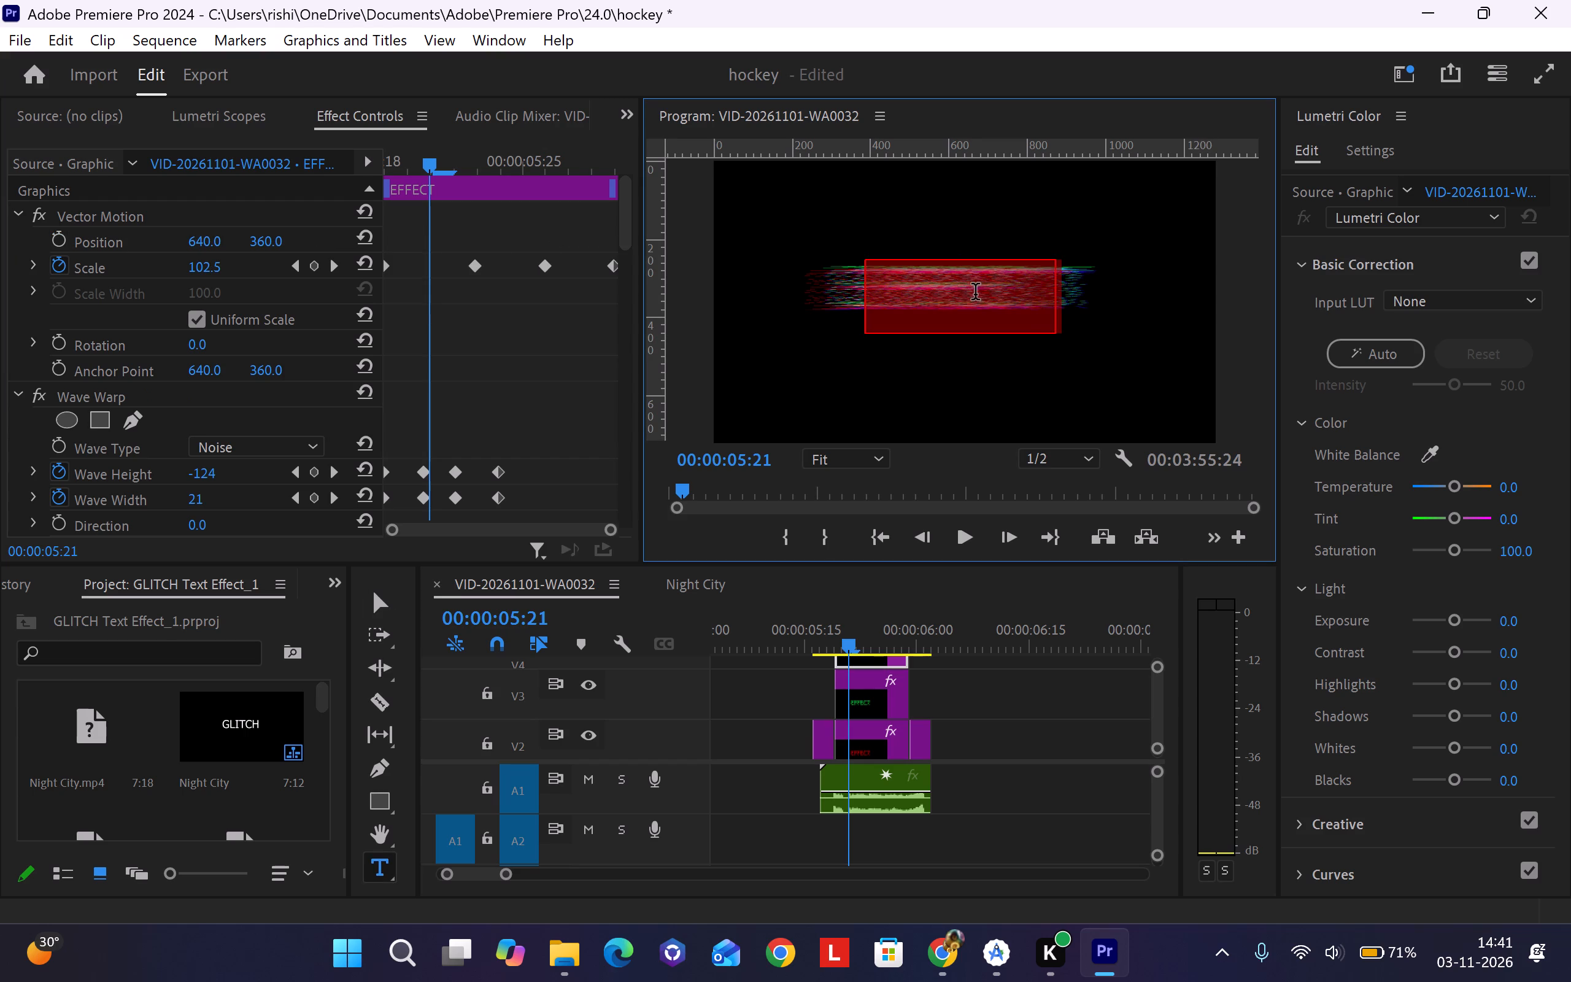
text(THE)
key(space)
text(GAME)
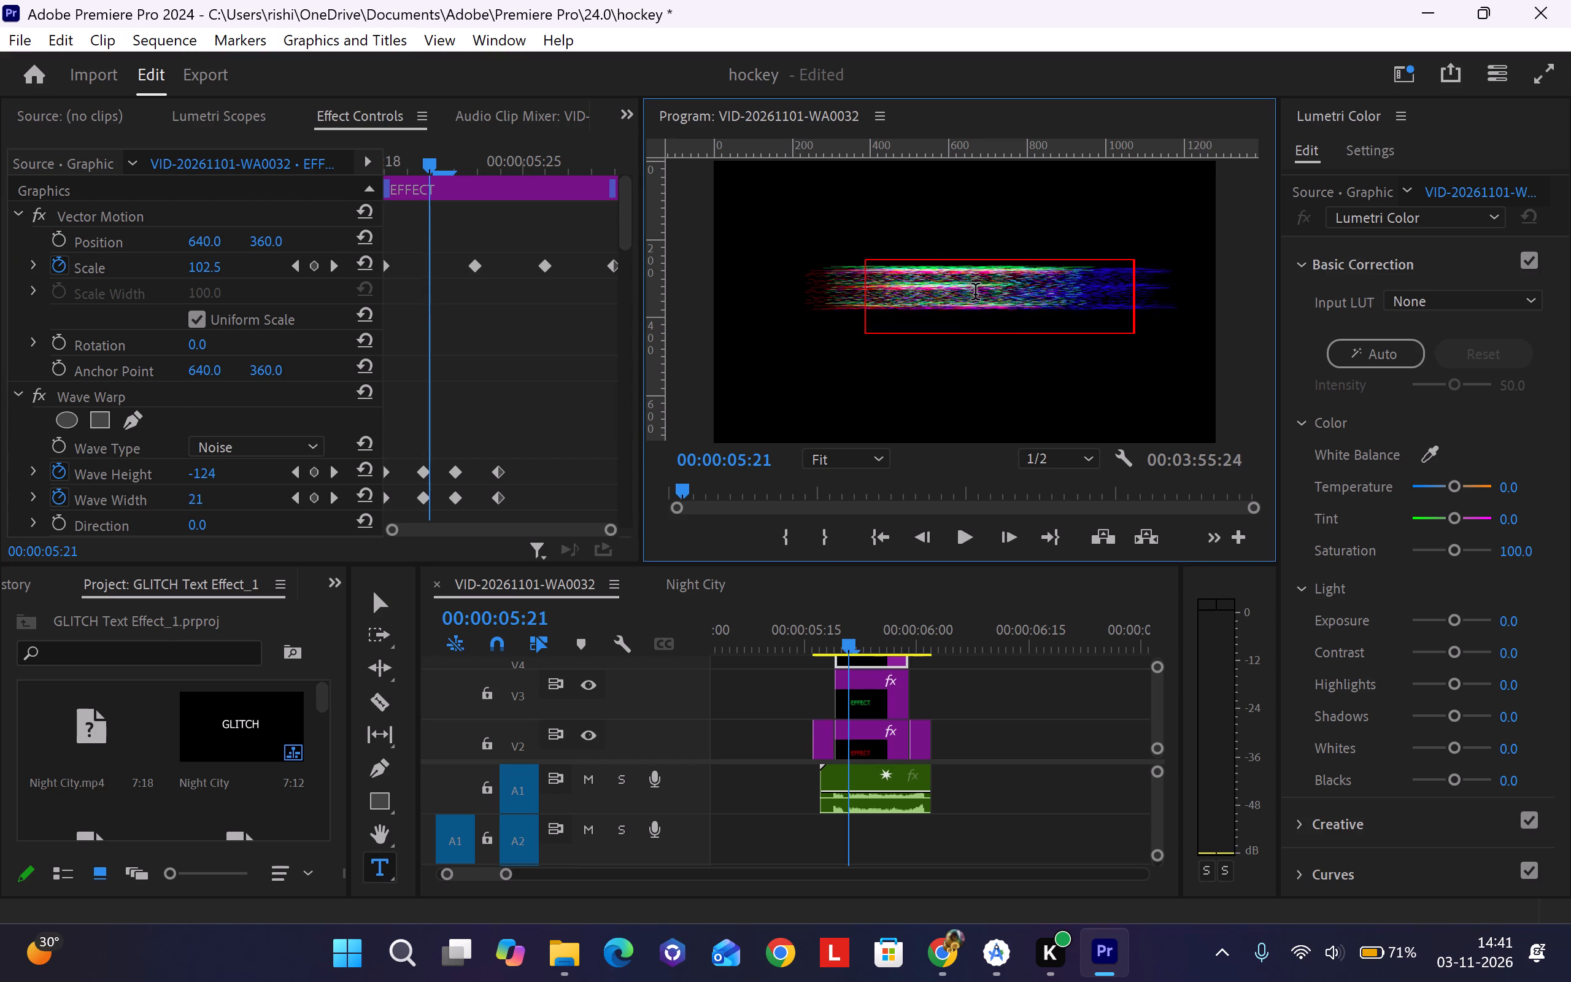
key(space)
text(BEGINS)
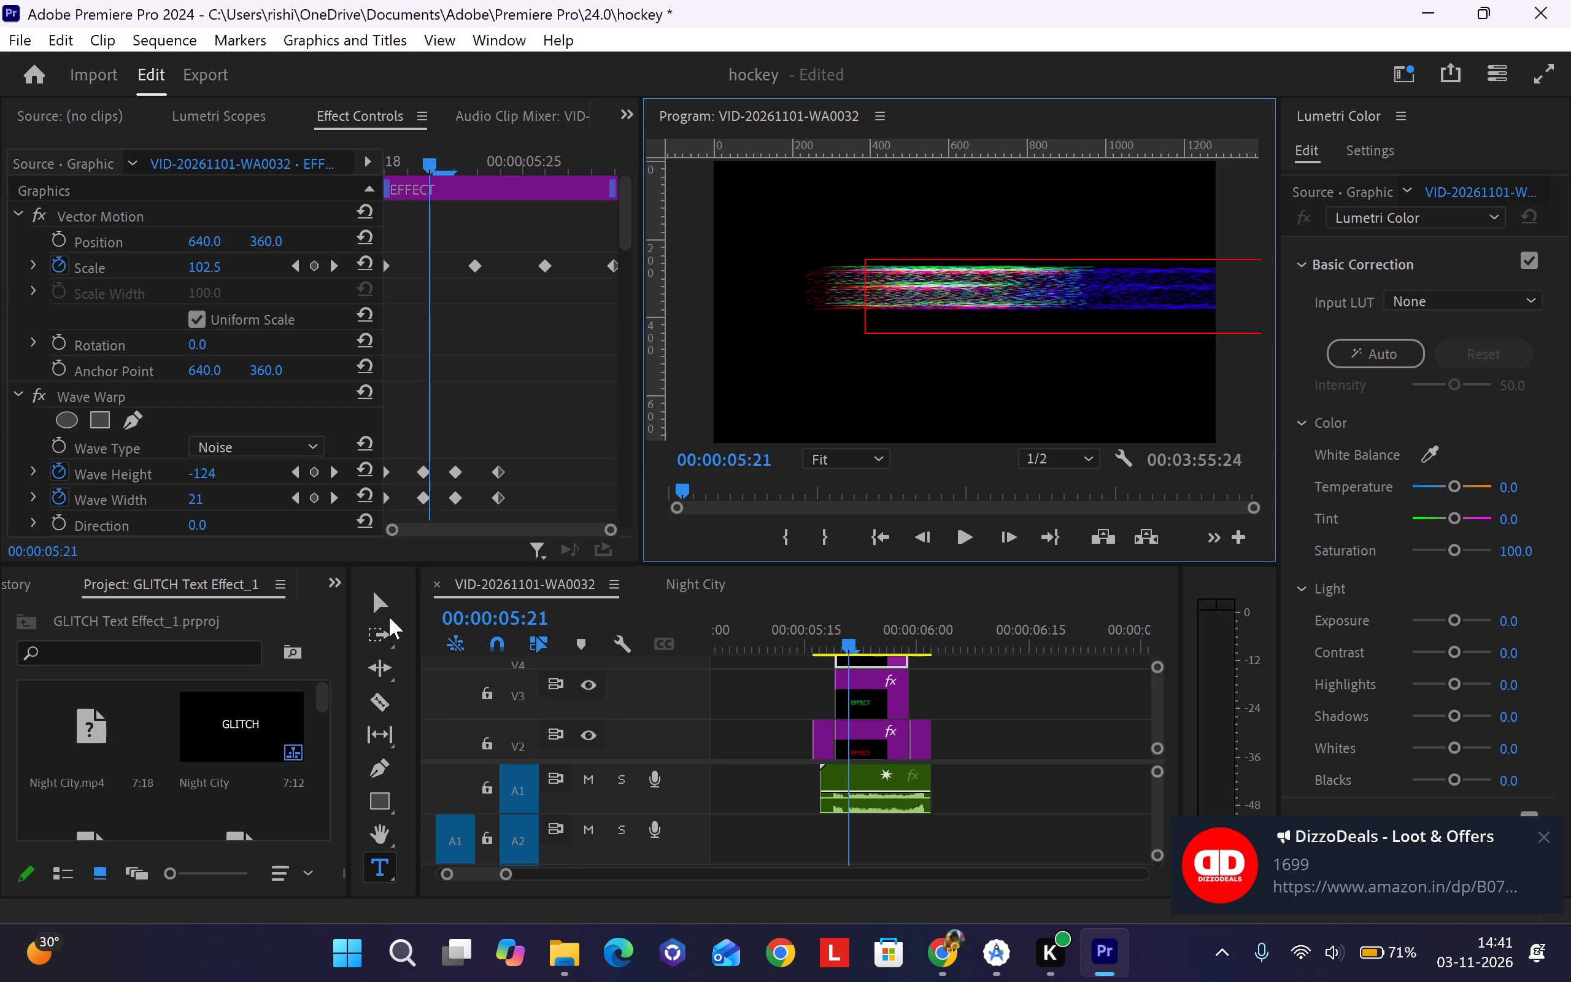
Reposition the V4 clip's "THE GAME BEGINS" text to about X 41, Y 378 so it spans the frame centrally.
click(386, 609)
drag(1037, 304, 963, 304)
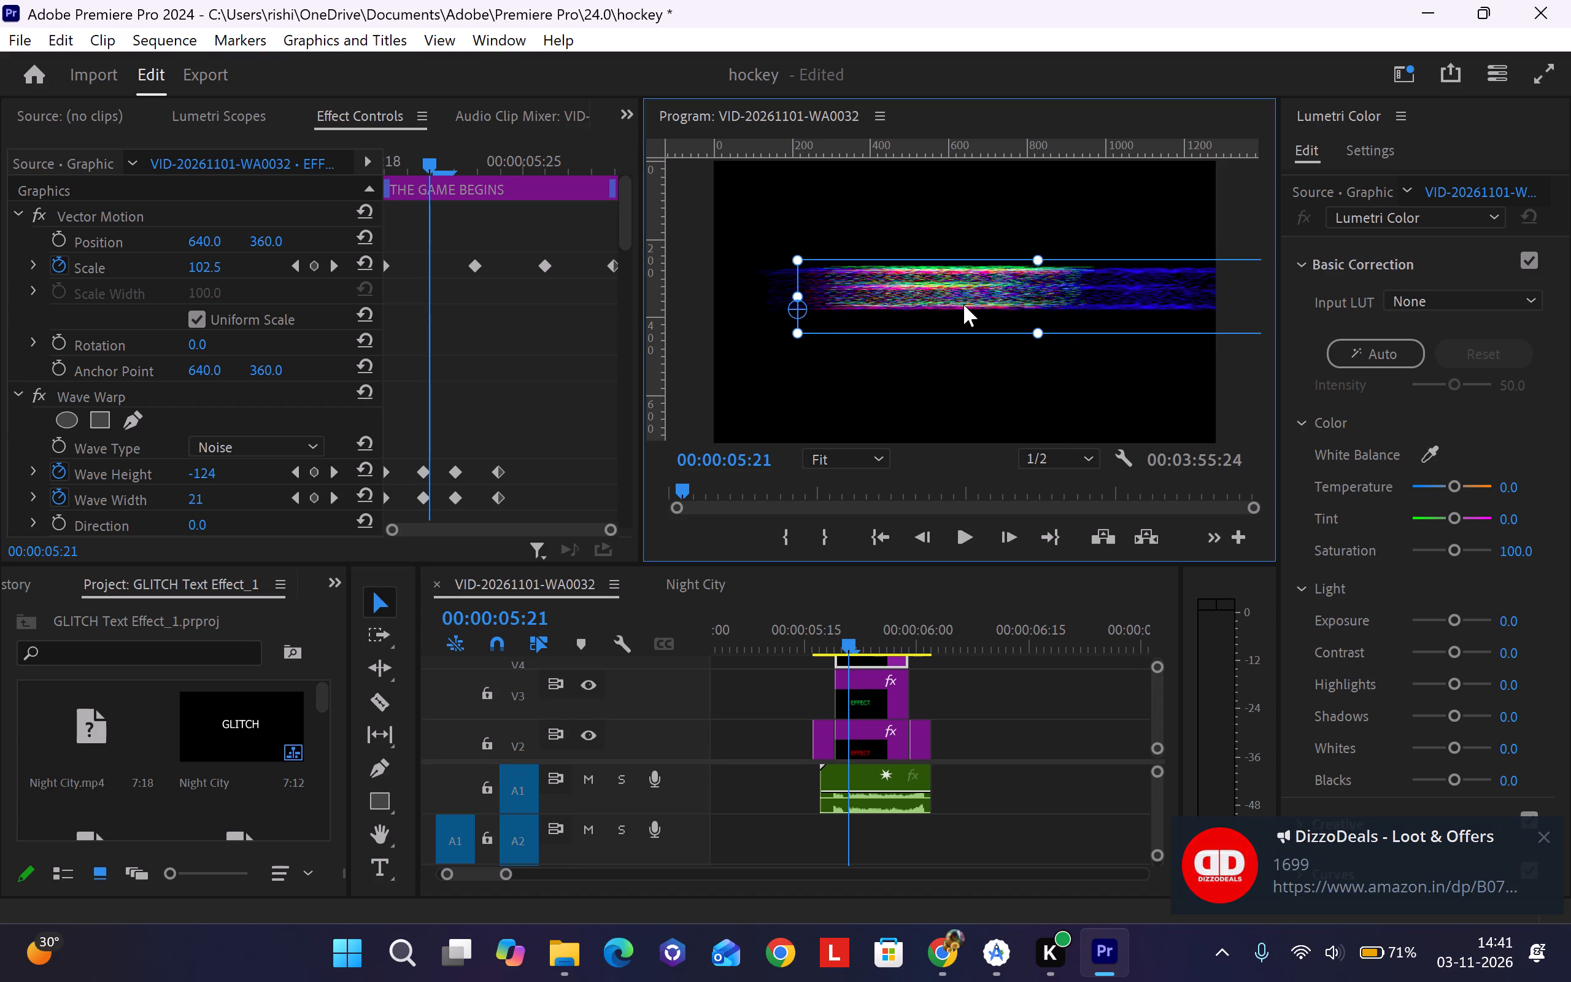
drag(963, 304, 879, 304)
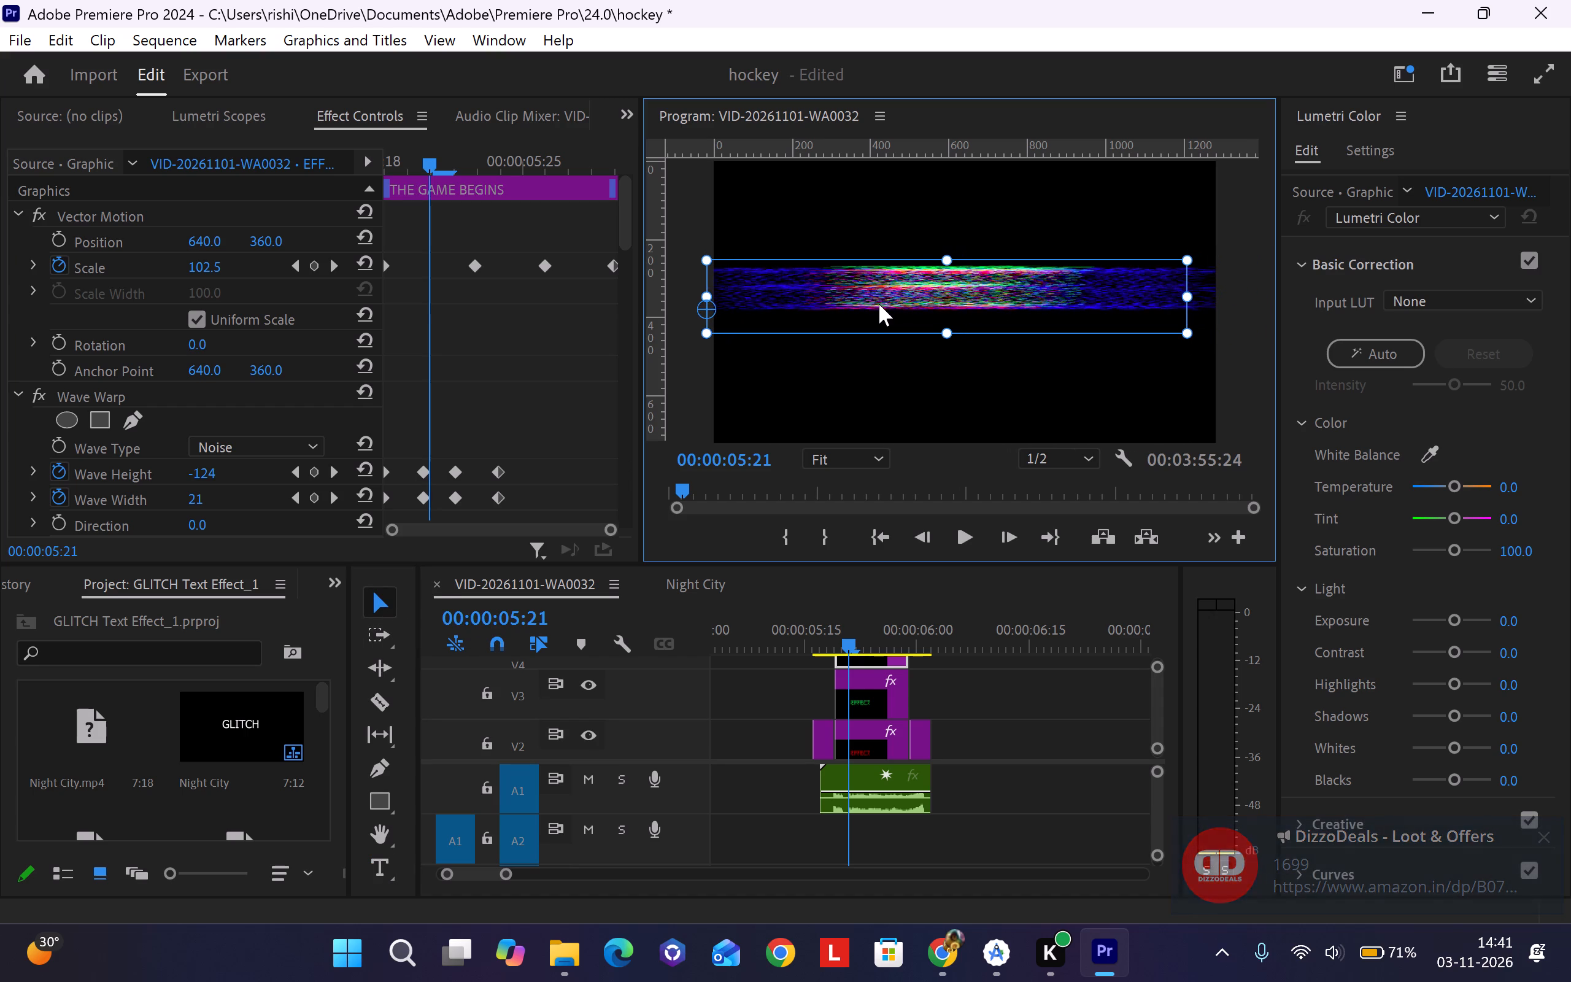
drag(879, 304, 877, 304)
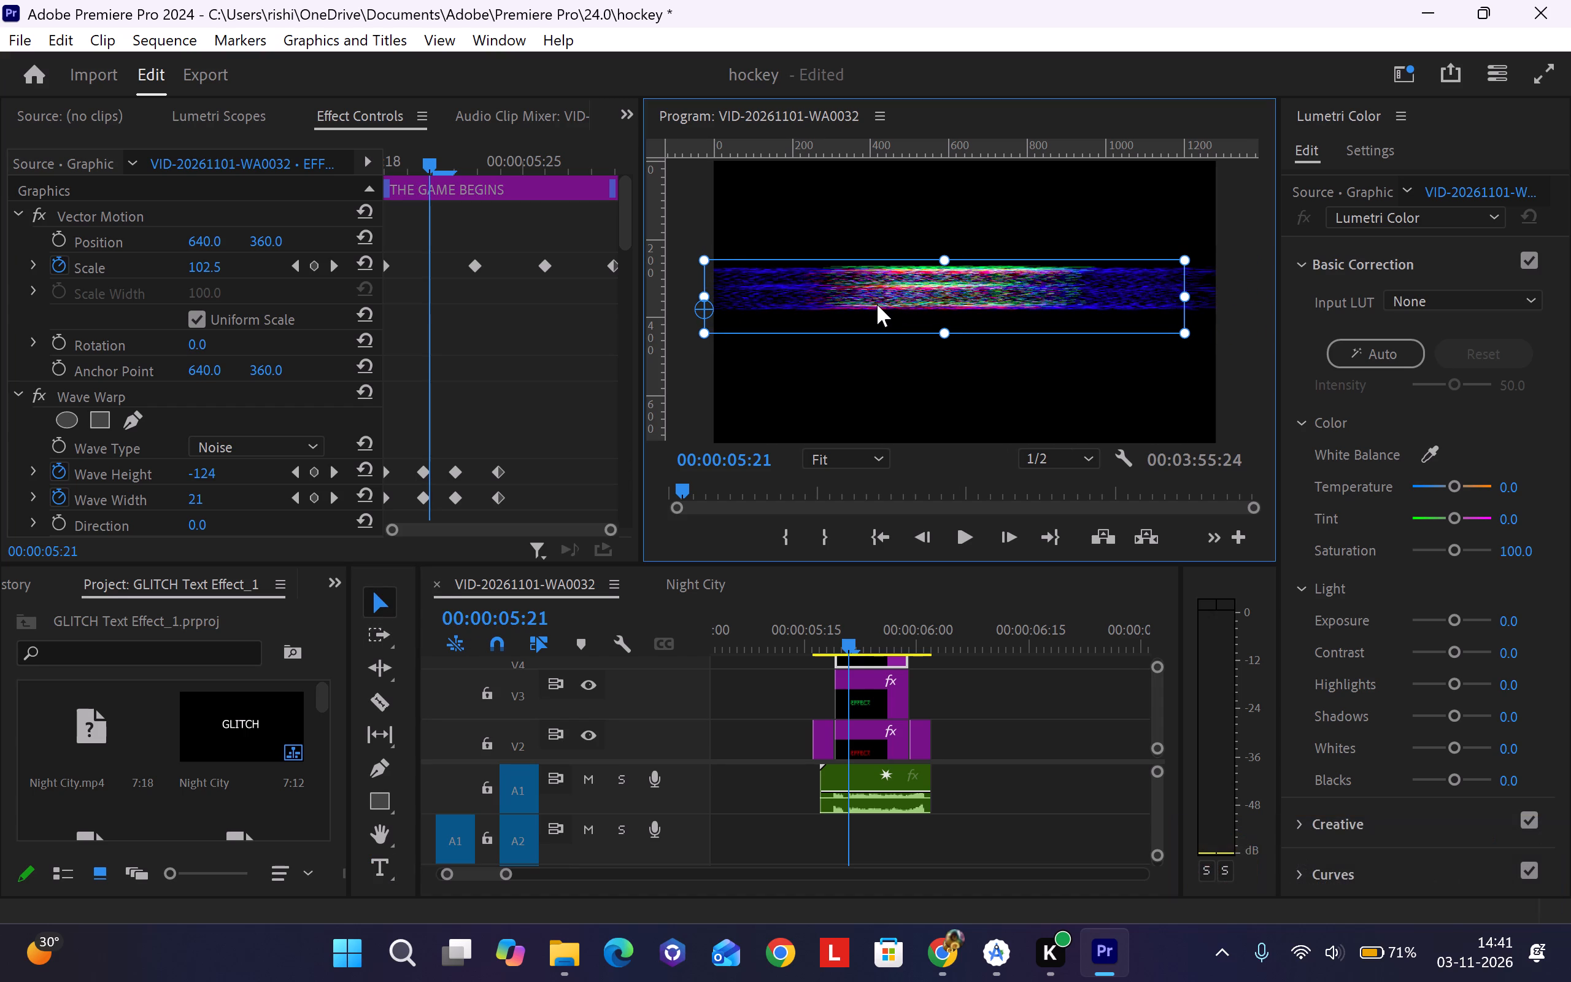
drag(877, 304, 878, 304)
drag(878, 304, 890, 303)
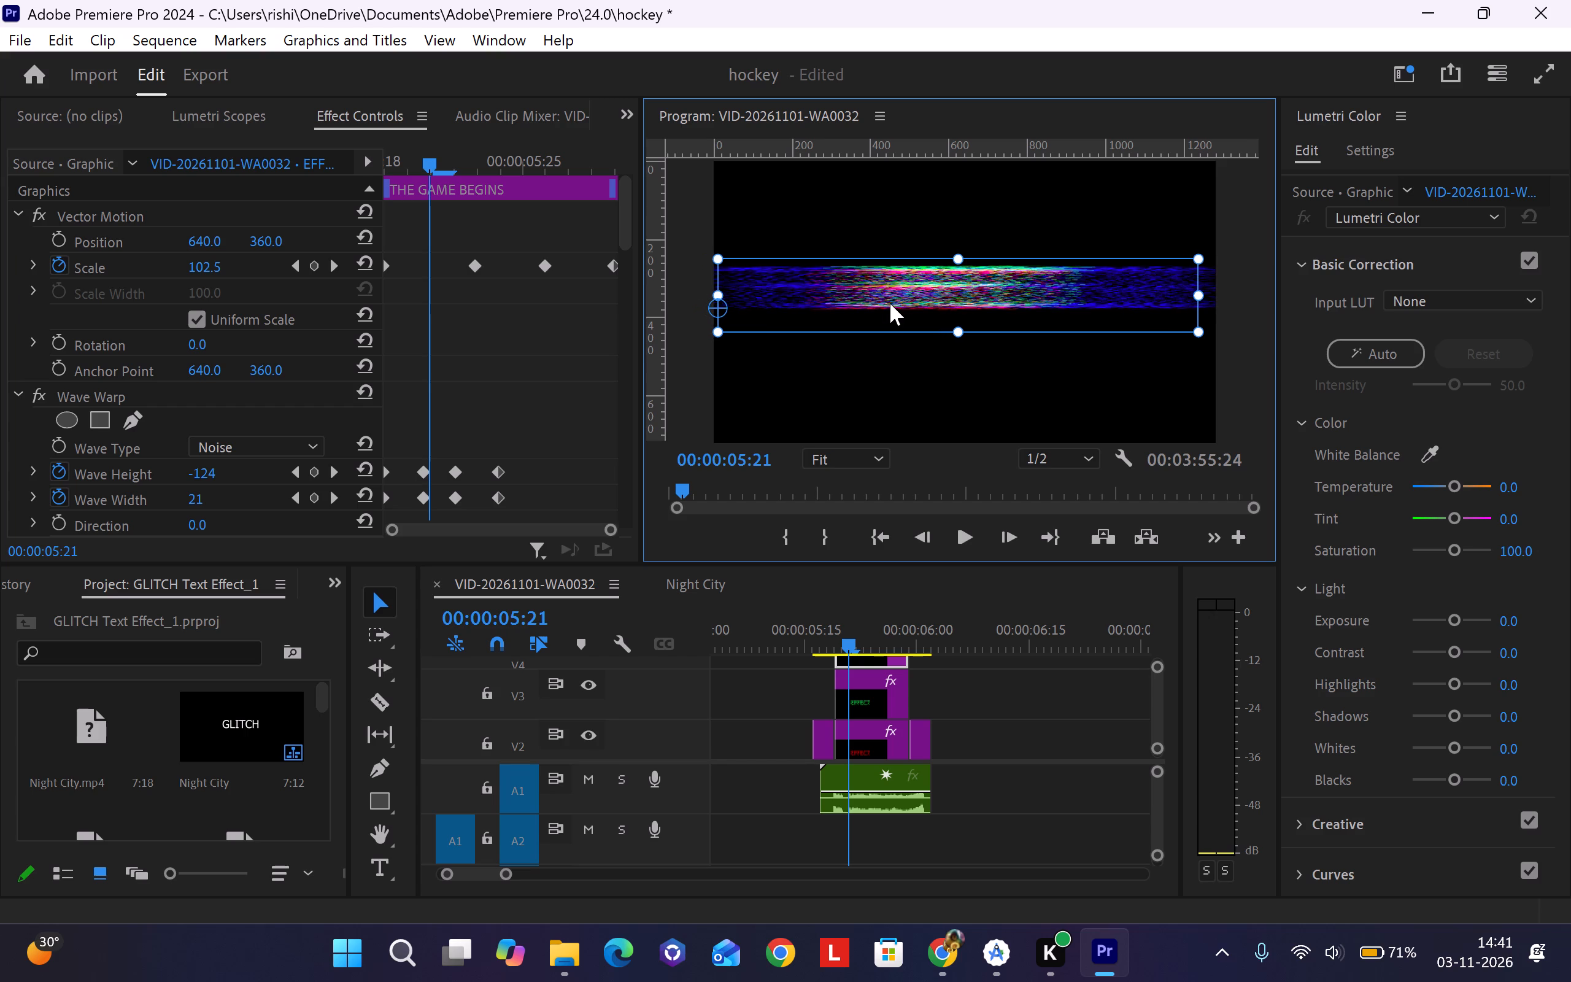
drag(890, 303, 893, 304)
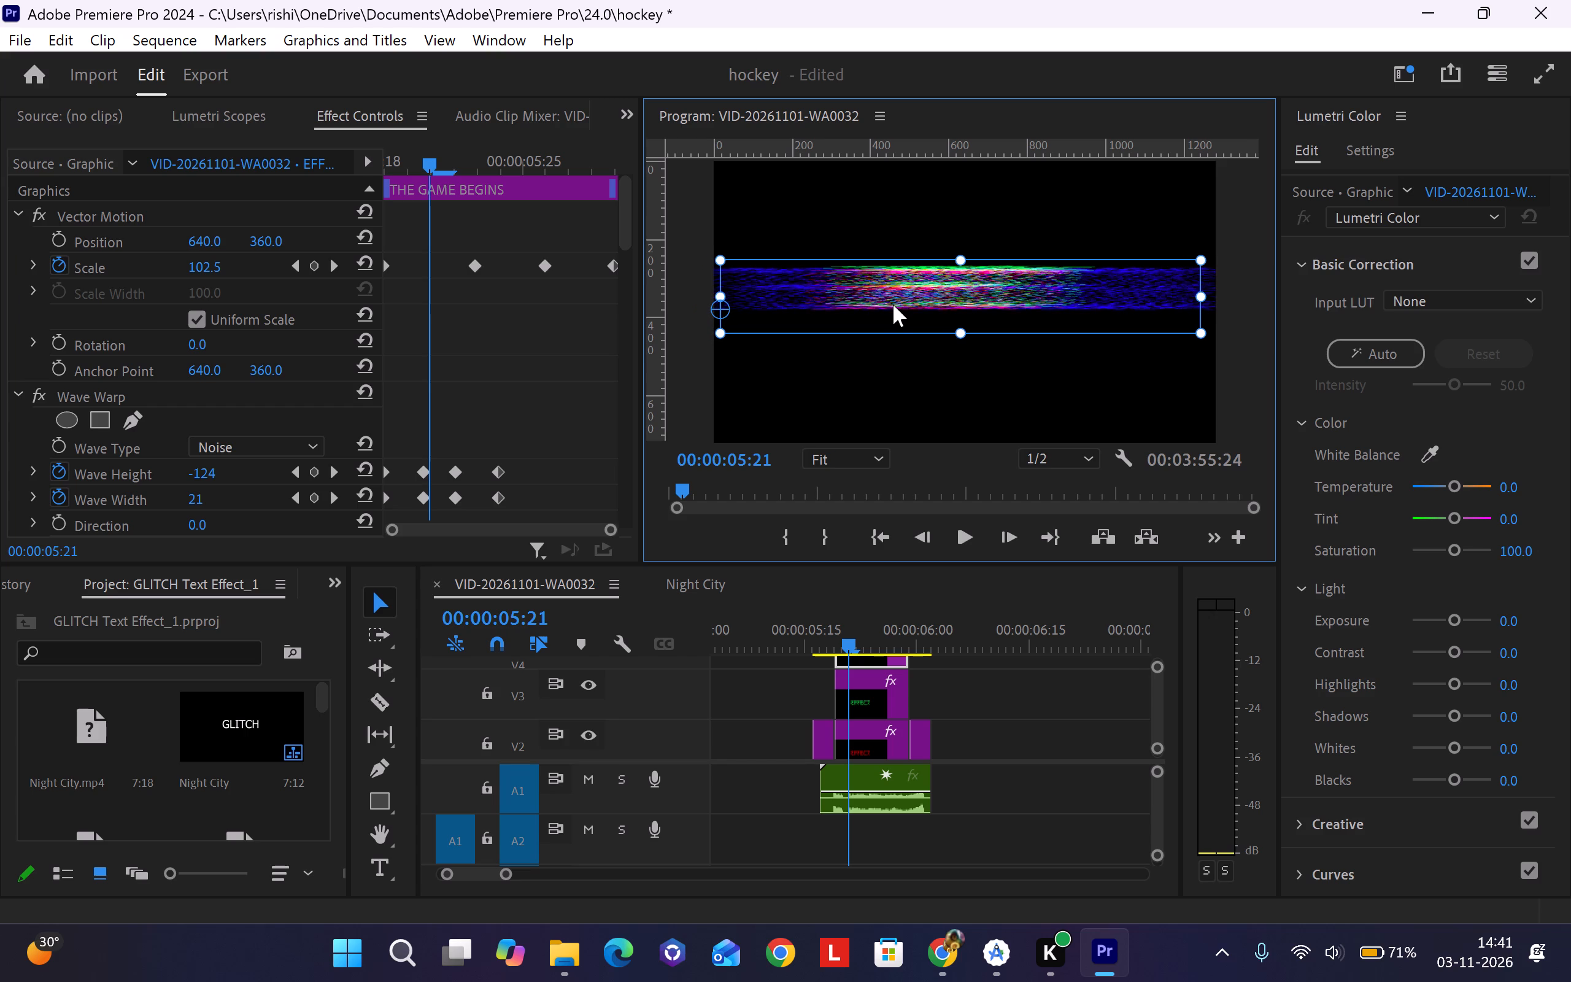
click(894, 303)
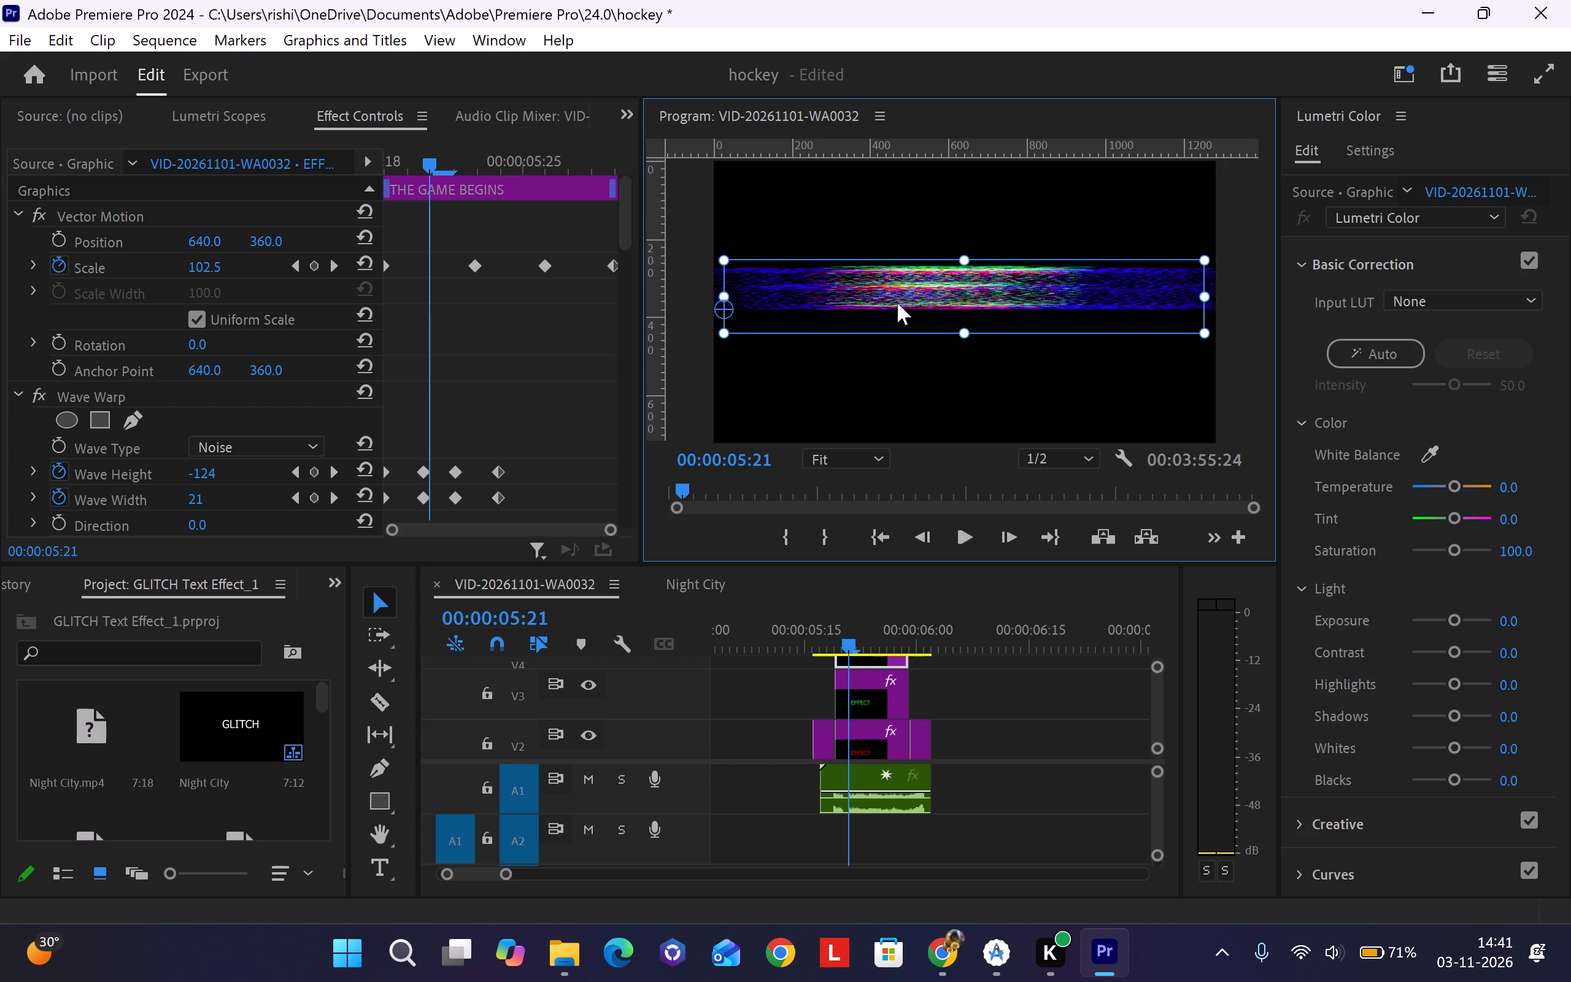
click(910, 401)
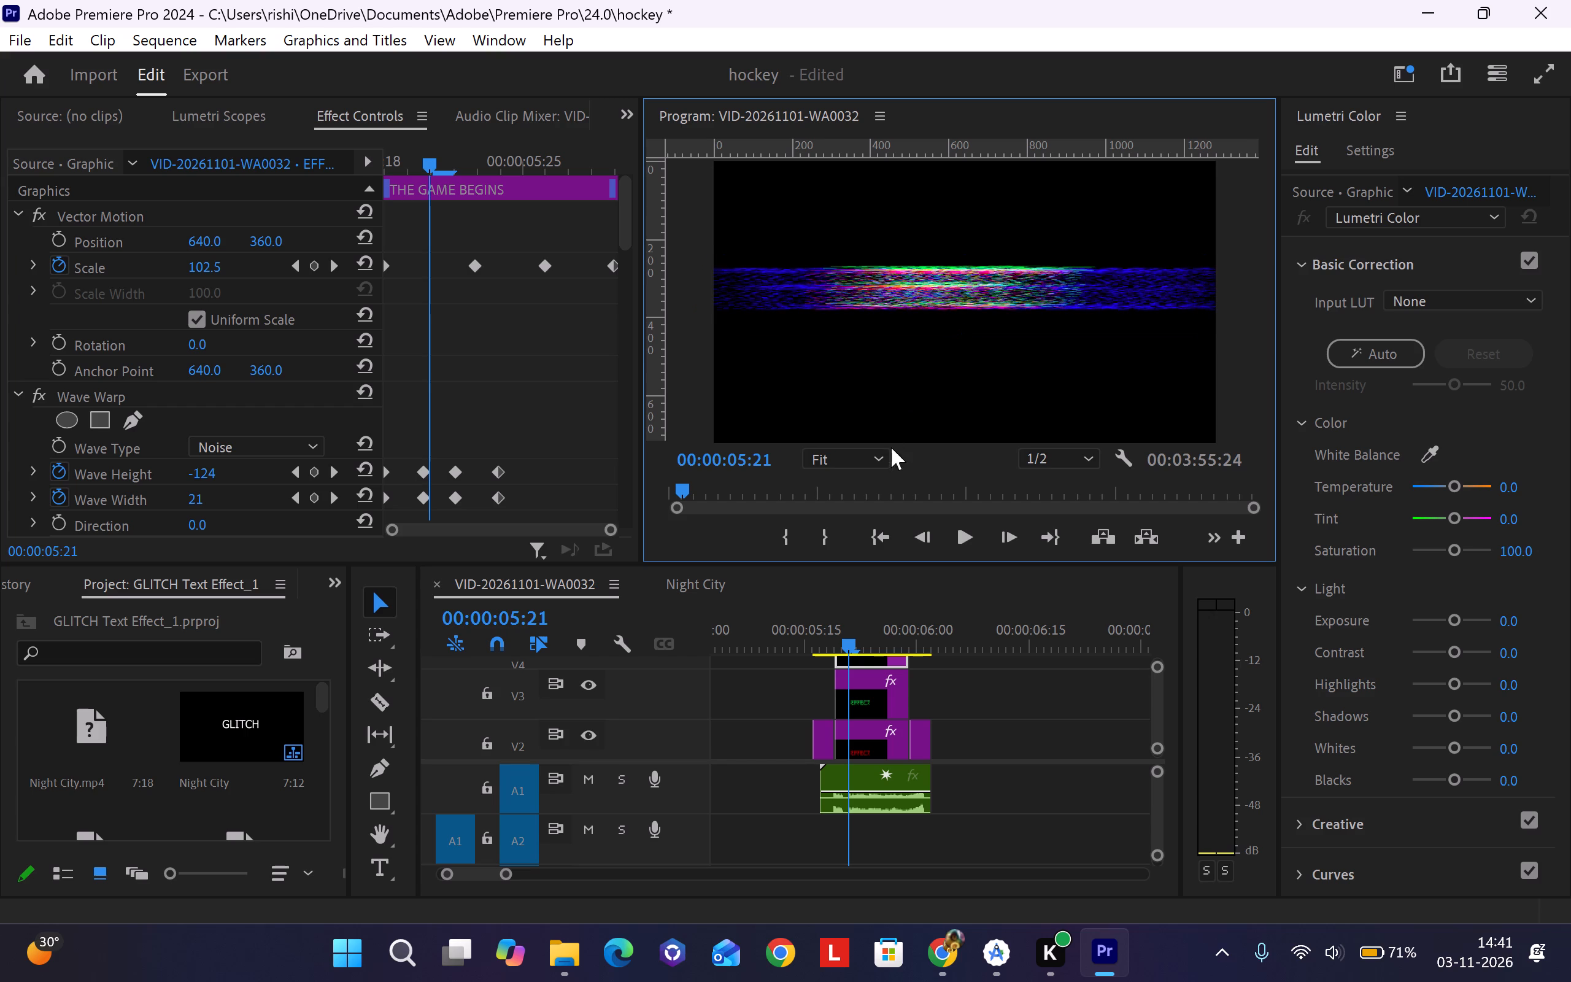
Open the V3 EFFECT title clip for graphics text editing and set the playhead to 00:00:05:20.
click(862, 696)
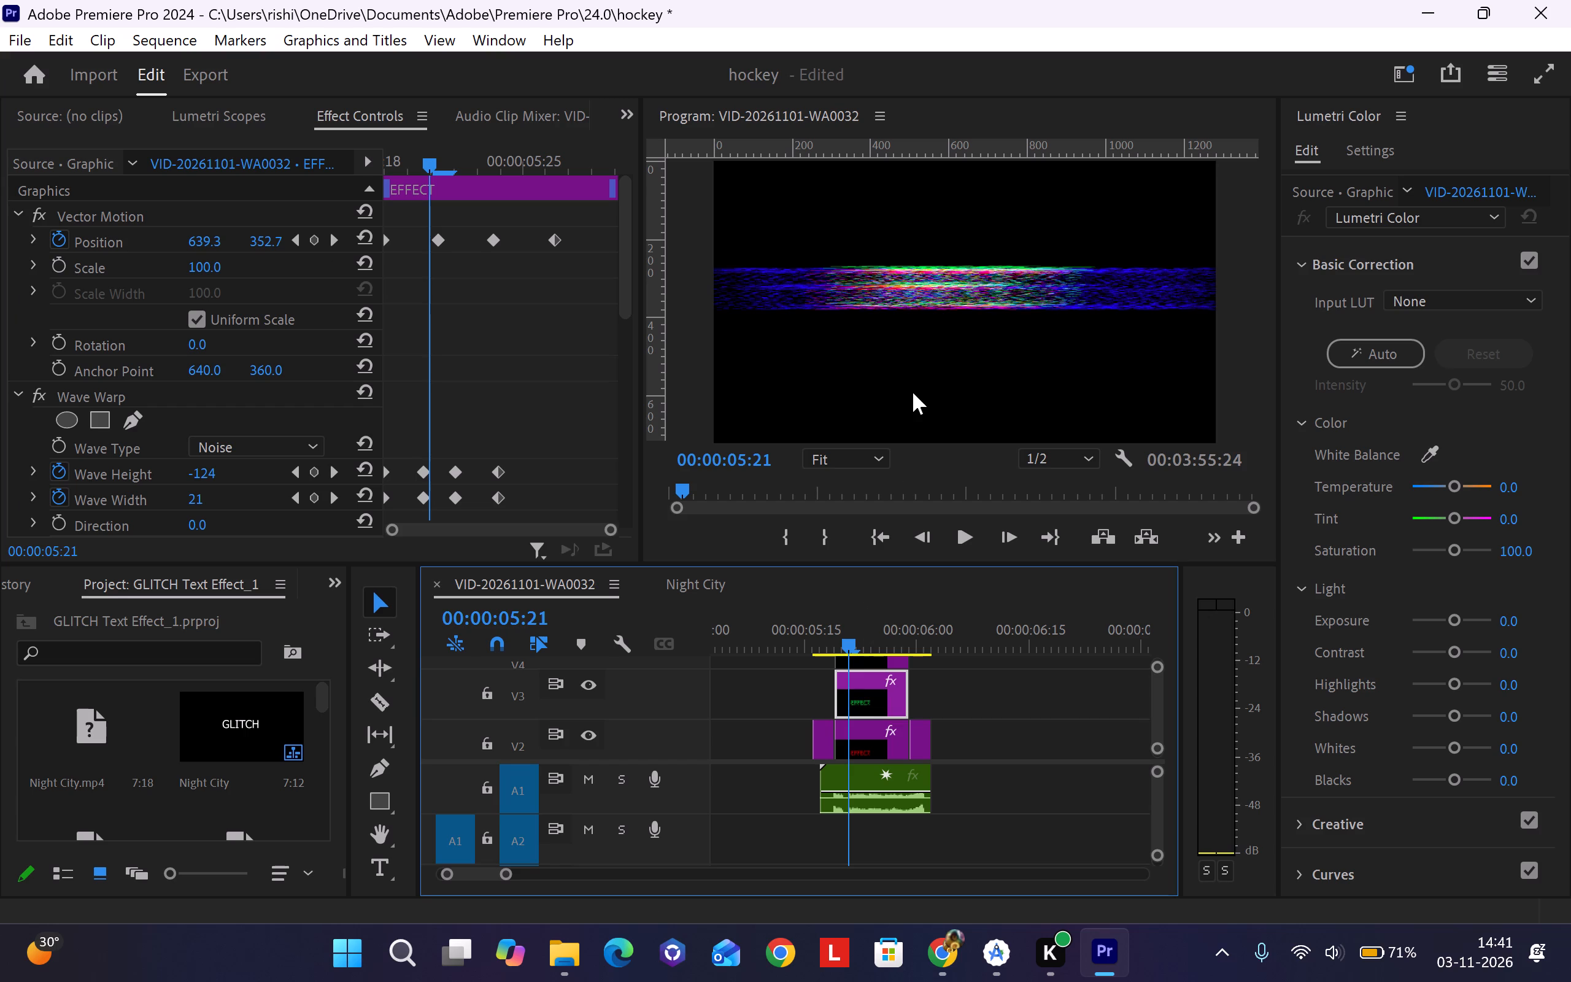
click(951, 279)
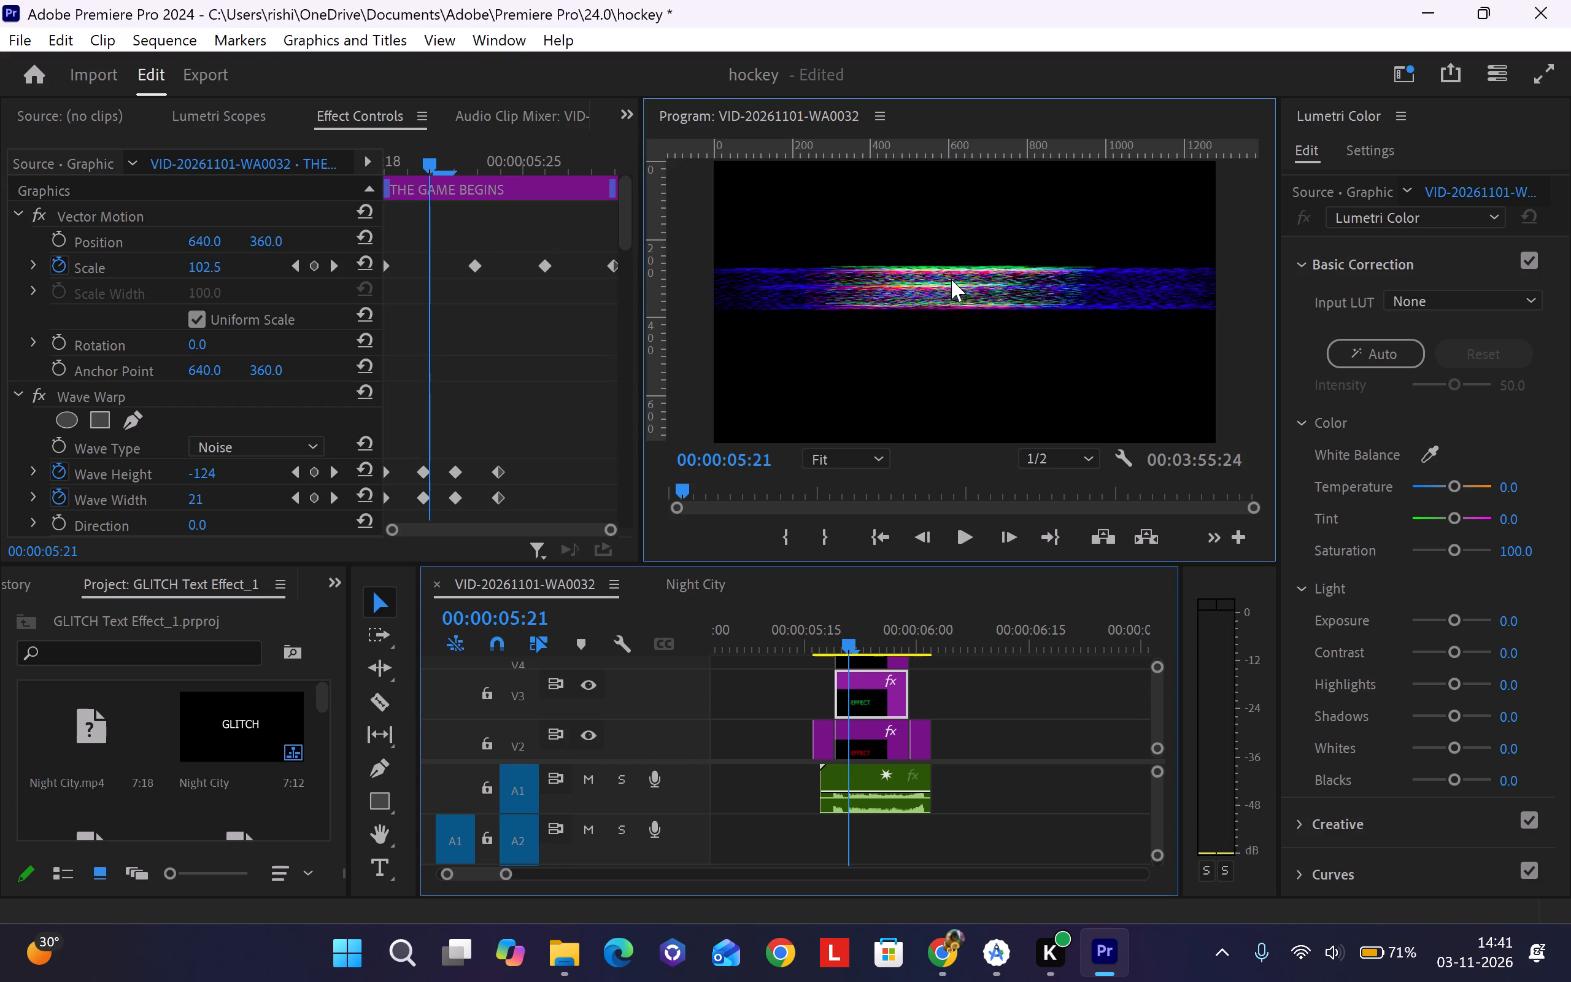
click(900, 395)
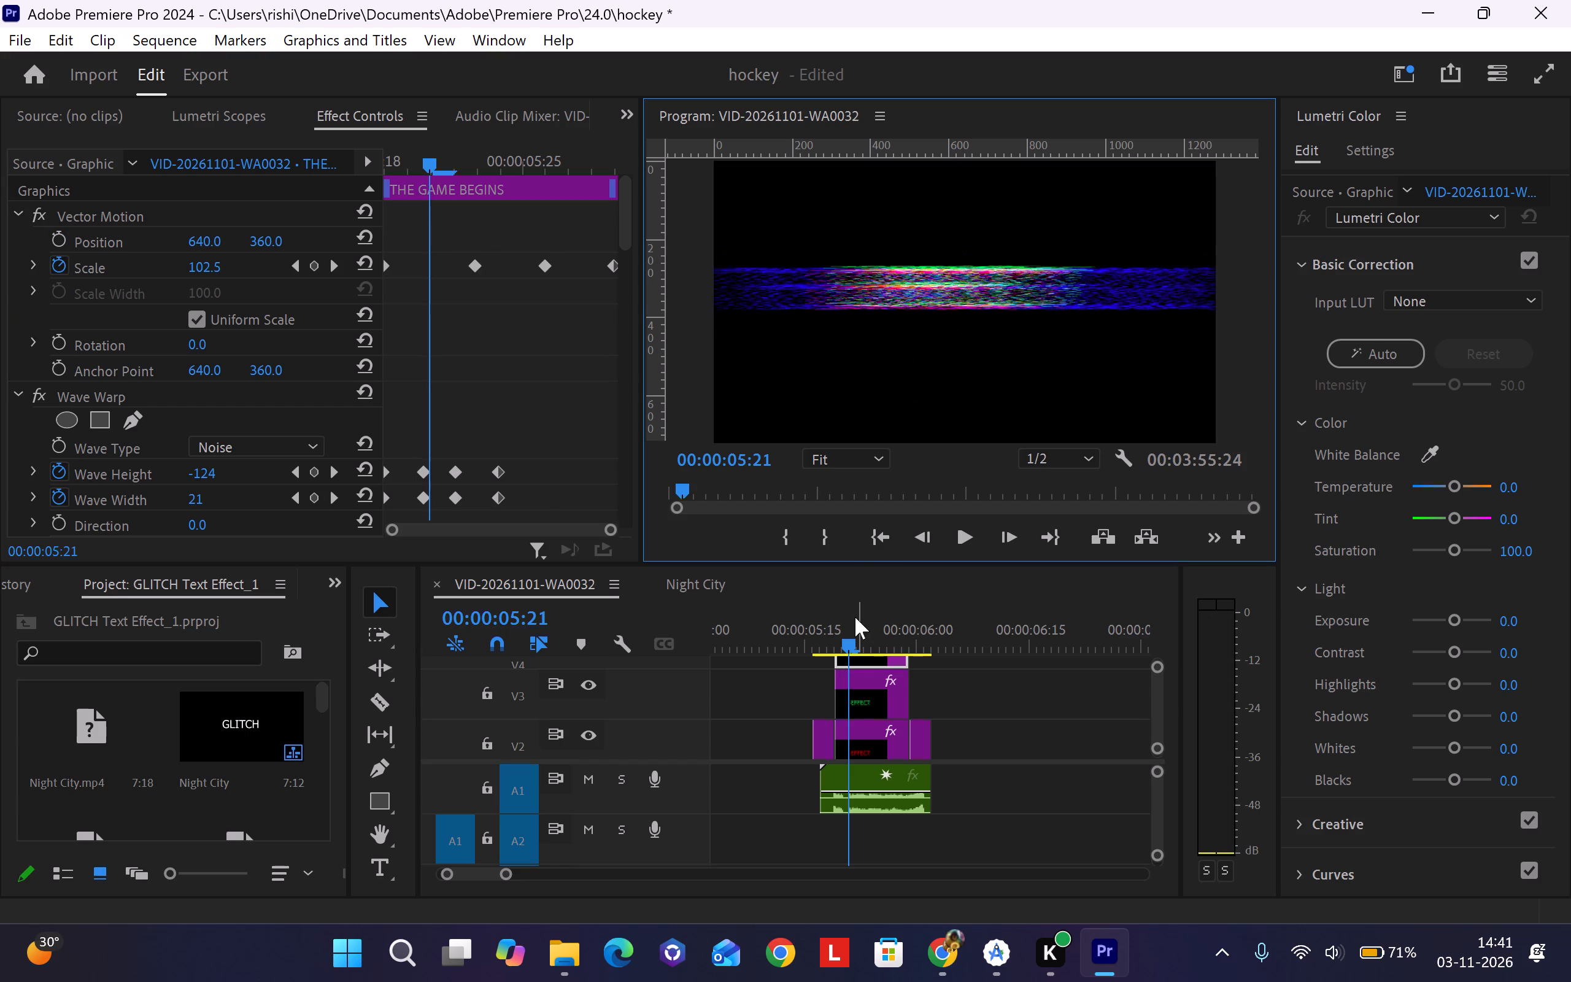
double_click(855, 693)
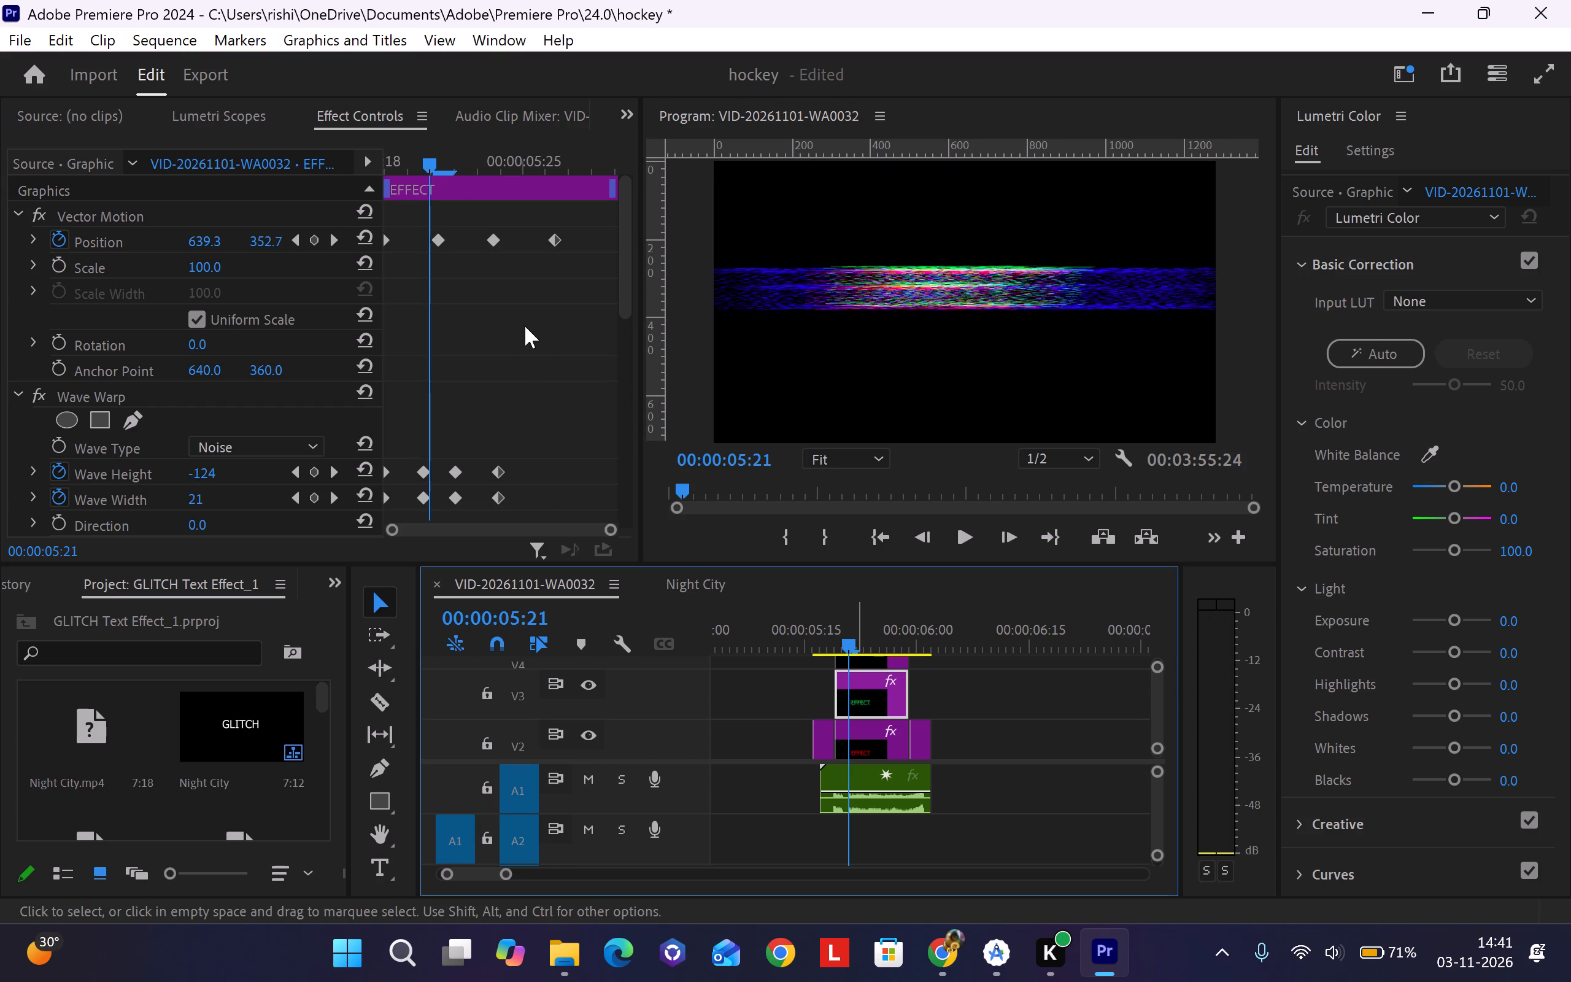
scroll(525, 326, down, 2)
scroll(423, 348, down, 1)
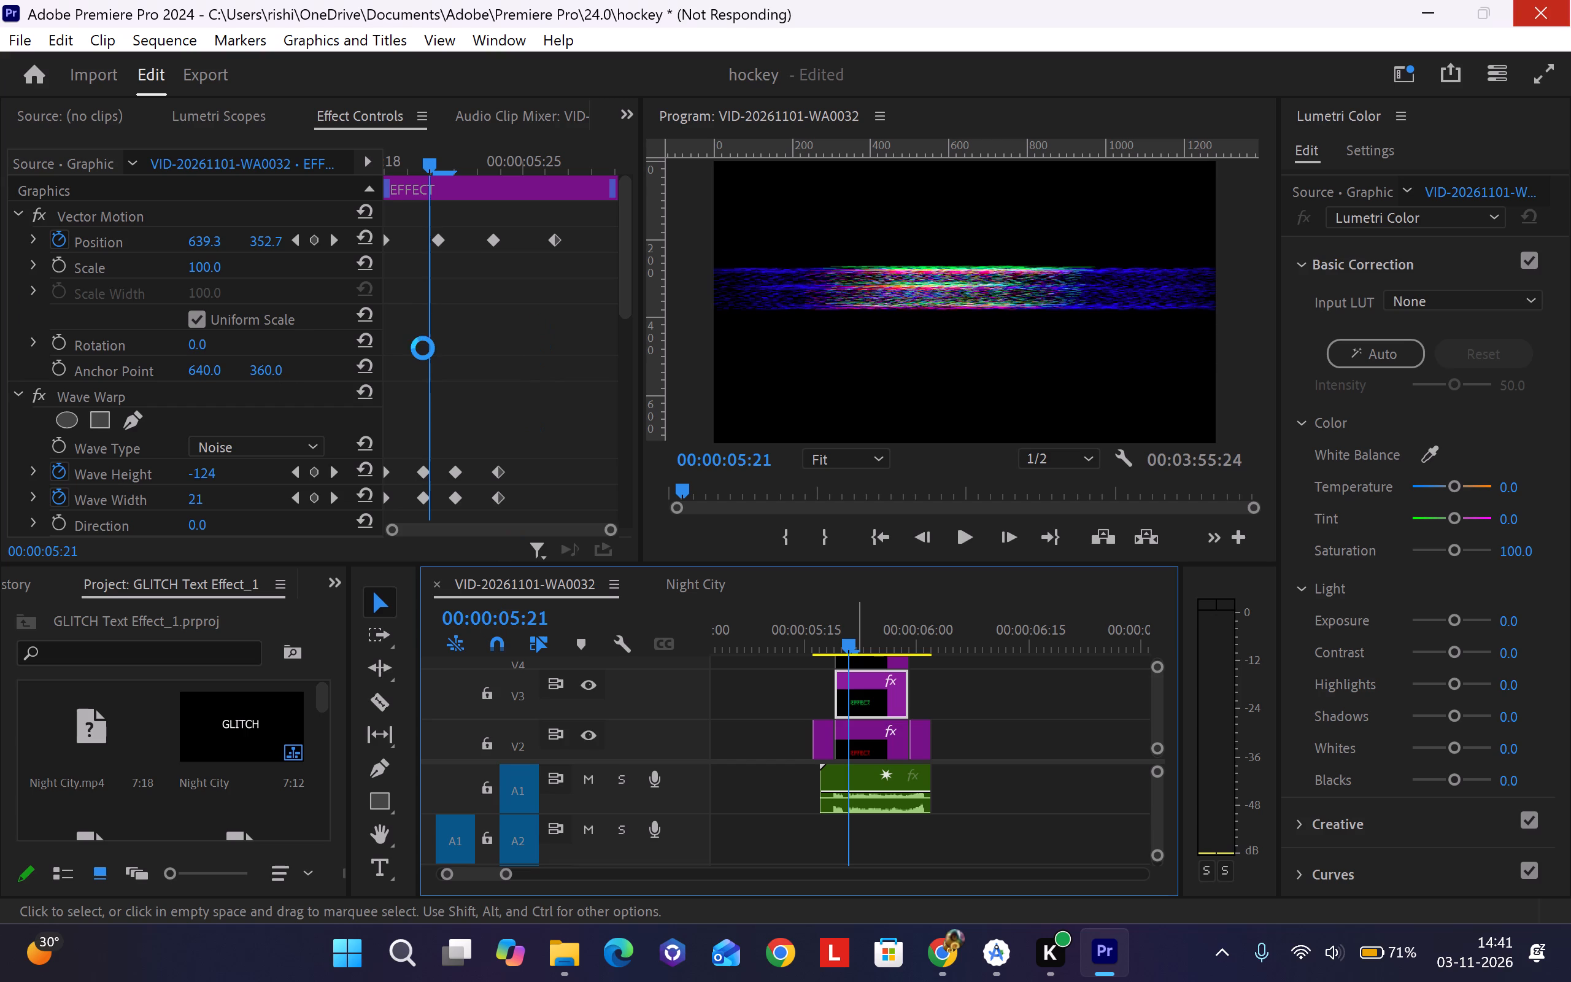
scroll(423, 348, down, 1)
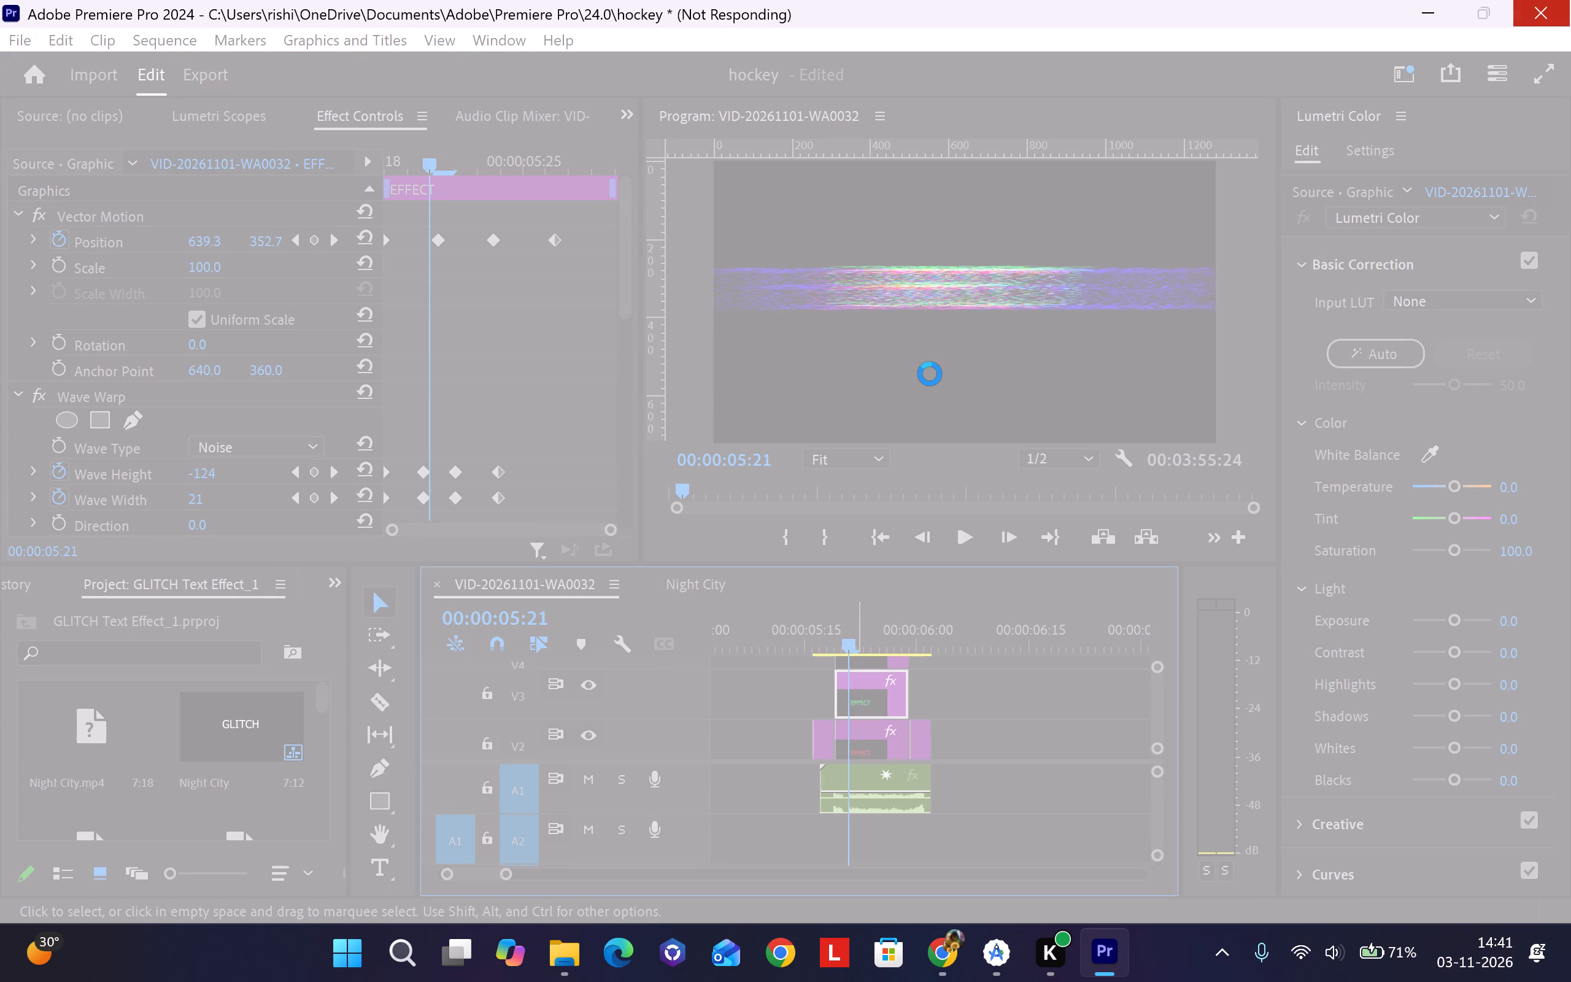
scroll(930, 374, down, 13)
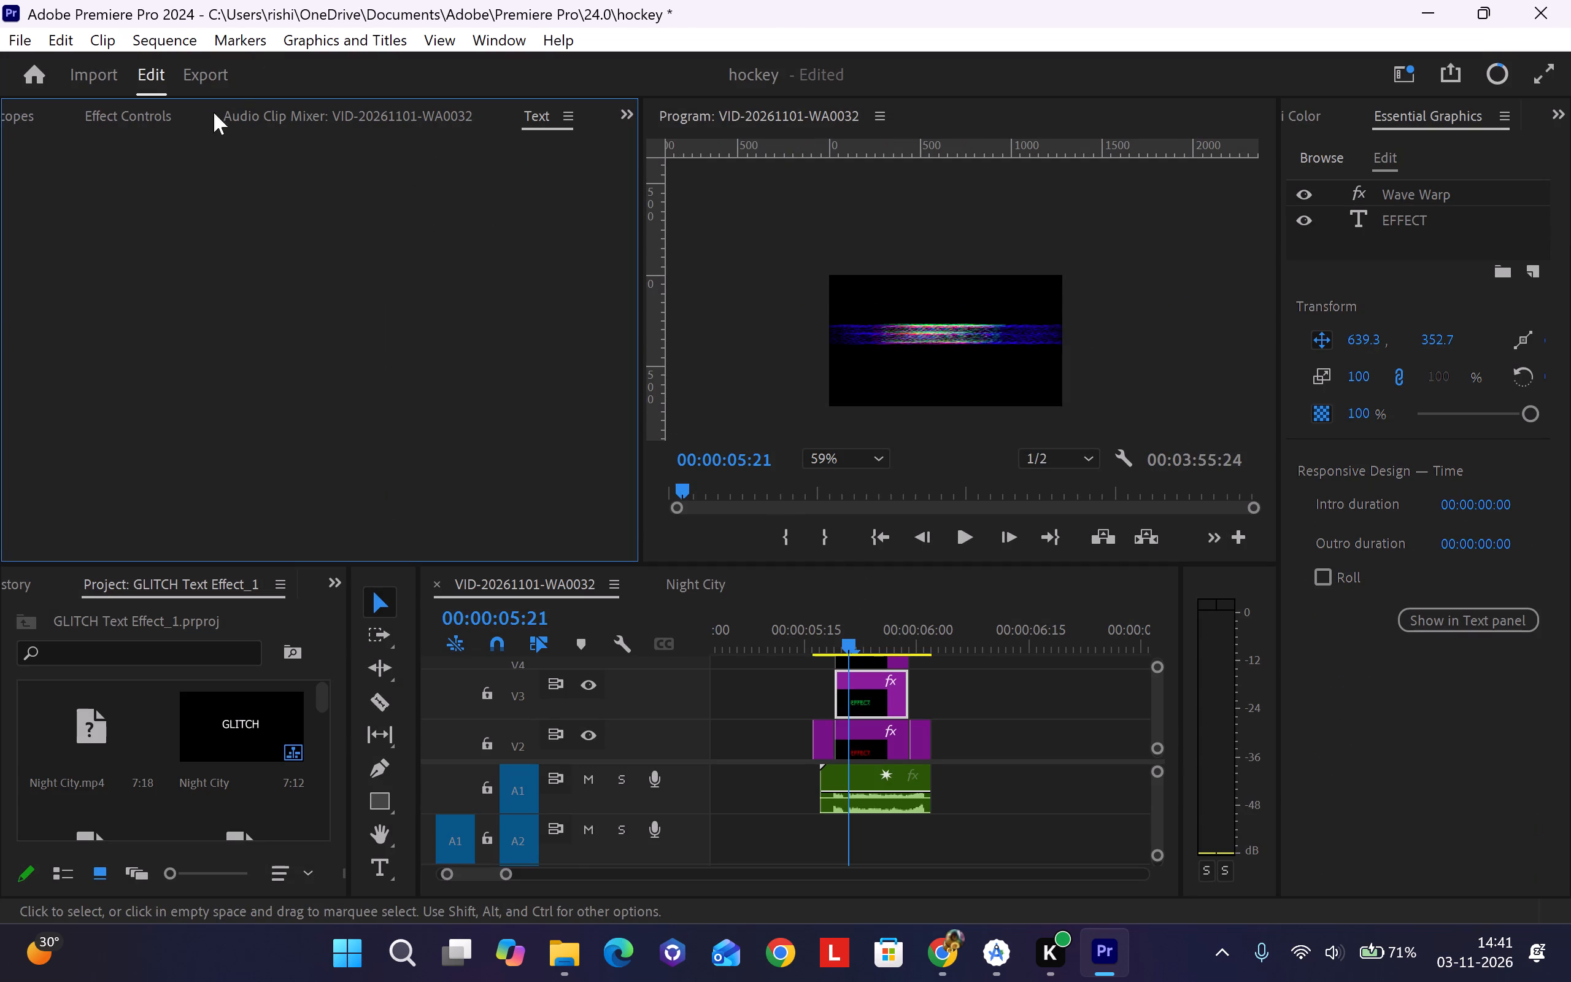
click(862, 636)
click(864, 648)
click(879, 643)
click(843, 645)
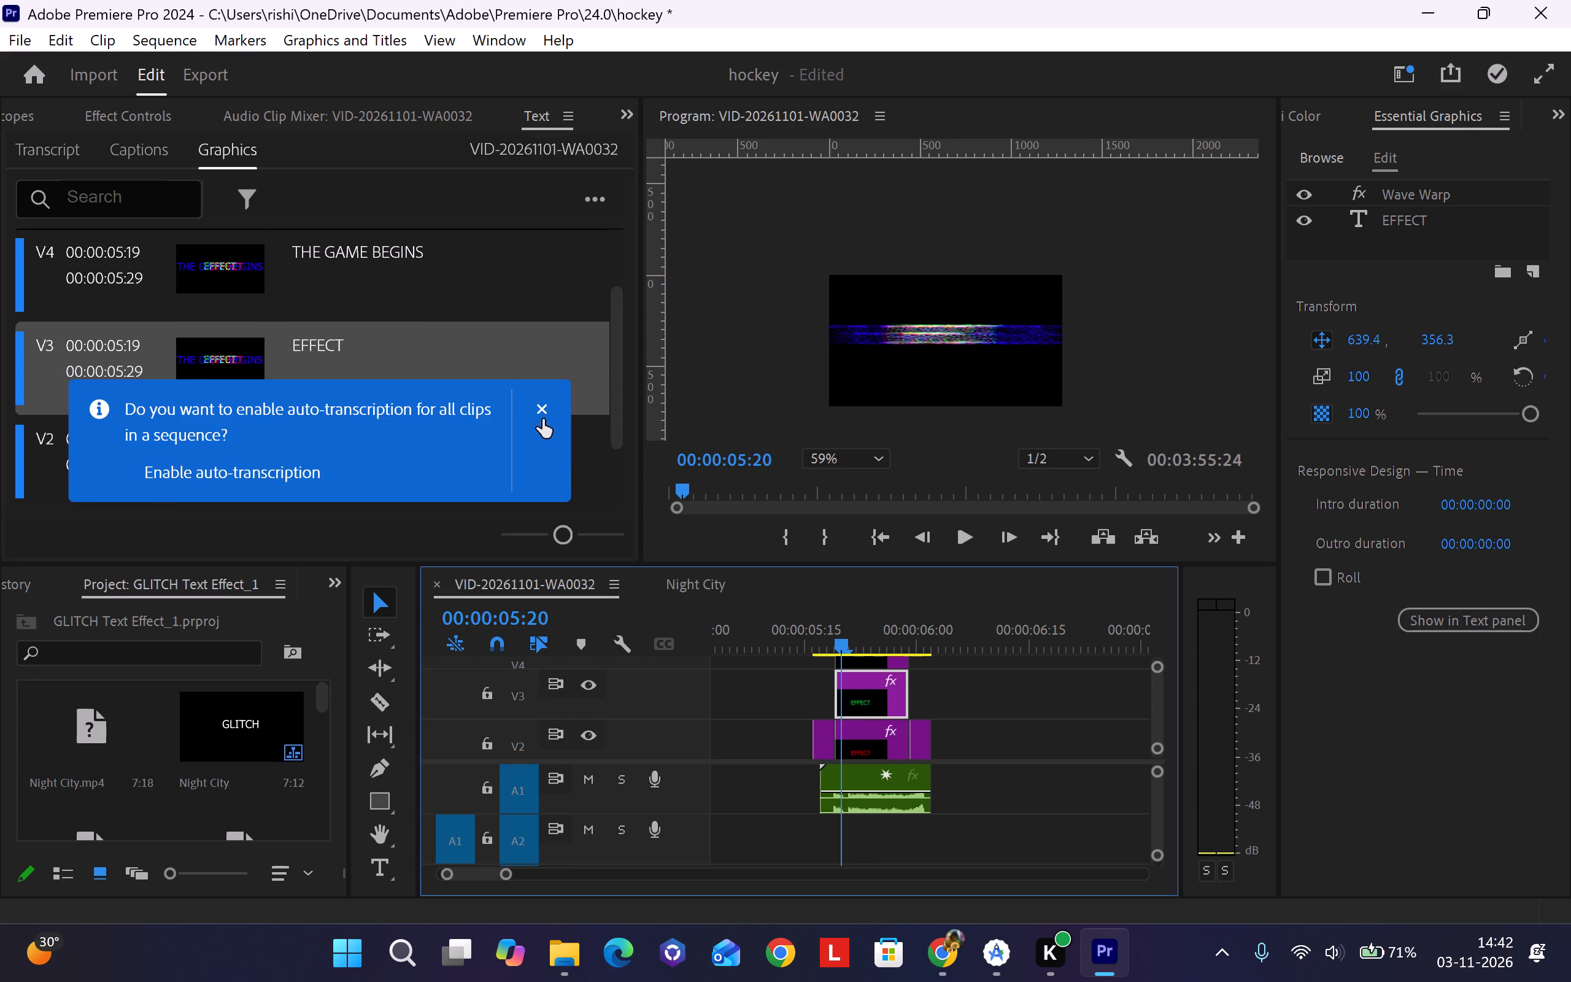
Dismiss the auto-transcription offer and select the EFFECT text layer of the V3 title clip.
click(540, 403)
click(140, 113)
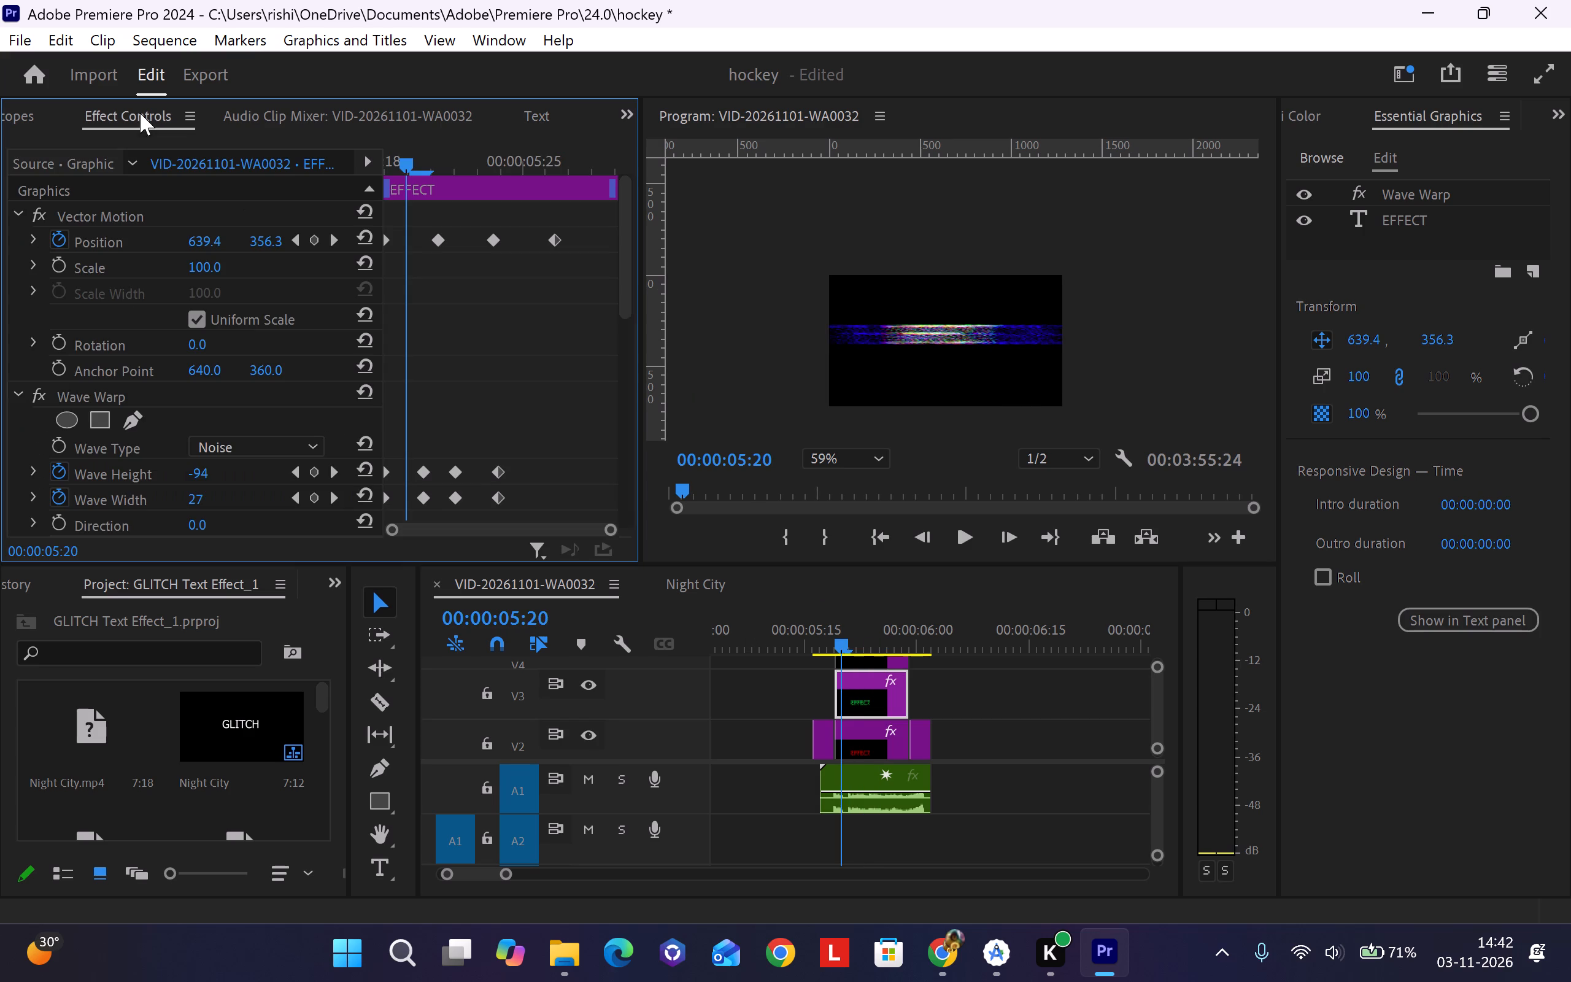
scroll(479, 326, down, 2)
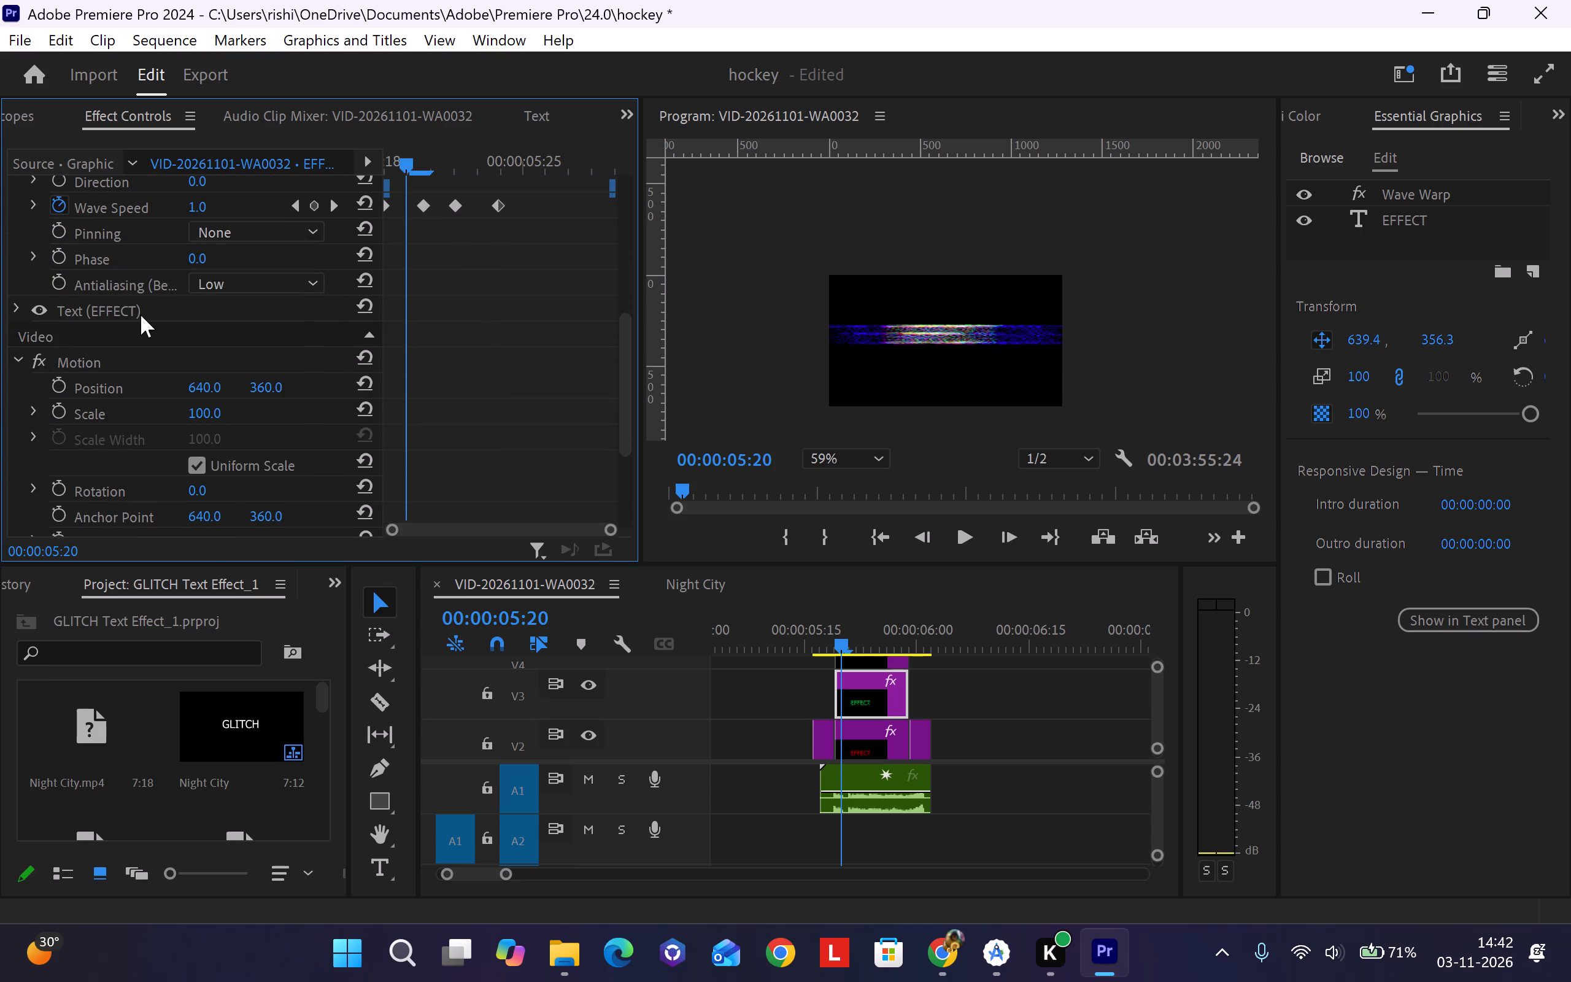
click(131, 309)
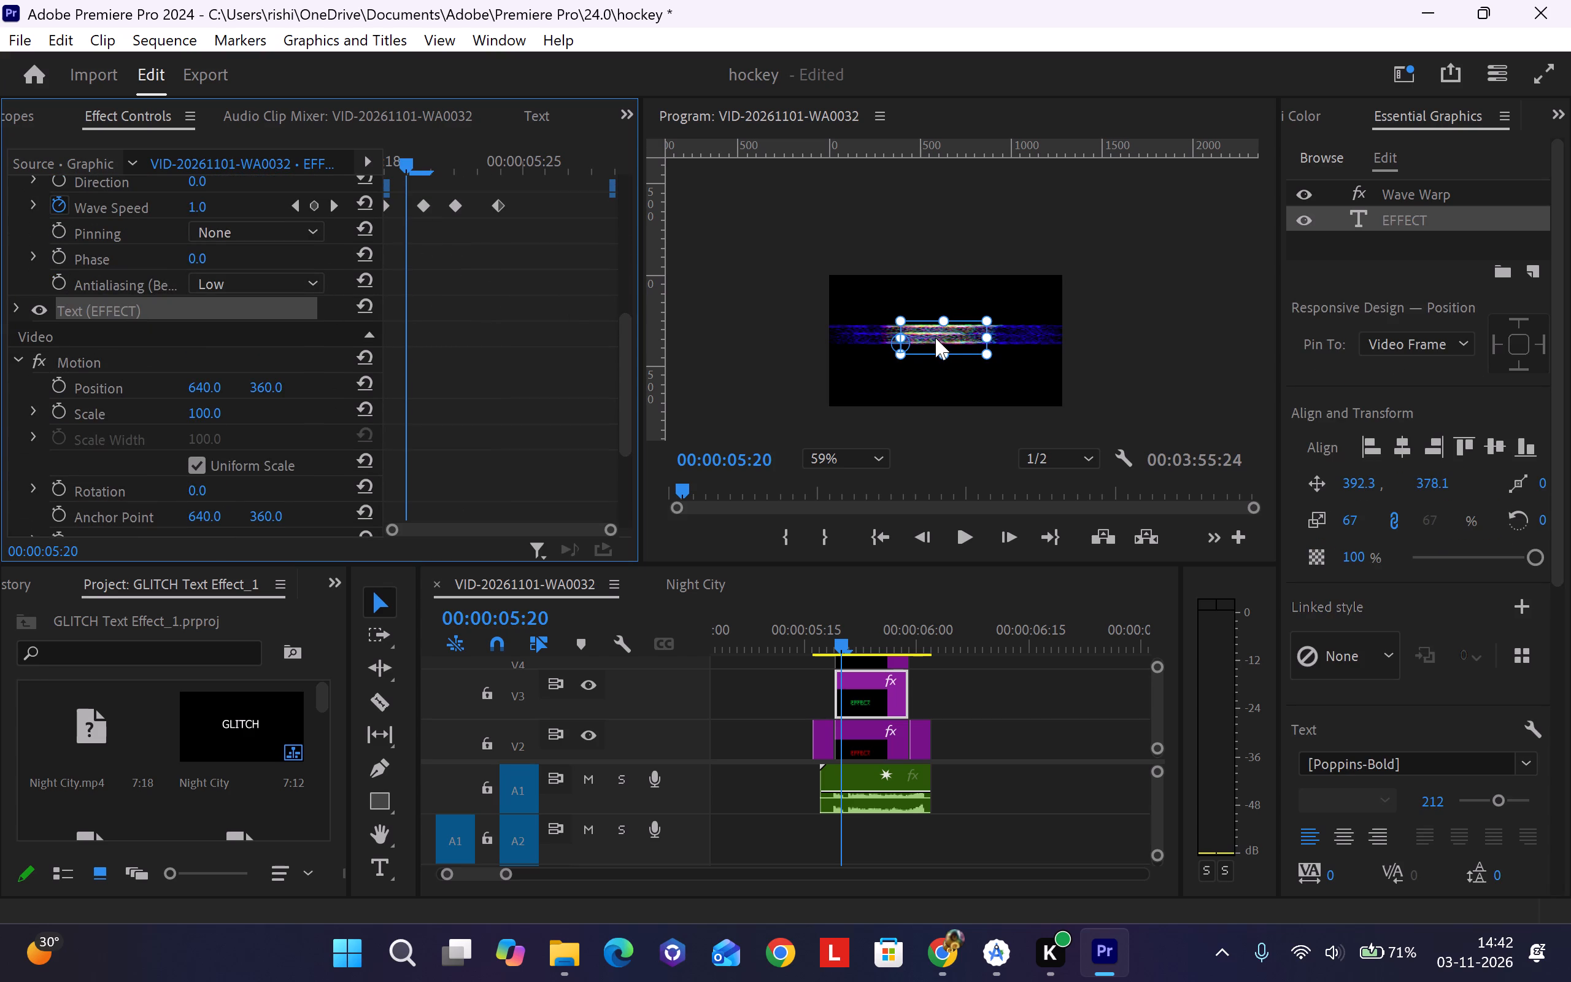
Copy the full "THE GAME BEGINS" text from the V4 title clip.
click(857, 657)
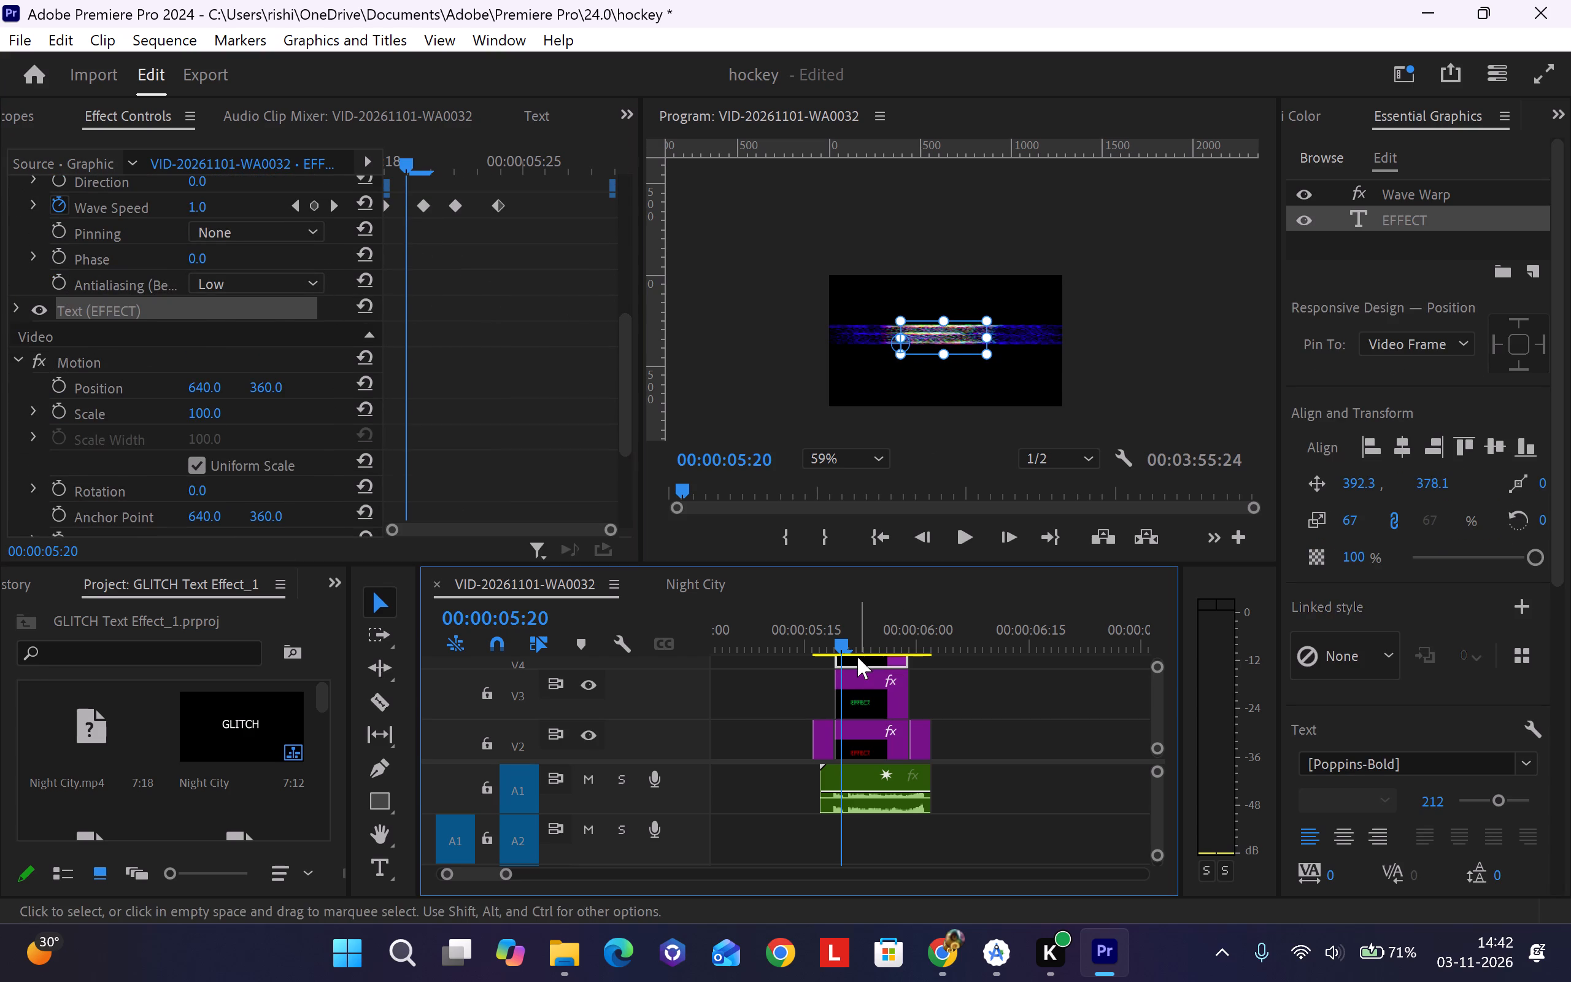
click(853, 329)
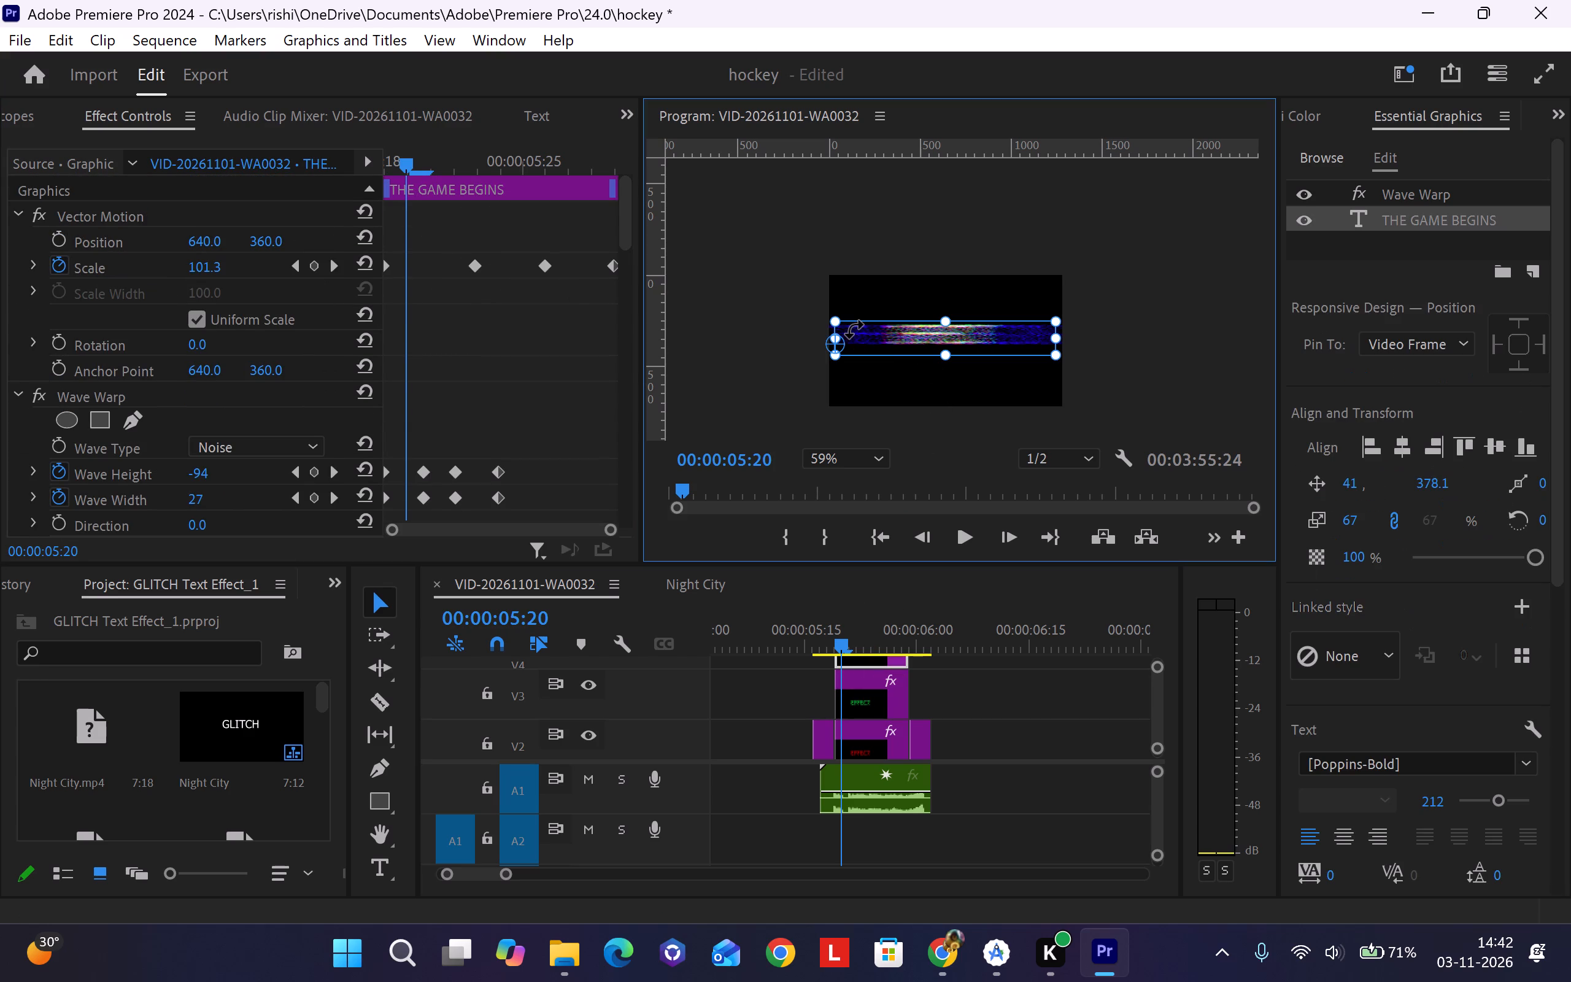
double_click(886, 334)
click(886, 334)
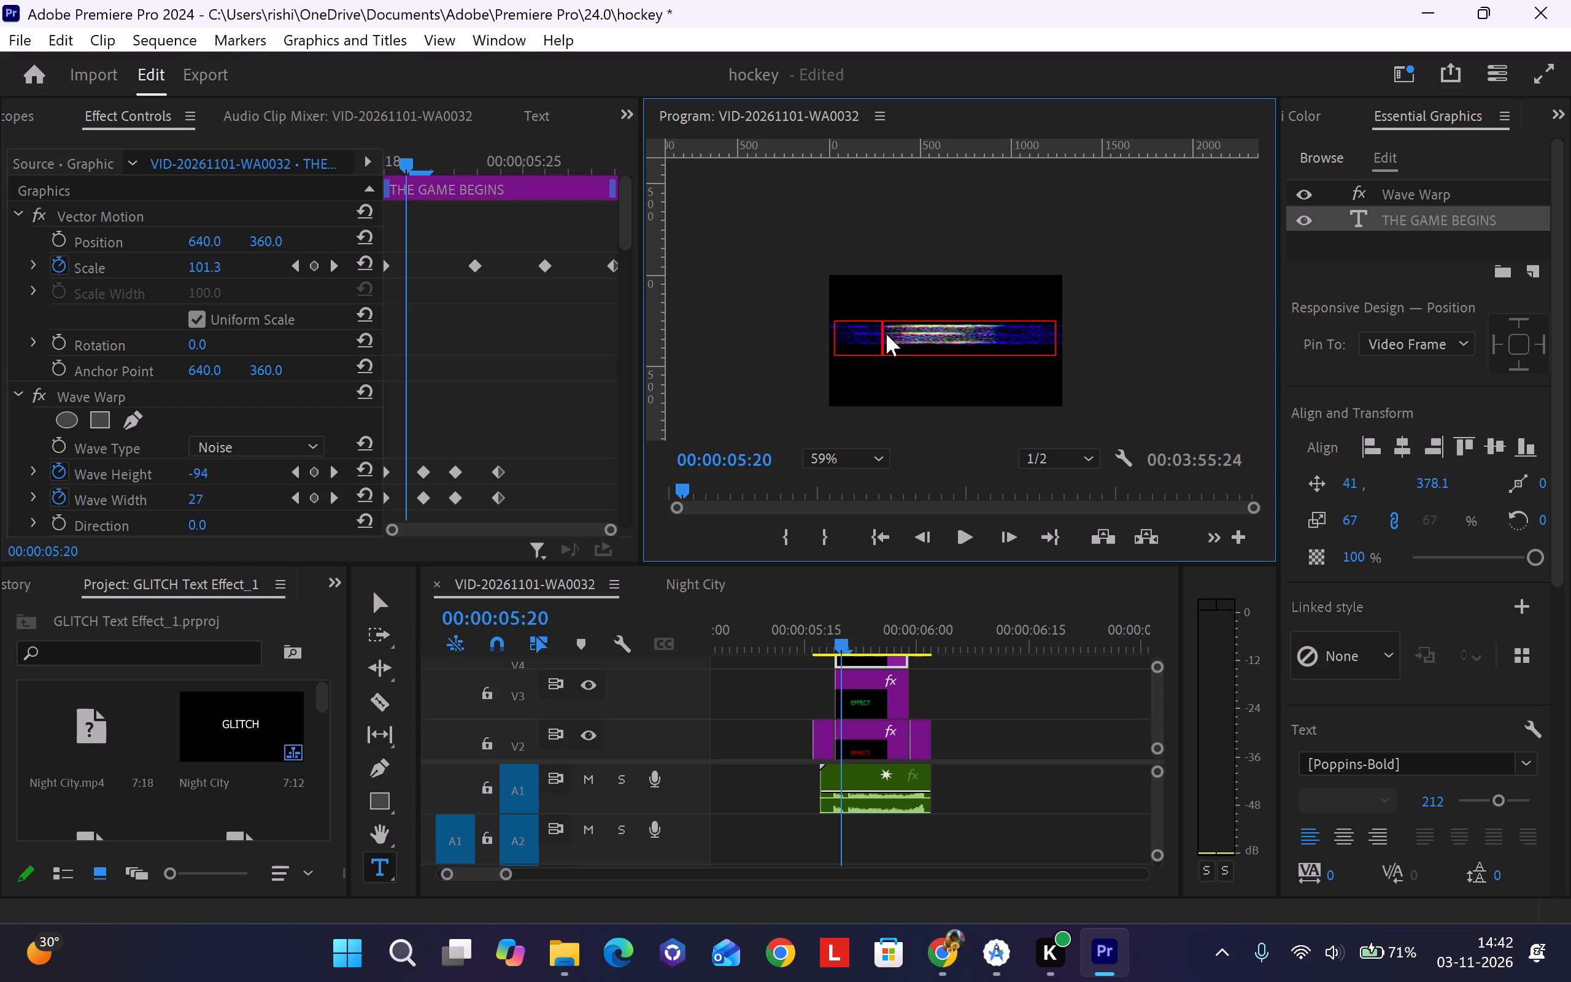
key(ctrl+c)
triple_click(886, 334)
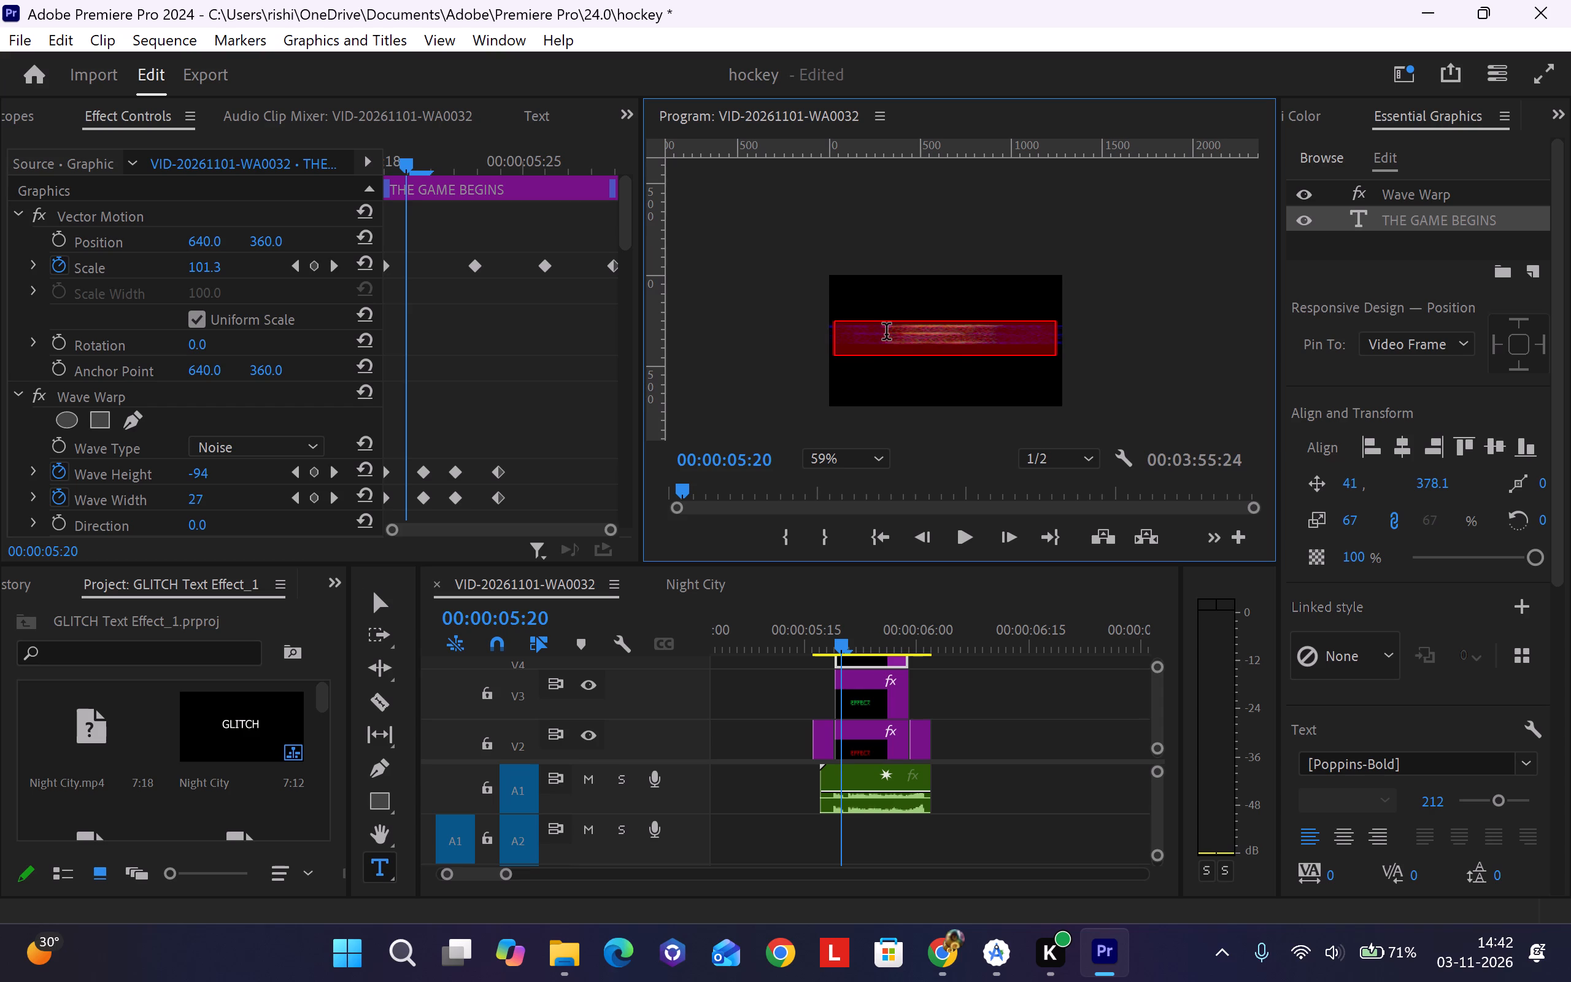
key(ctrl+c)
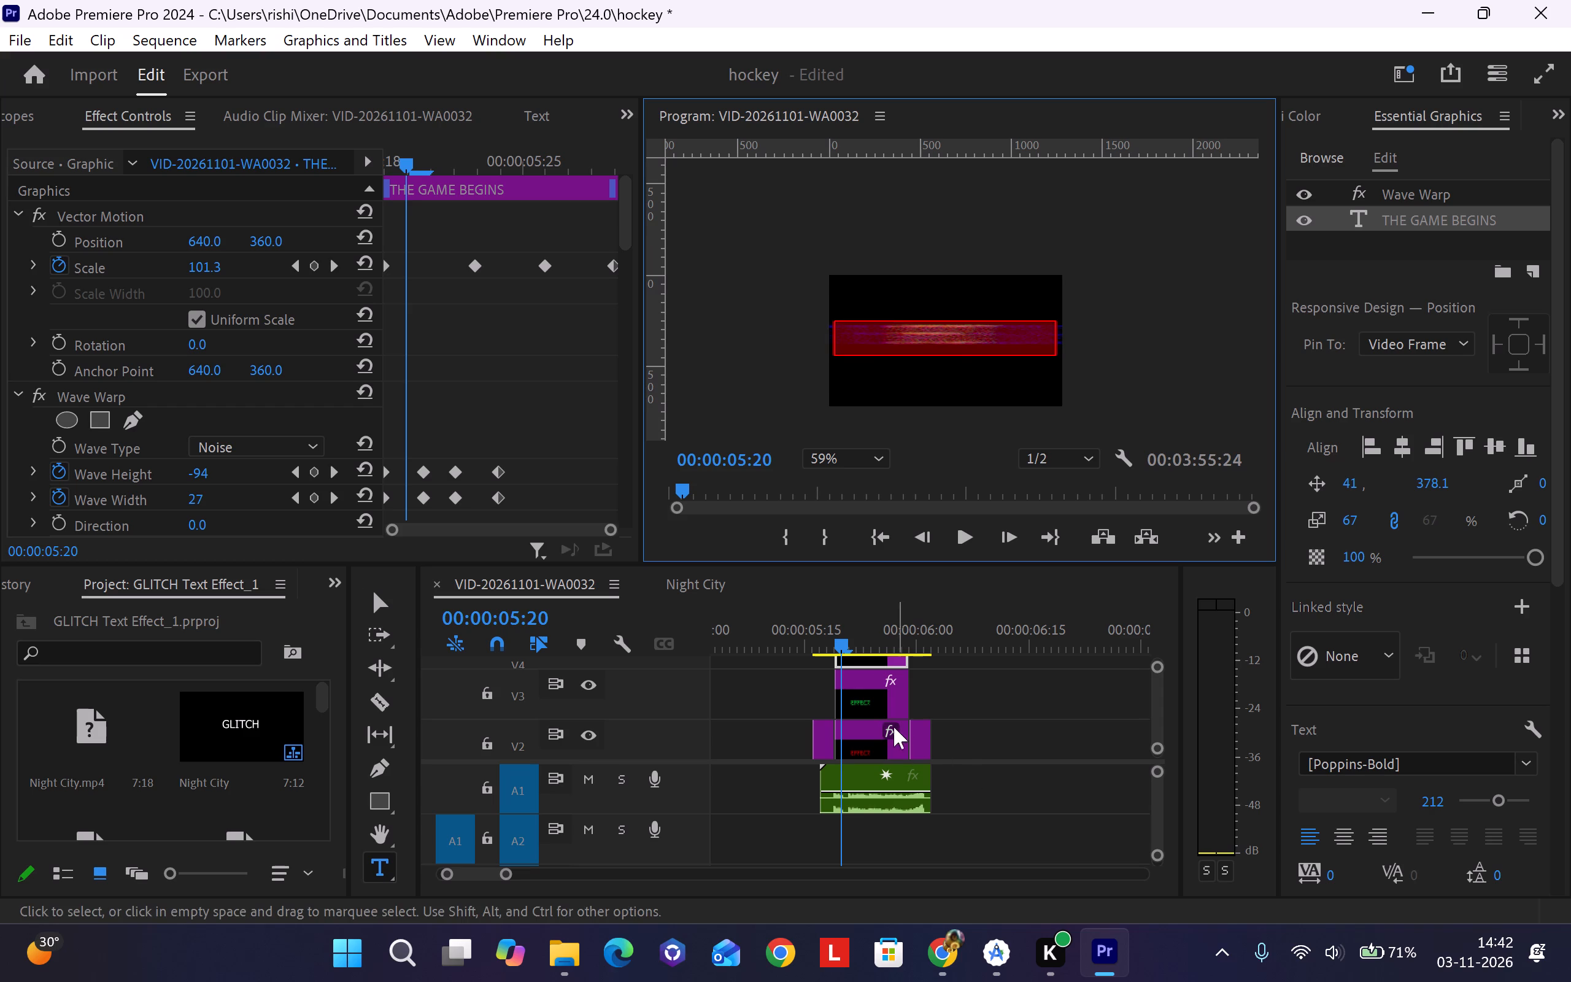
Replace the EFFECT text in the V3 title clip with the copied "THE GAME BEGINS" text.
click(875, 698)
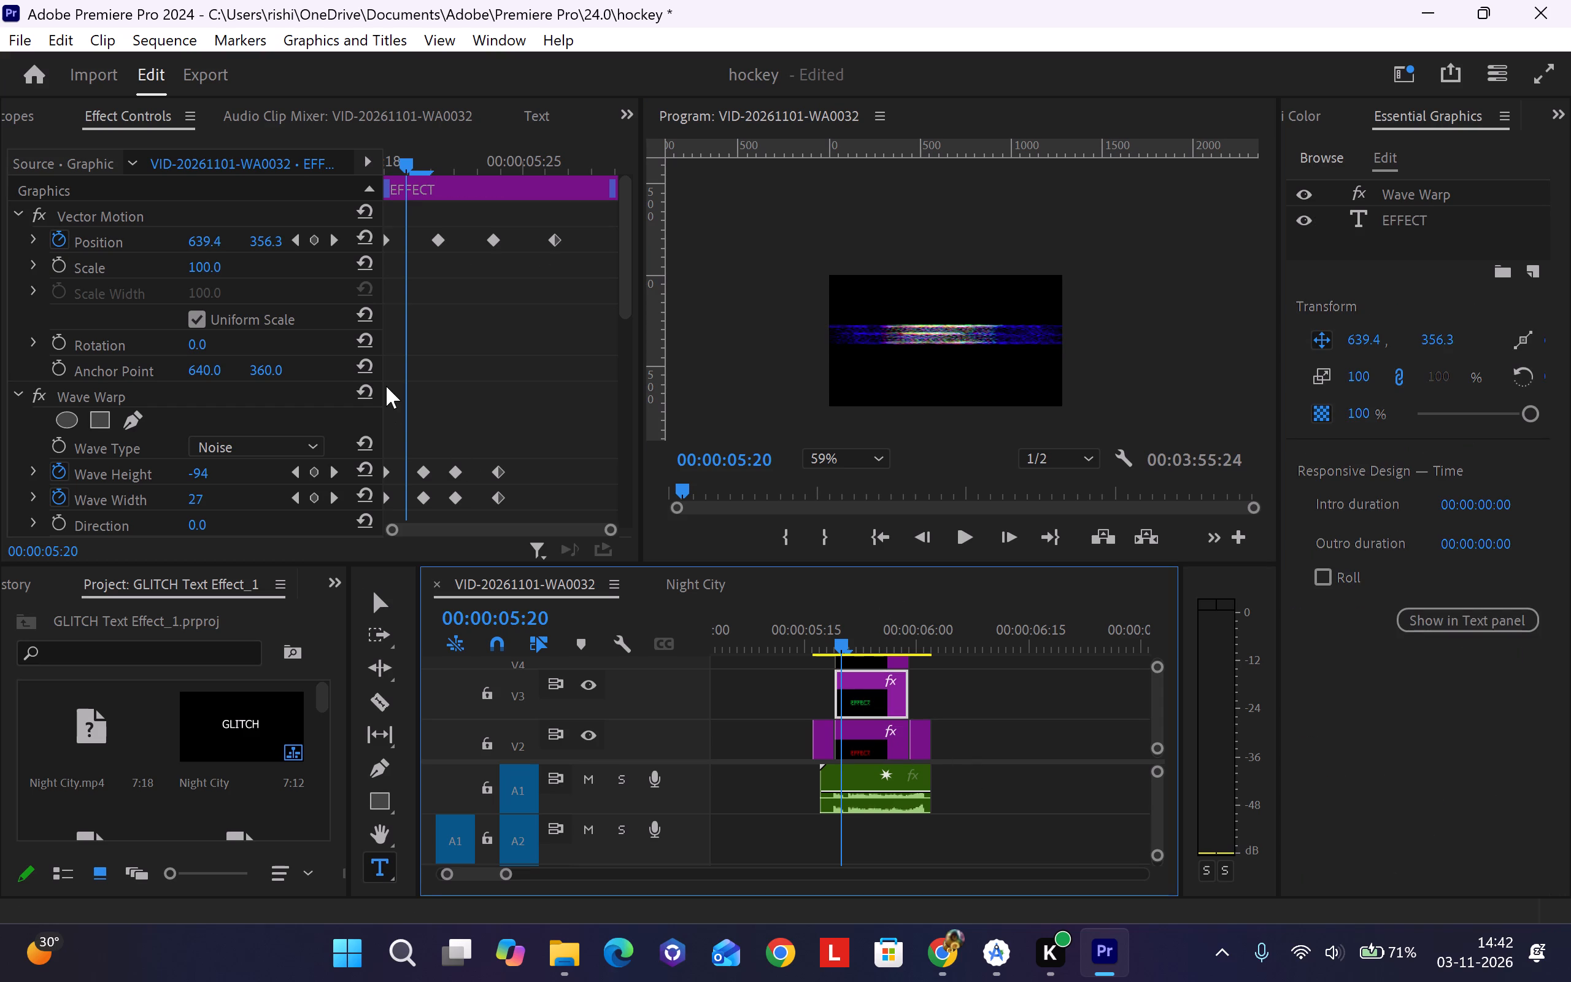
scroll(460, 373, down, 2)
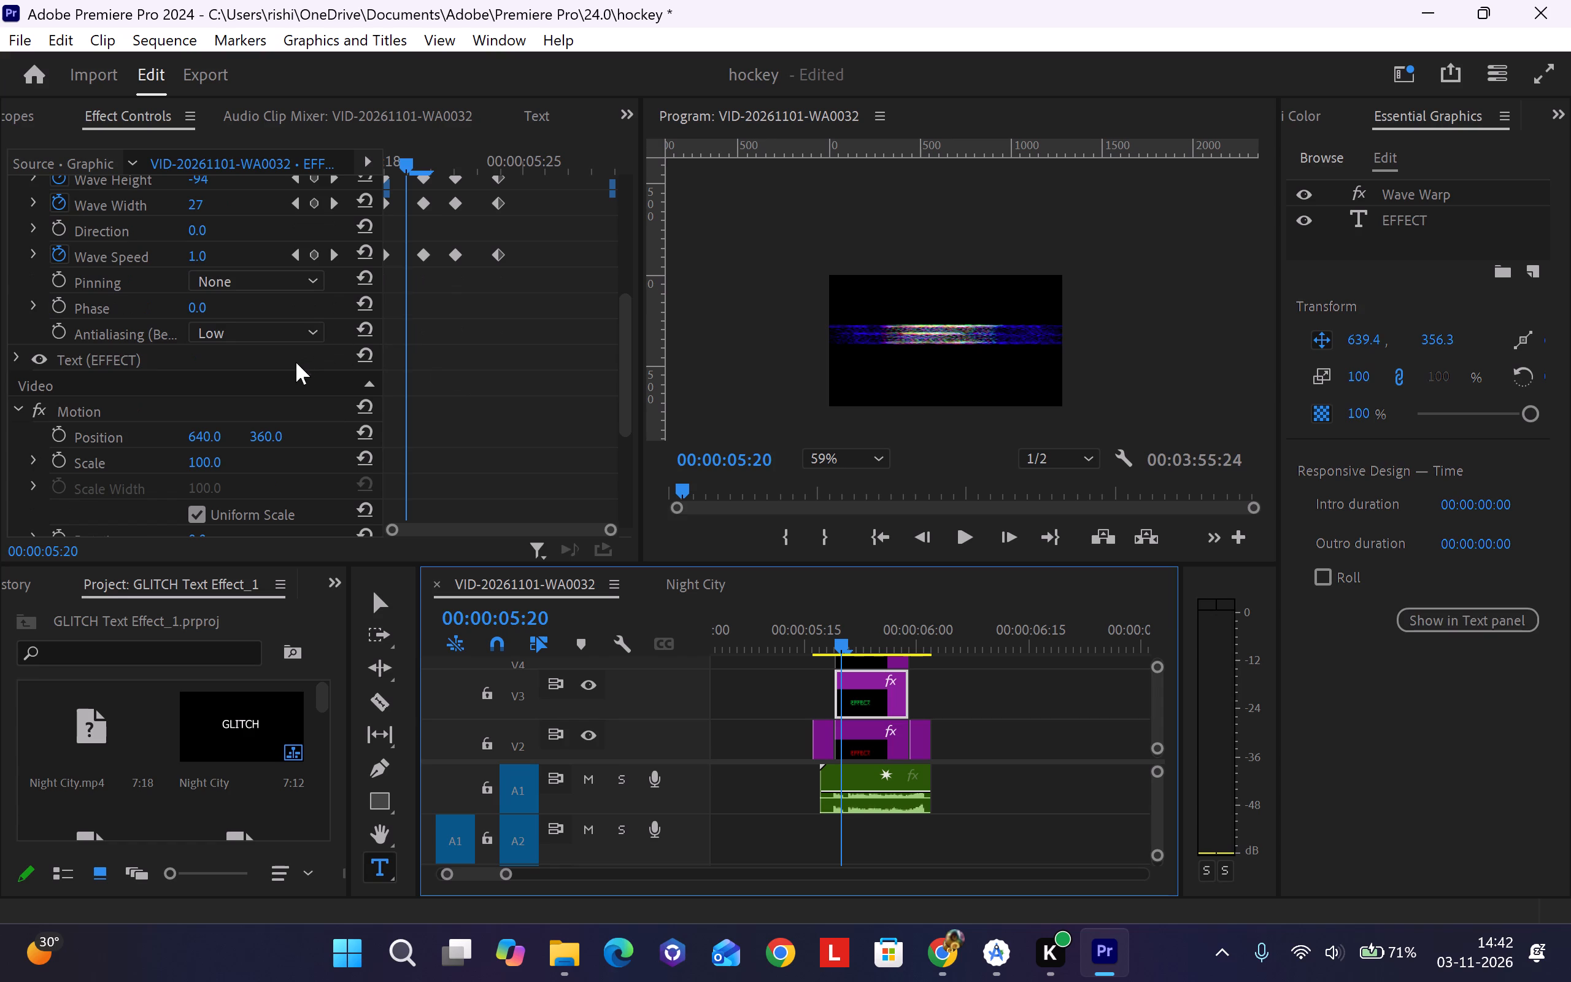
click(293, 358)
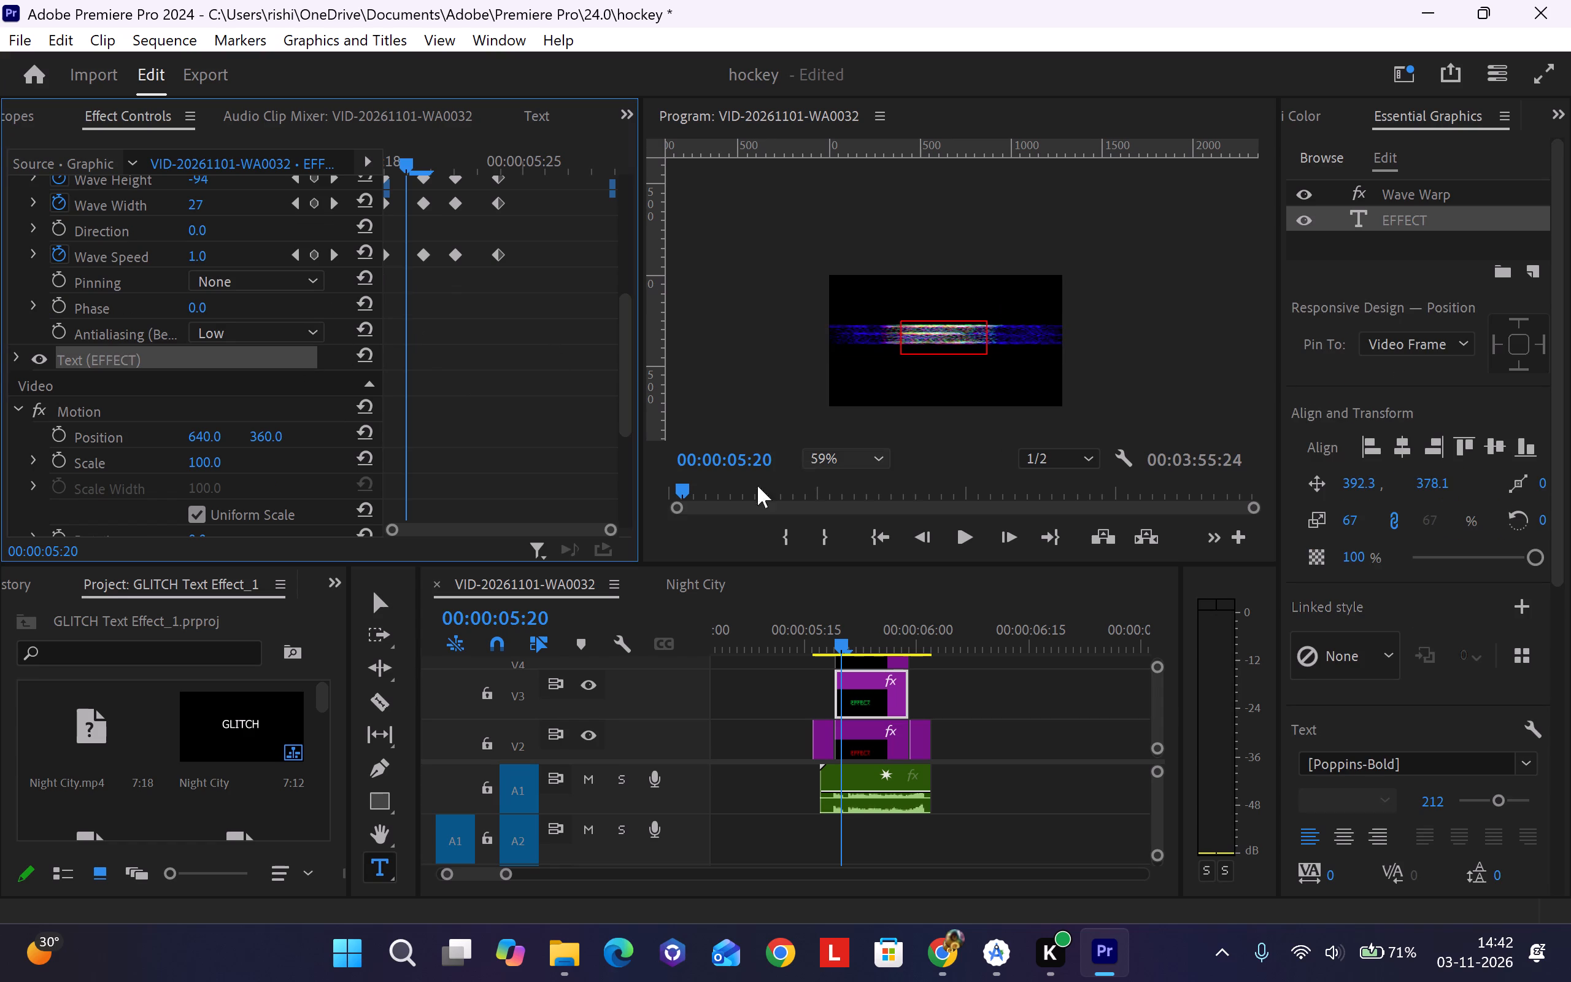
click(380, 600)
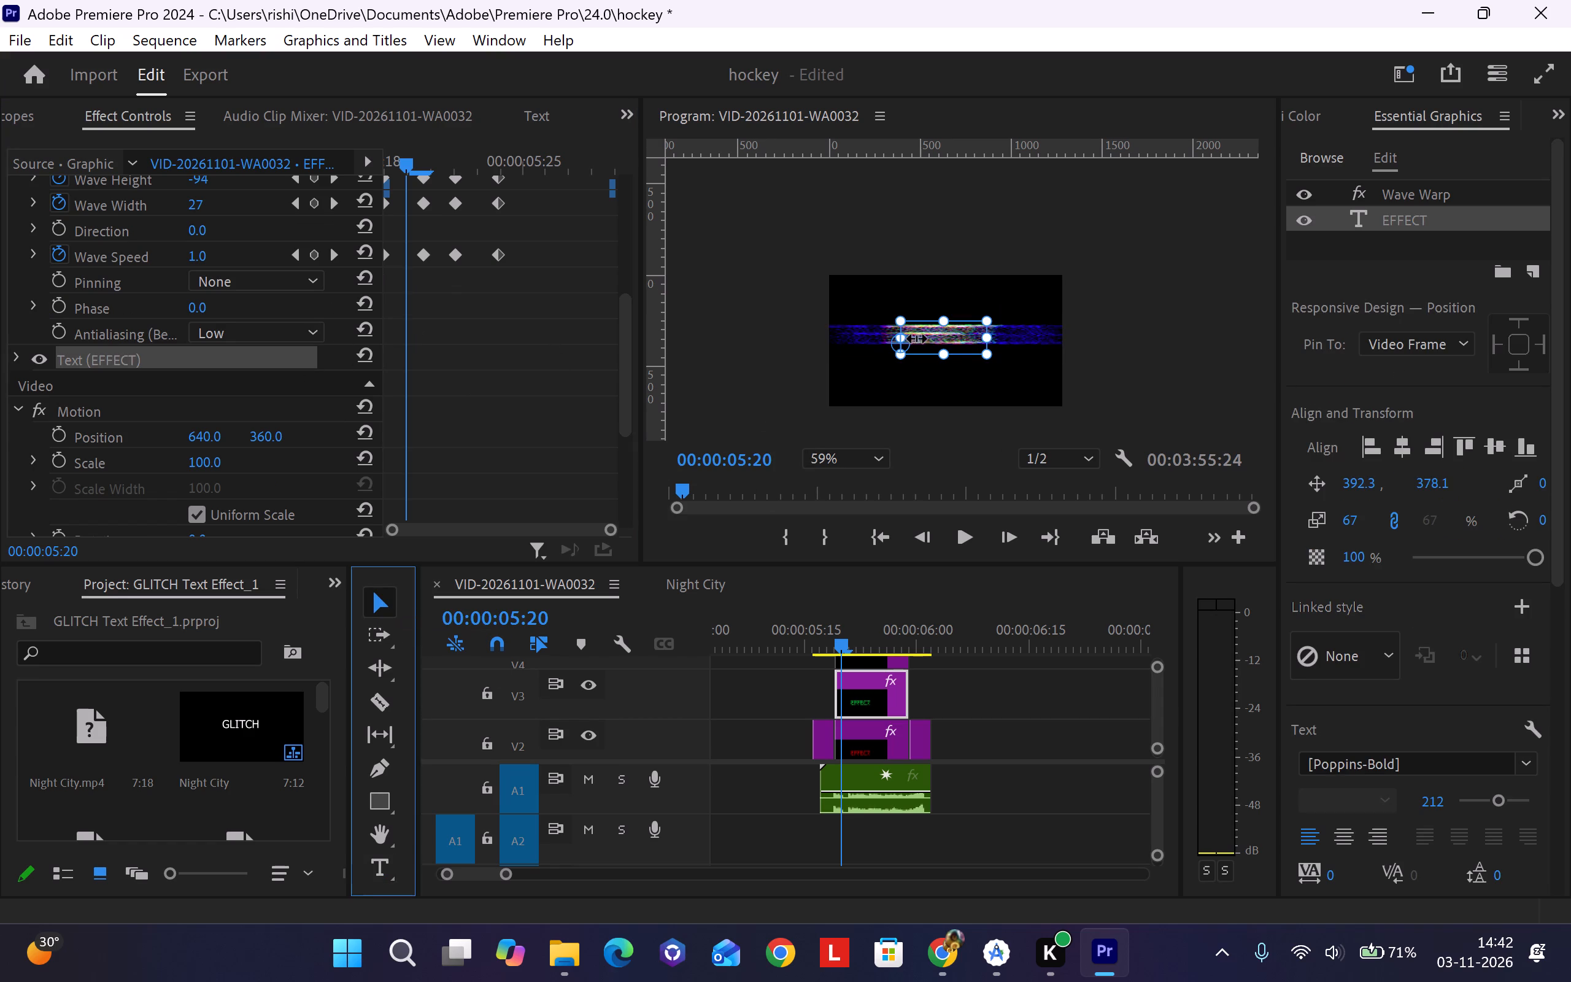
triple_click(933, 337)
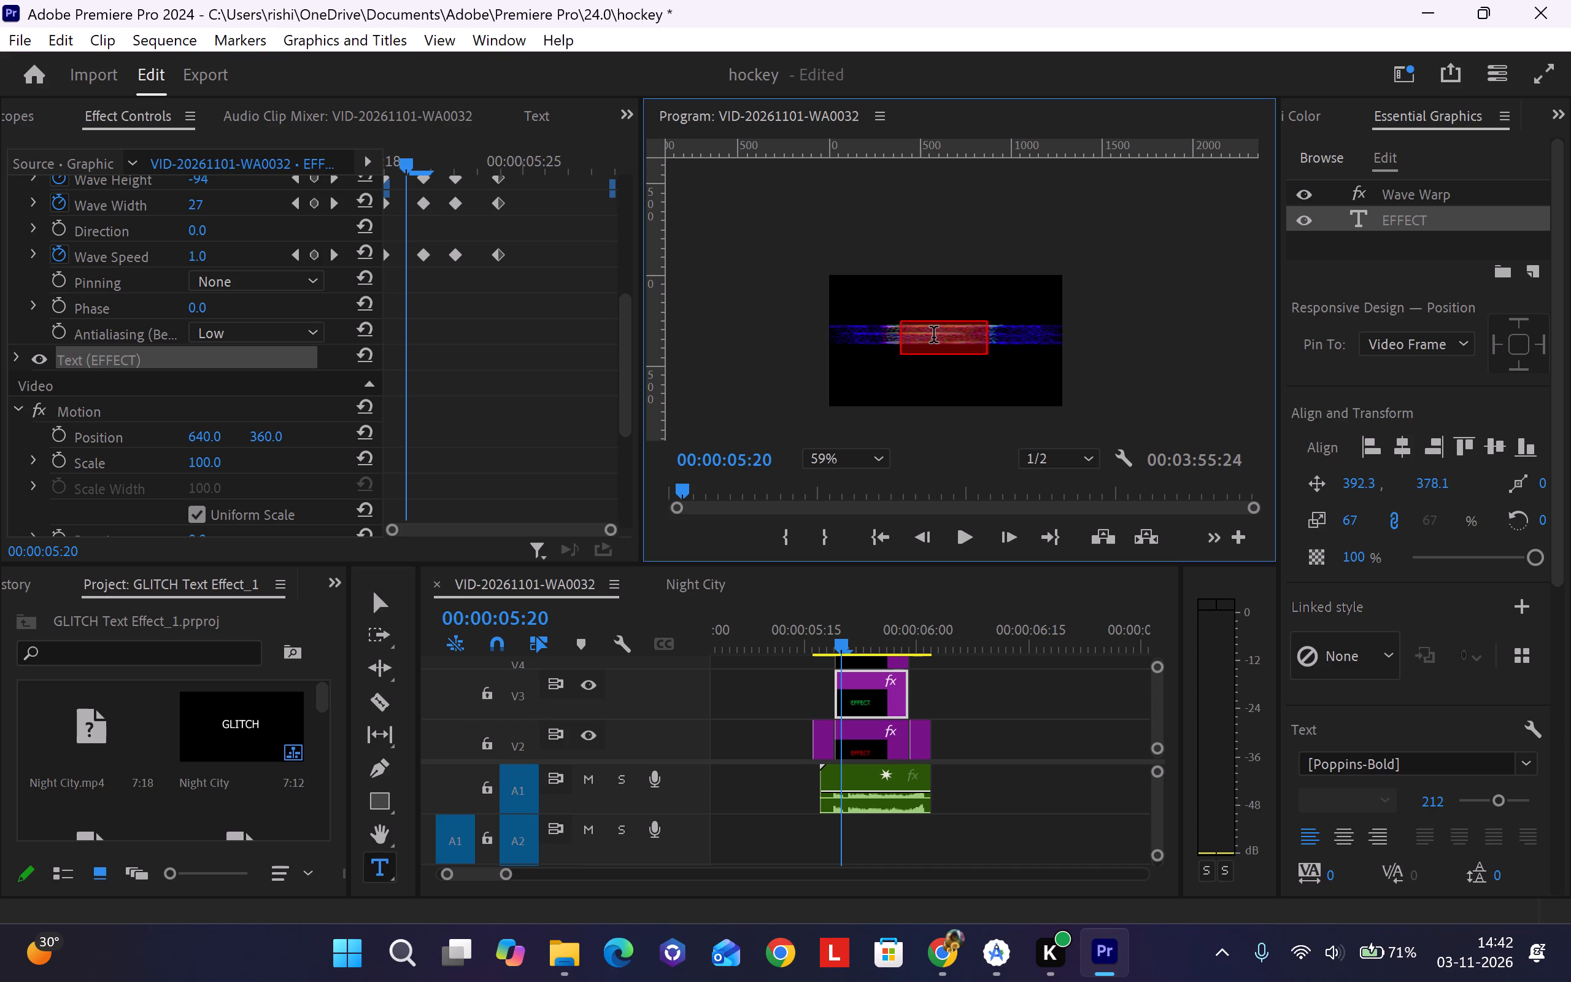
key(ctrl+v)
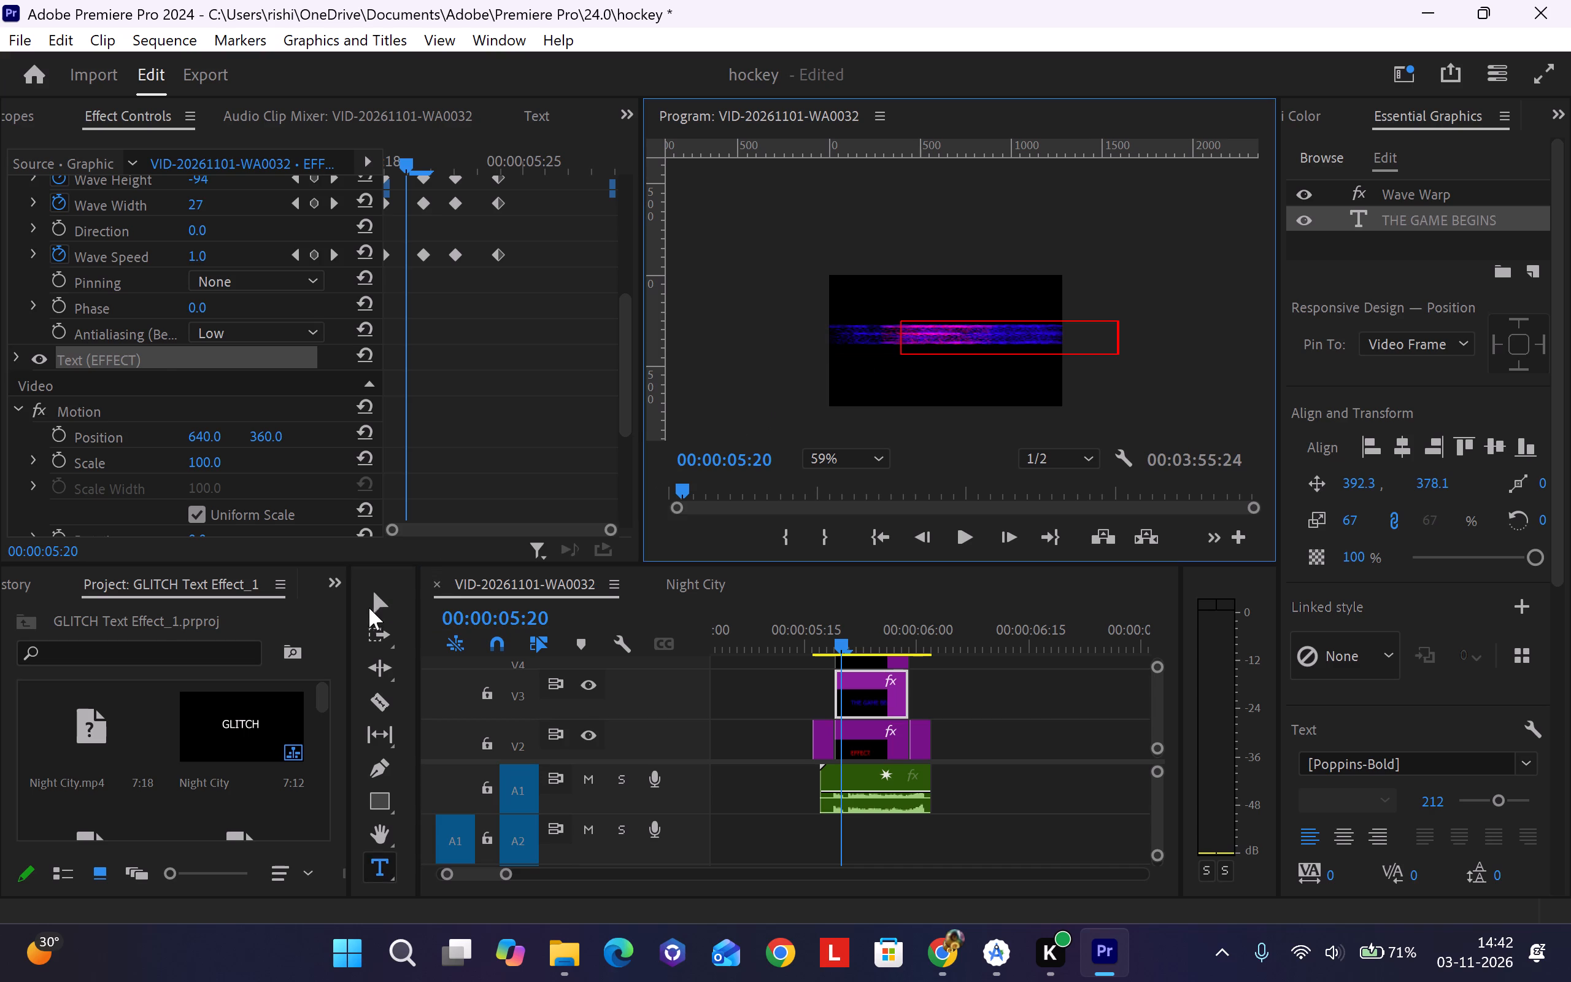
Reposition the V3 clip's "THE GAME BEGINS" text to about X 41, Y 364 so it spans the frame centrally.
click(372, 607)
drag(1023, 336, 1002, 336)
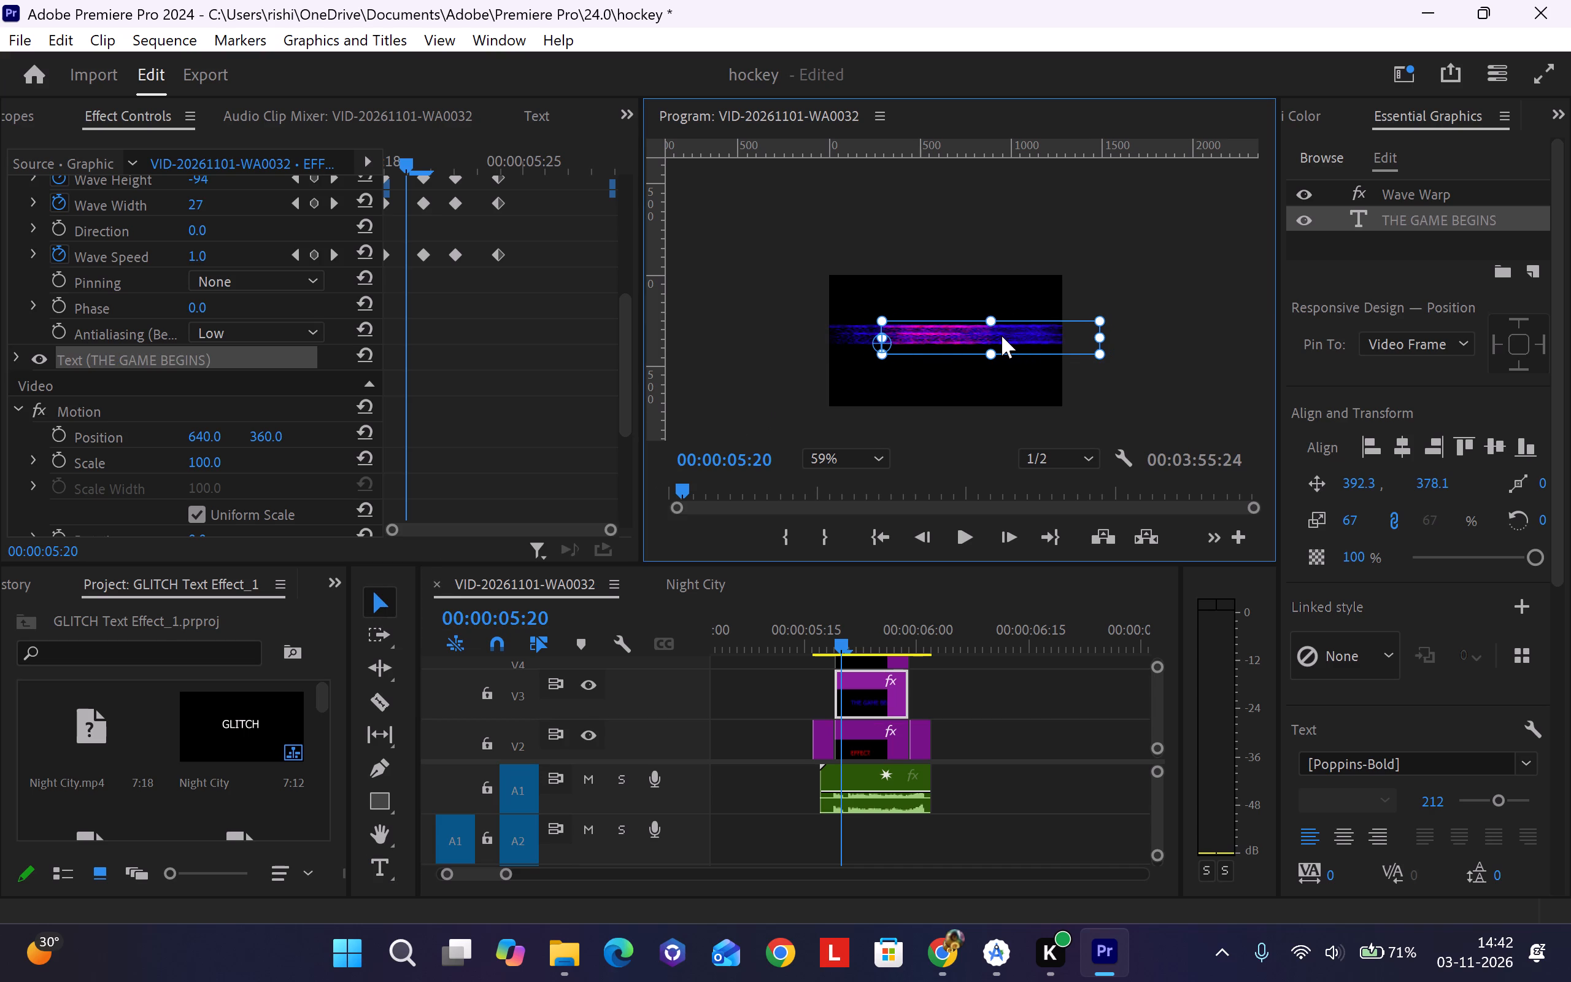
drag(1002, 336, 961, 336)
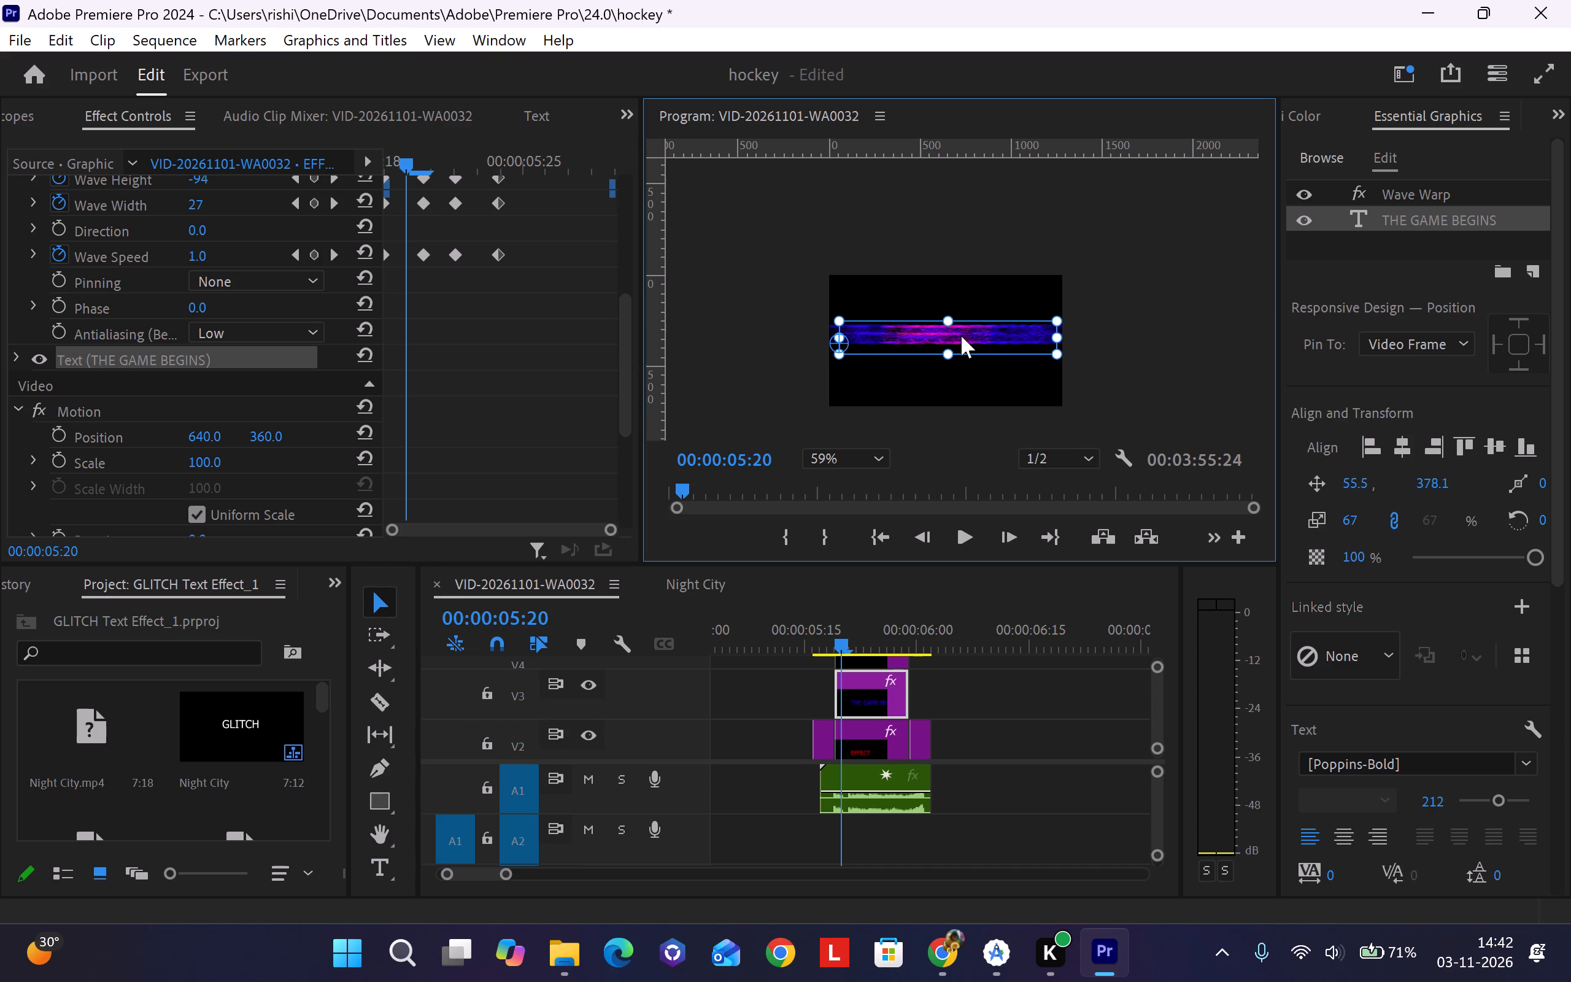
drag(961, 336, 960, 338)
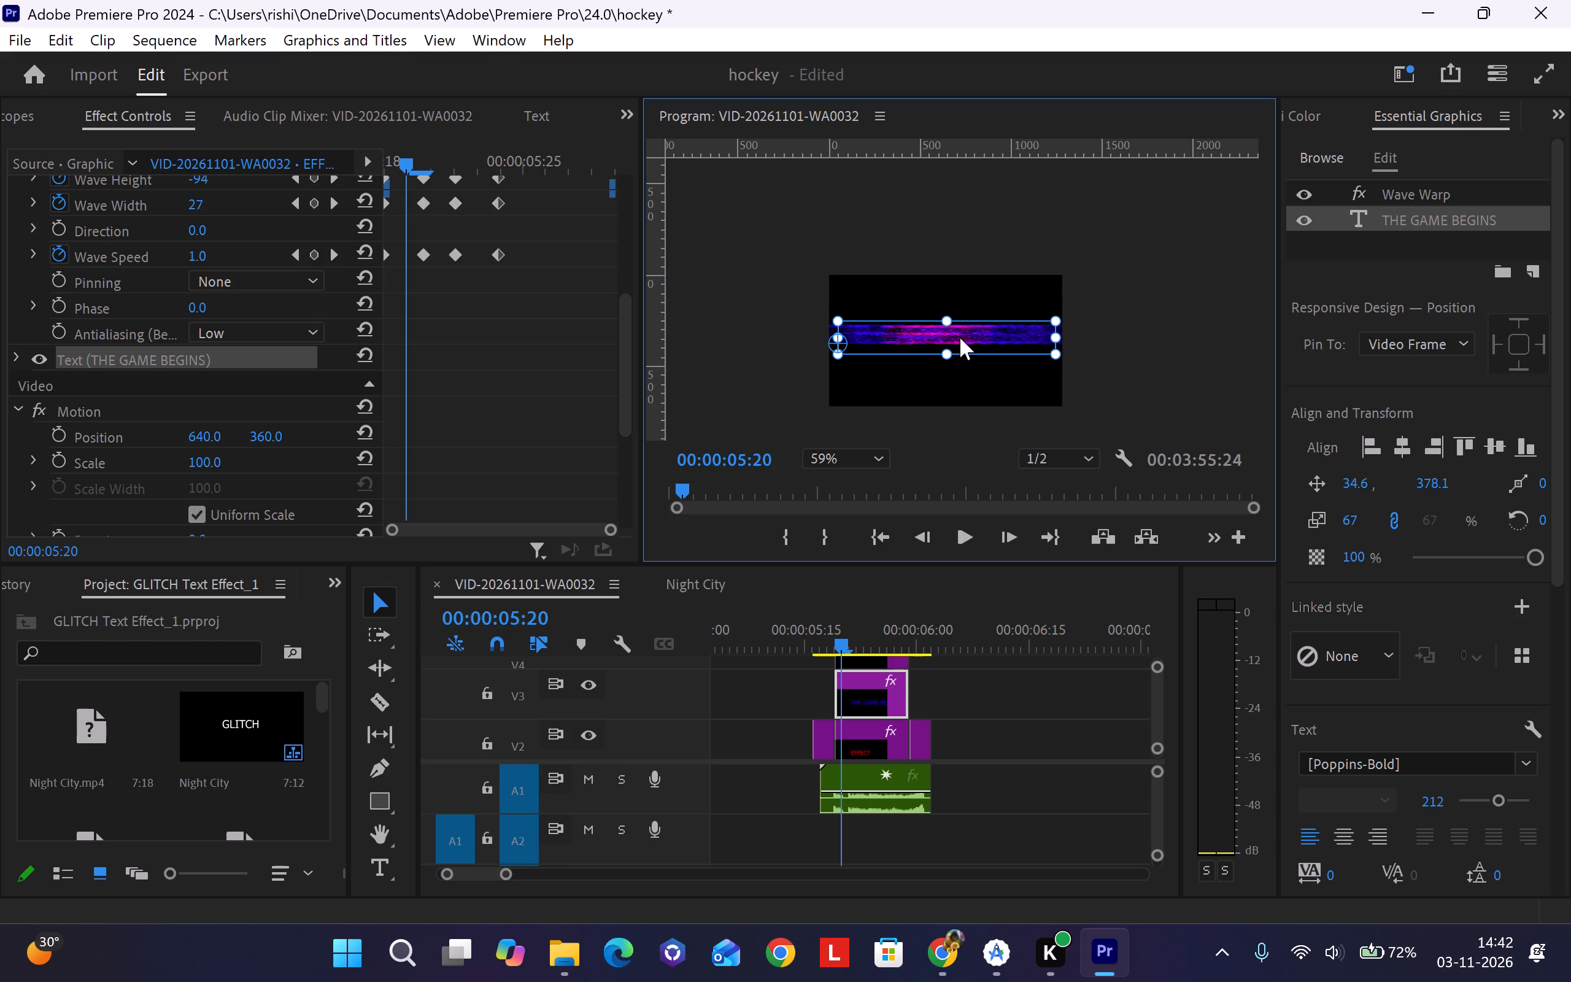
drag(960, 338, 959, 334)
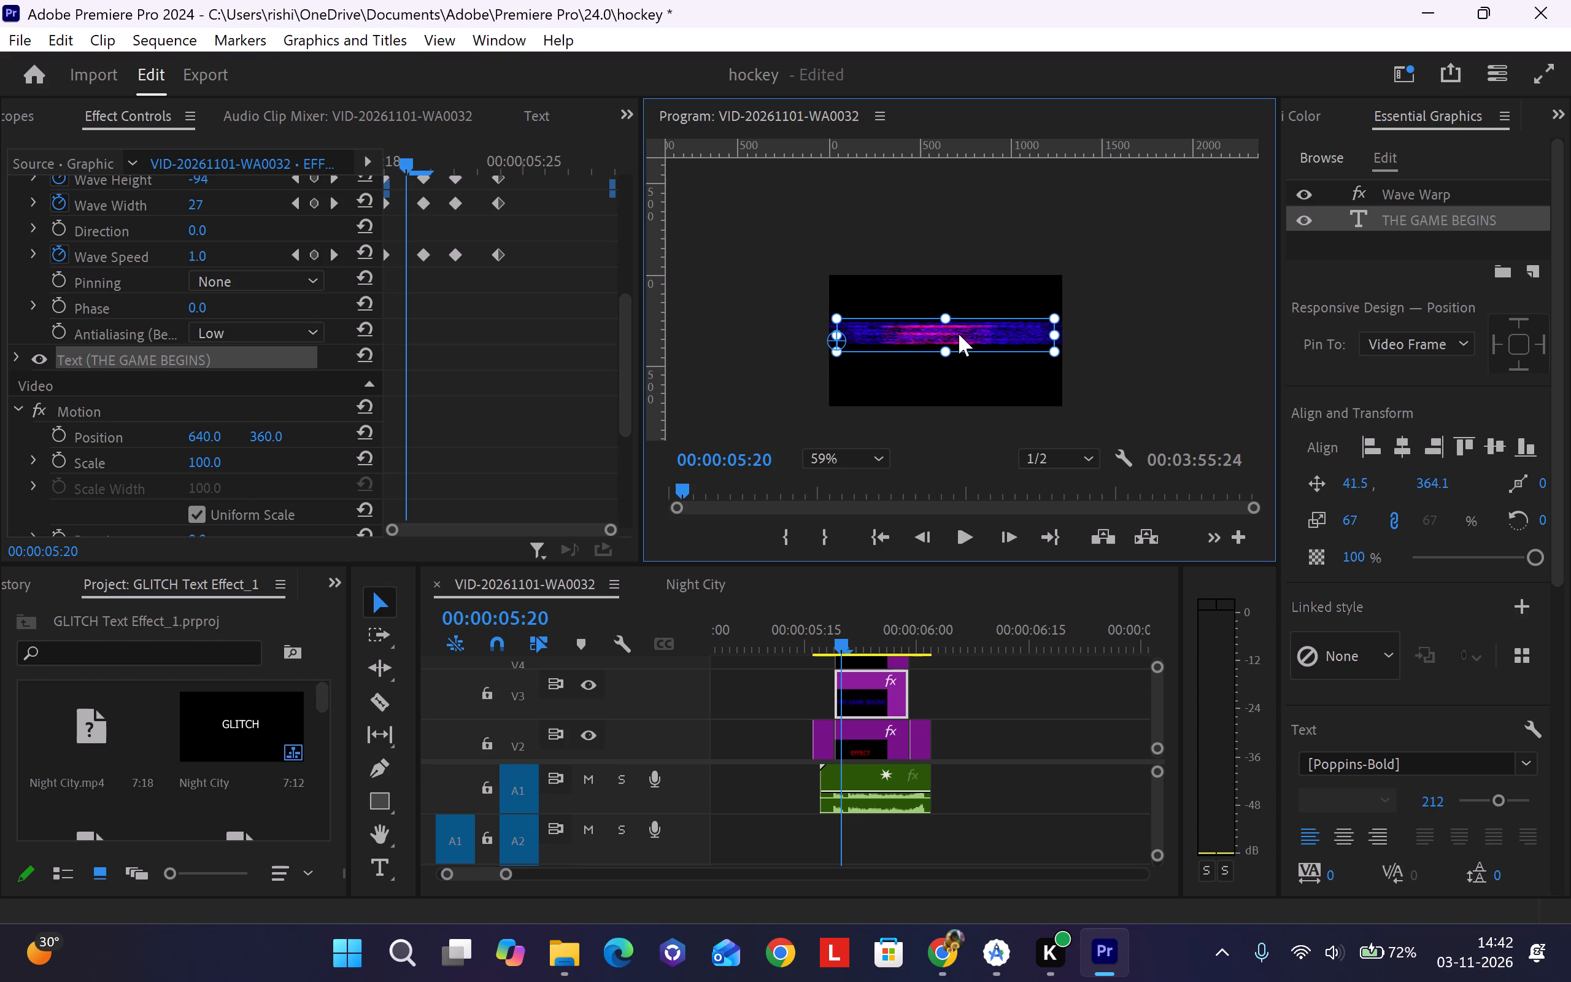
click(953, 379)
Replace the EFFECT text in the V2 title clip with the copied "THE GAME BEGINS" text.
click(859, 741)
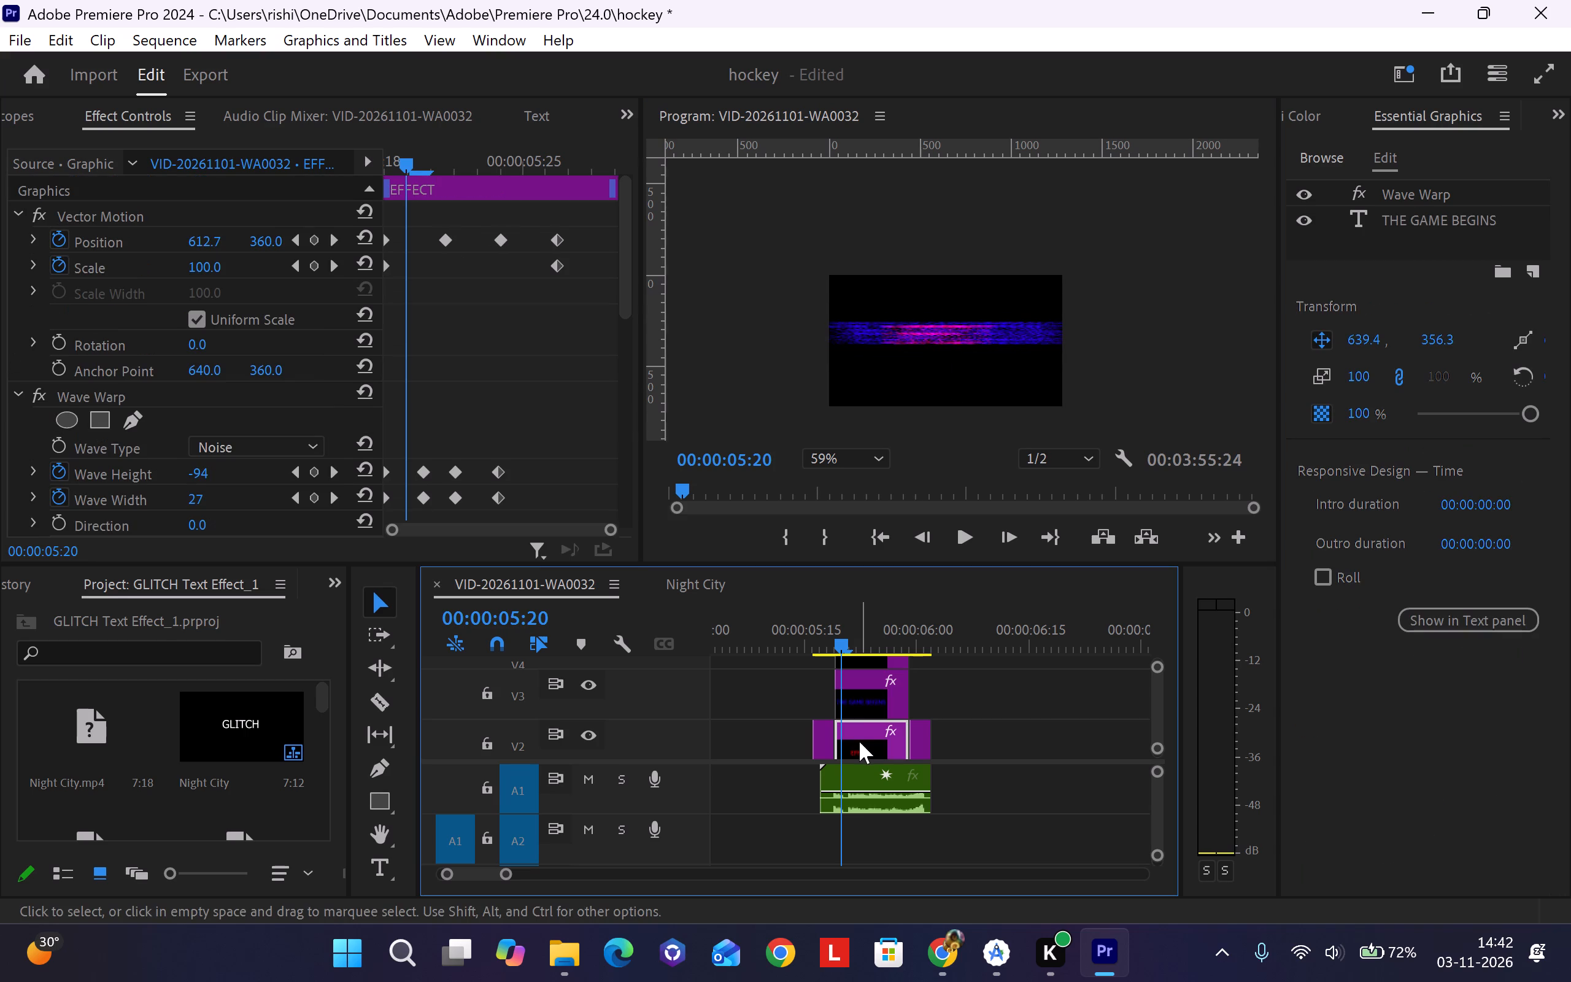
scroll(500, 419, down, 5)
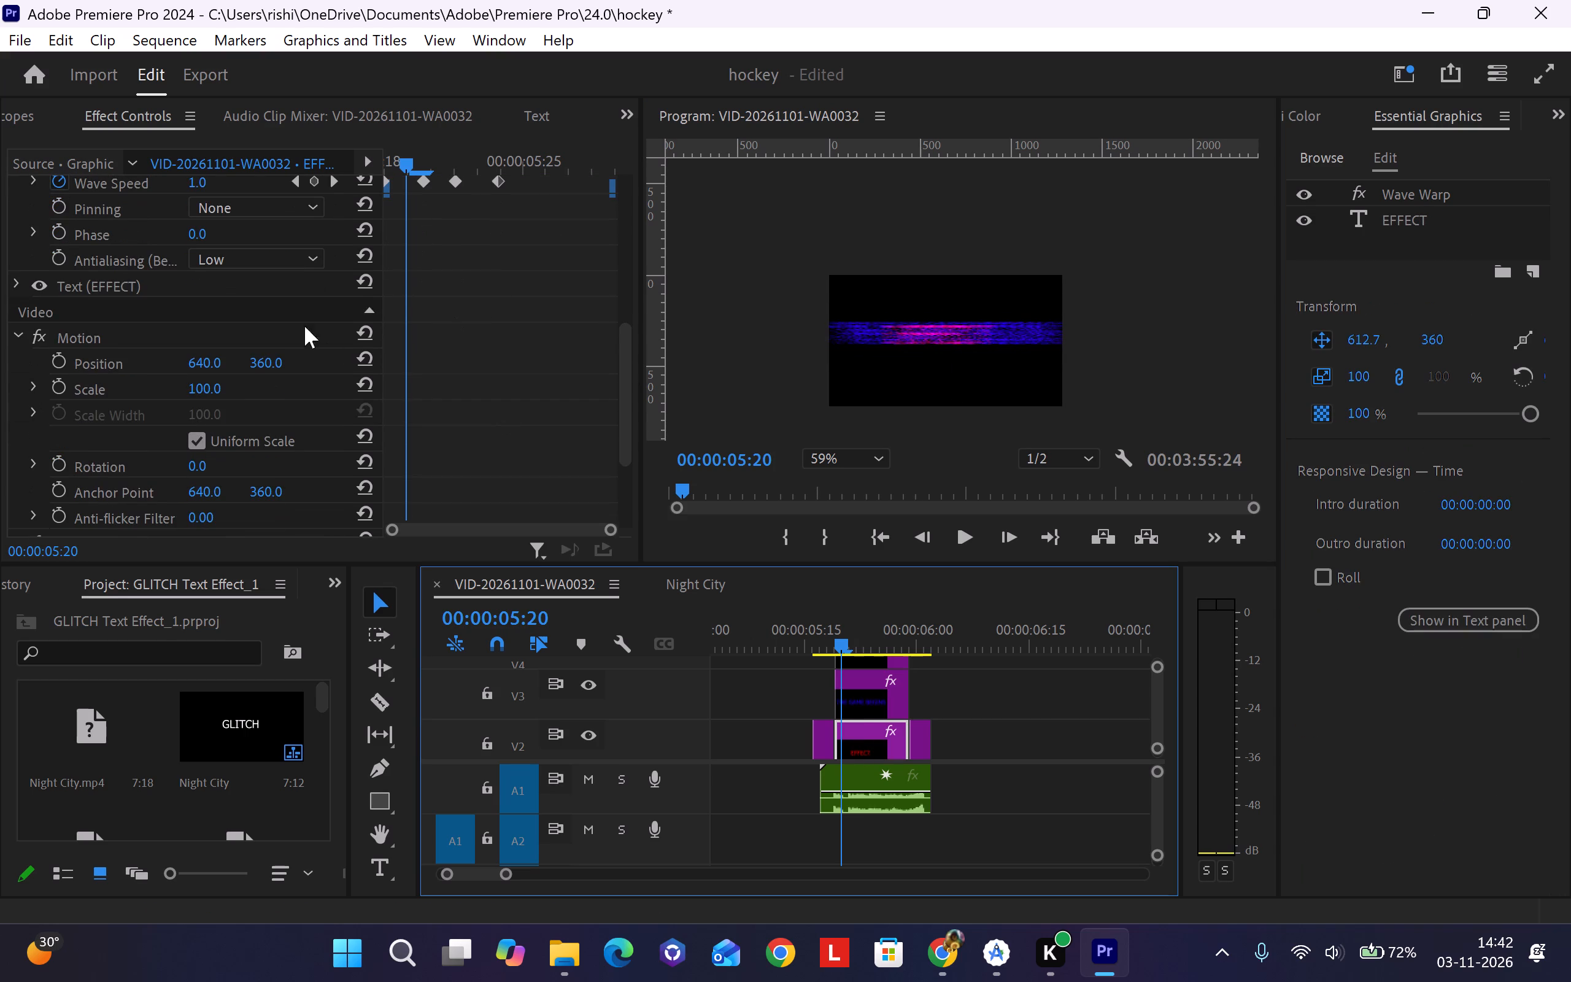
click(279, 288)
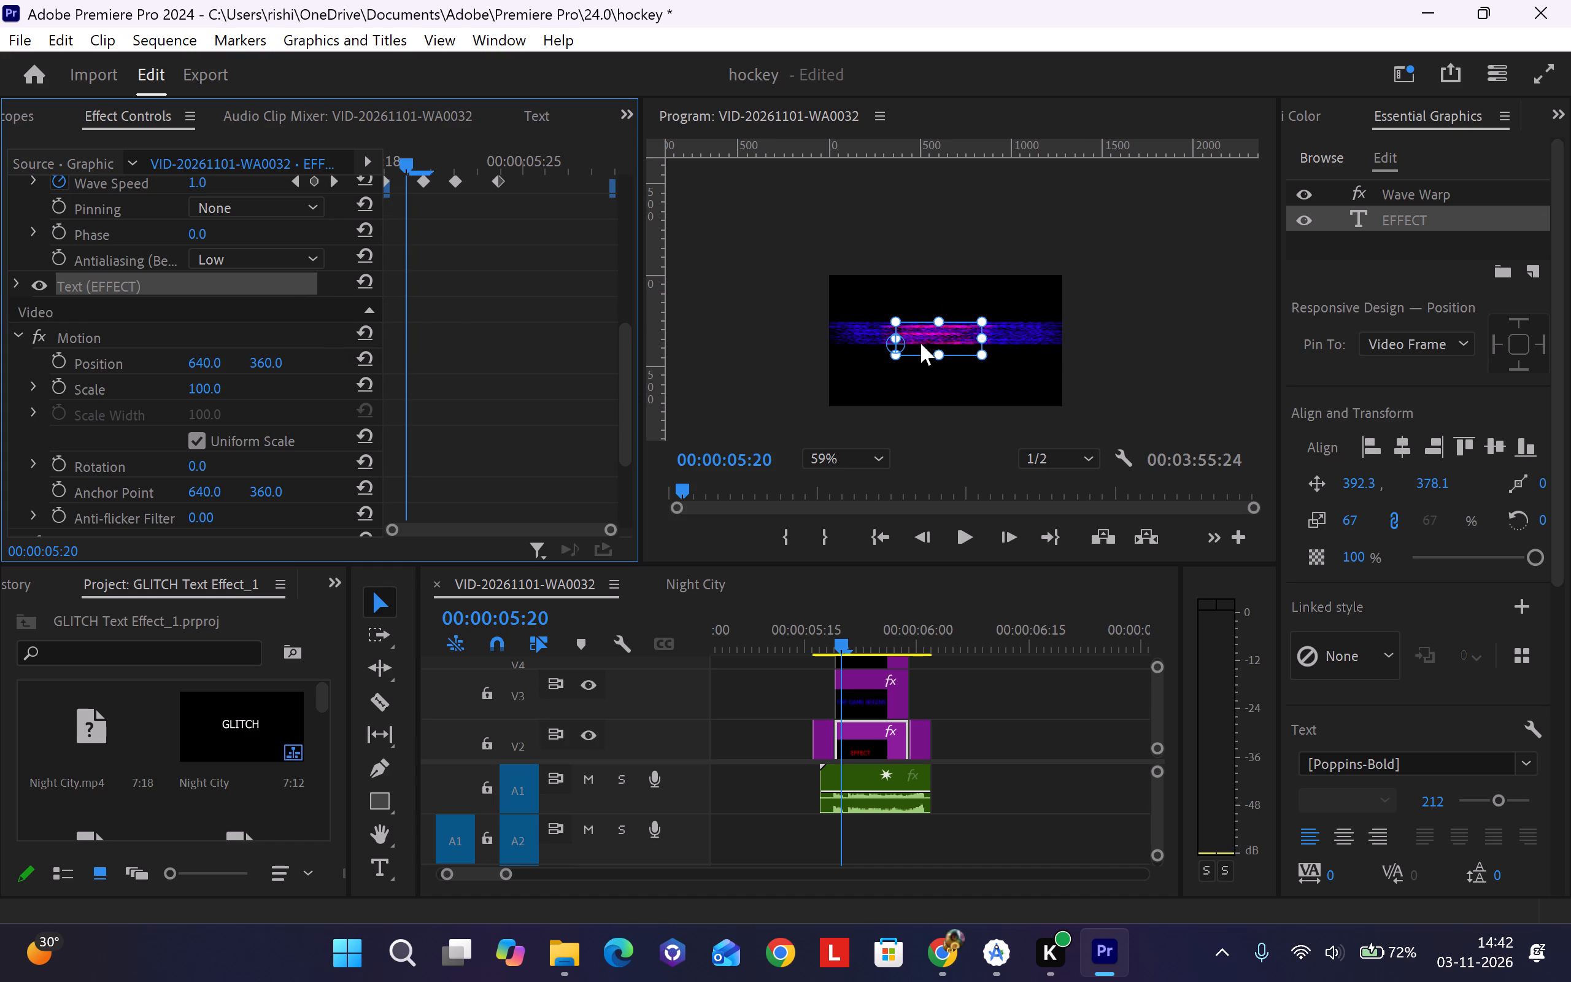
double_click(922, 339)
key(ctrl+v)
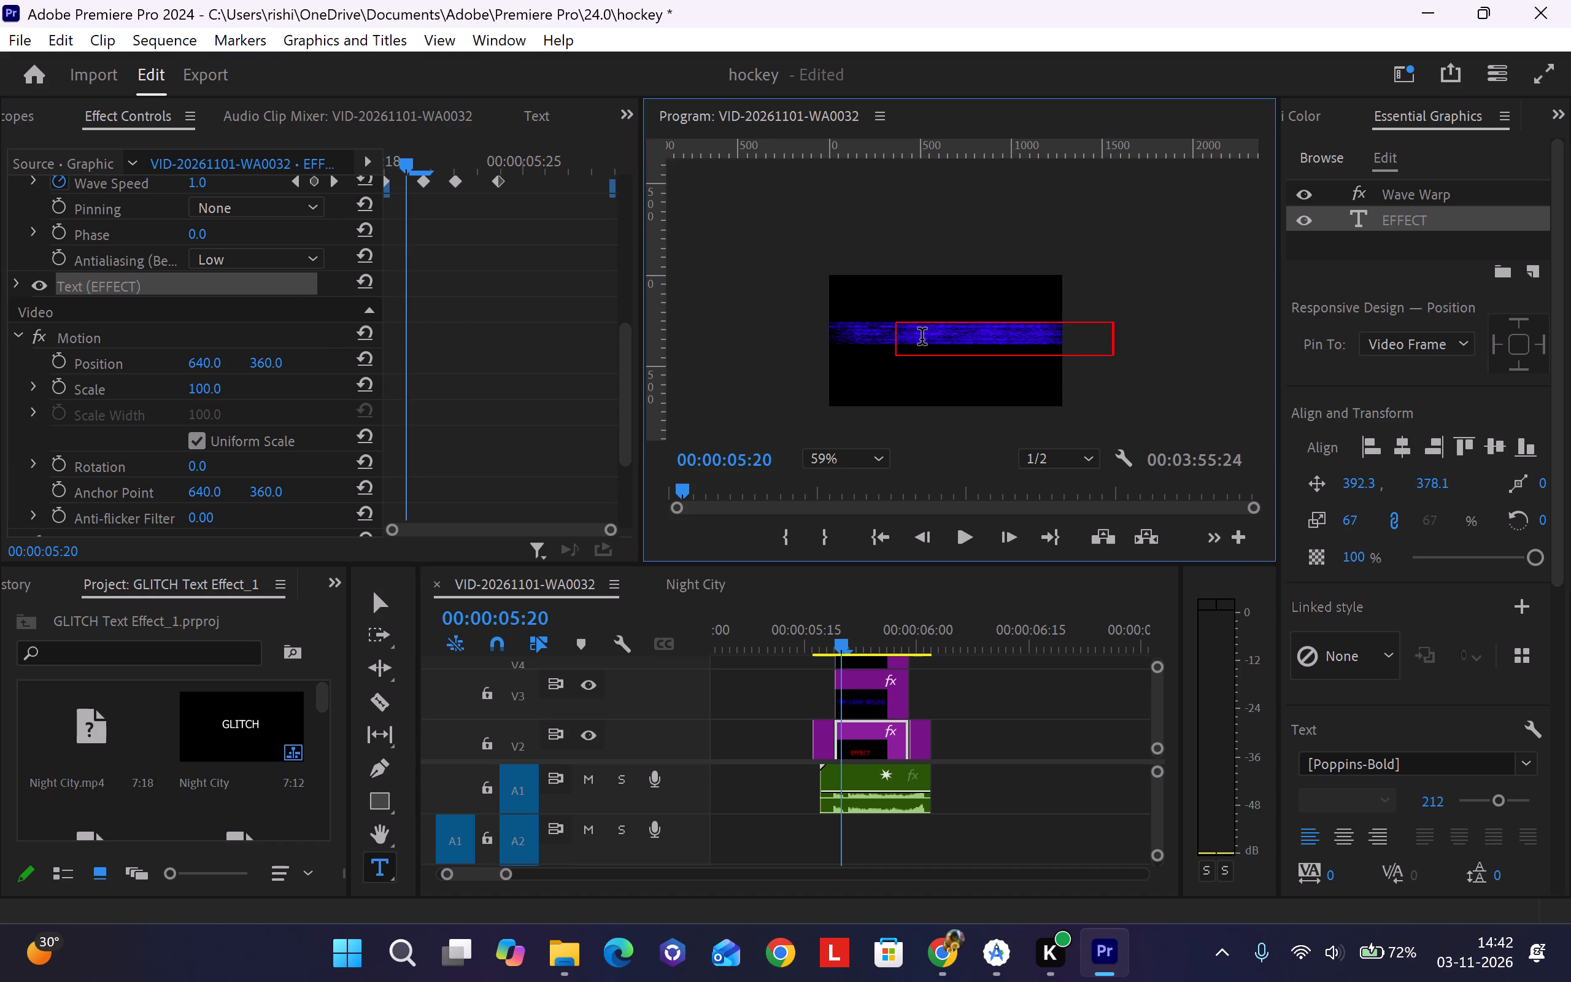
Move the V2 clip's "THE GAME BEGINS" text horizontally so it spans the width of the frame centrally.
click(390, 603)
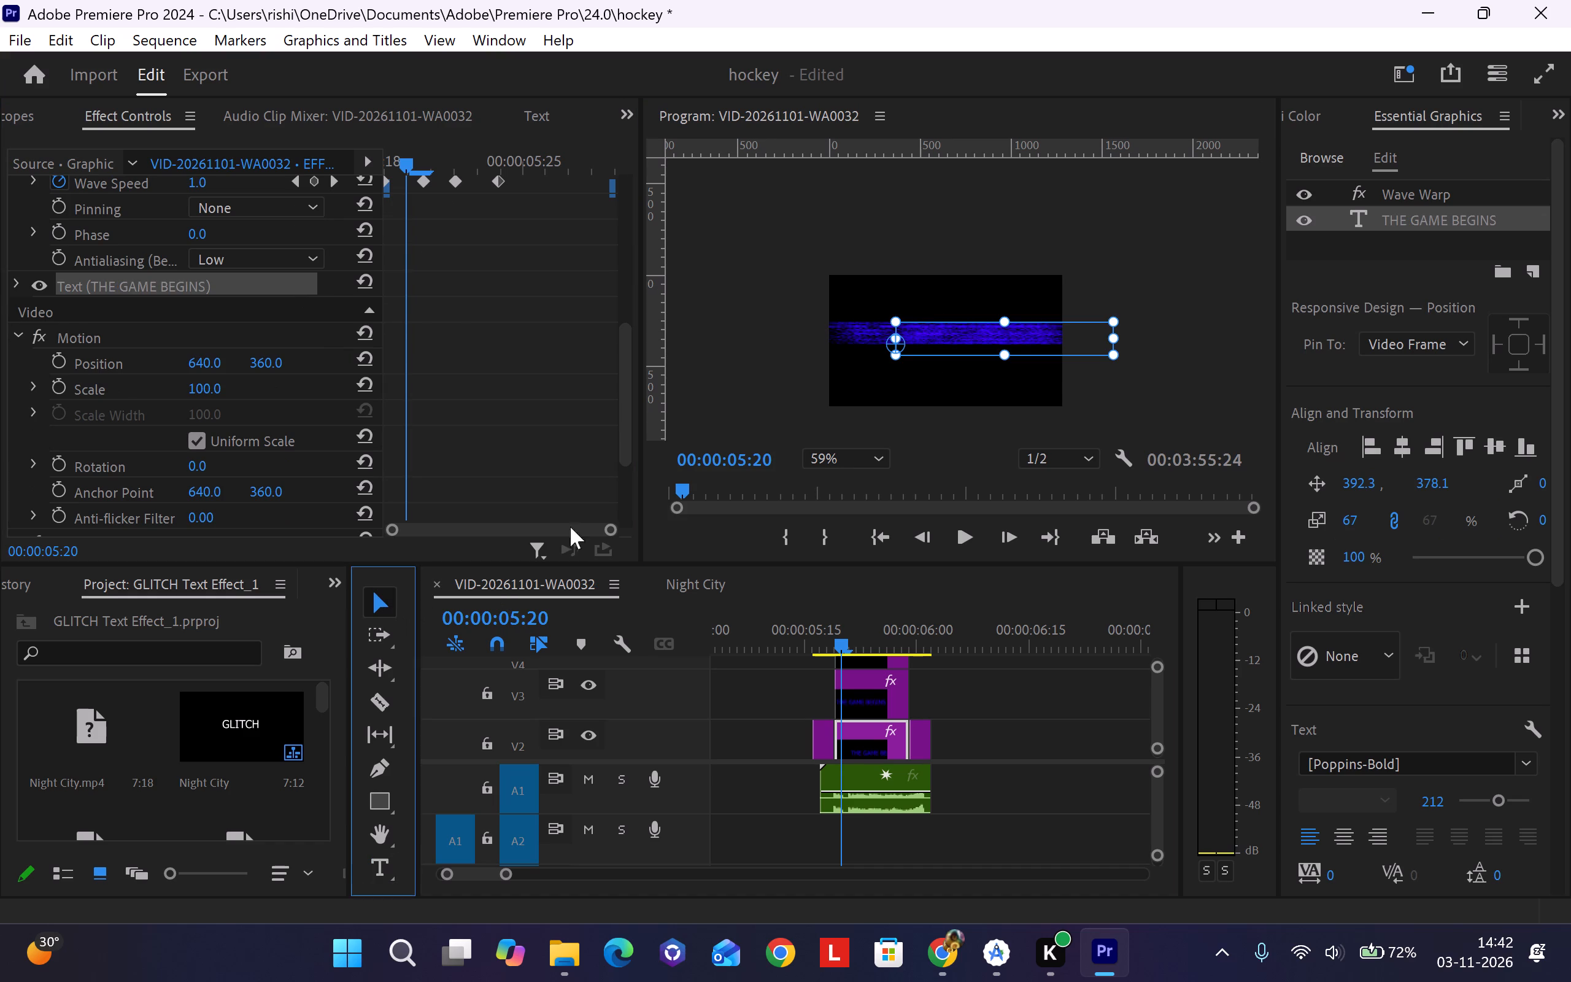
drag(1013, 338, 979, 338)
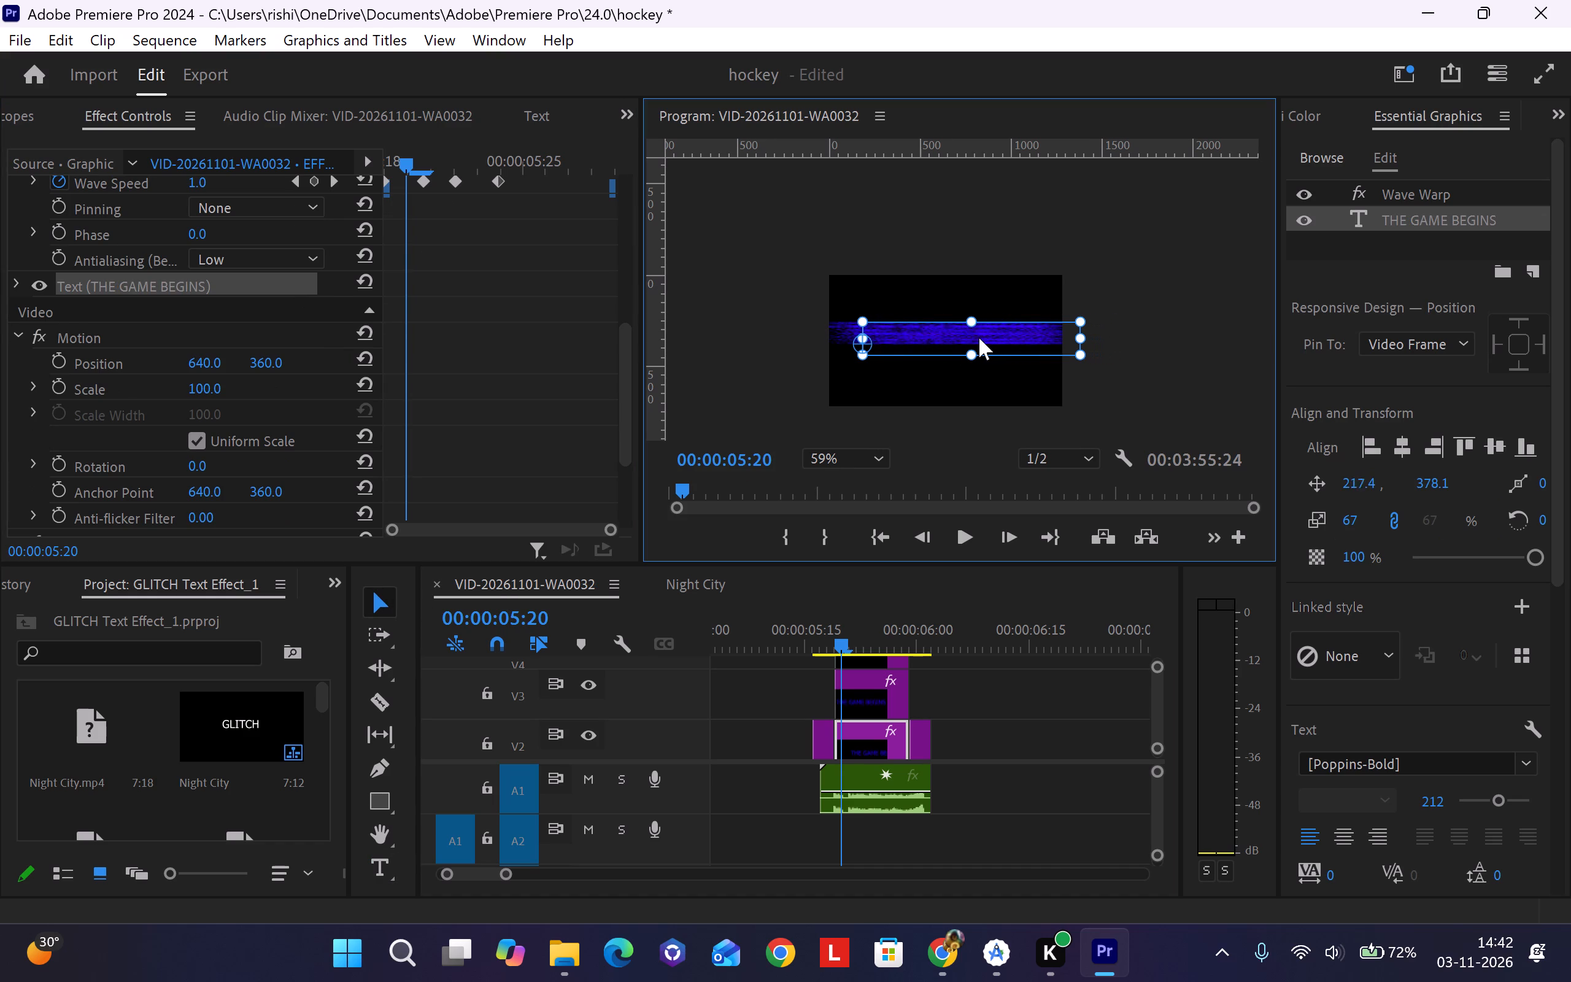
drag(979, 338, 954, 337)
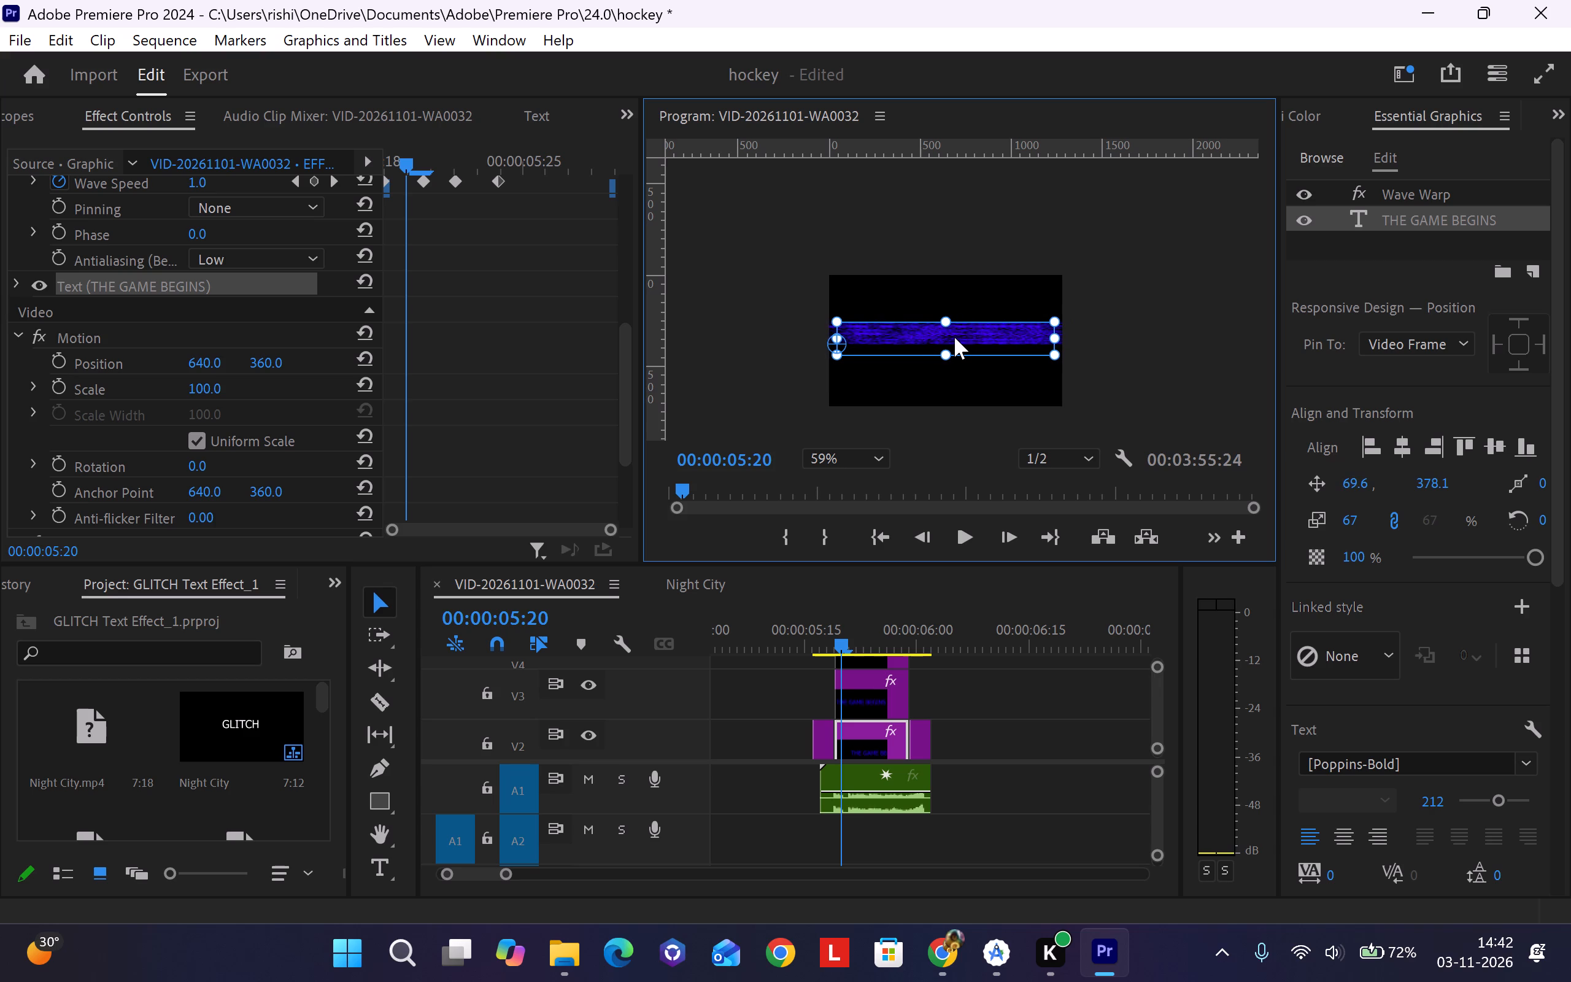
drag(954, 337, 957, 337)
click(955, 371)
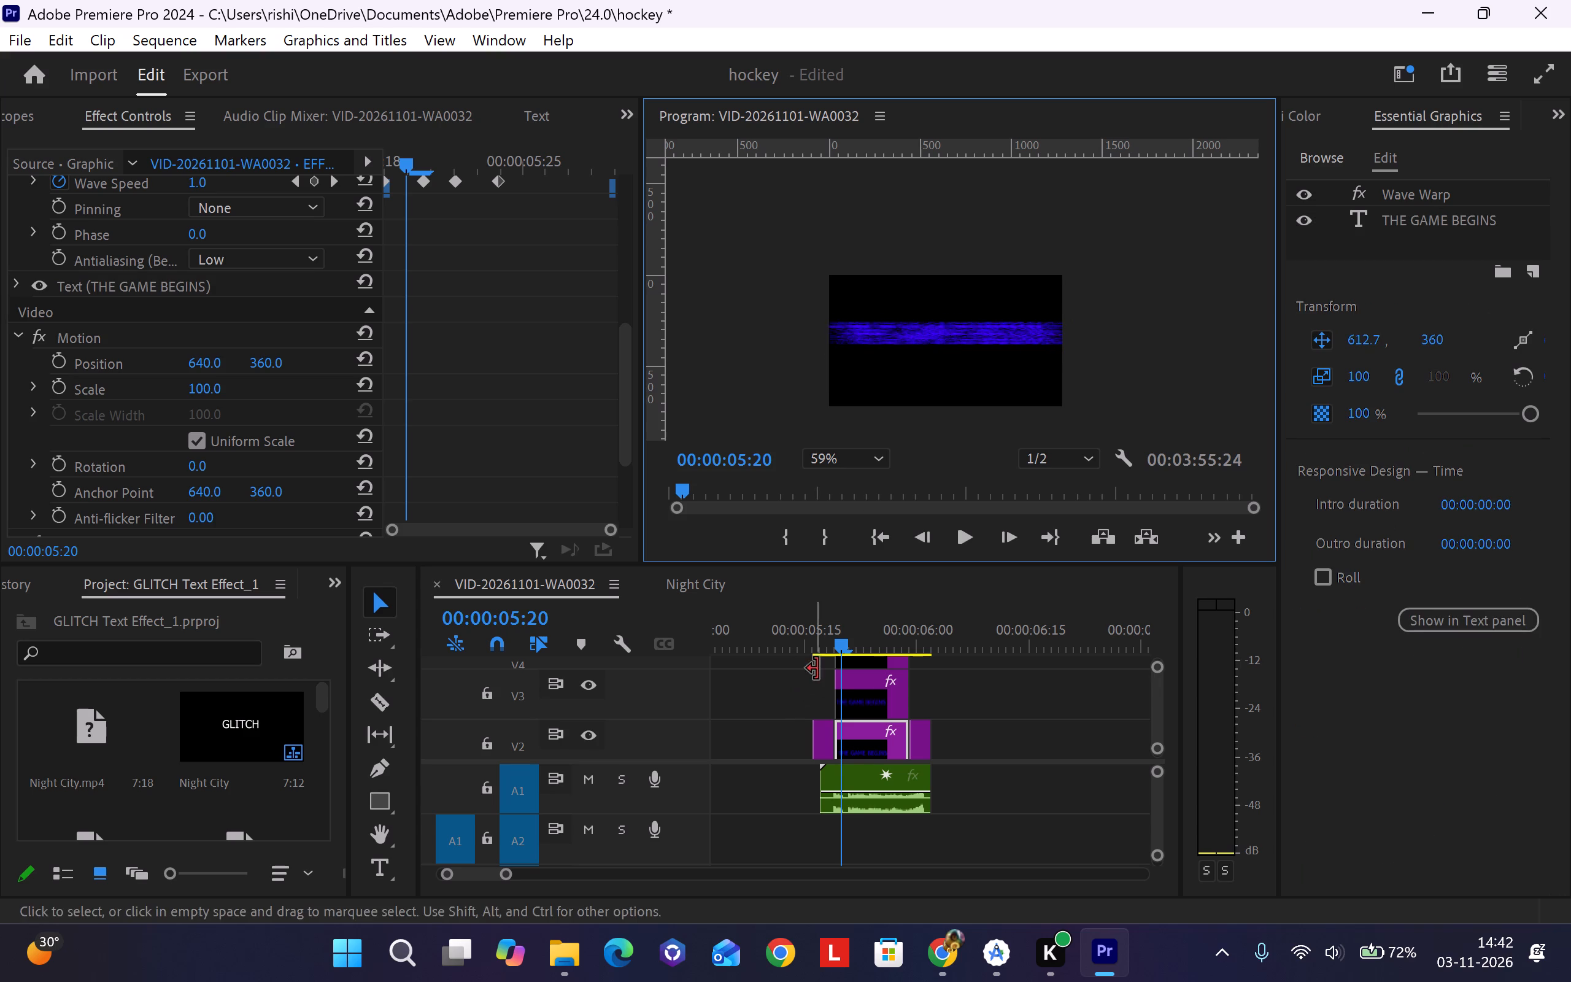
Play back the glitch title and check its text layers, colours and clip settings at several frames between 00:00:05:19 and 00:00:05:25.
click(828, 639)
key(space)
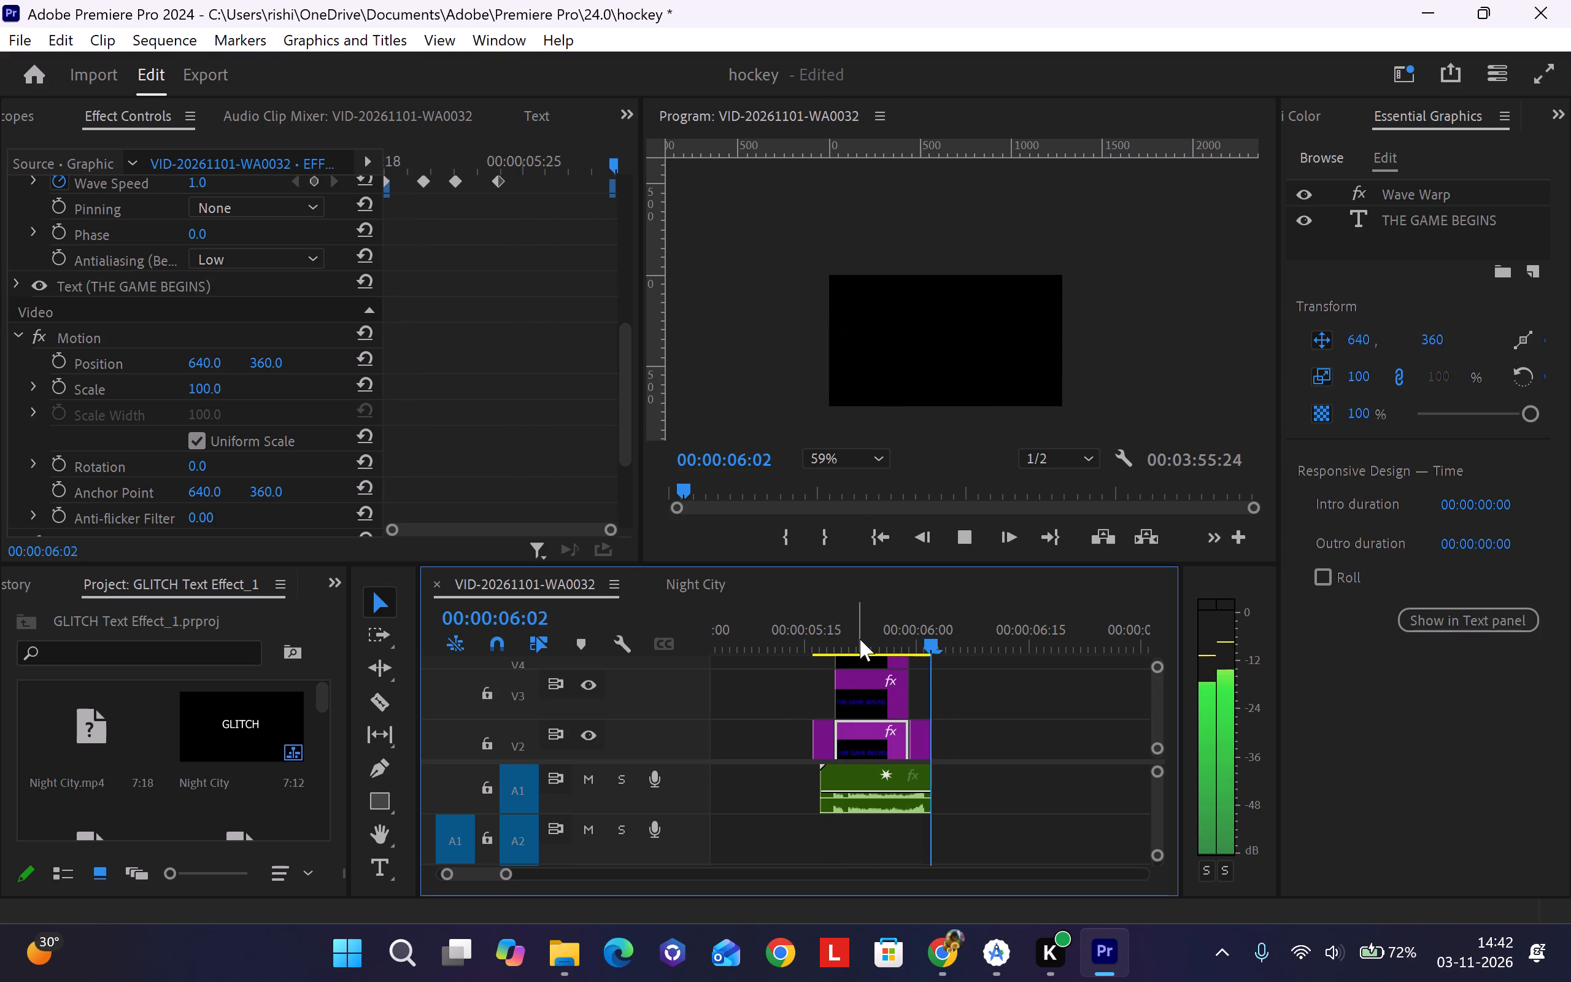
key(space)
click(850, 643)
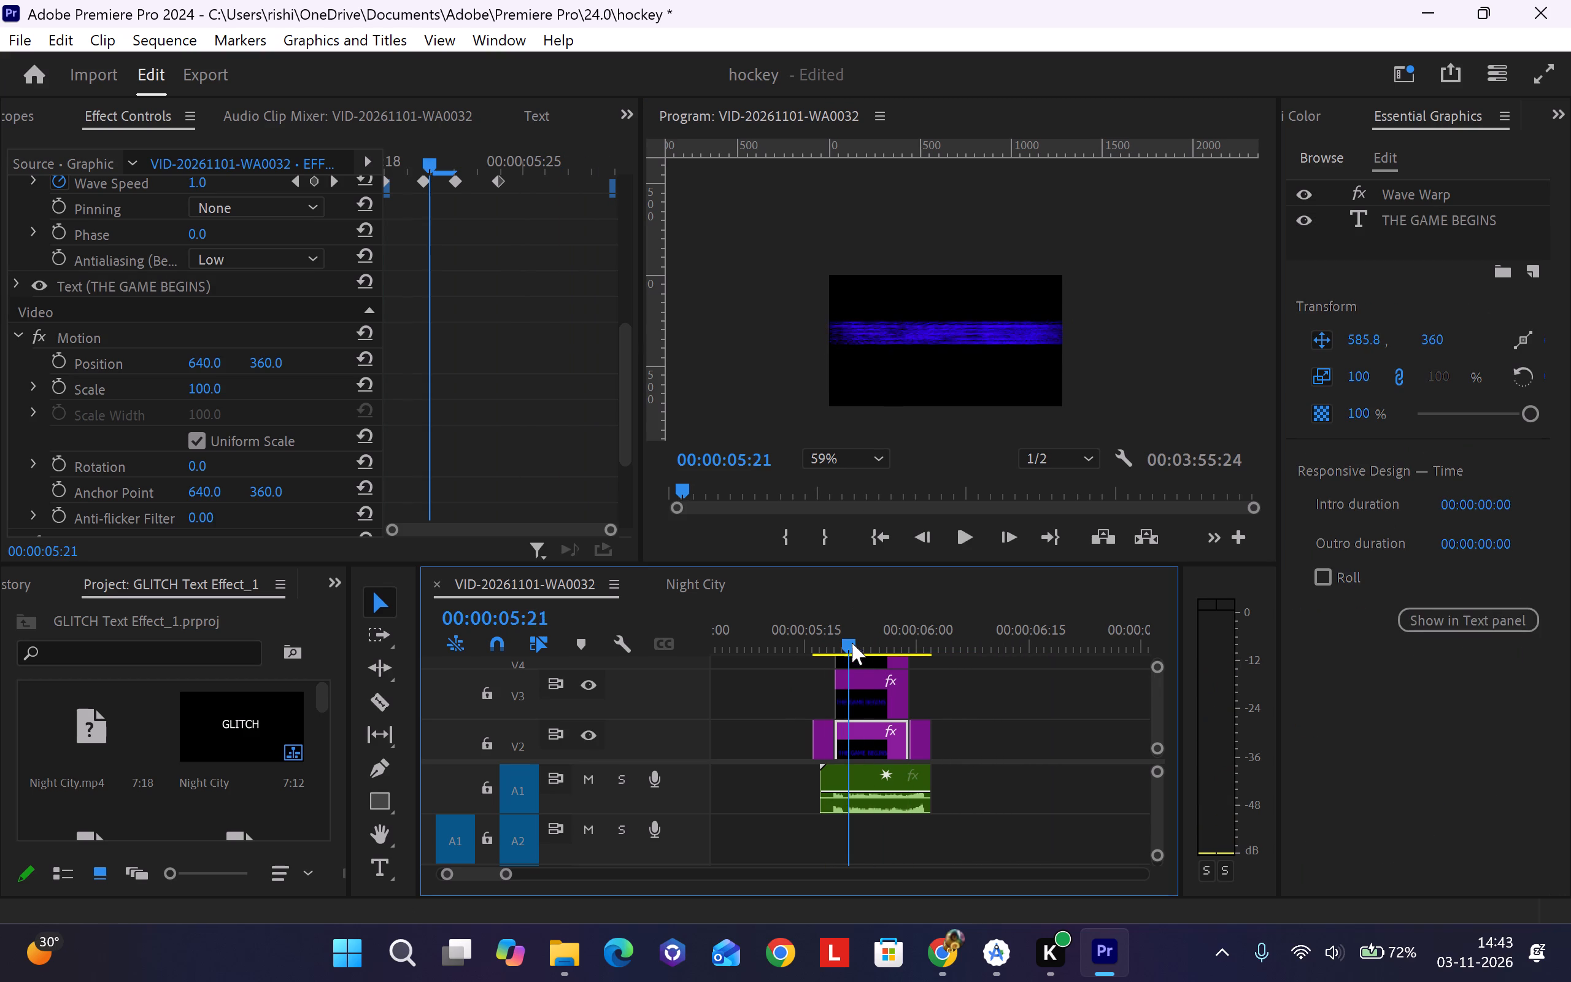
click(875, 638)
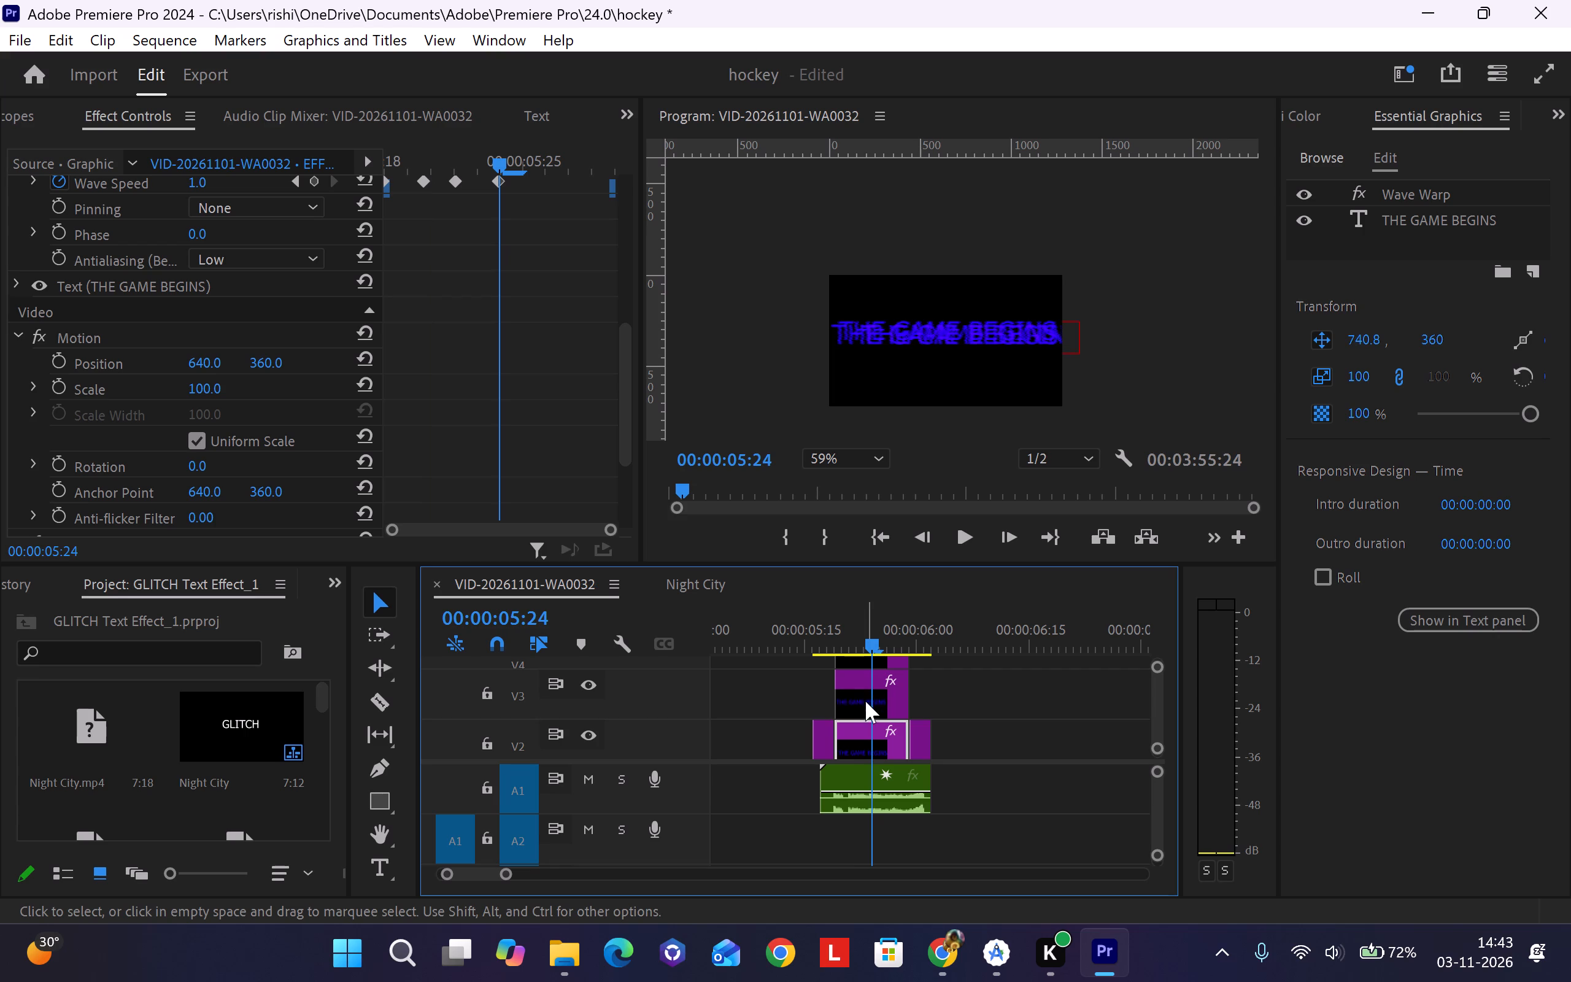
scroll(550, 451, down, 4)
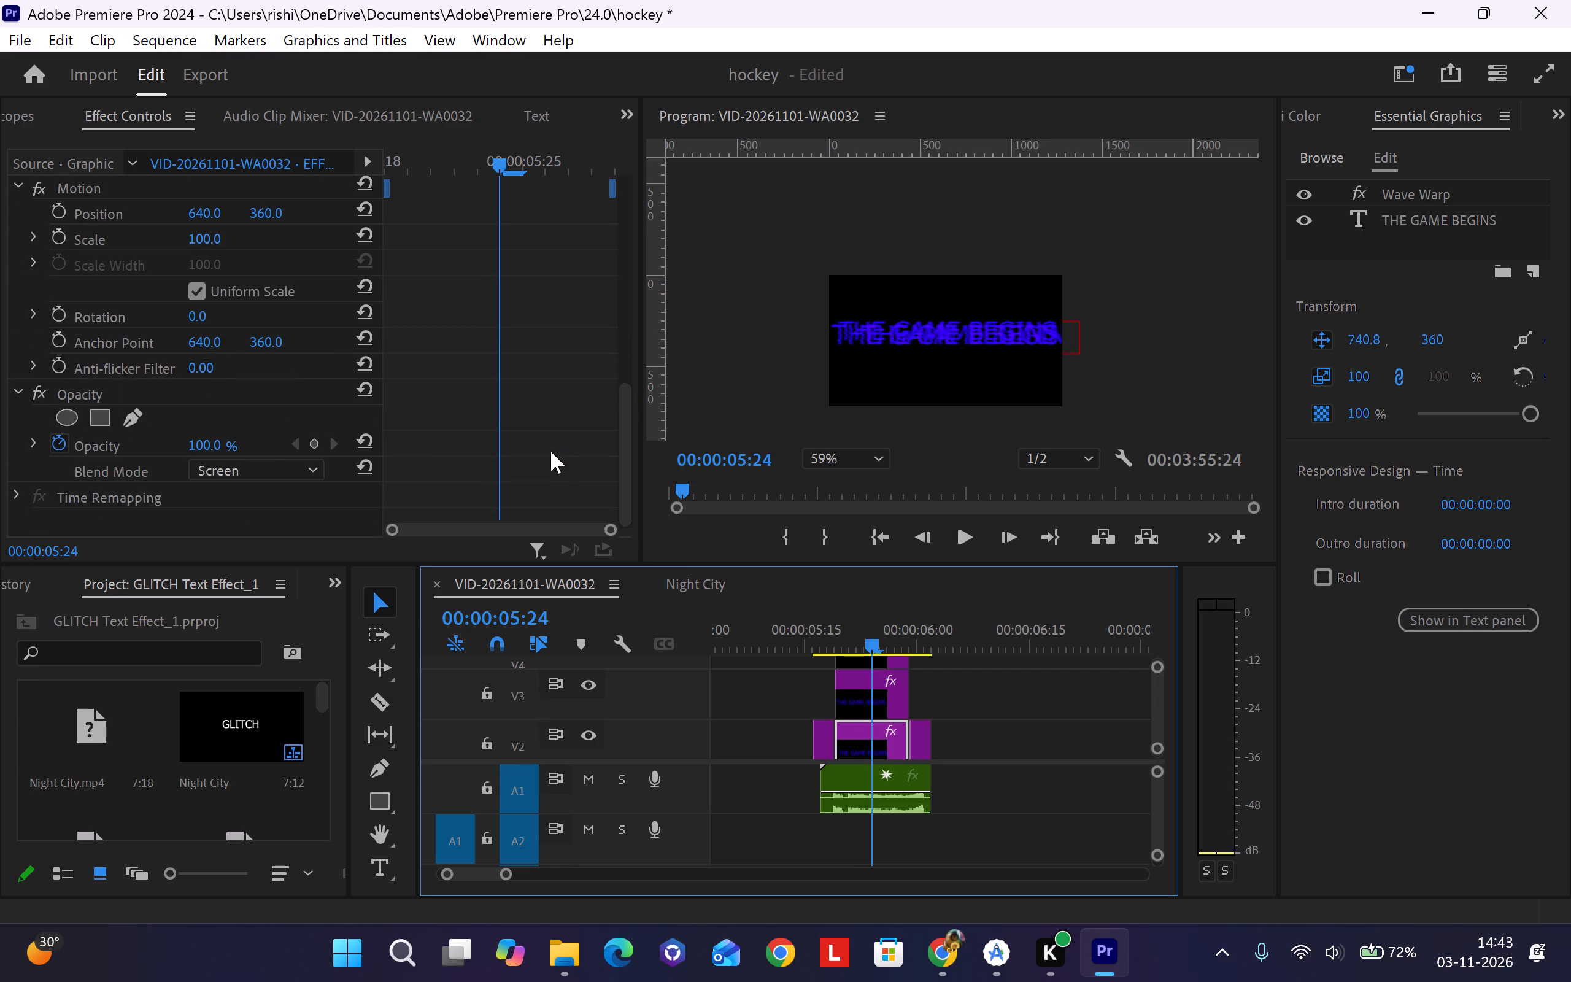
scroll(550, 451, up, 3)
scroll(550, 451, down, 6)
click(884, 627)
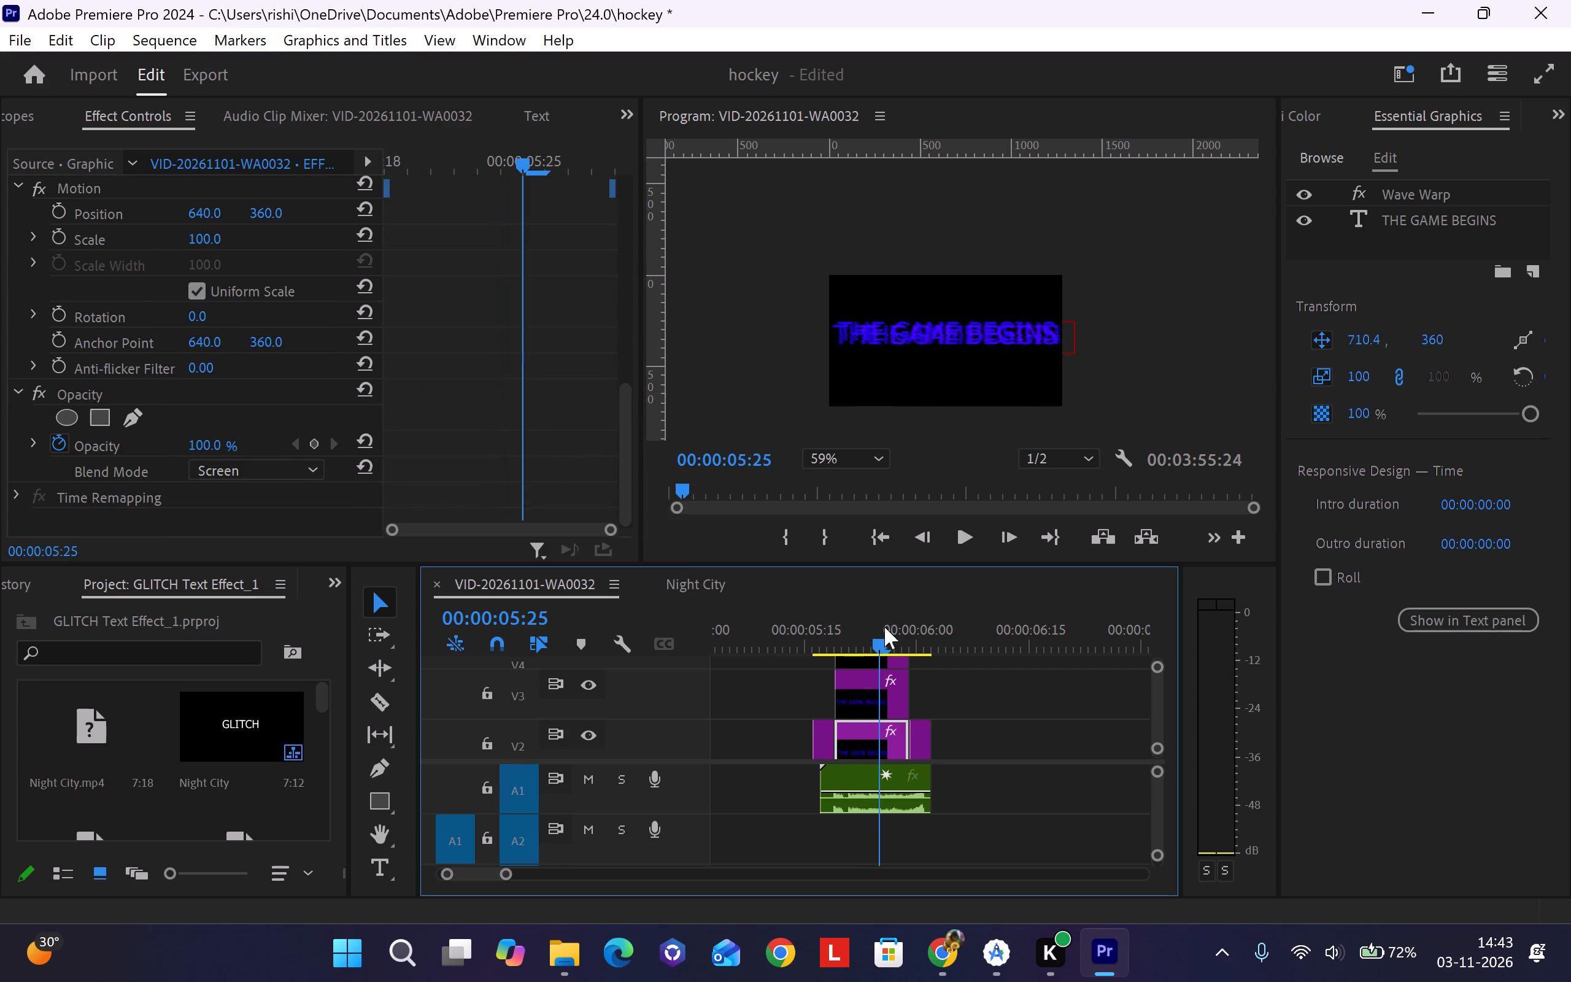
click(857, 629)
click(840, 634)
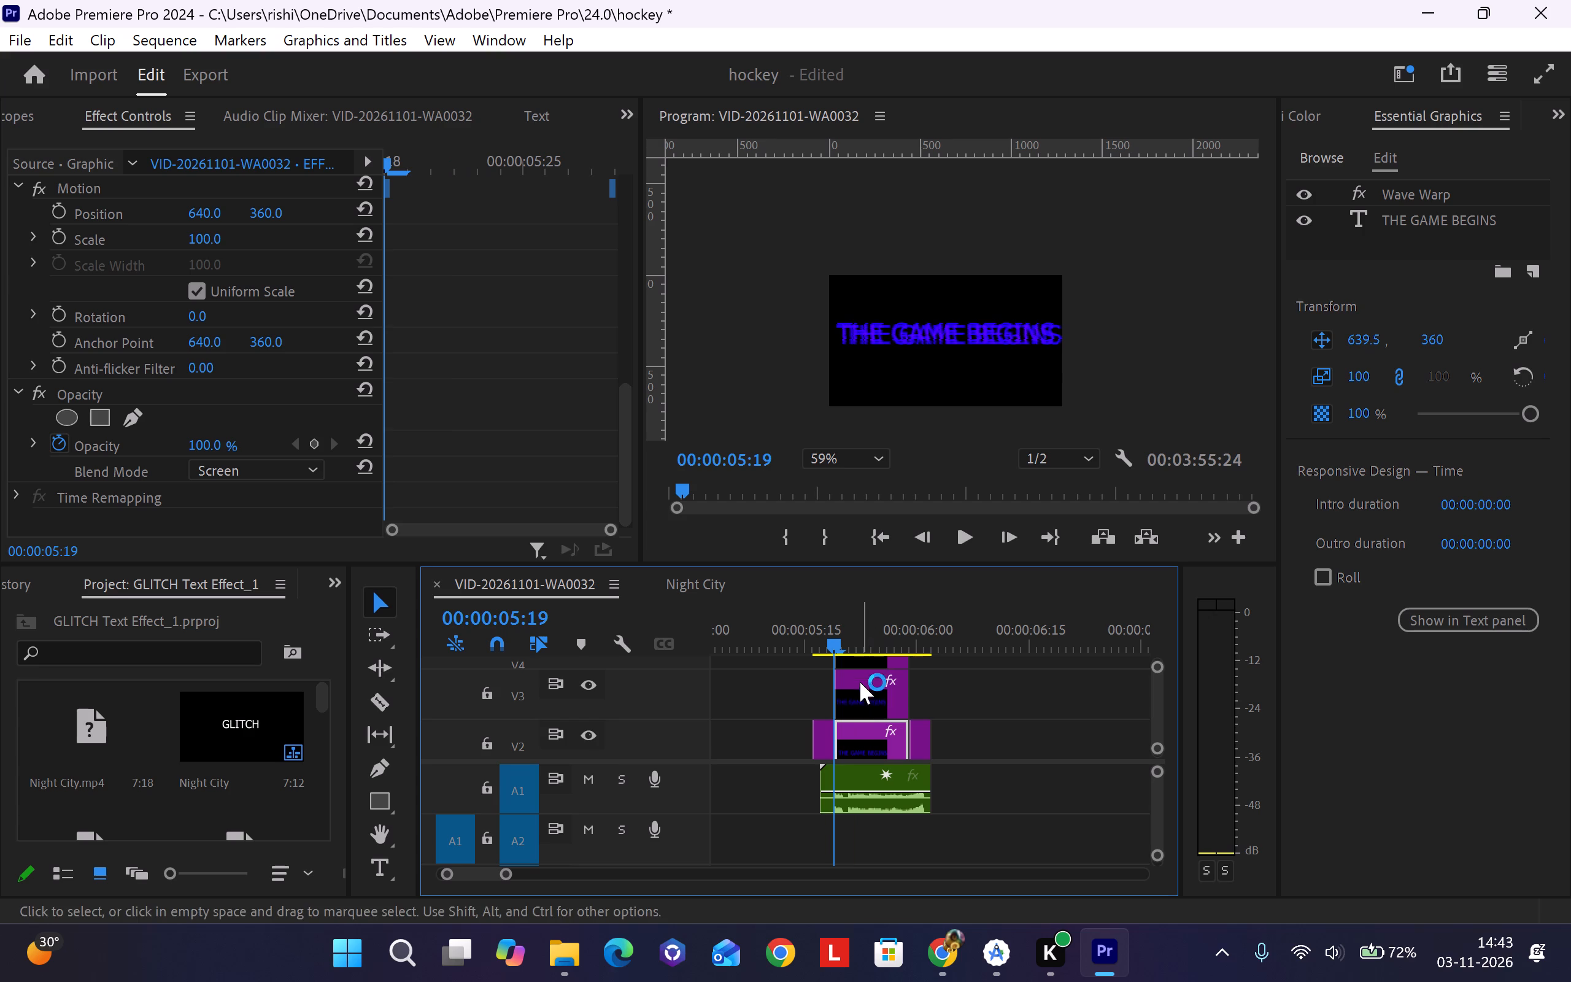
click(865, 624)
Change the fill colour of the V2 clip's "THE GAME BEGINS" text to red-pink FF0042.
scroll(467, 460, up, 1)
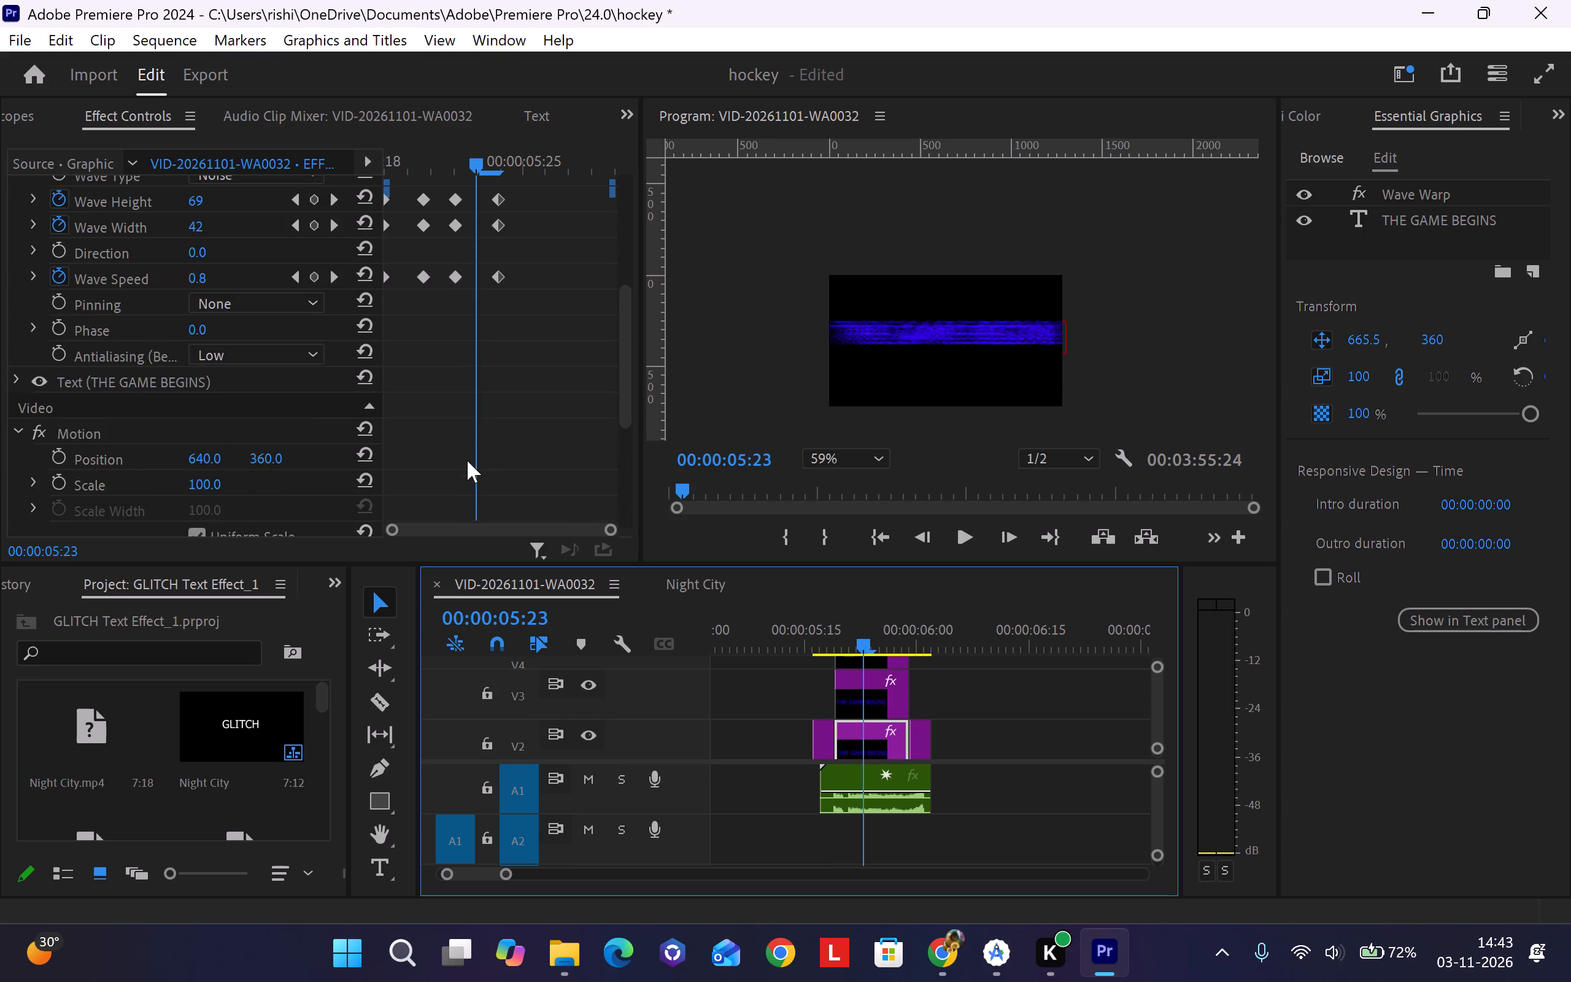
scroll(467, 460, up, 1)
scroll(242, 441, down, 1)
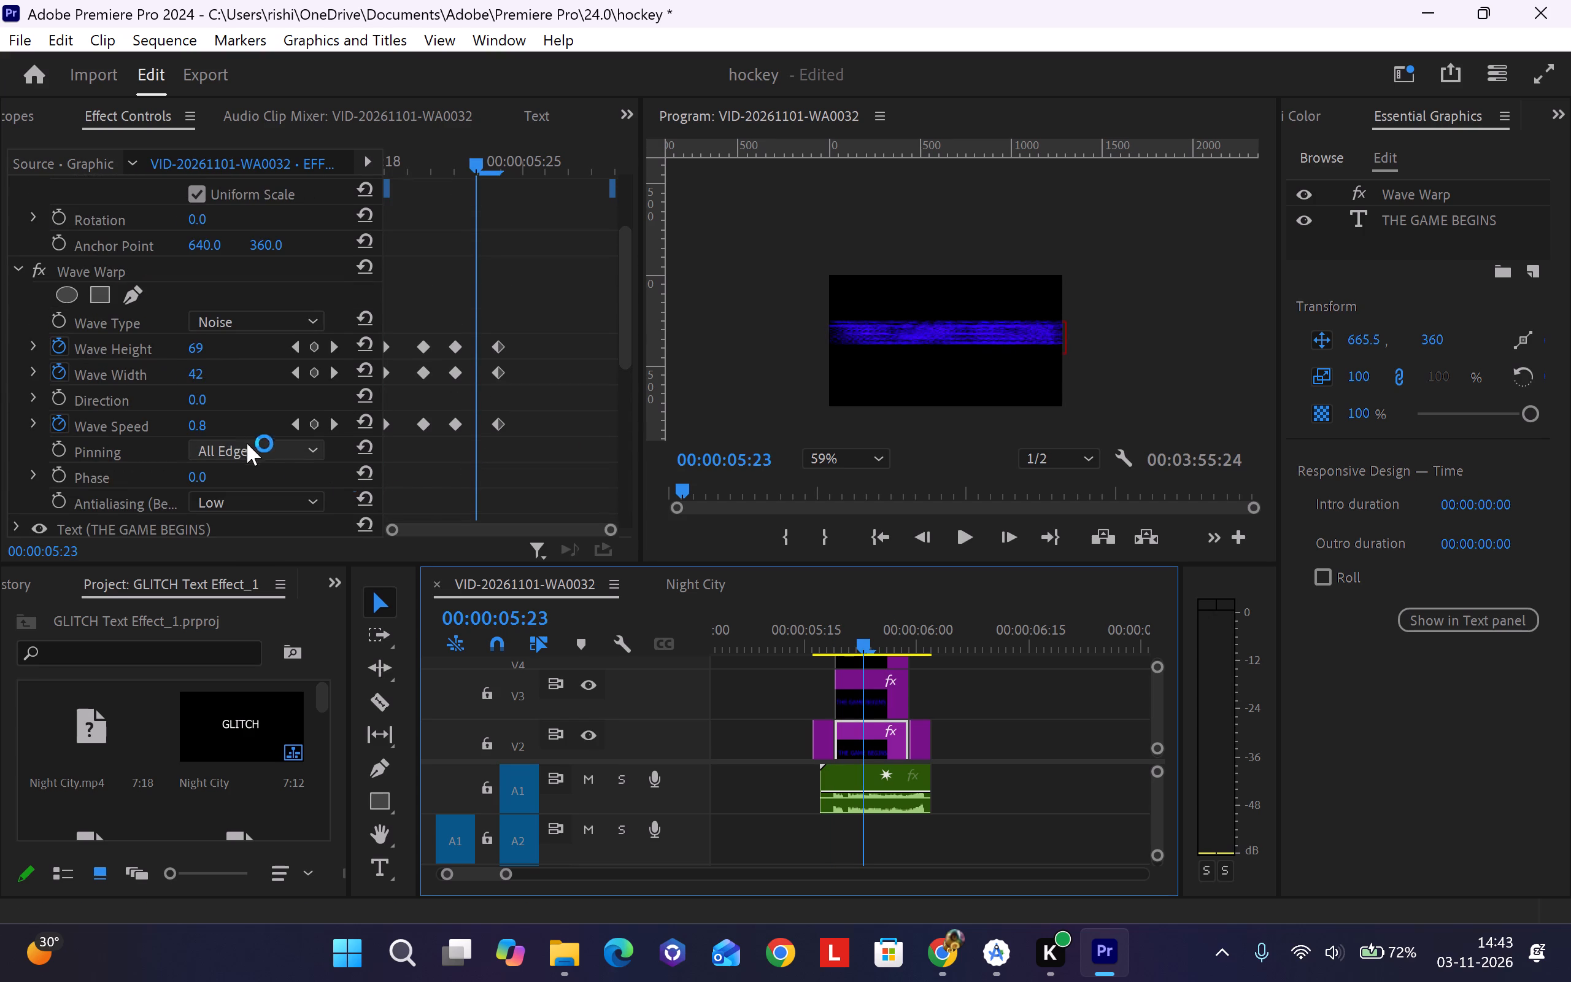
scroll(425, 486, down, 1)
click(18, 379)
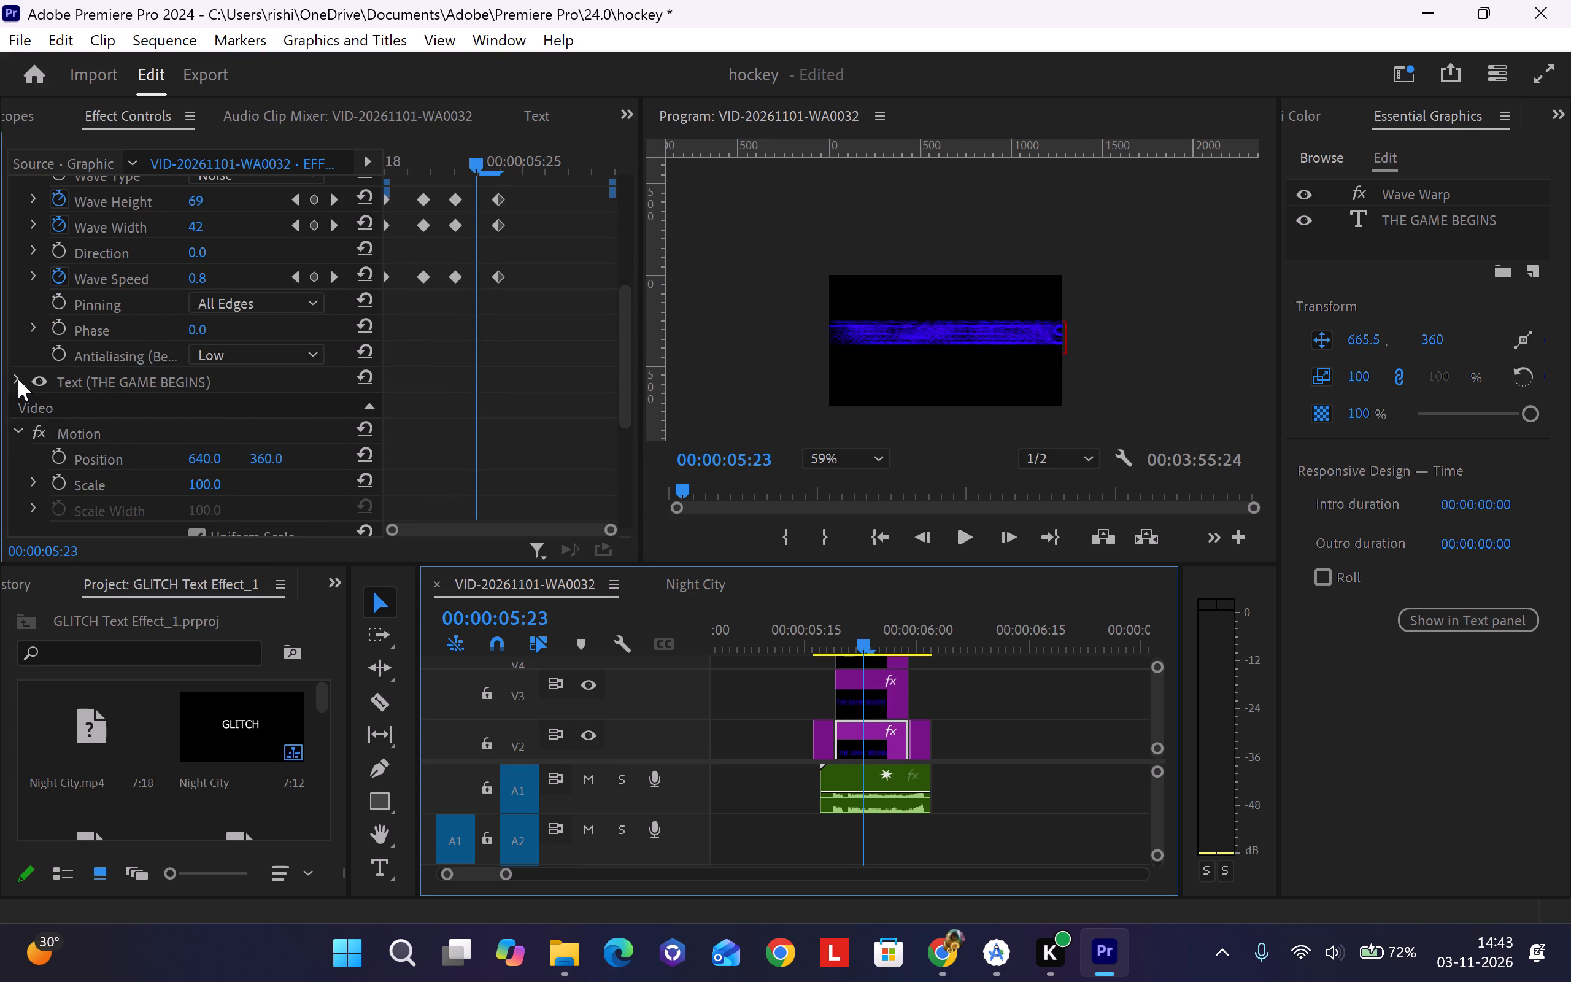
scroll(329, 428, down, 1)
scroll(258, 318, up, 1)
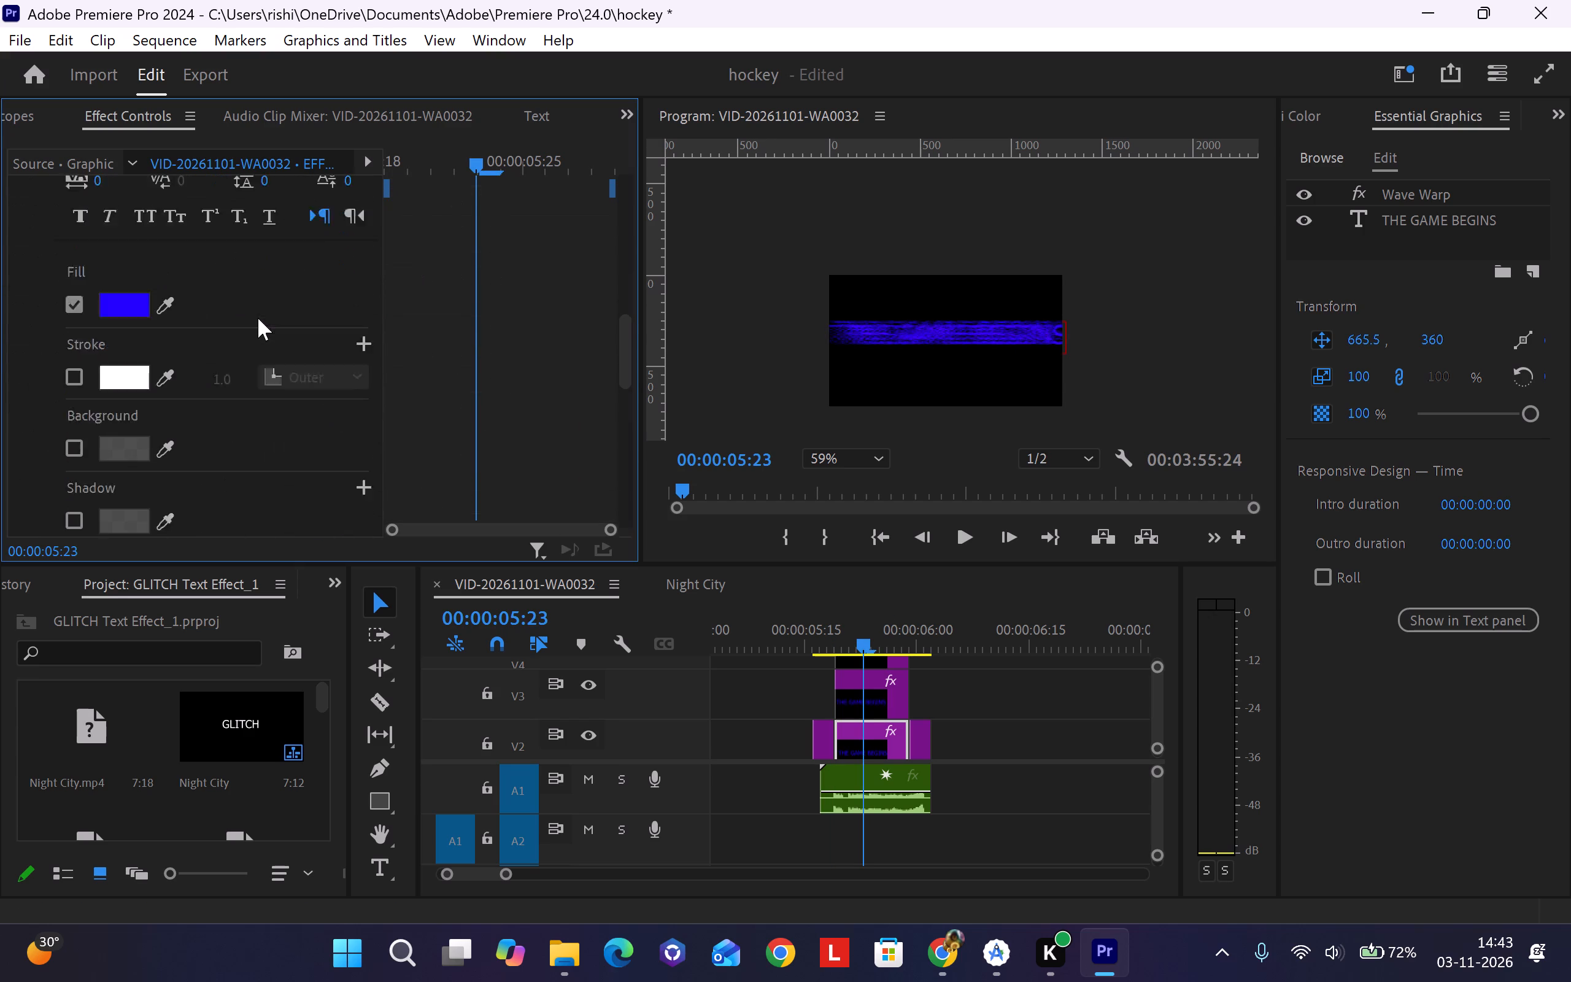
scroll(258, 318, up, 1)
click(133, 454)
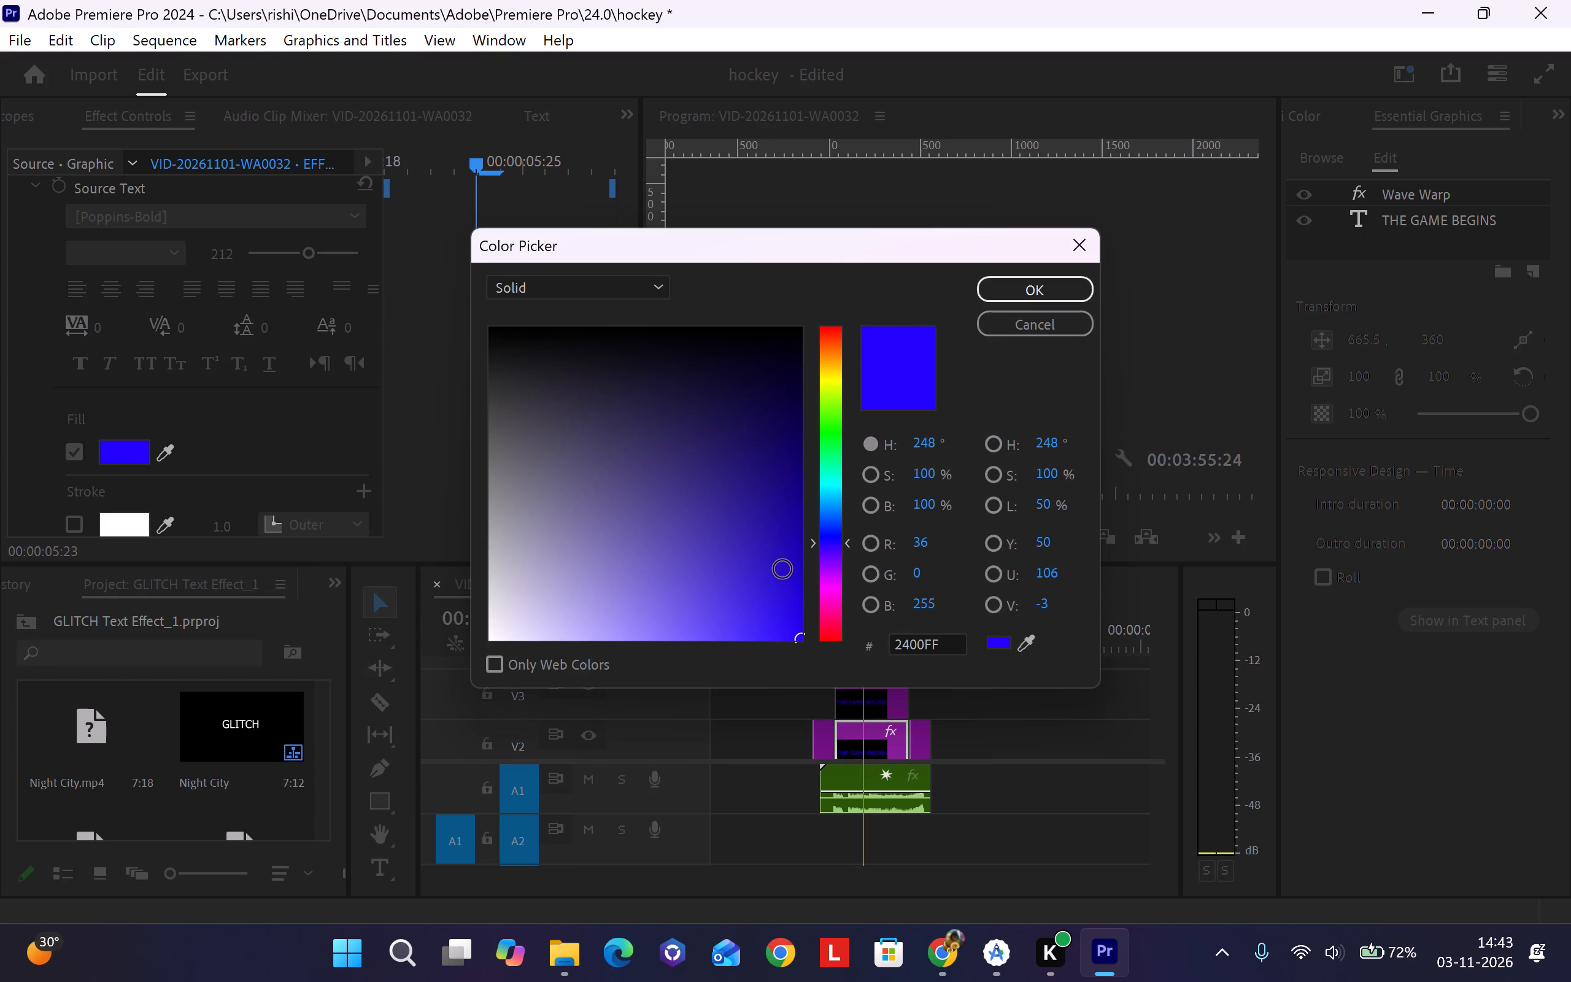
click(828, 626)
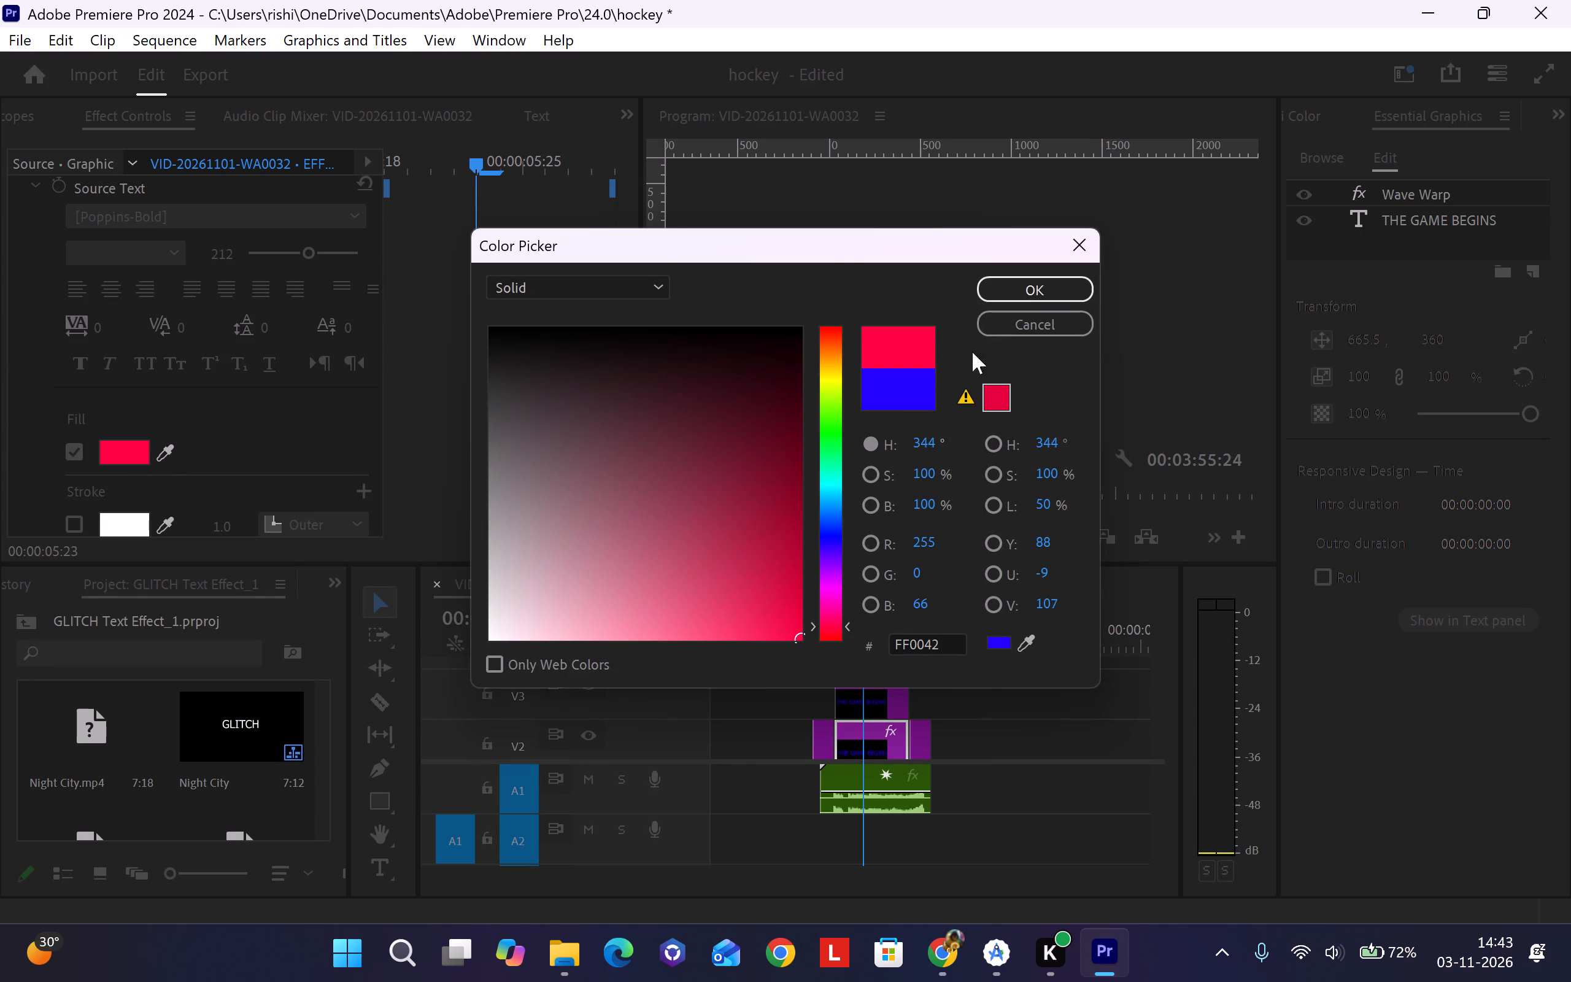
click(987, 294)
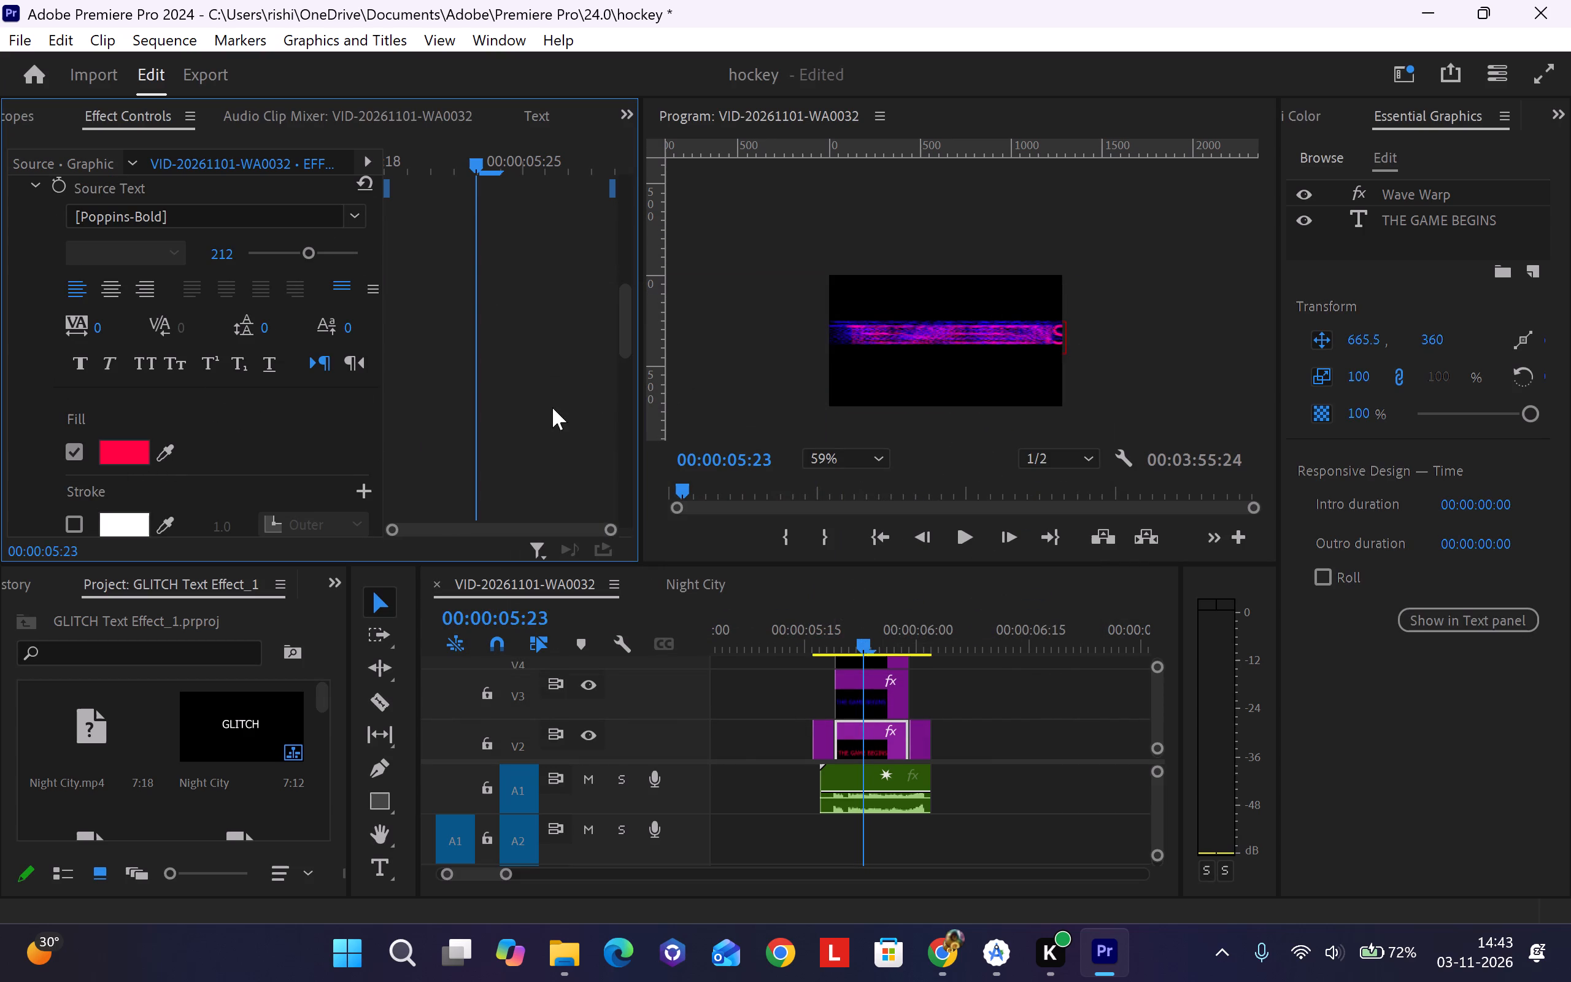
Change the fill colour of the V4 clip's "THE GAME BEGINS" text to green 03FF00.
scroll(494, 413, down, 1)
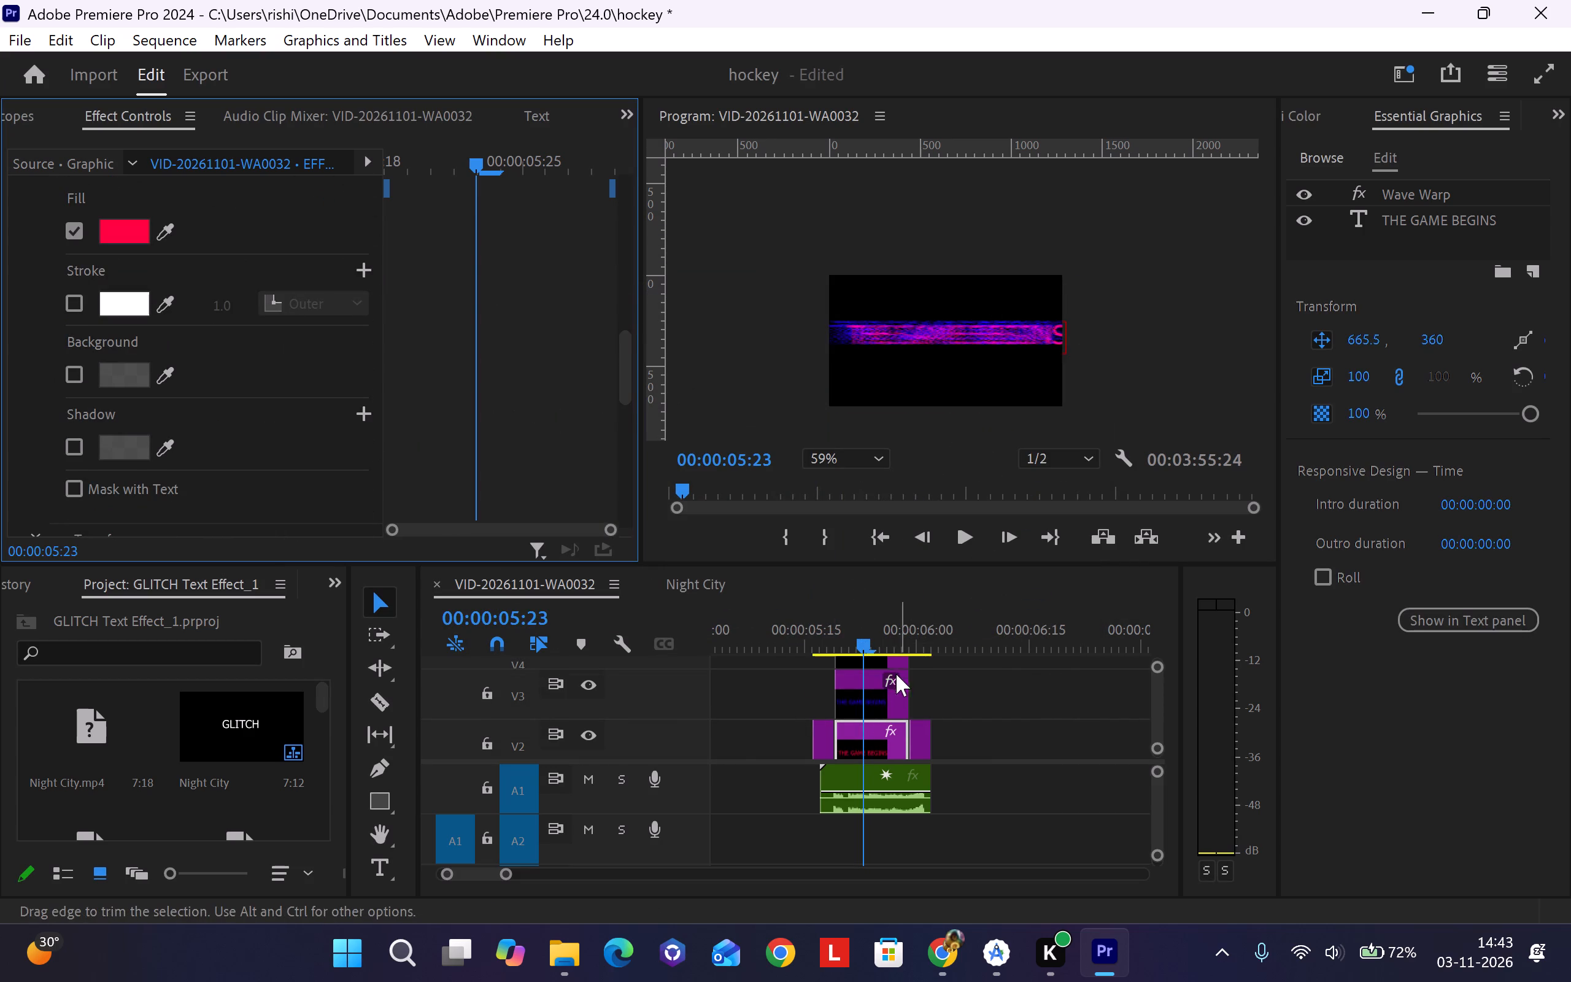
click(885, 657)
scroll(518, 408, down, 2)
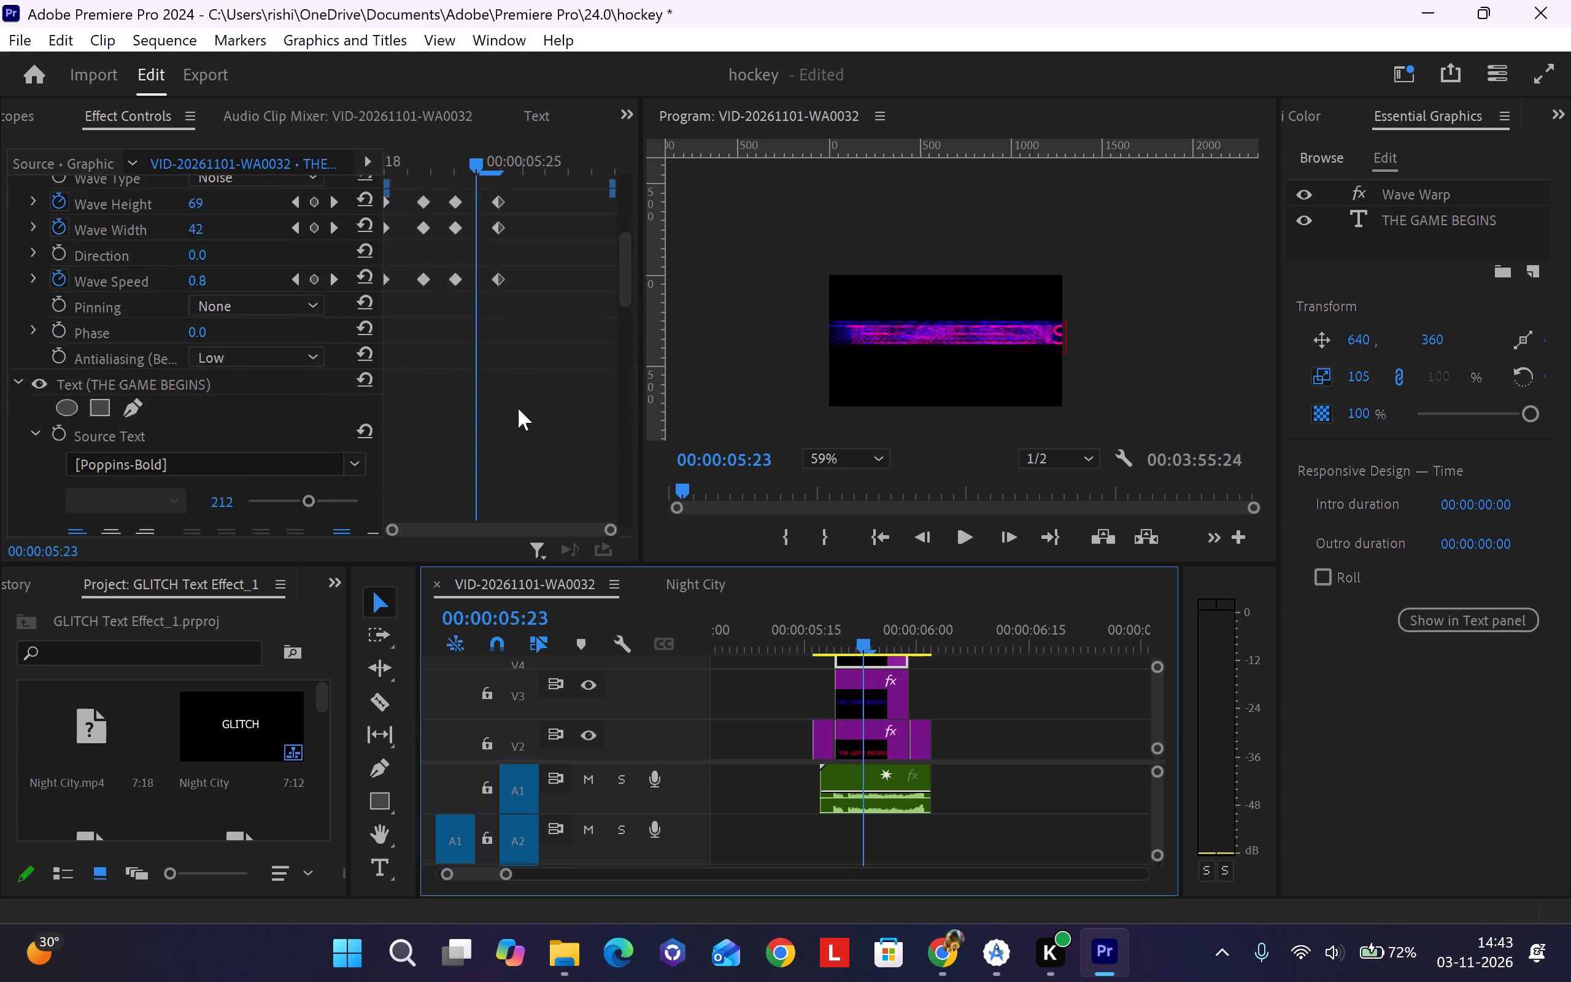
scroll(199, 357, down, 1)
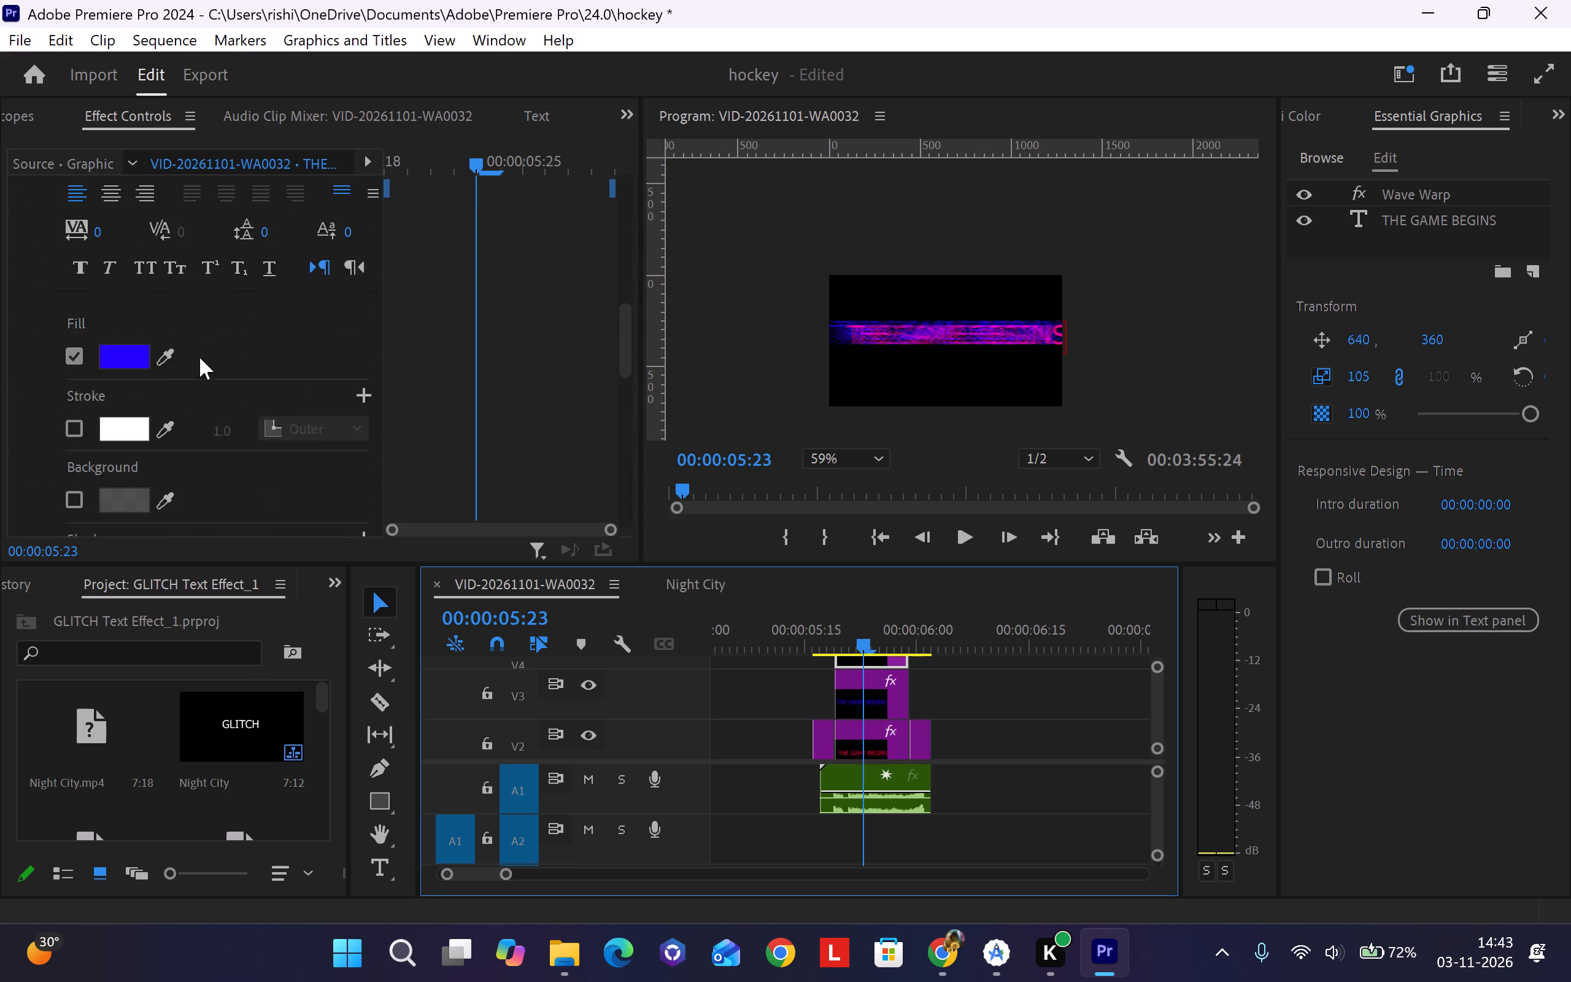
scroll(199, 357, down, 1)
click(130, 305)
click(822, 411)
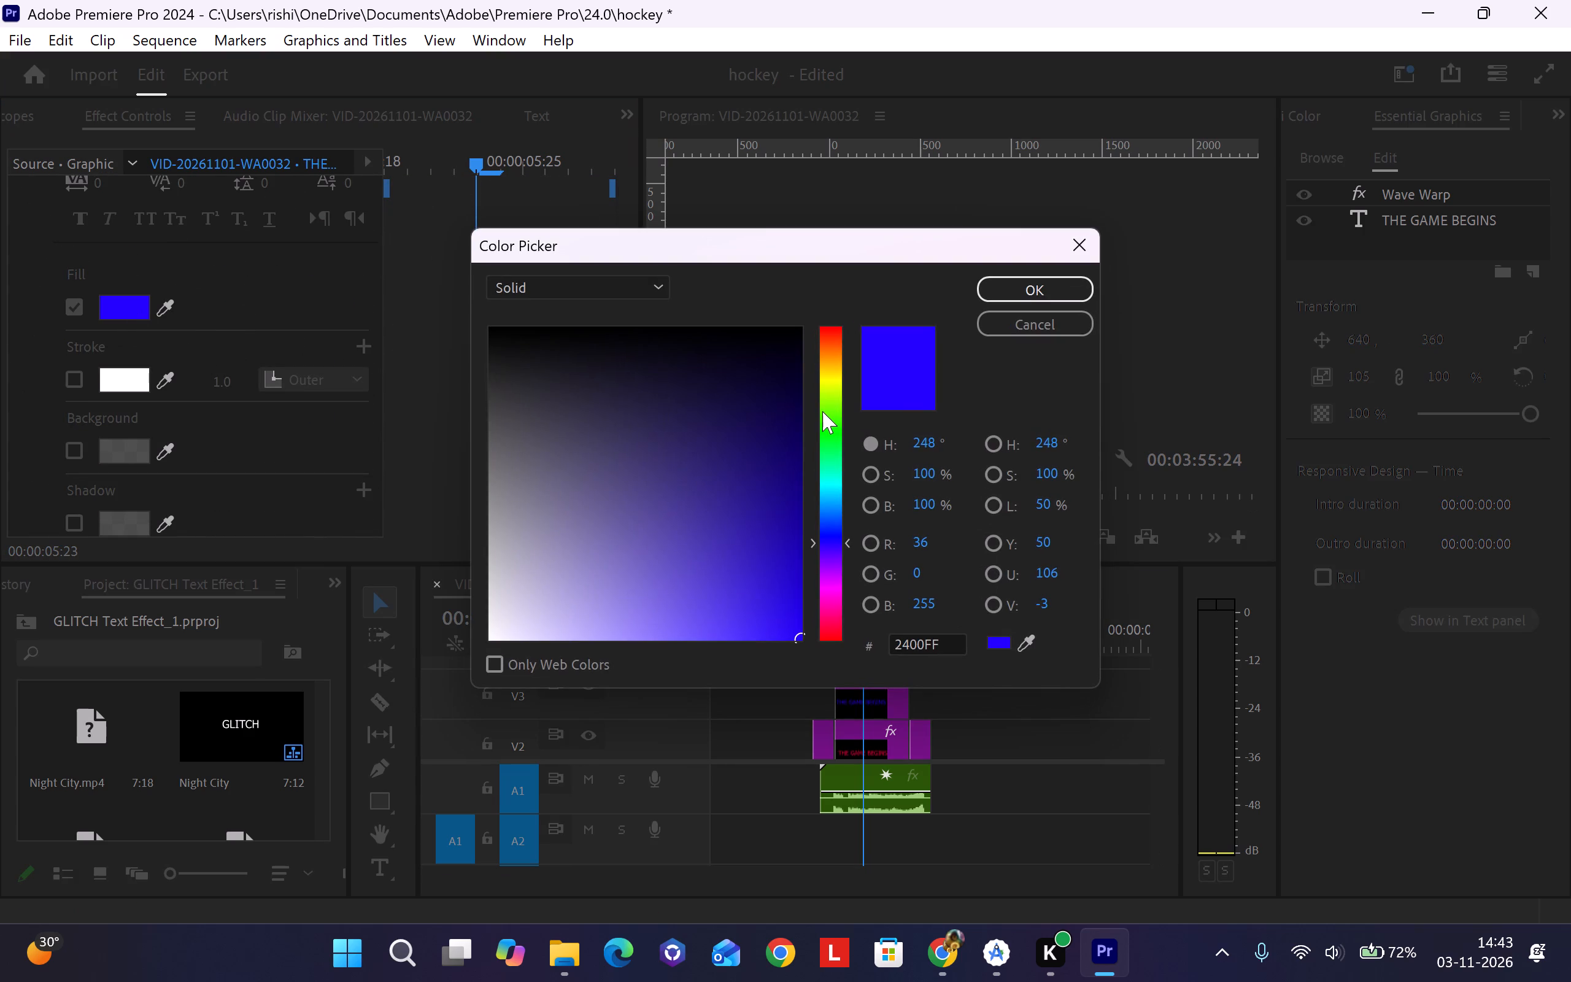
click(830, 430)
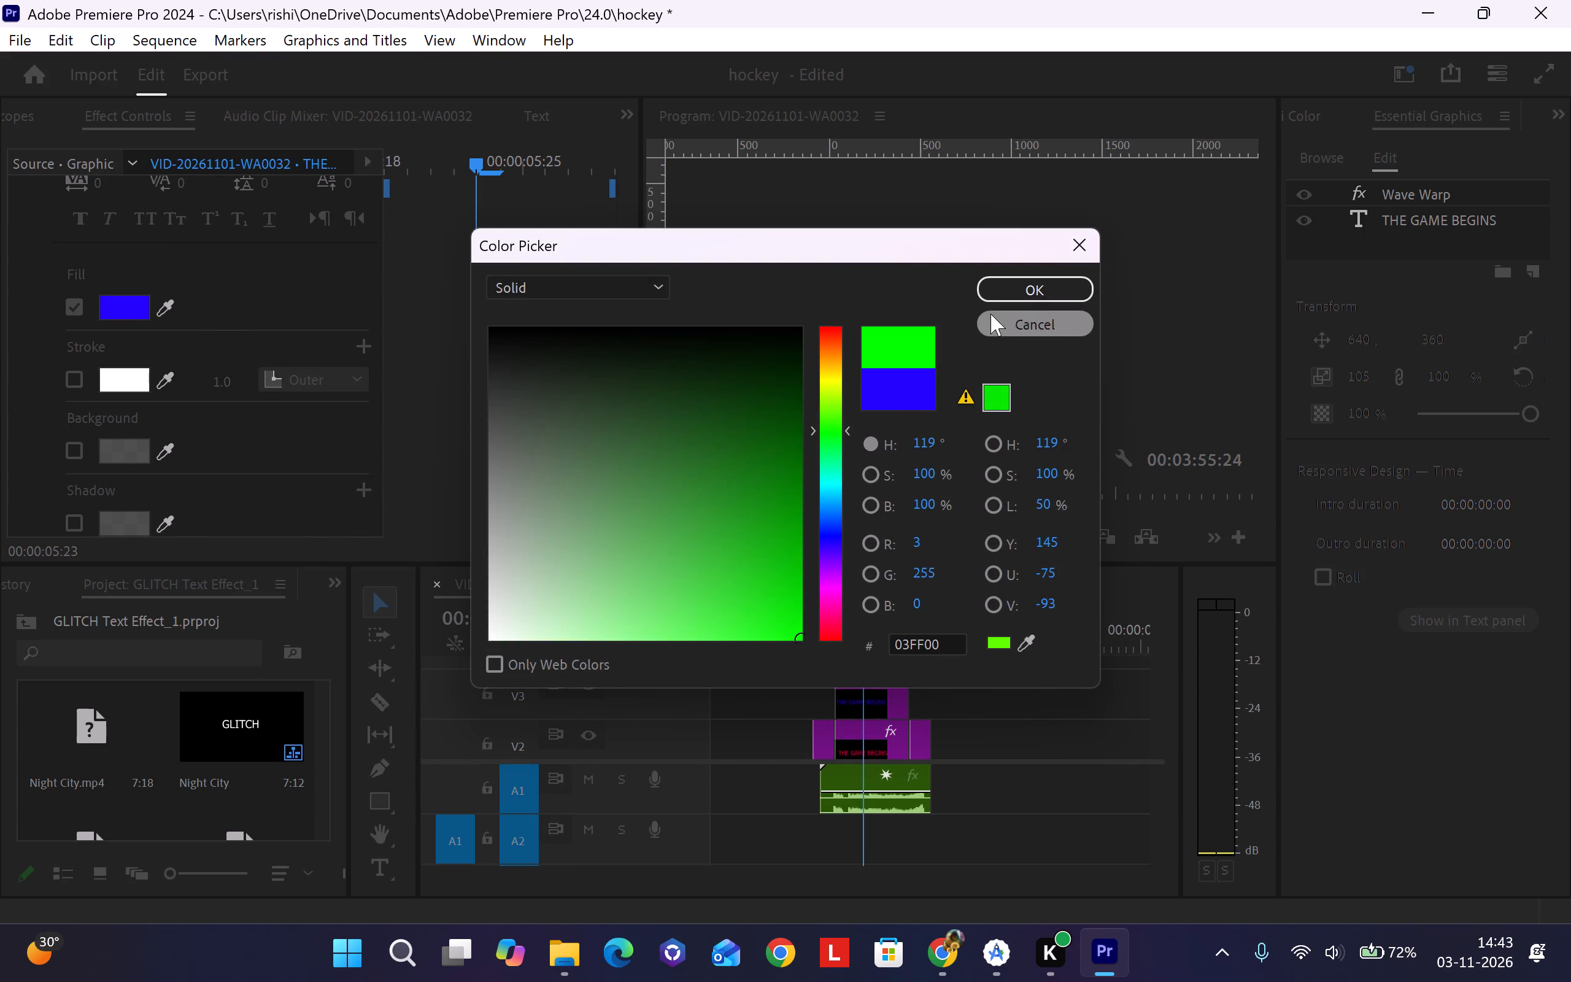
click(1010, 289)
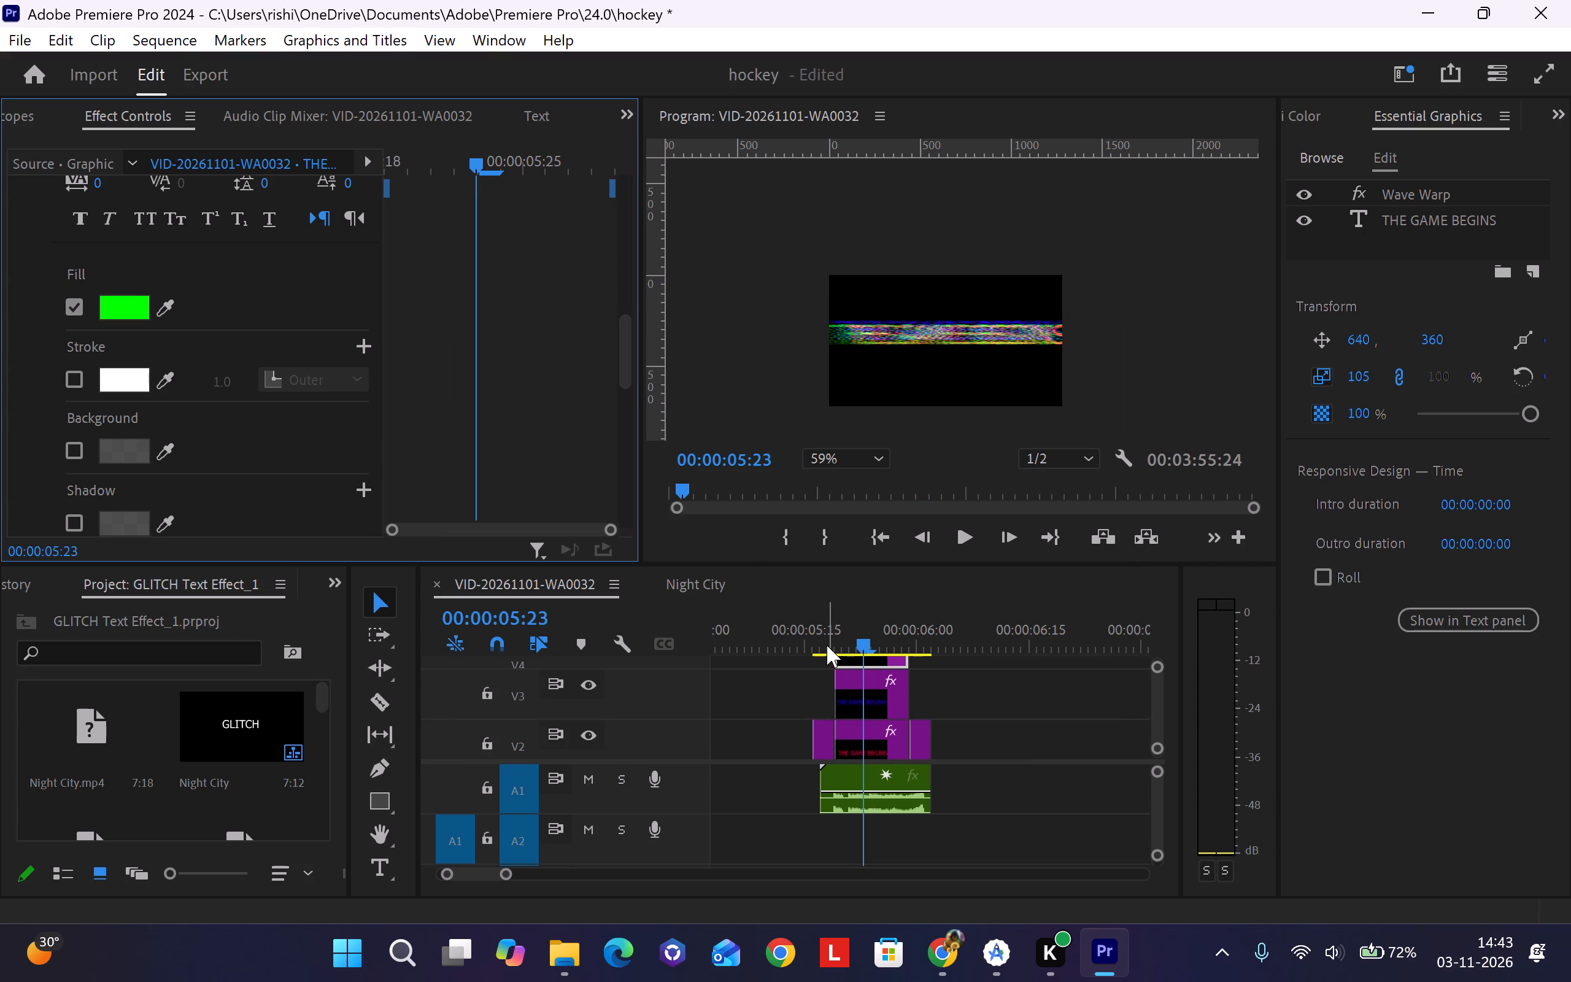
Play back the glitch title from about 00:00:05:17 to check the recoloured text layers.
click(824, 648)
key(space)
key(space)
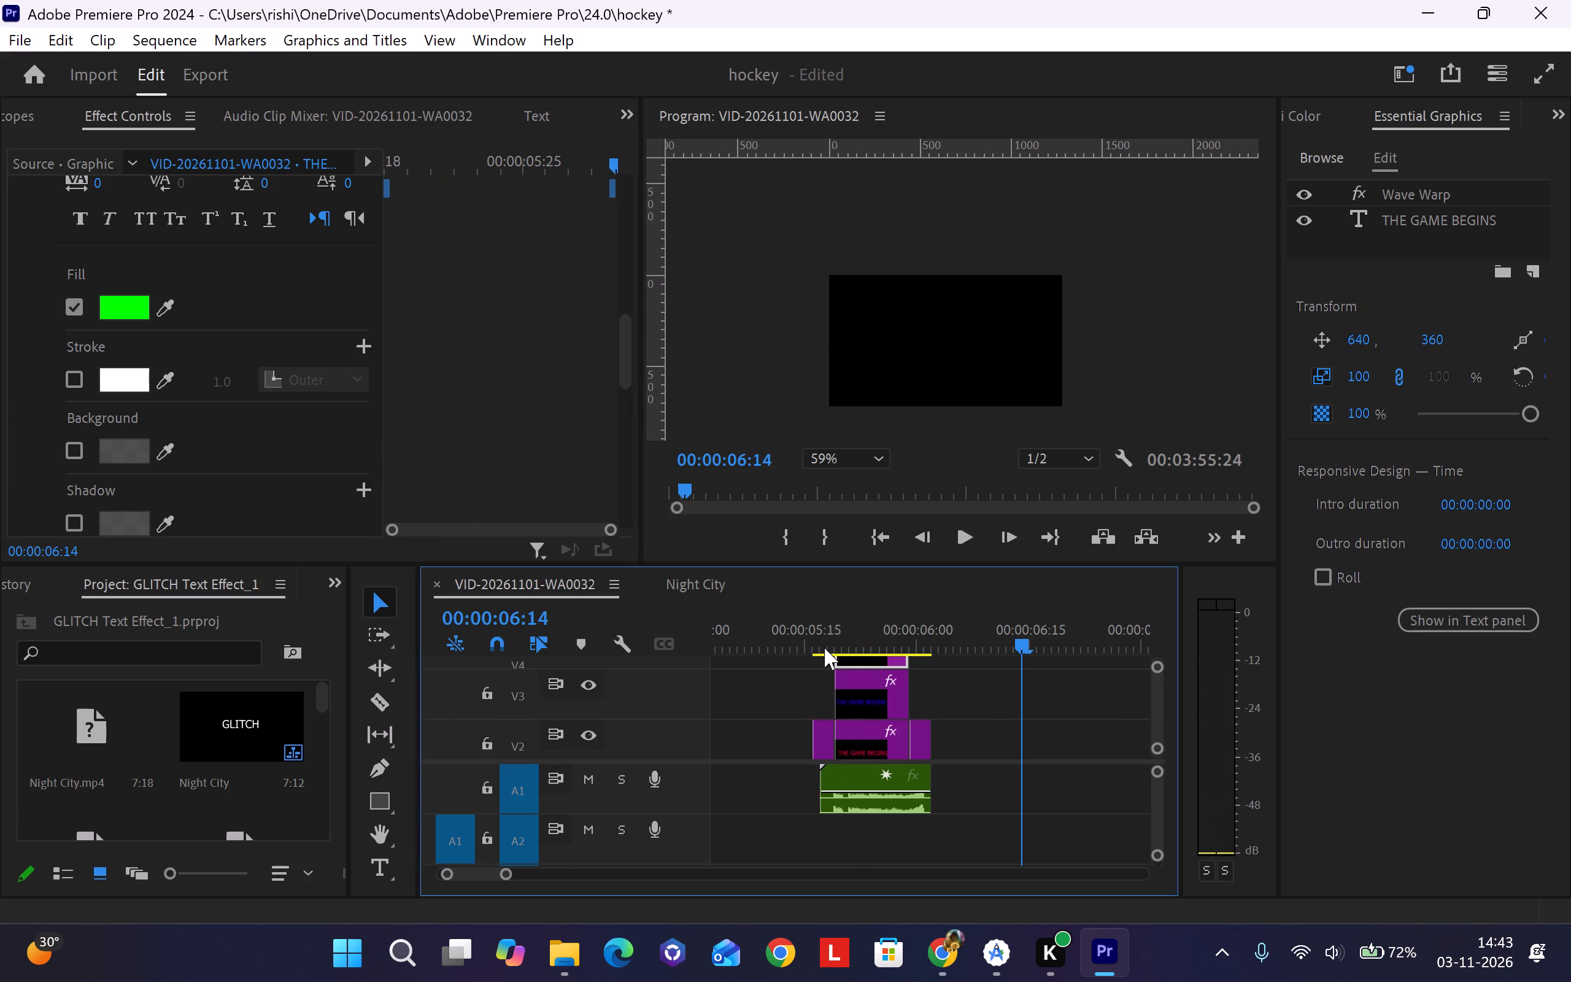
click(823, 635)
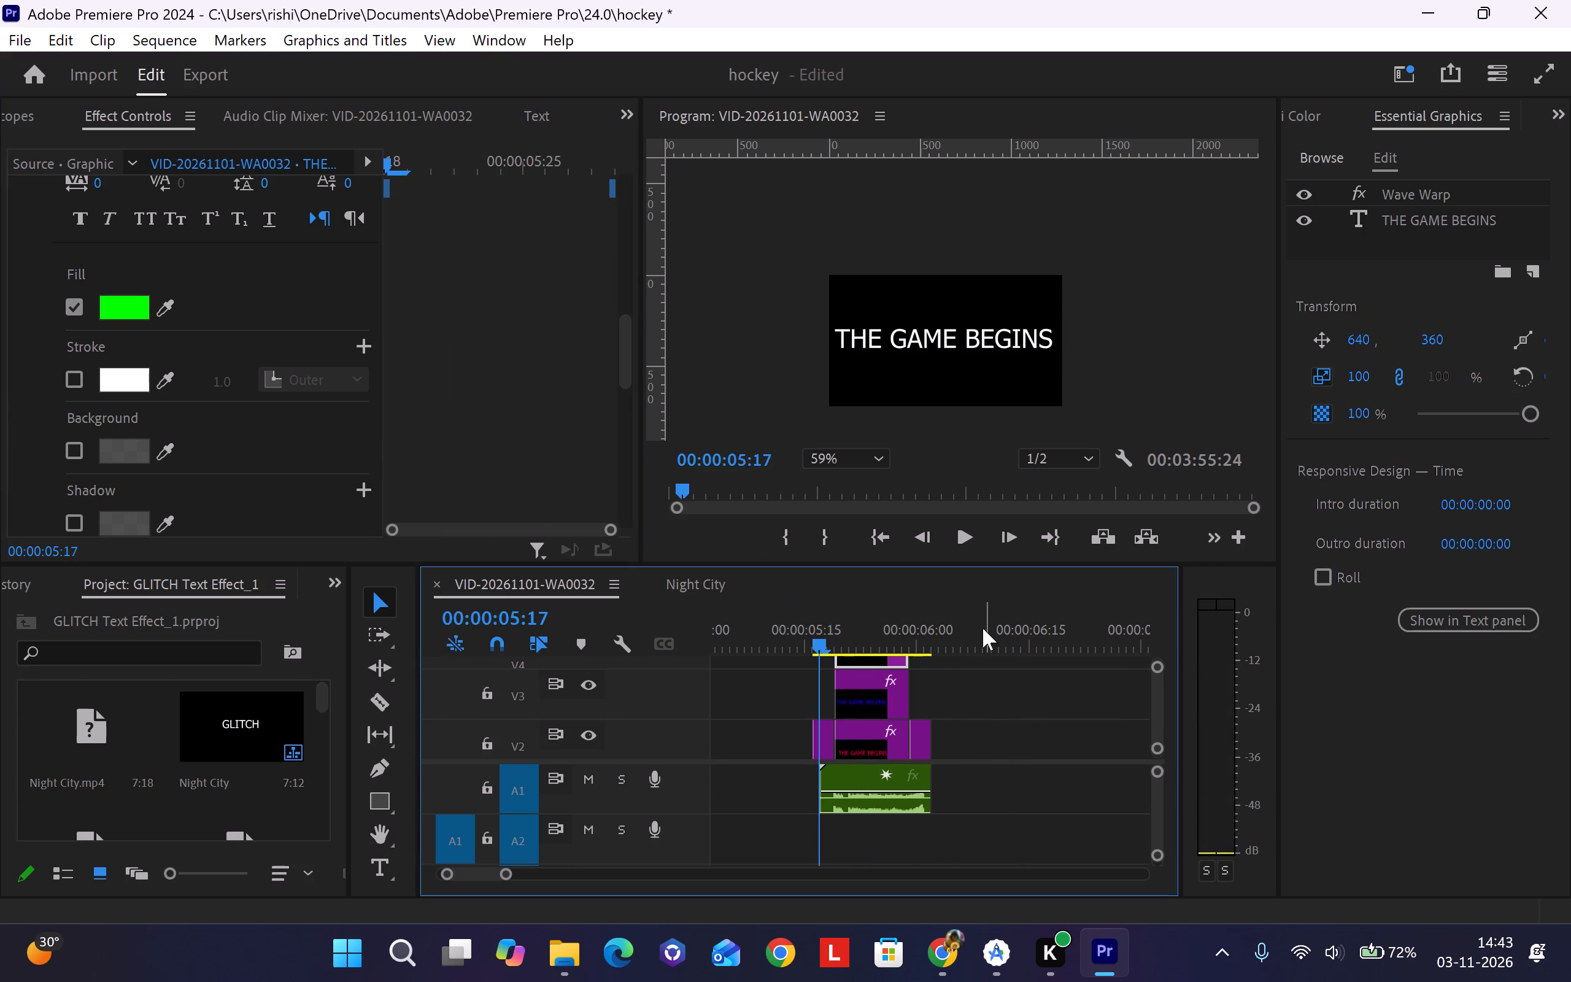
Replace the EFFECT text in the short closing V2 title clip at 00:00:06:01 with the copied "THE GAME BEGINS" text.
click(924, 636)
click(918, 738)
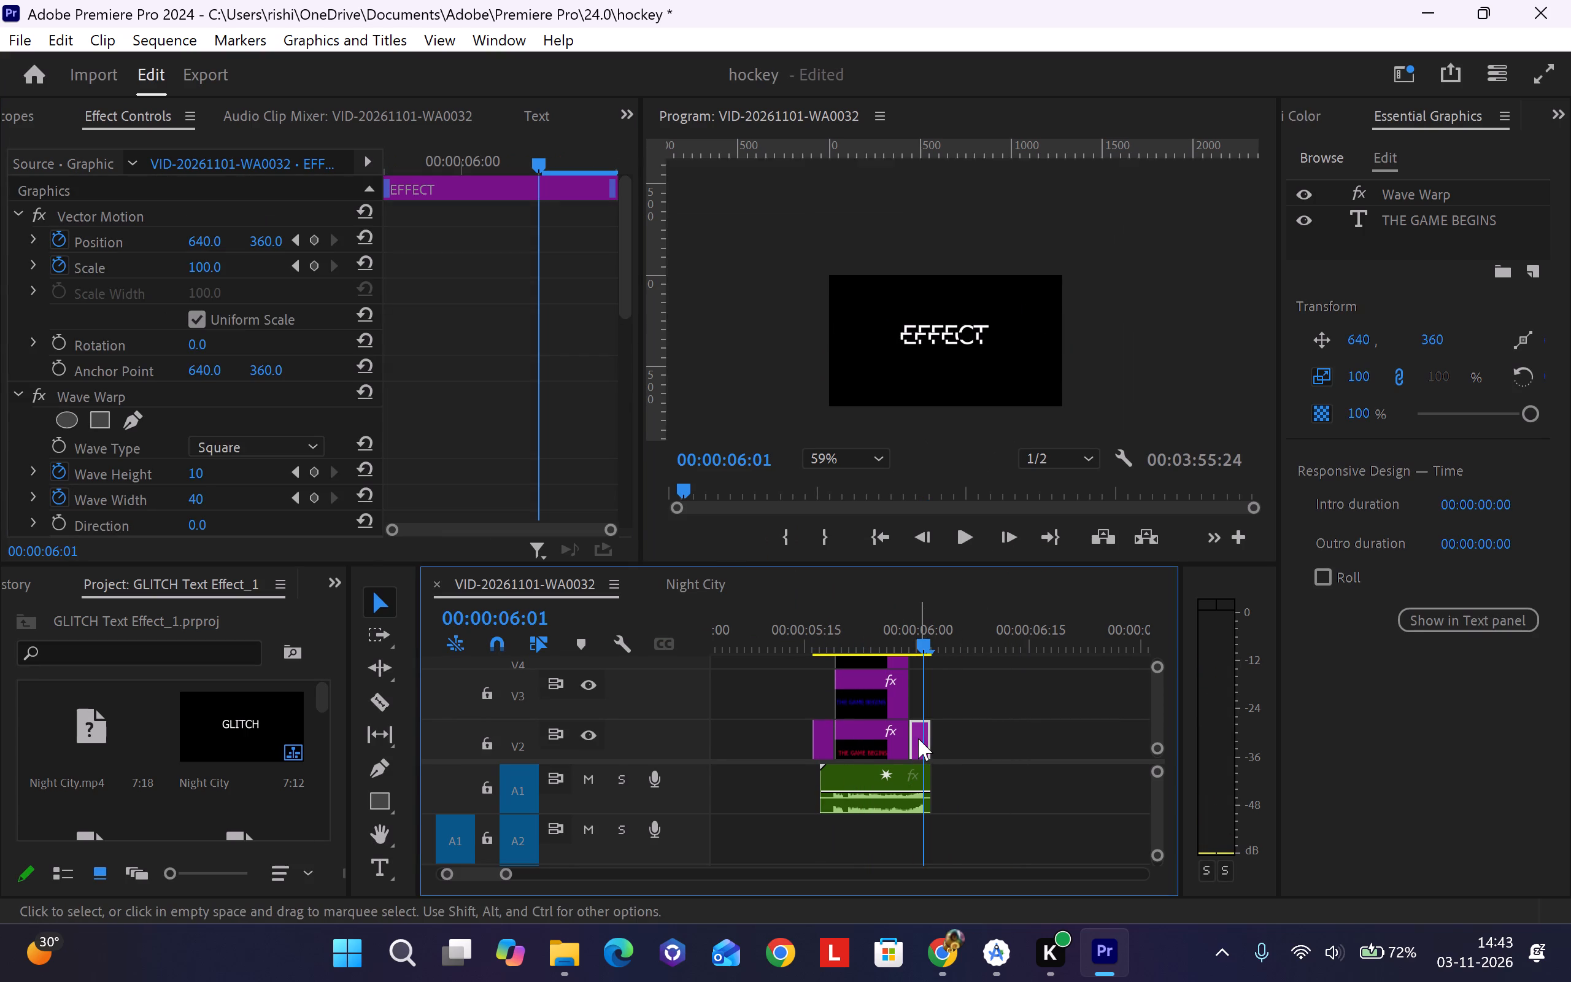
triple_click(931, 335)
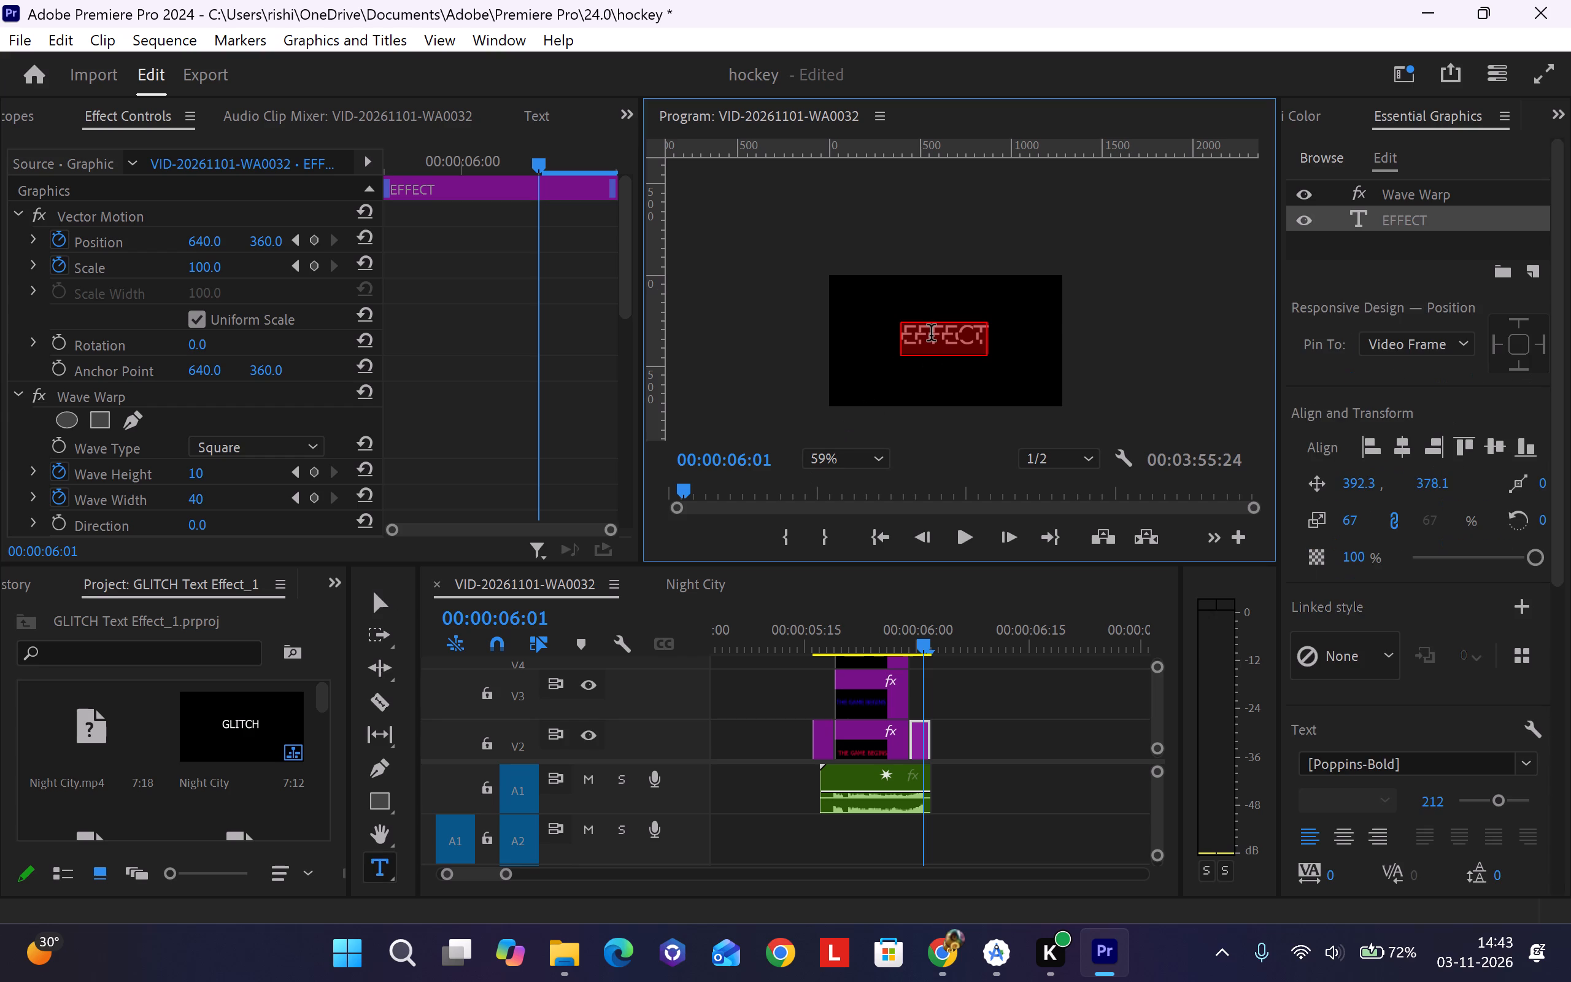
key(ctrl+v)
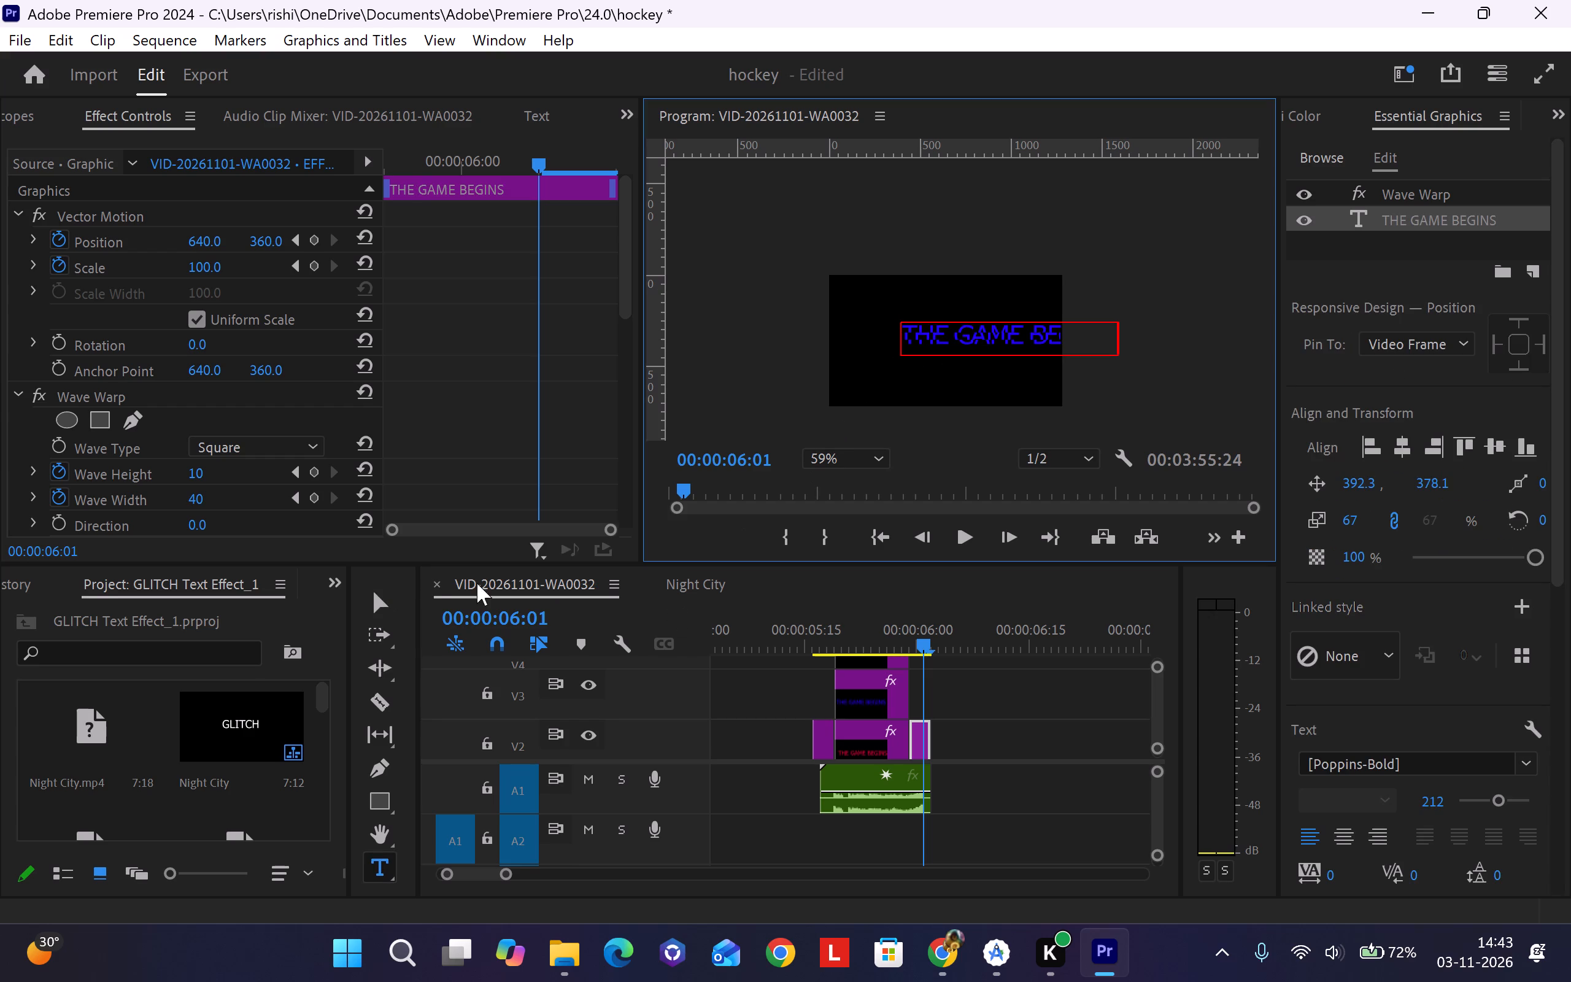
Move the closing V2 clip's "THE GAME BEGINS" text to about 49, 365 so it spans the frame centrally.
click(379, 601)
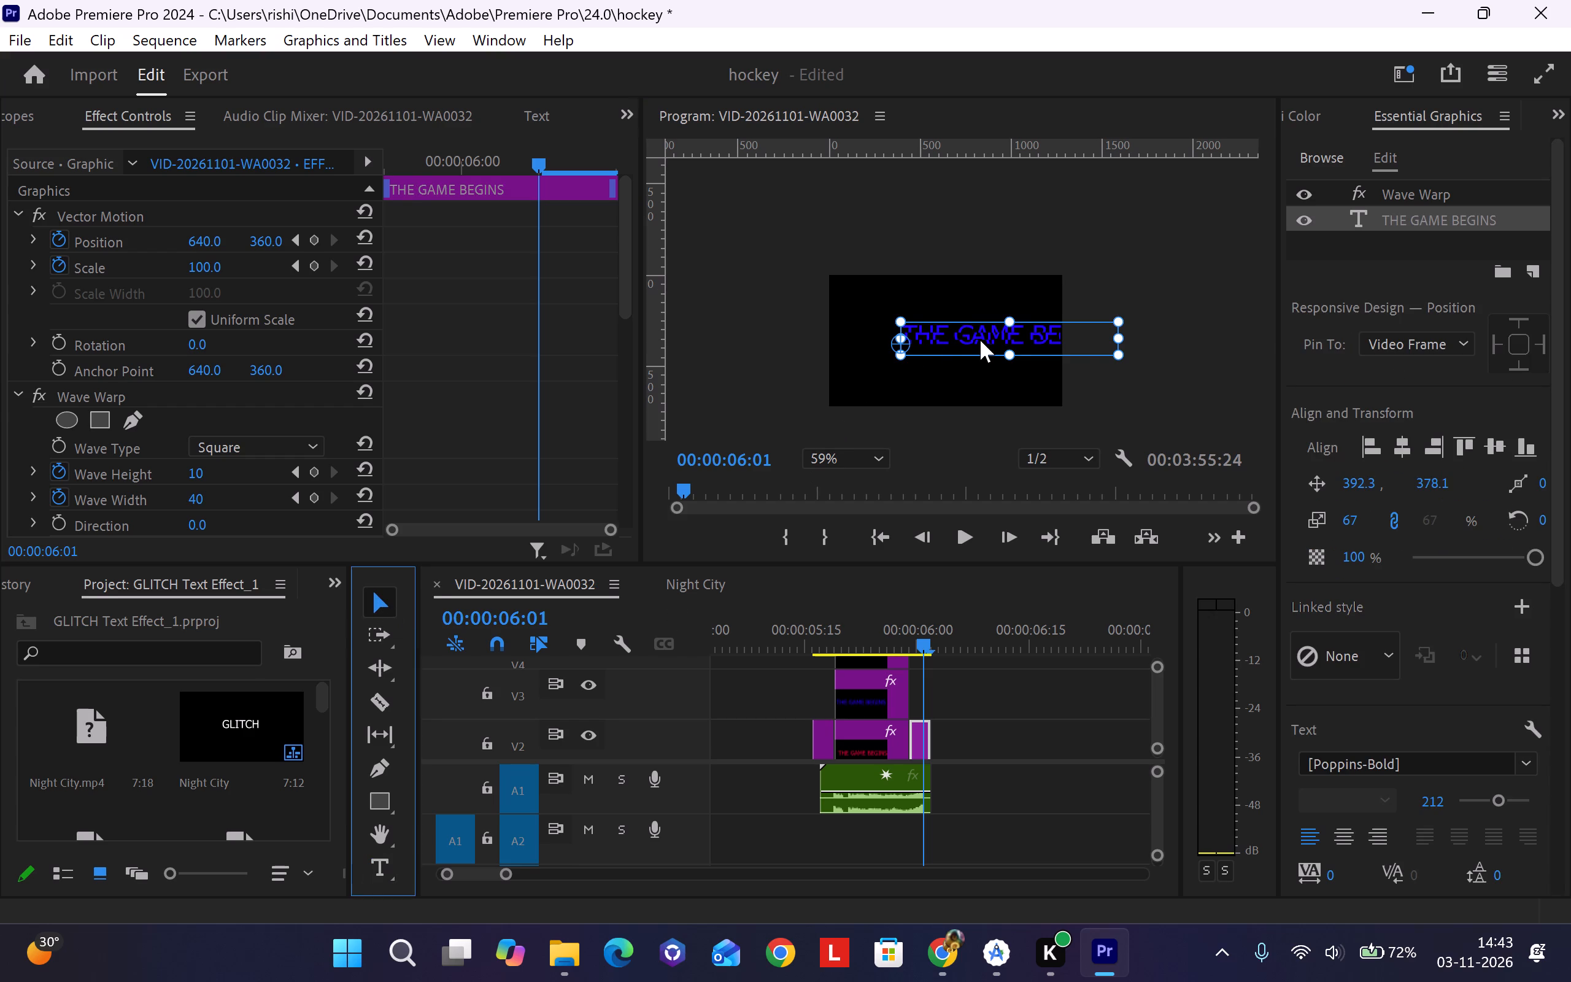
drag(980, 340, 917, 337)
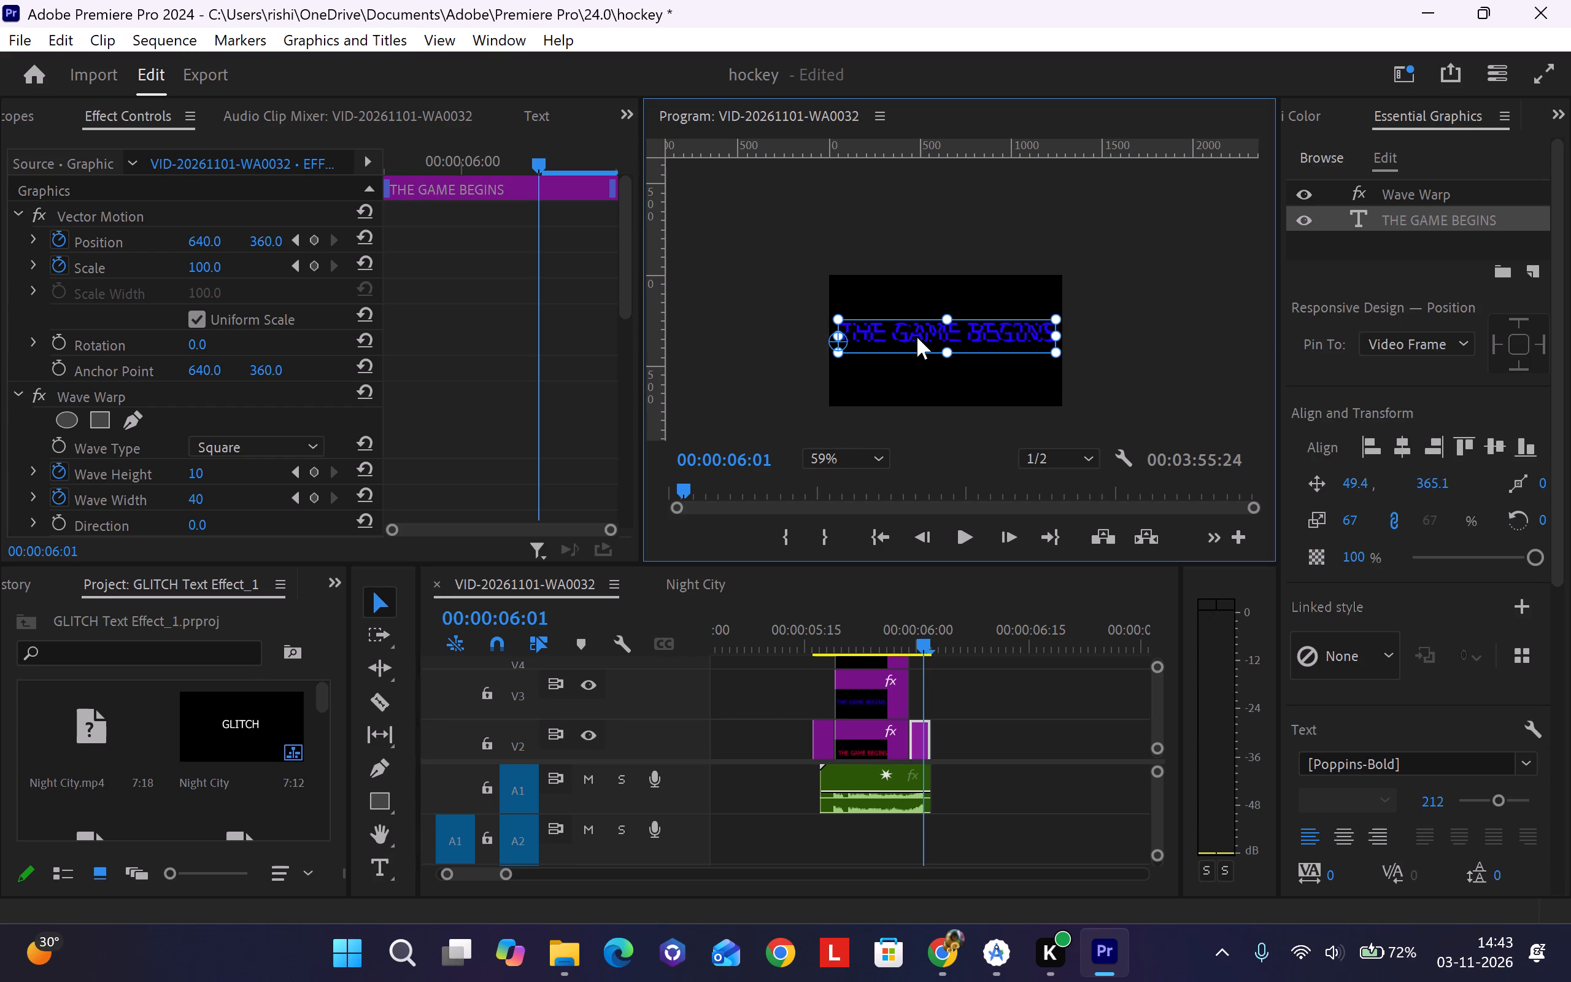
click(918, 383)
Play back the title's later part to check the closing V2 clip's replaced text.
click(864, 643)
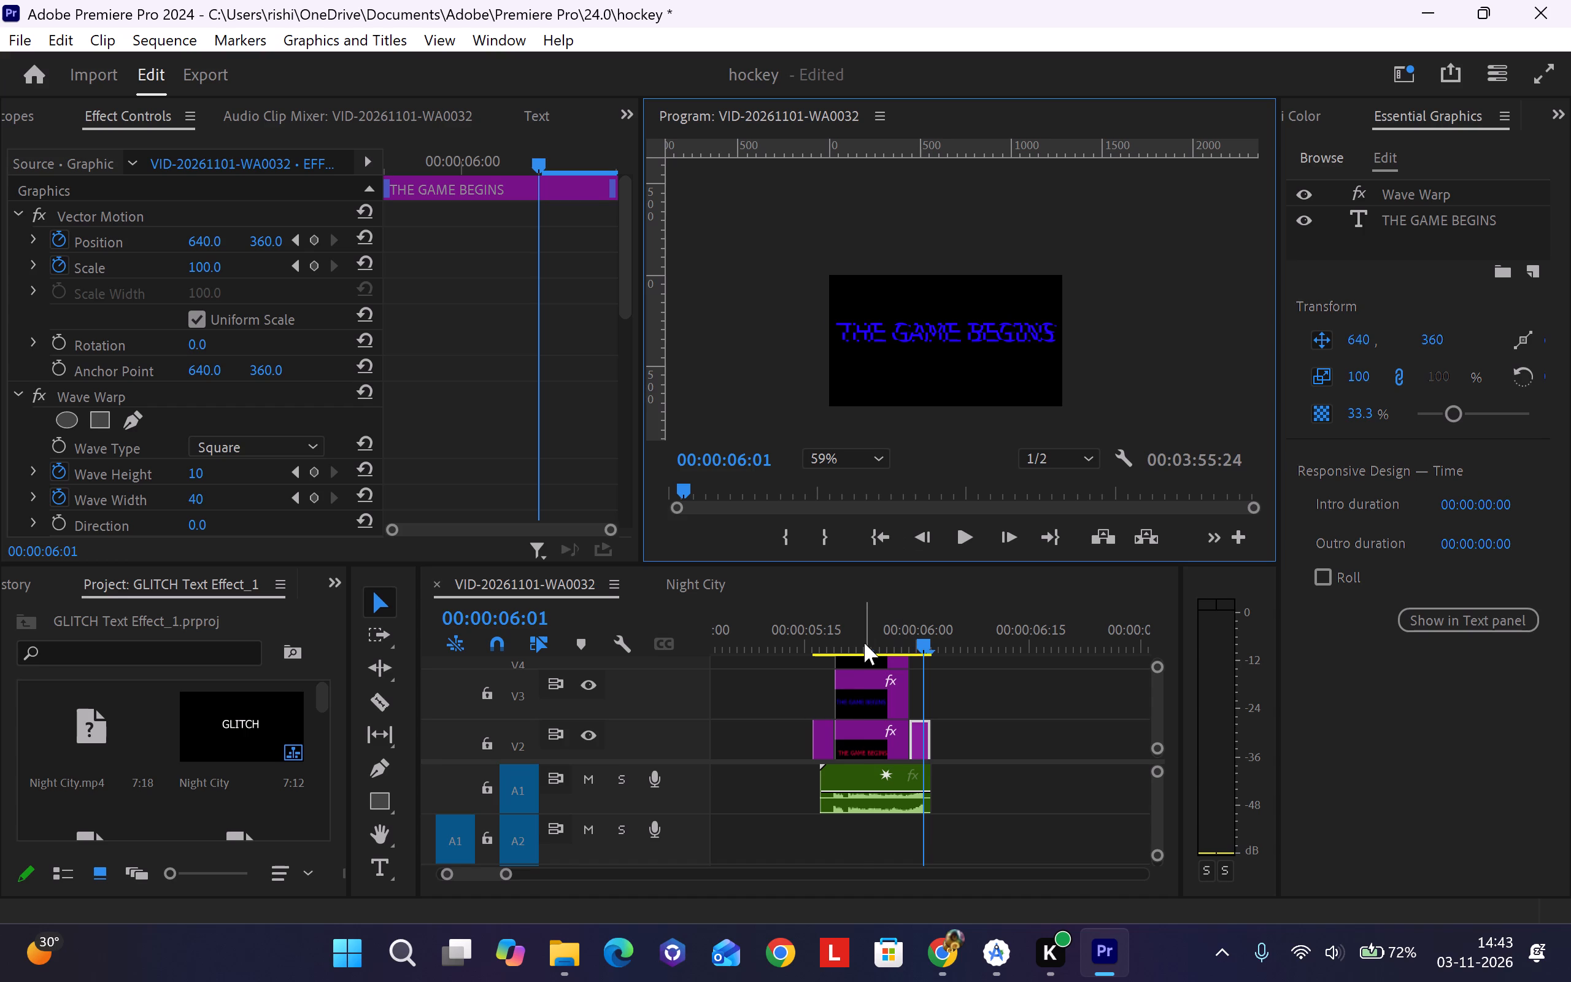
key(space)
key(space)
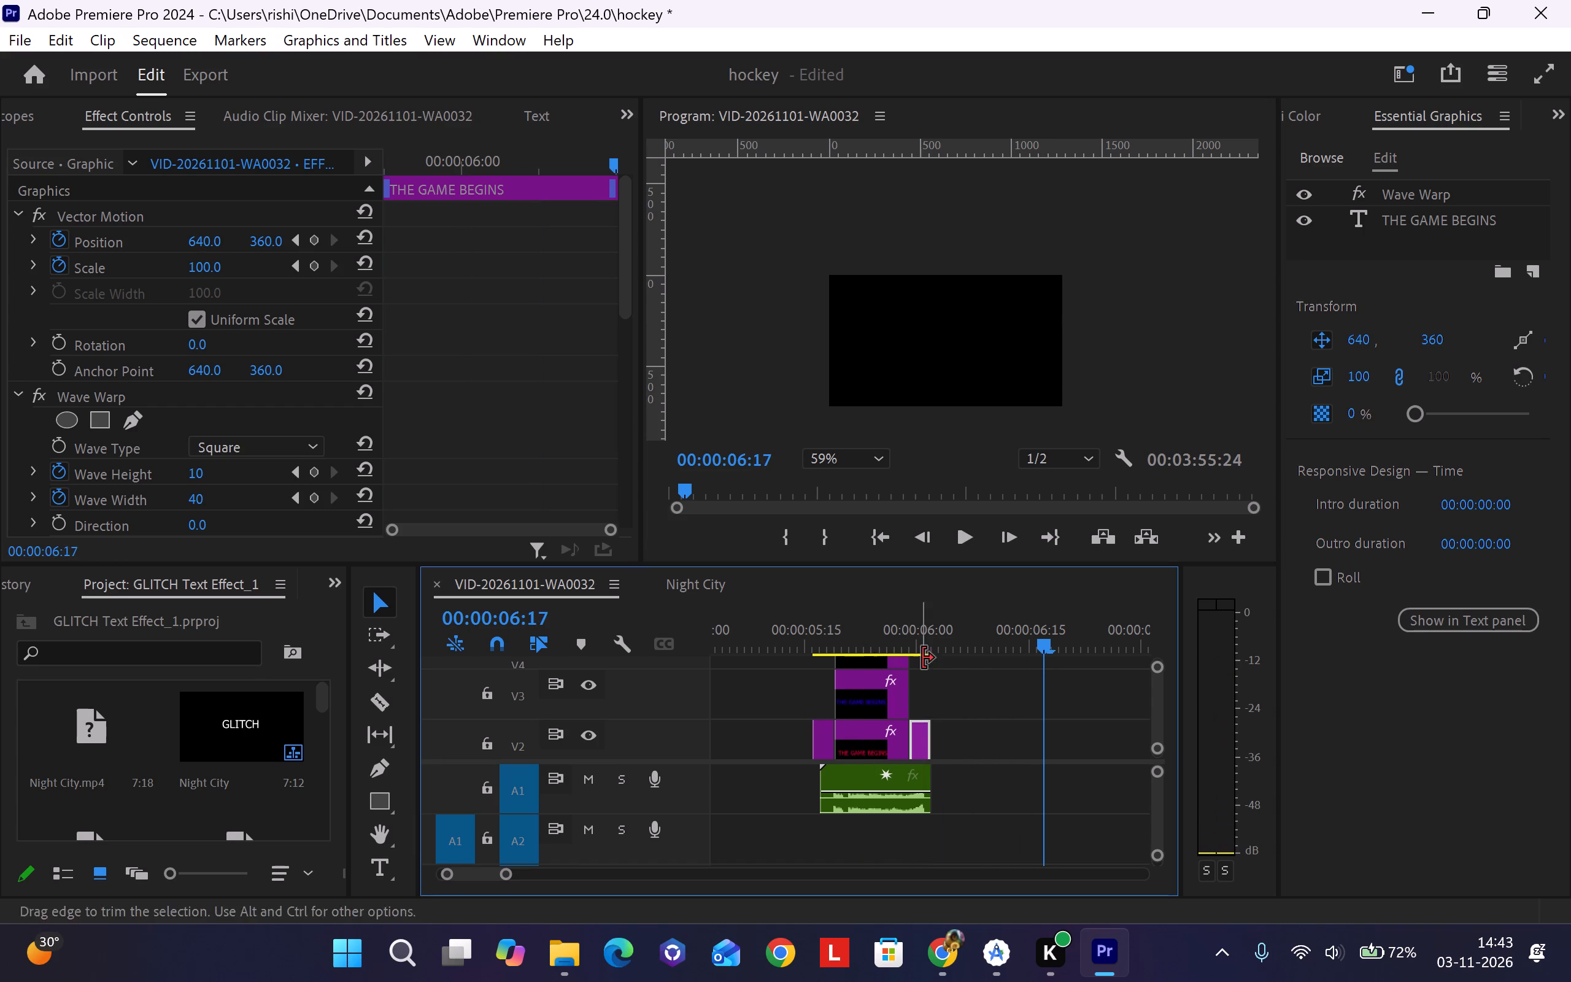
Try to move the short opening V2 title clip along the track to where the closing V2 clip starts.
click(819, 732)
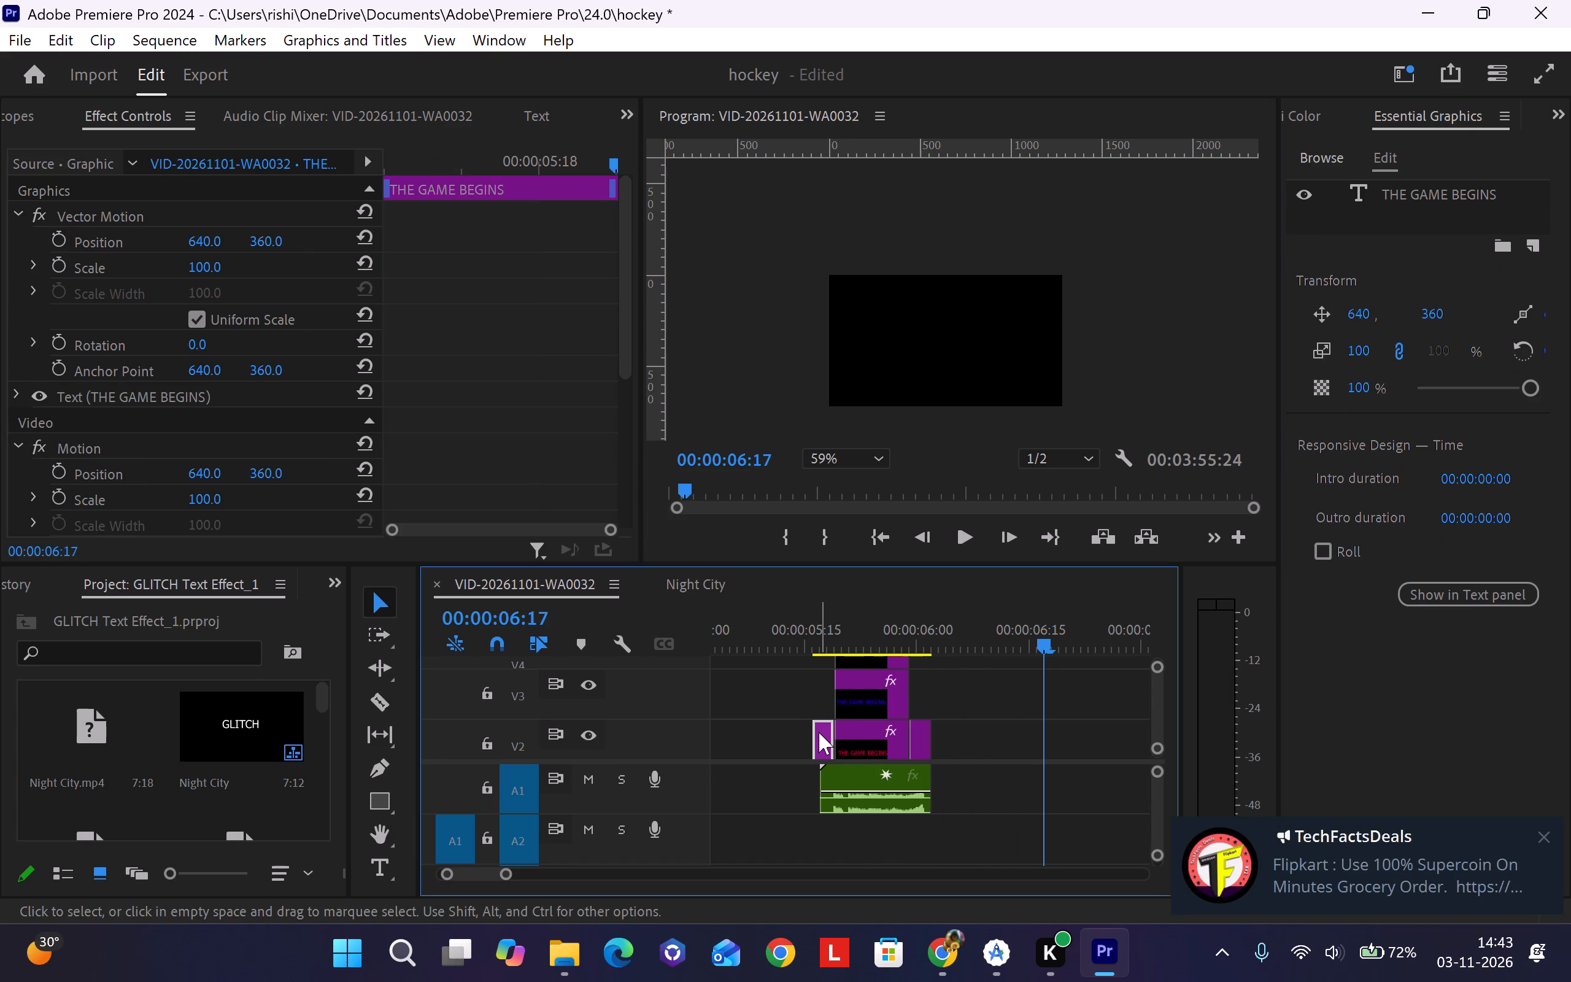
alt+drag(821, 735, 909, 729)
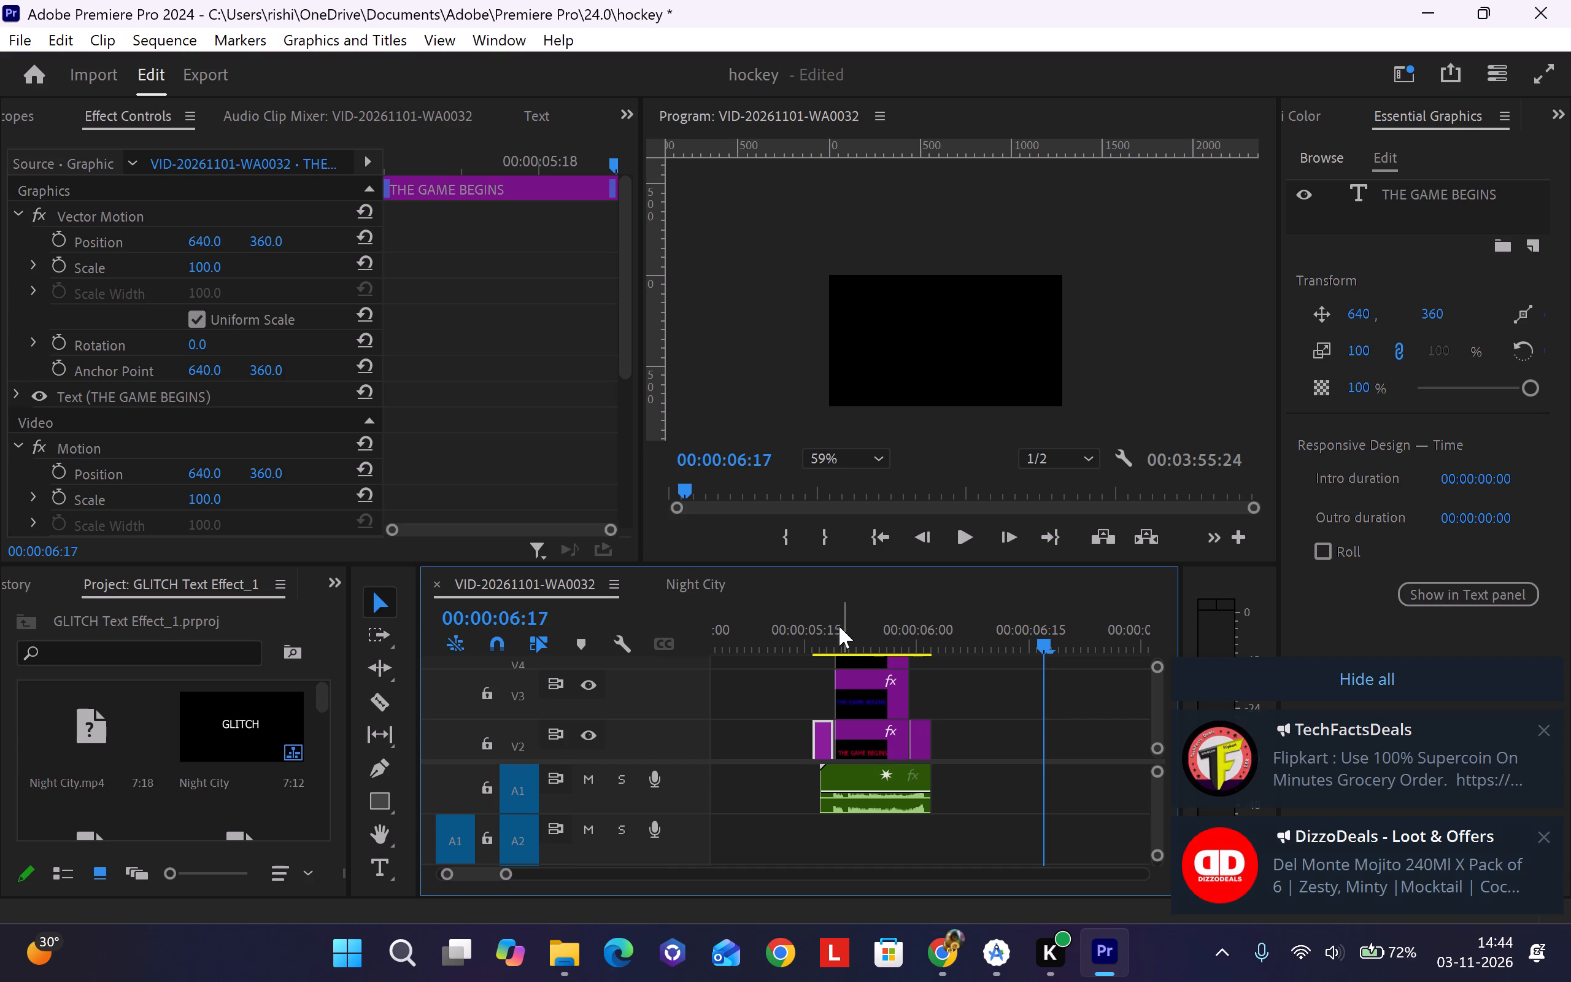
Play back the whole glitch title from its start and clear the selection of the opening V2 clip.
click(817, 627)
key(space)
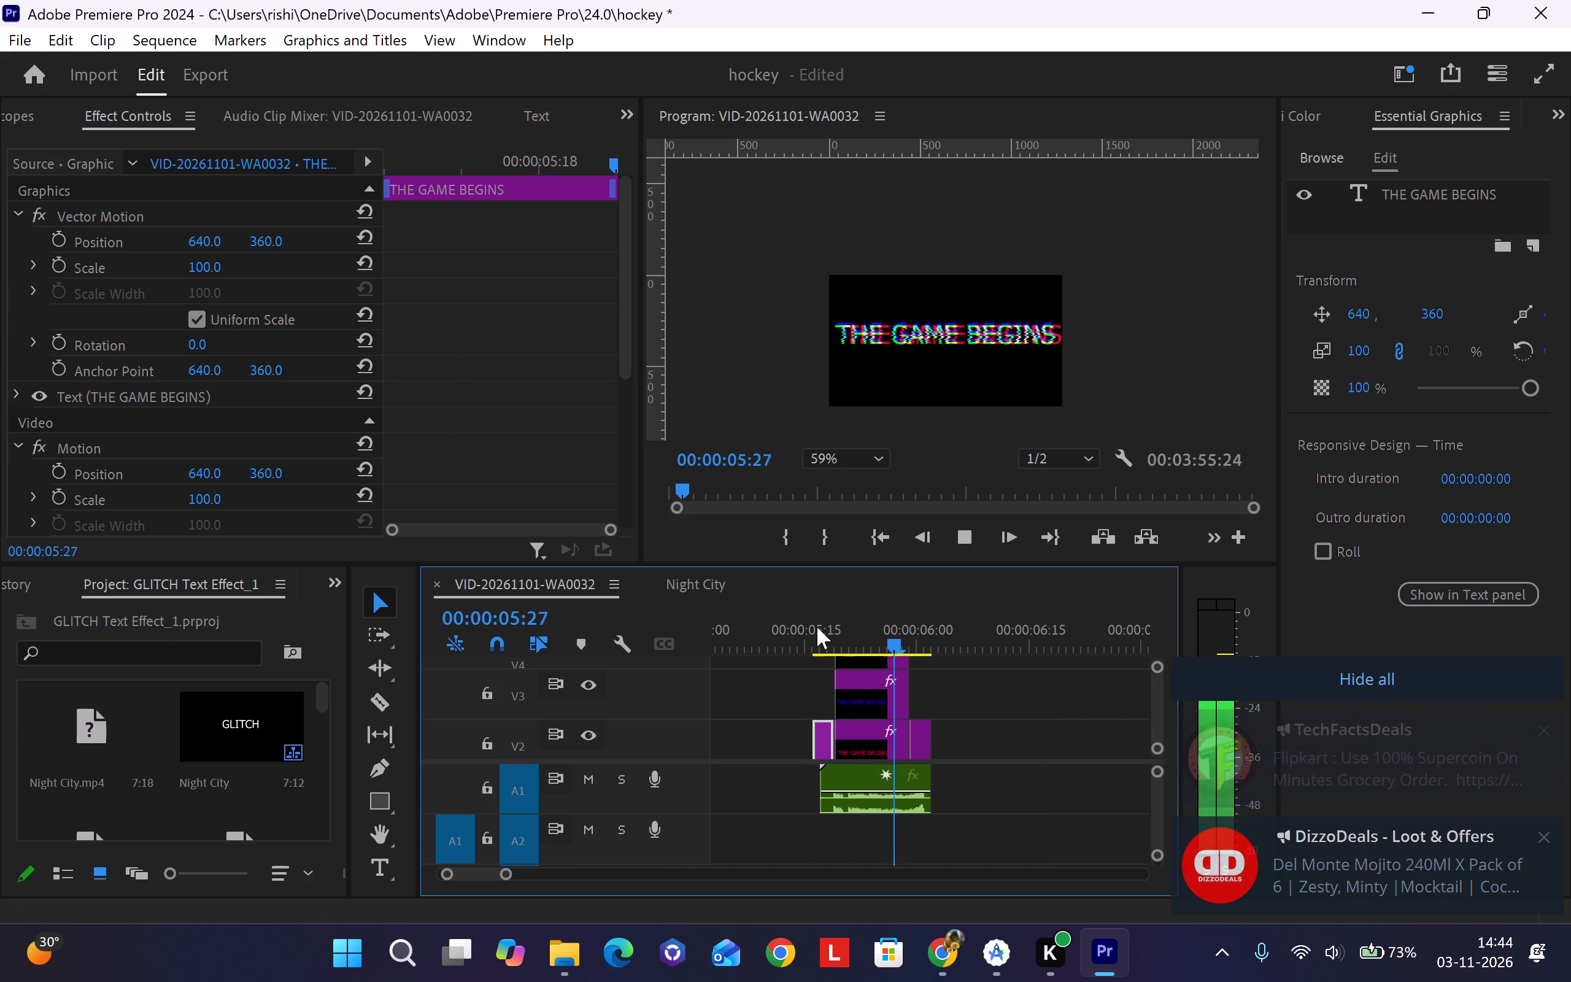
key(space)
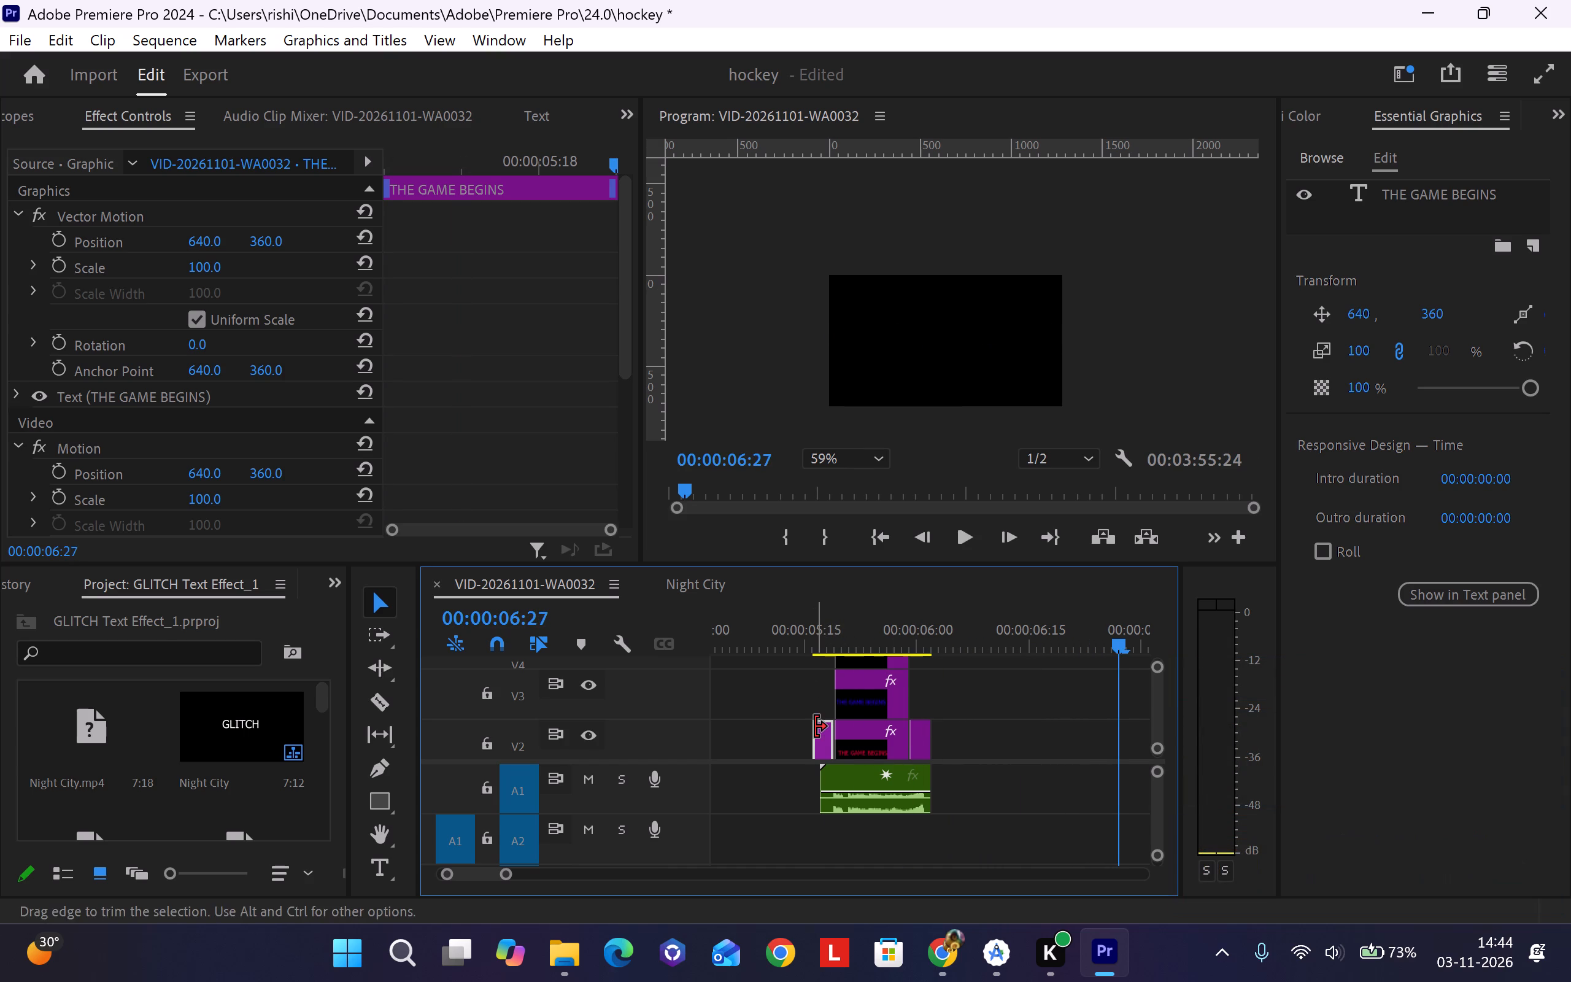
click(781, 741)
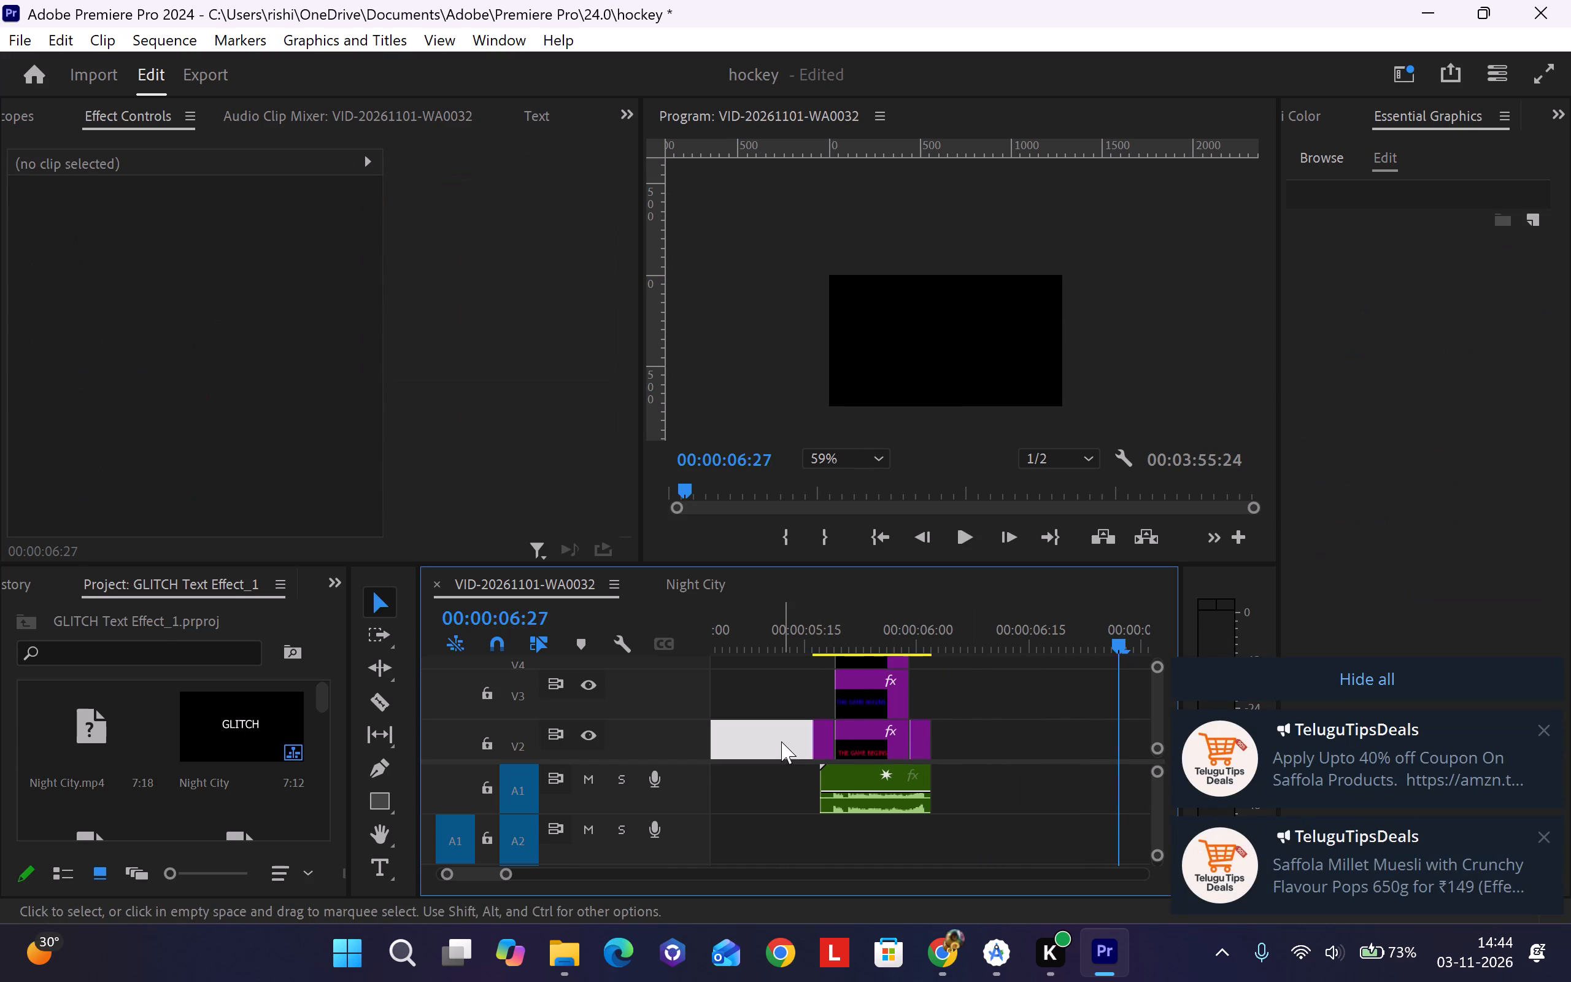
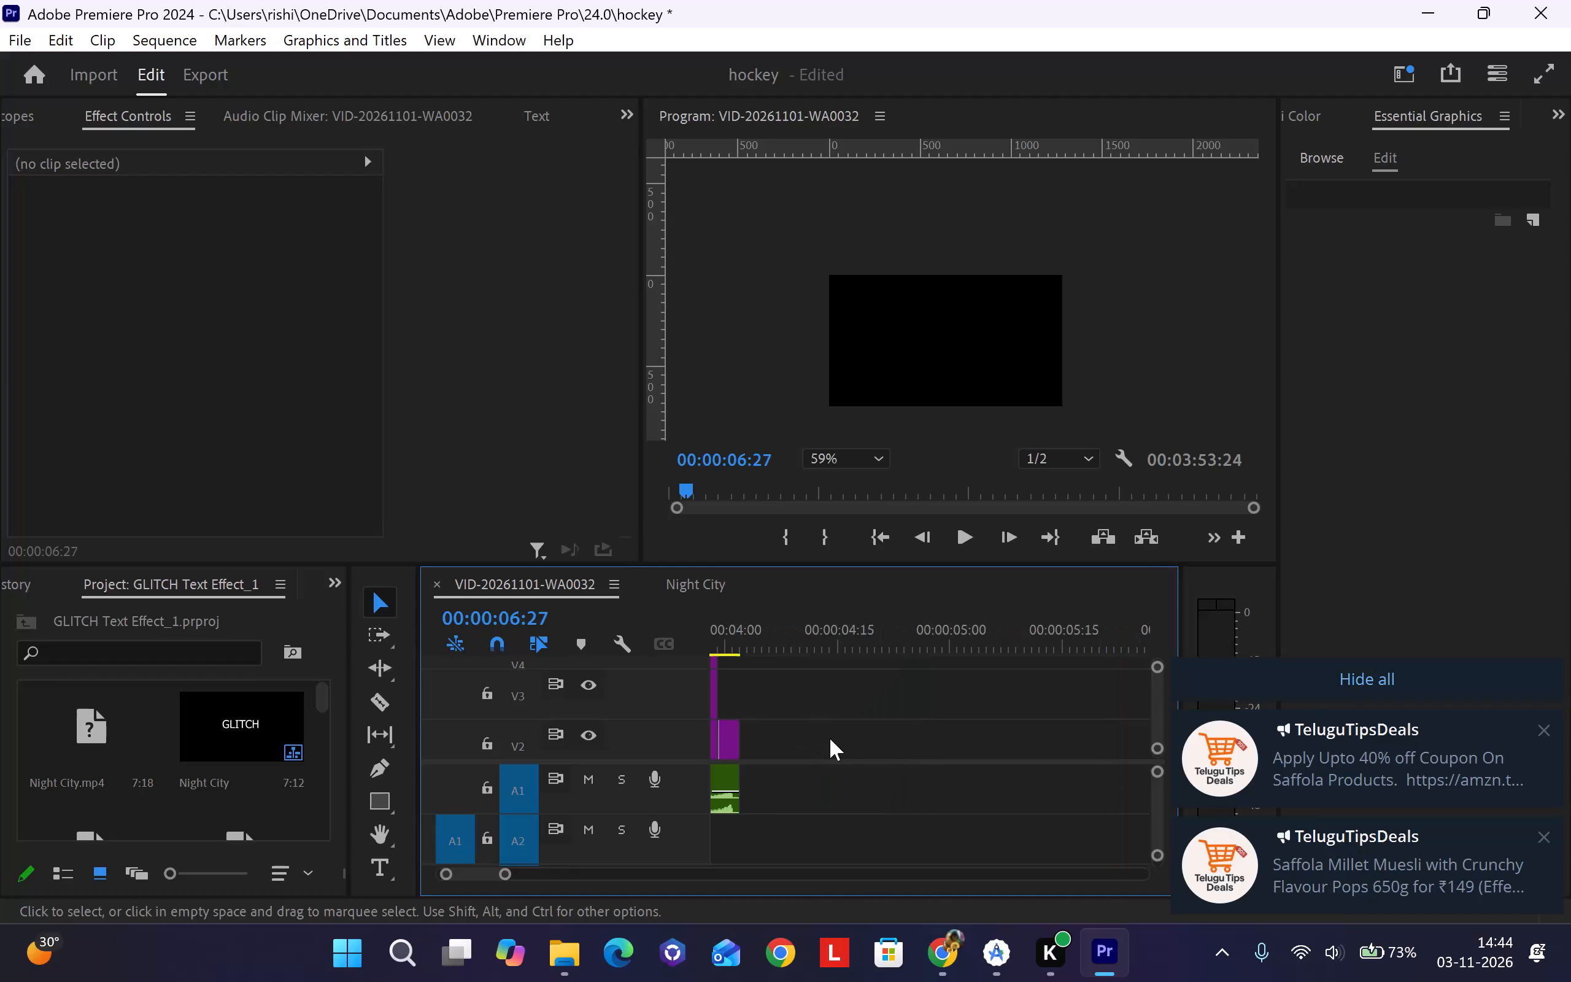
Ripple-delete the V2 gap after the closing title clip so the hockey footage directly follows the glitch title.
click(830, 738)
click(830, 738)
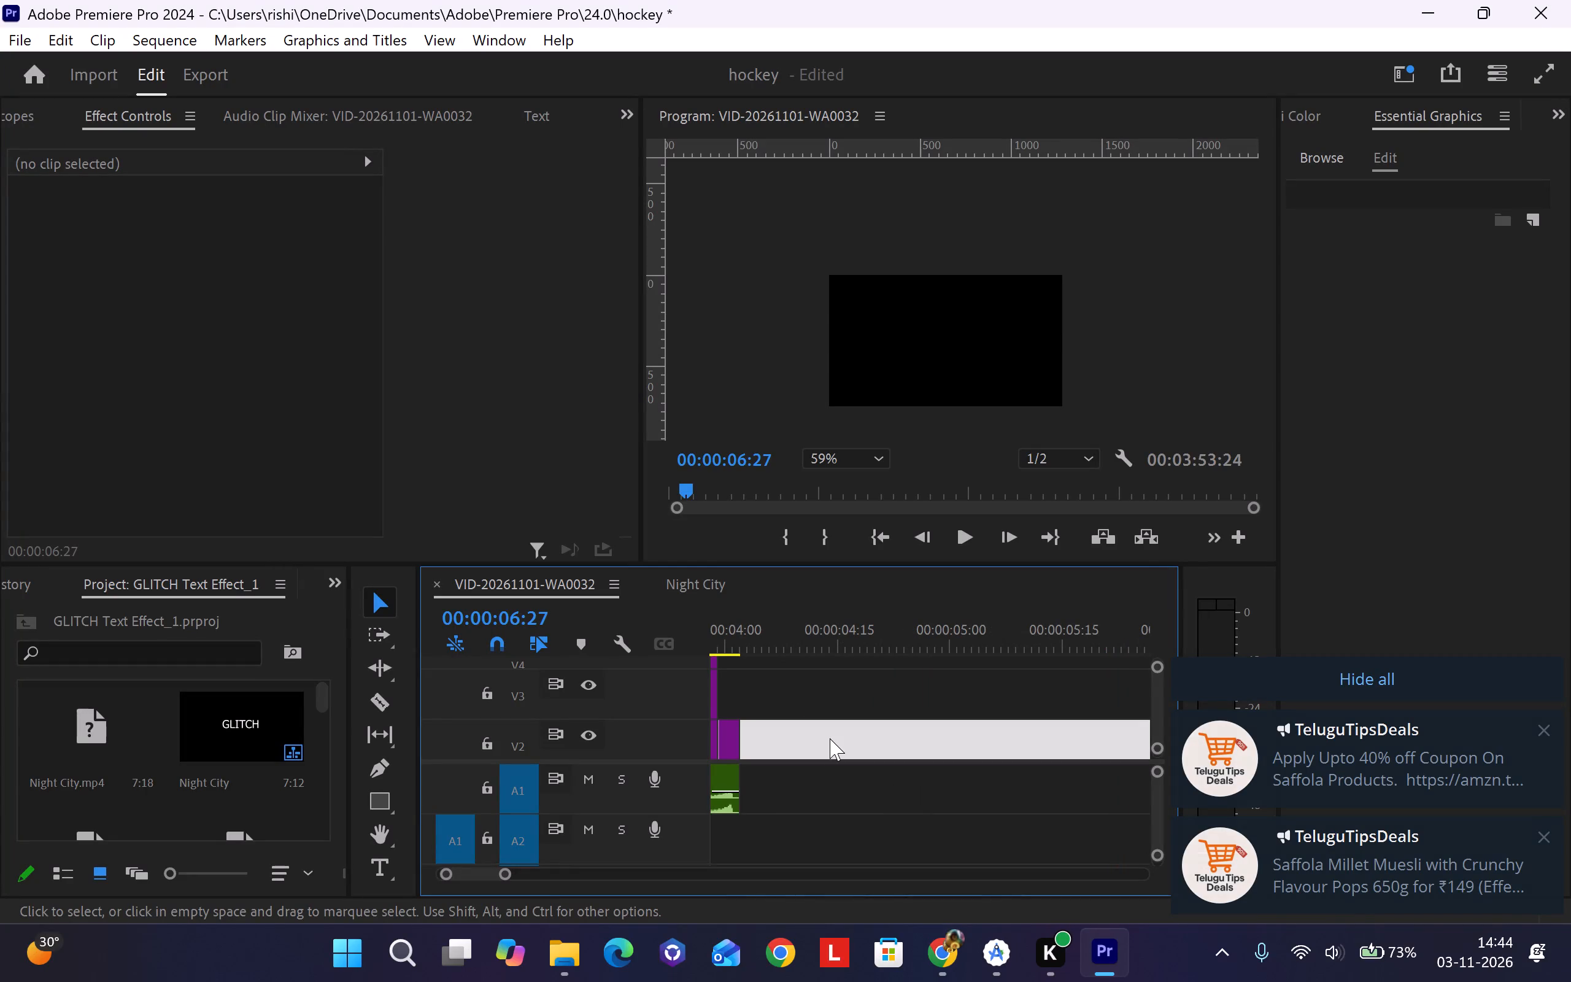
key(Delete)
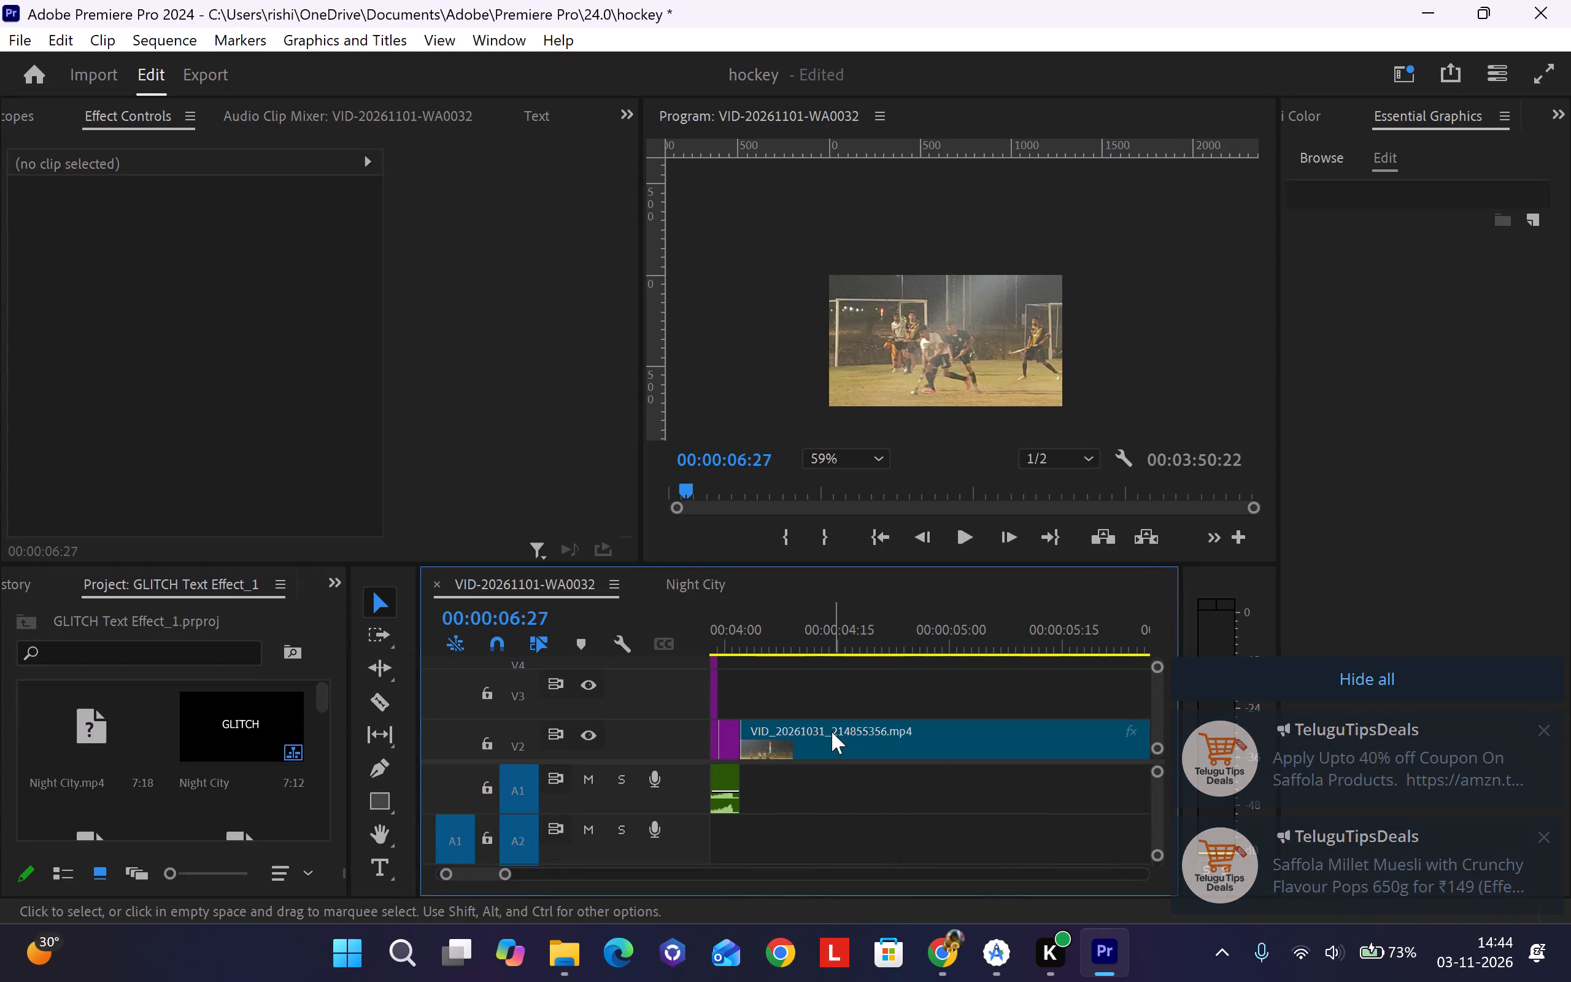
Play back the sequence from before the glitch title through the hockey clip that follows it.
drag(509, 873, 546, 875)
click(743, 638)
key(space)
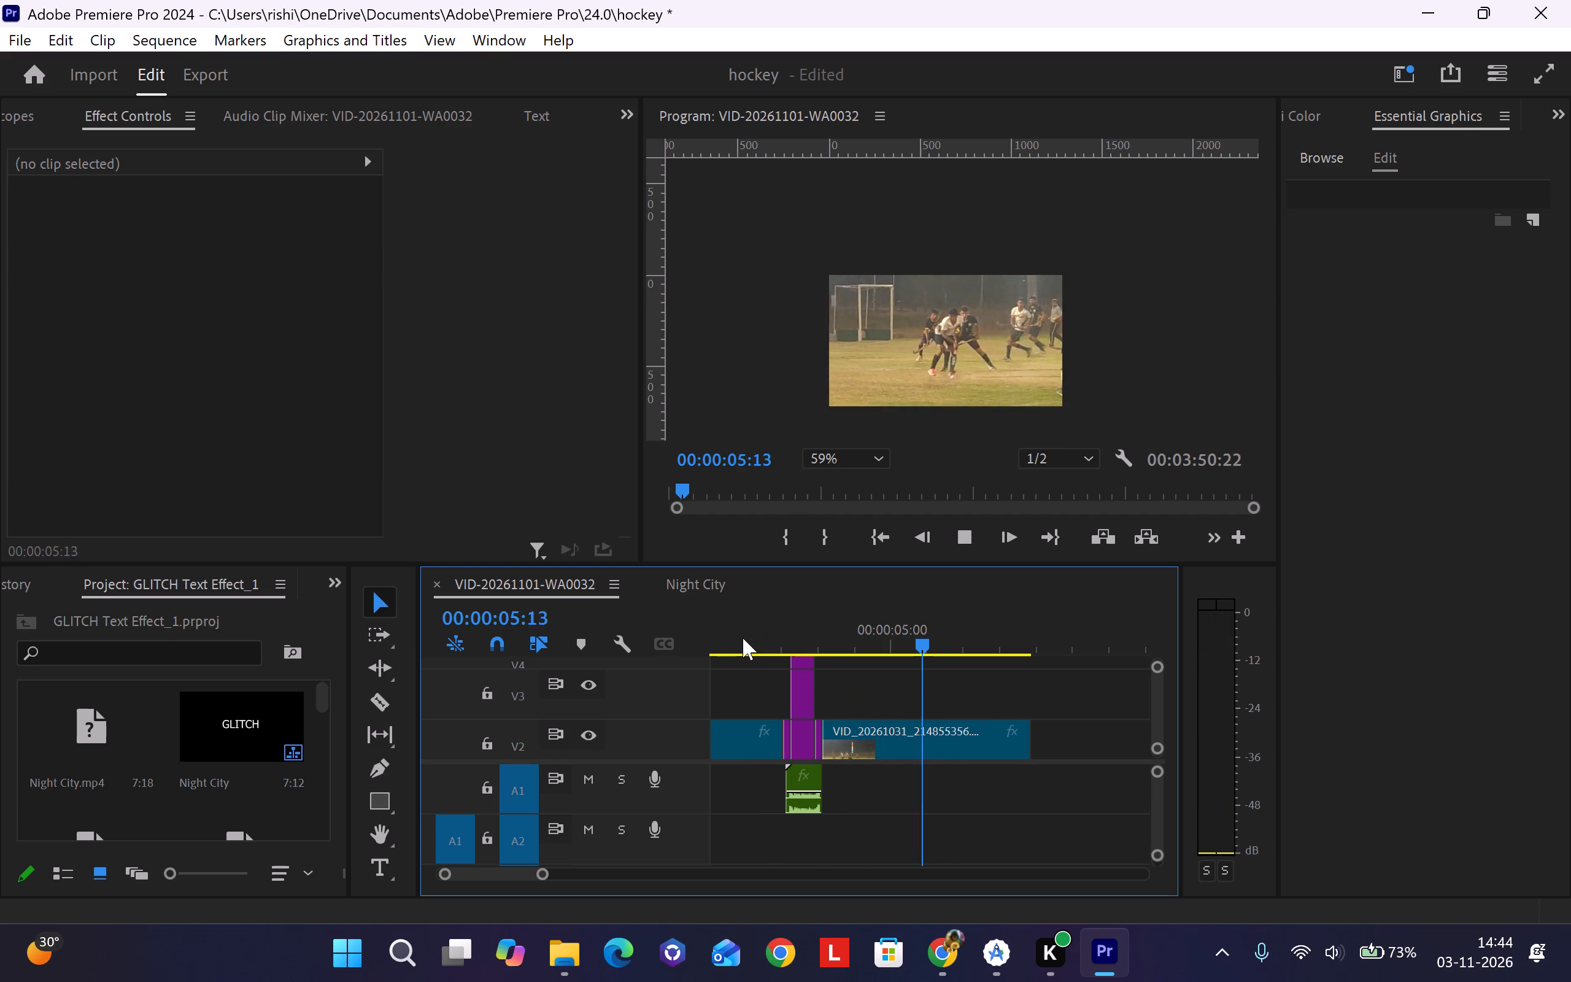
key(space)
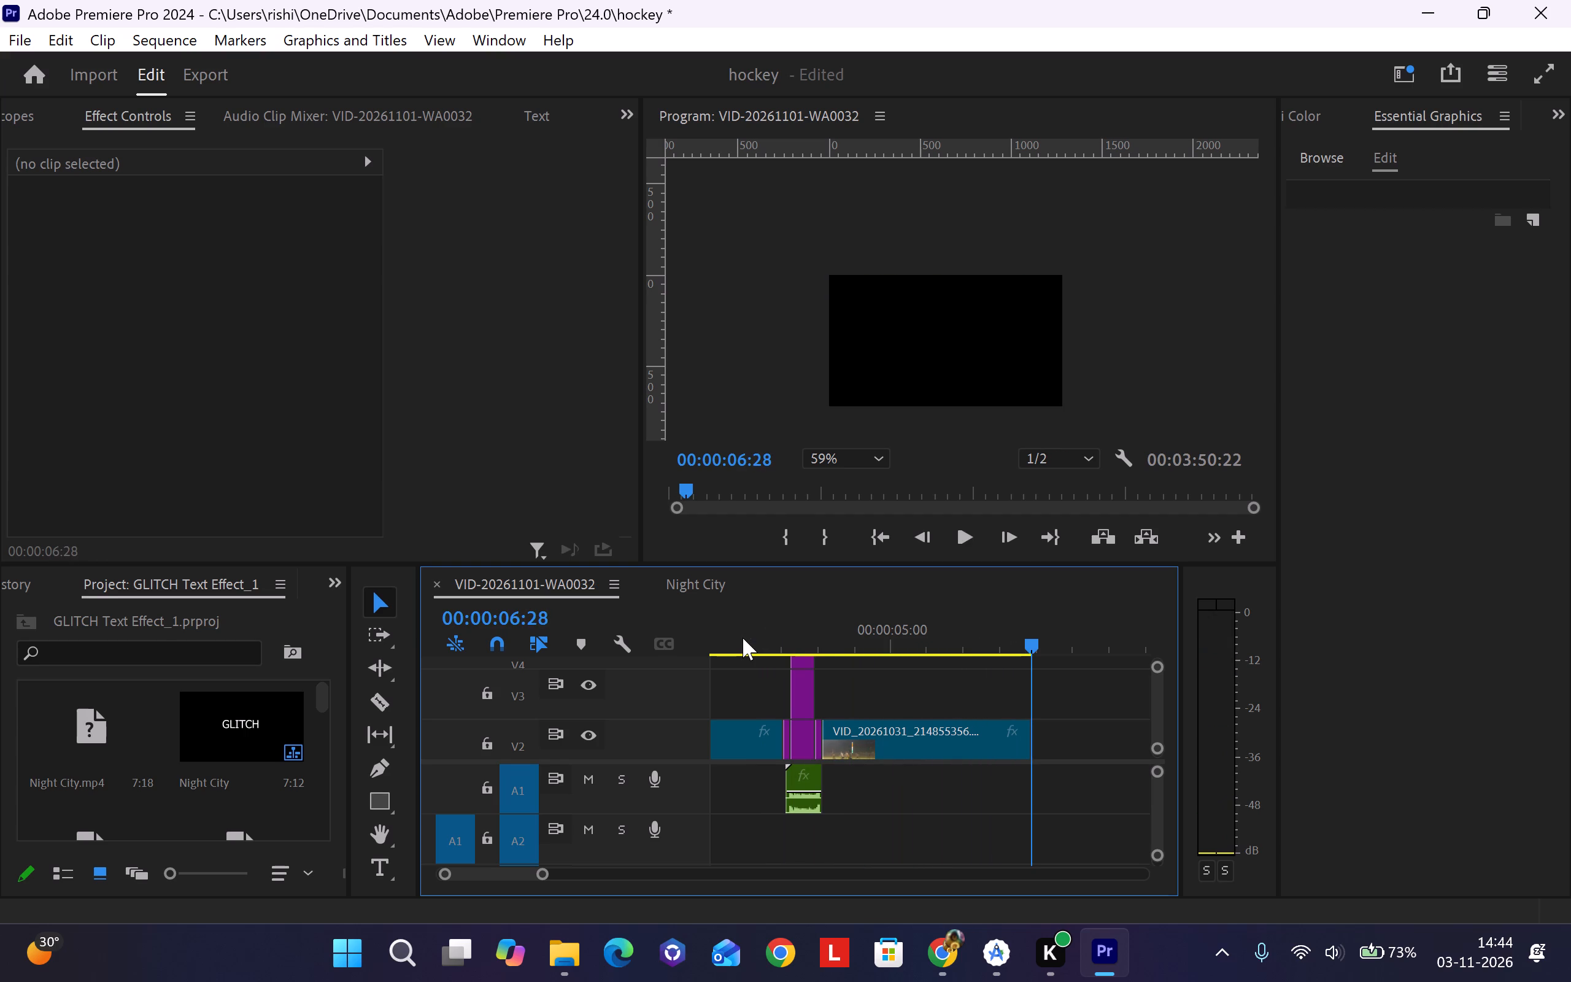
Examine the Night City sequence's GLITCH and EFFECT title groups, playing parts of them to find a title to reuse.
scroll(924, 713, left, 1)
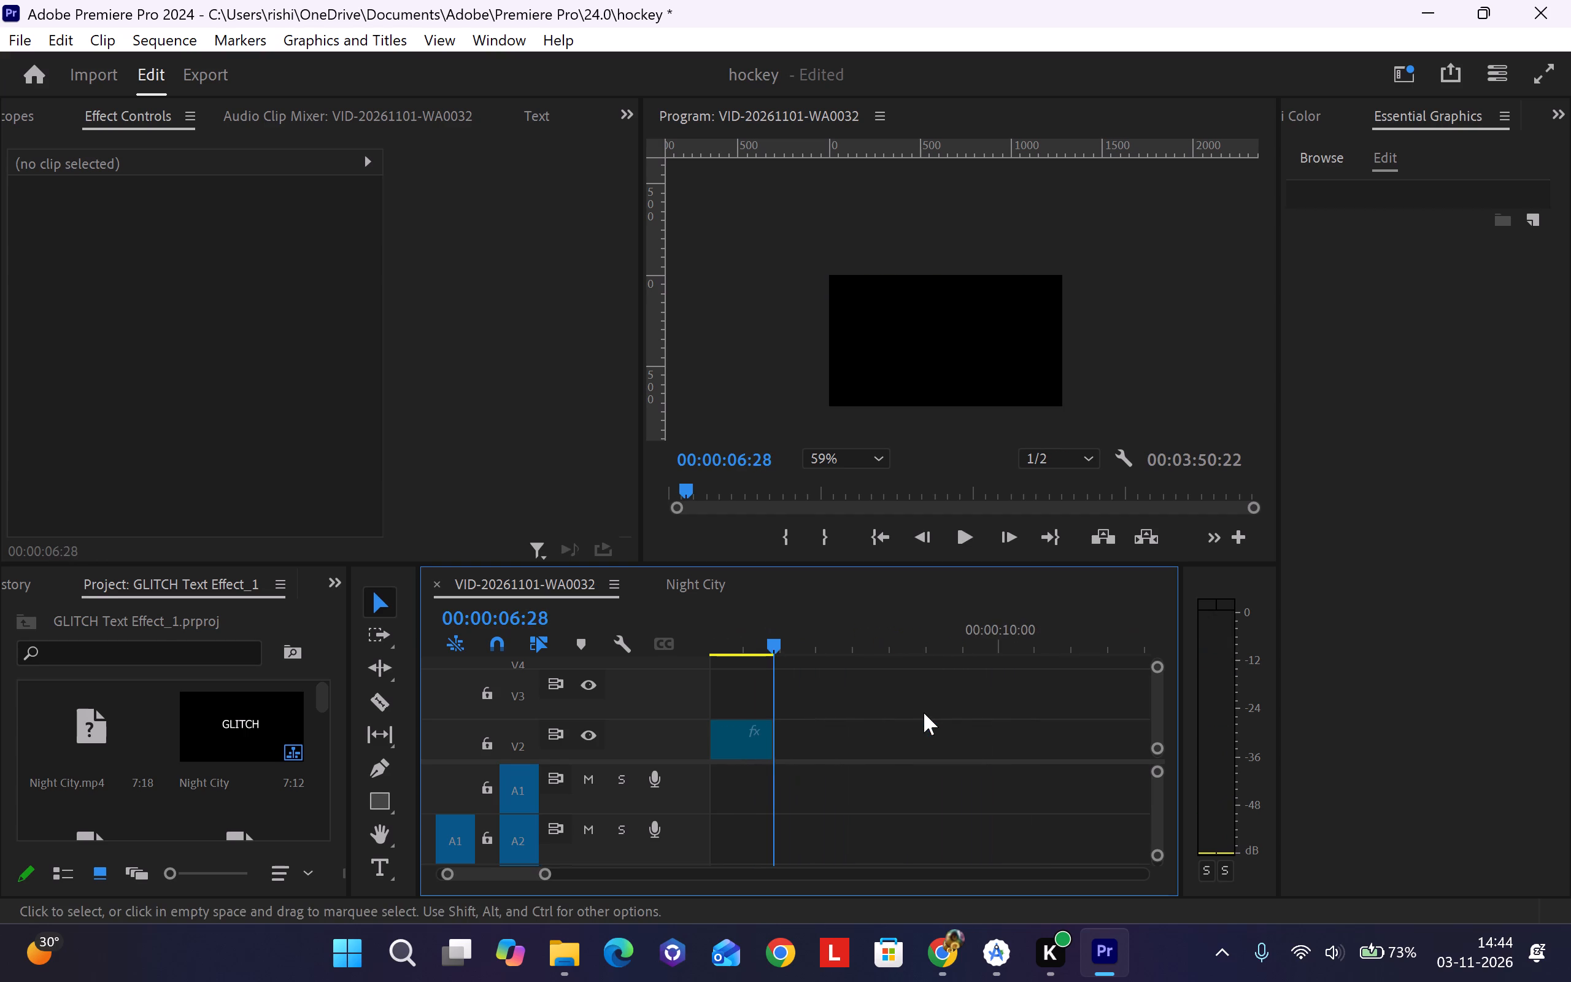
click(701, 581)
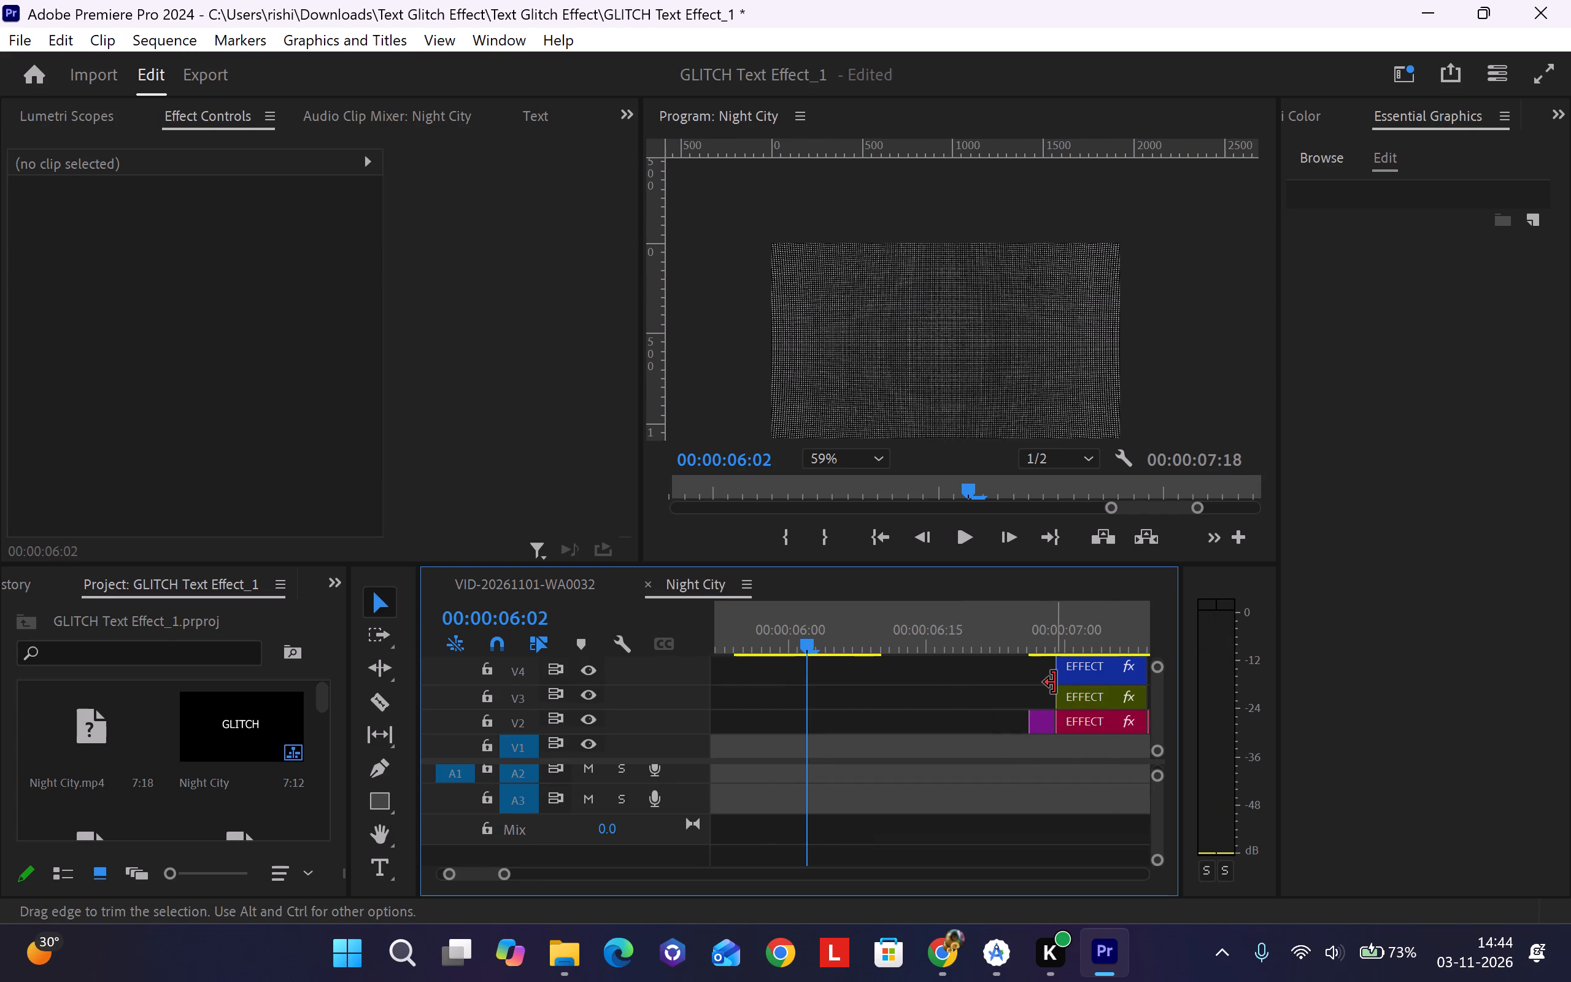
click(932, 635)
click(886, 635)
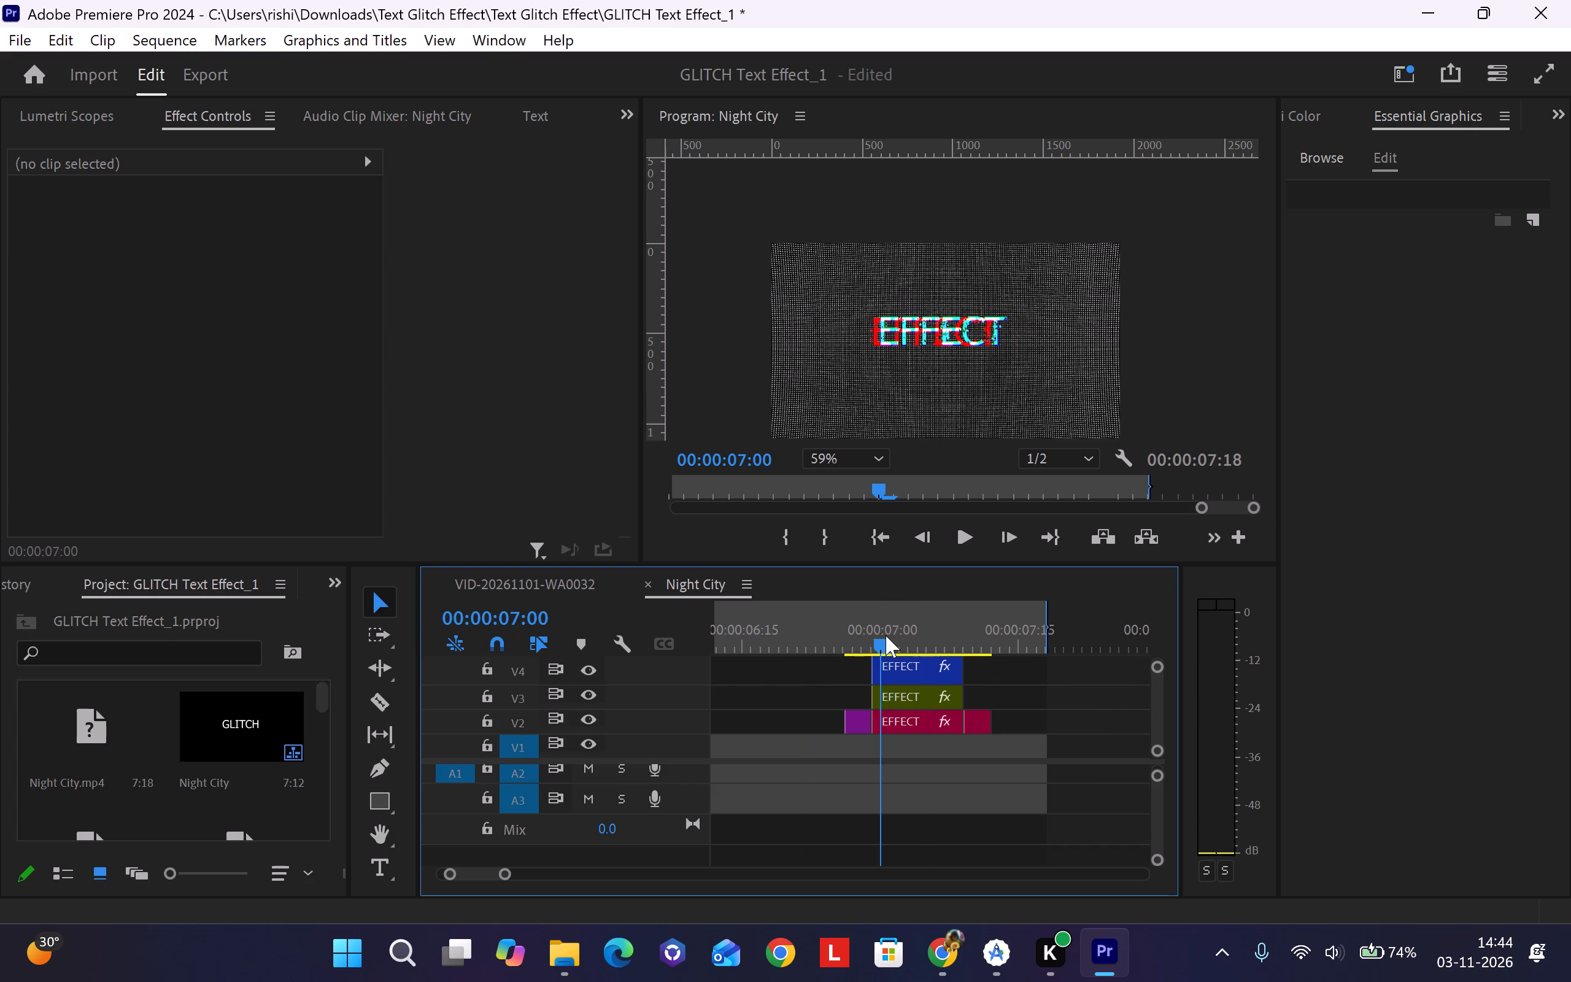
key(space)
click(872, 640)
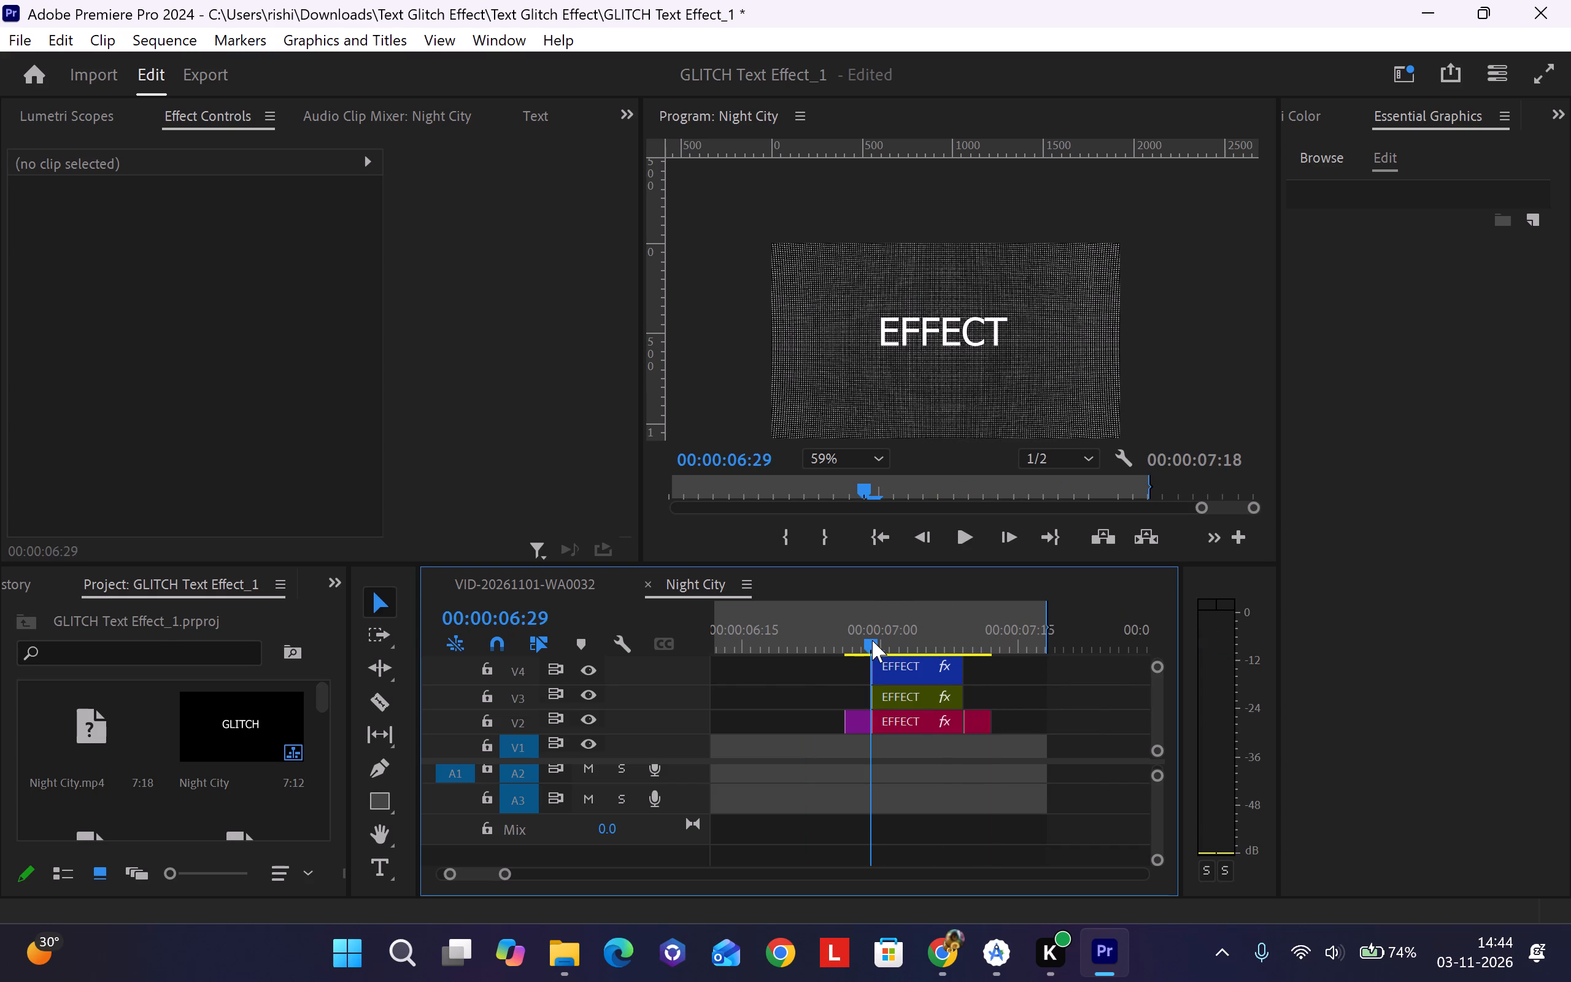
scroll(841, 644, right, 4)
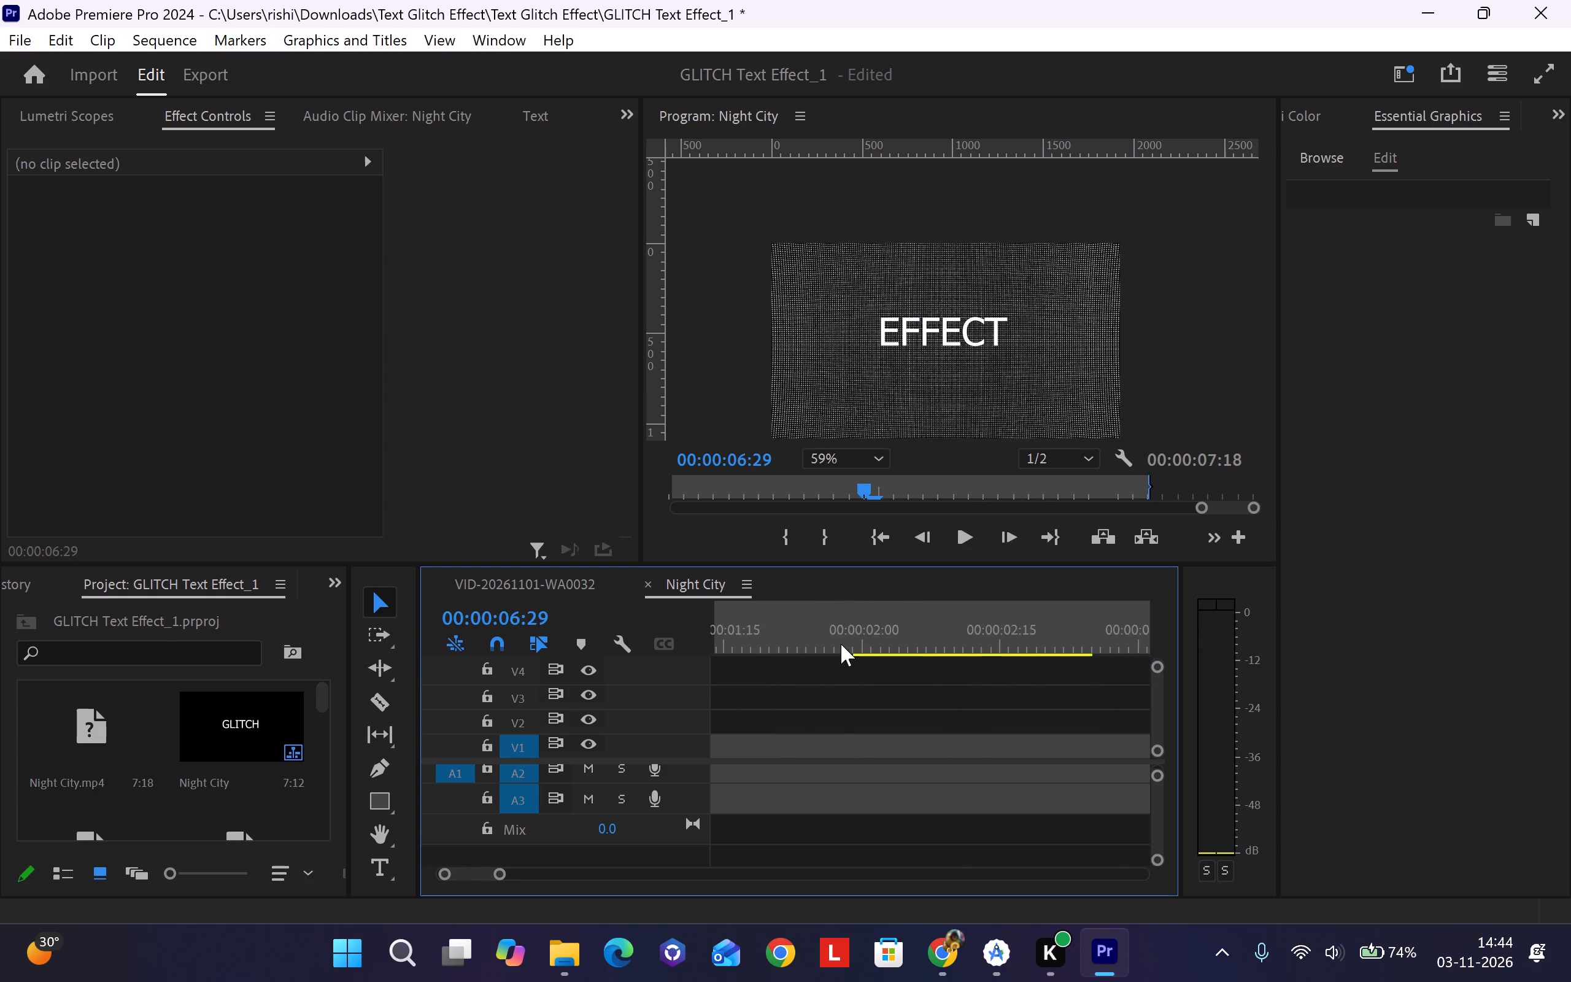
scroll(841, 644, left, 1)
scroll(841, 644, right, 3)
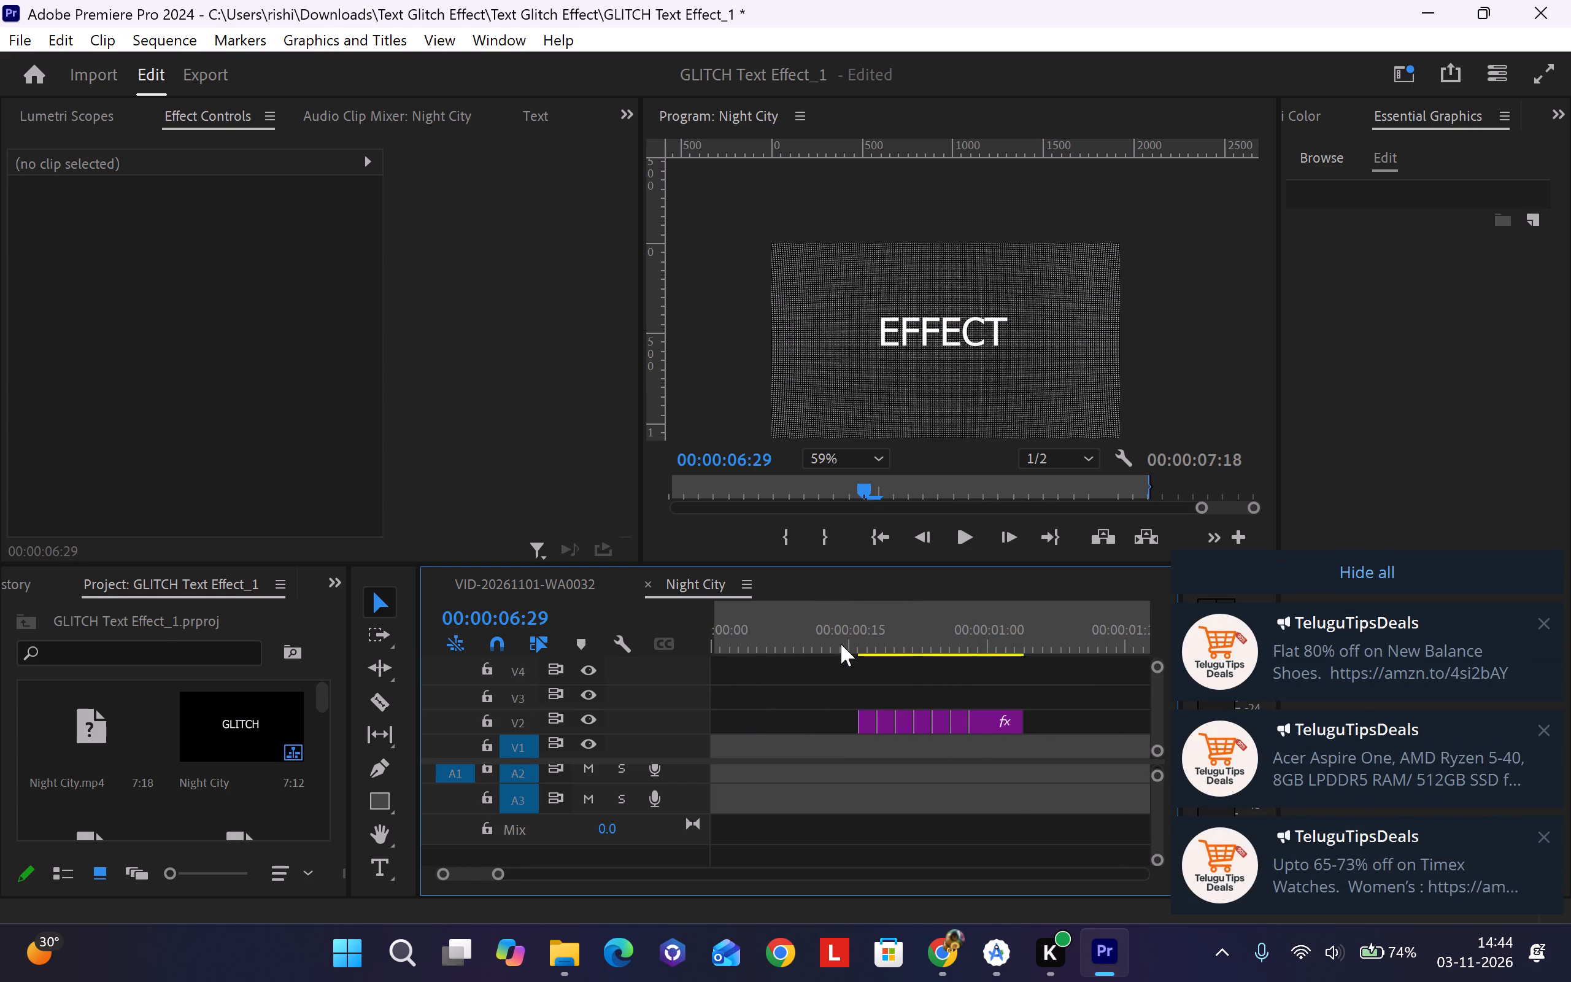
click(892, 641)
key(space)
key(space)
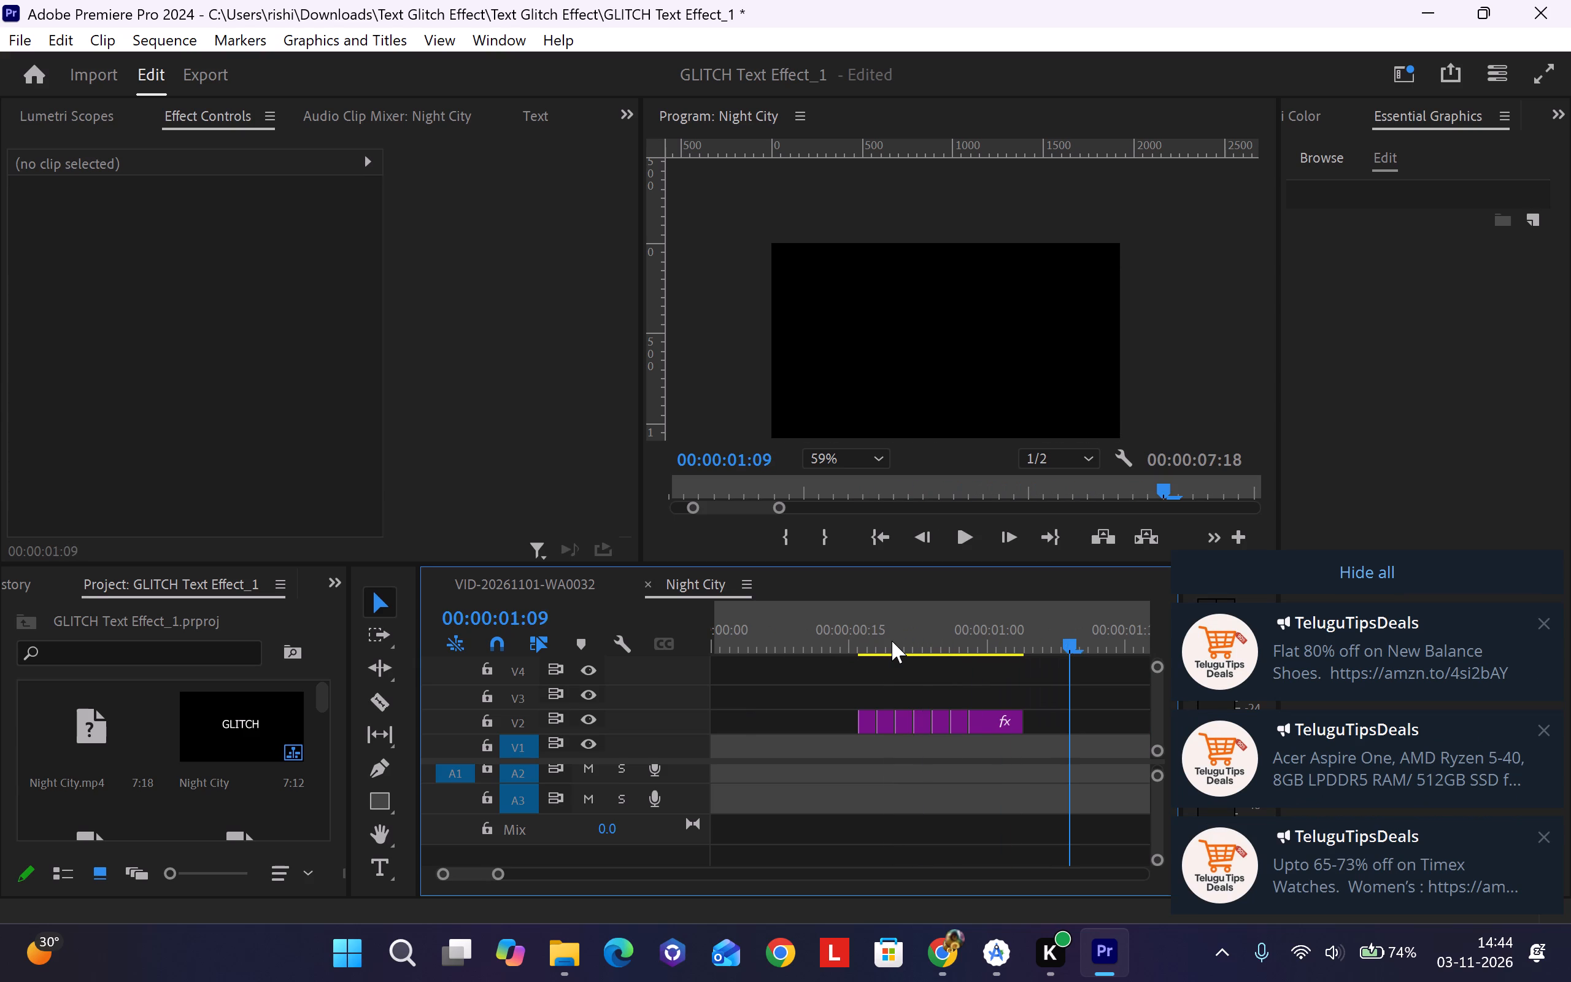
scroll(892, 641, left, 6)
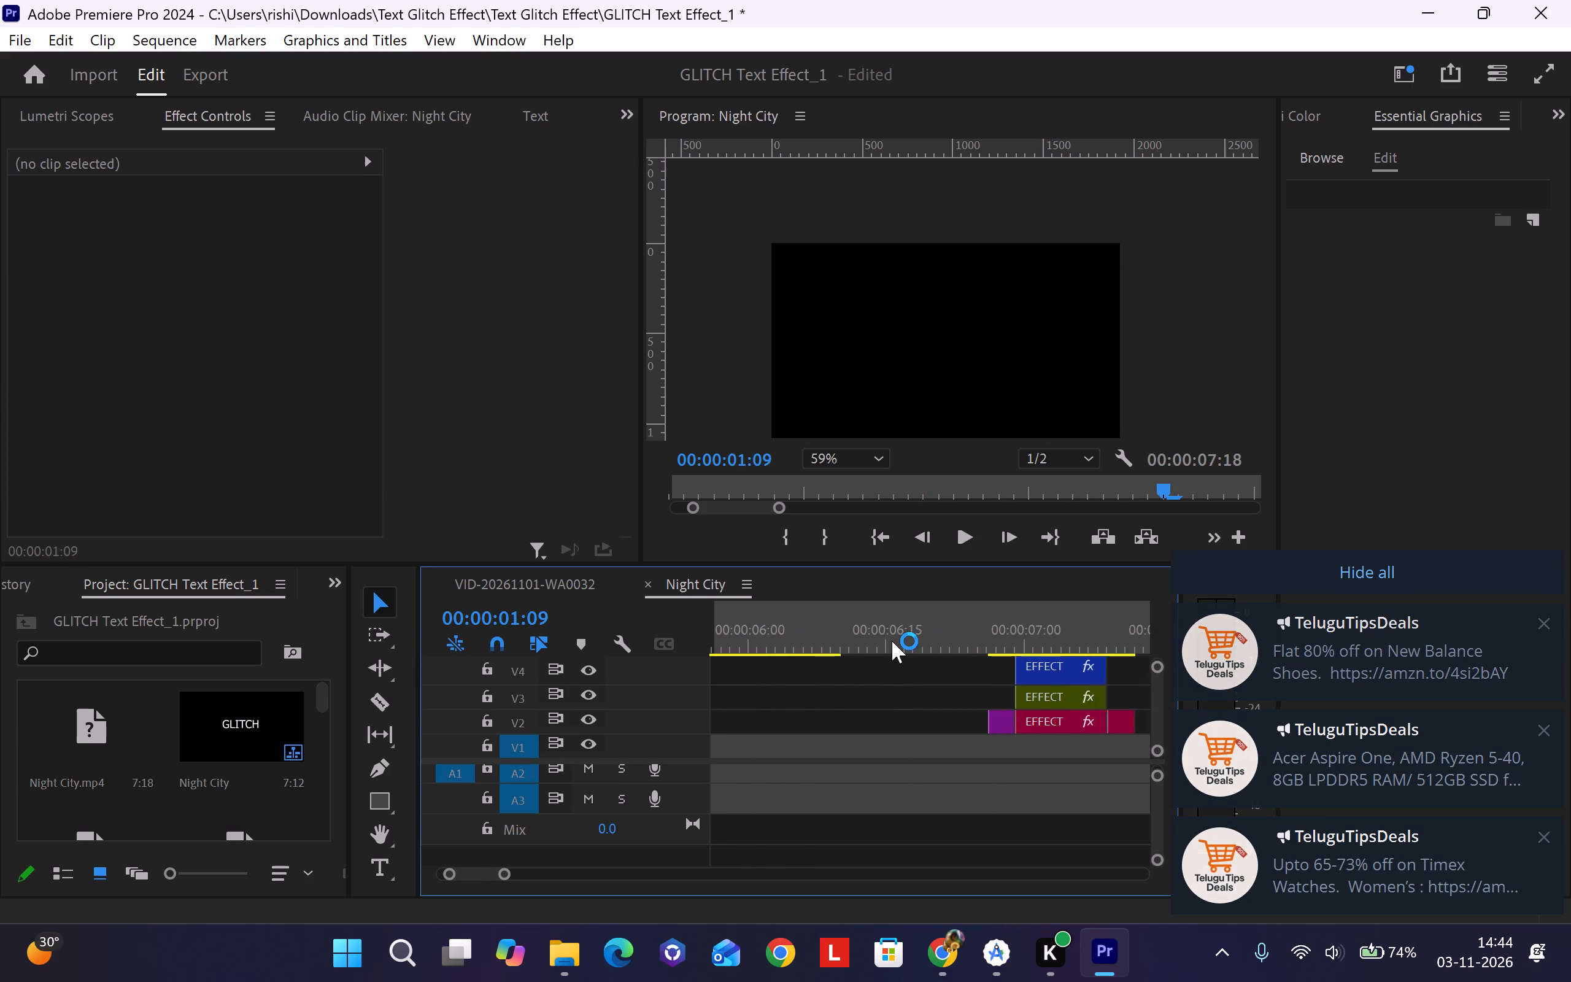
scroll(892, 641, left, 2)
scroll(892, 641, right, 2)
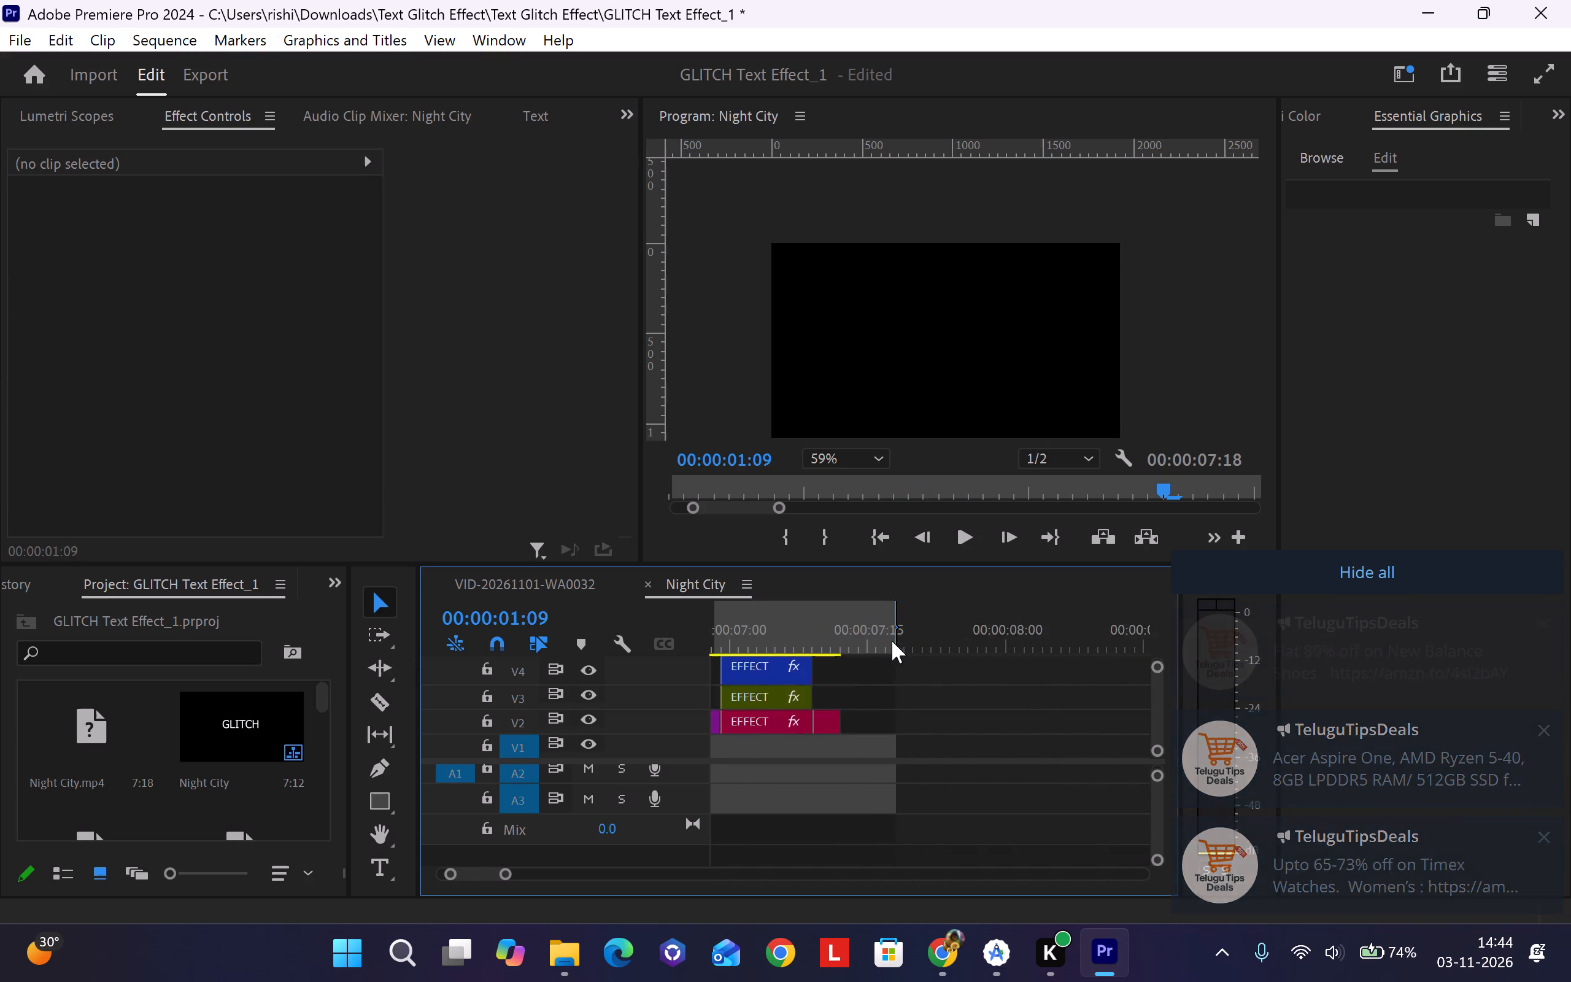
scroll(892, 641, right, 1)
right_click(901, 633)
click(951, 643)
key(space)
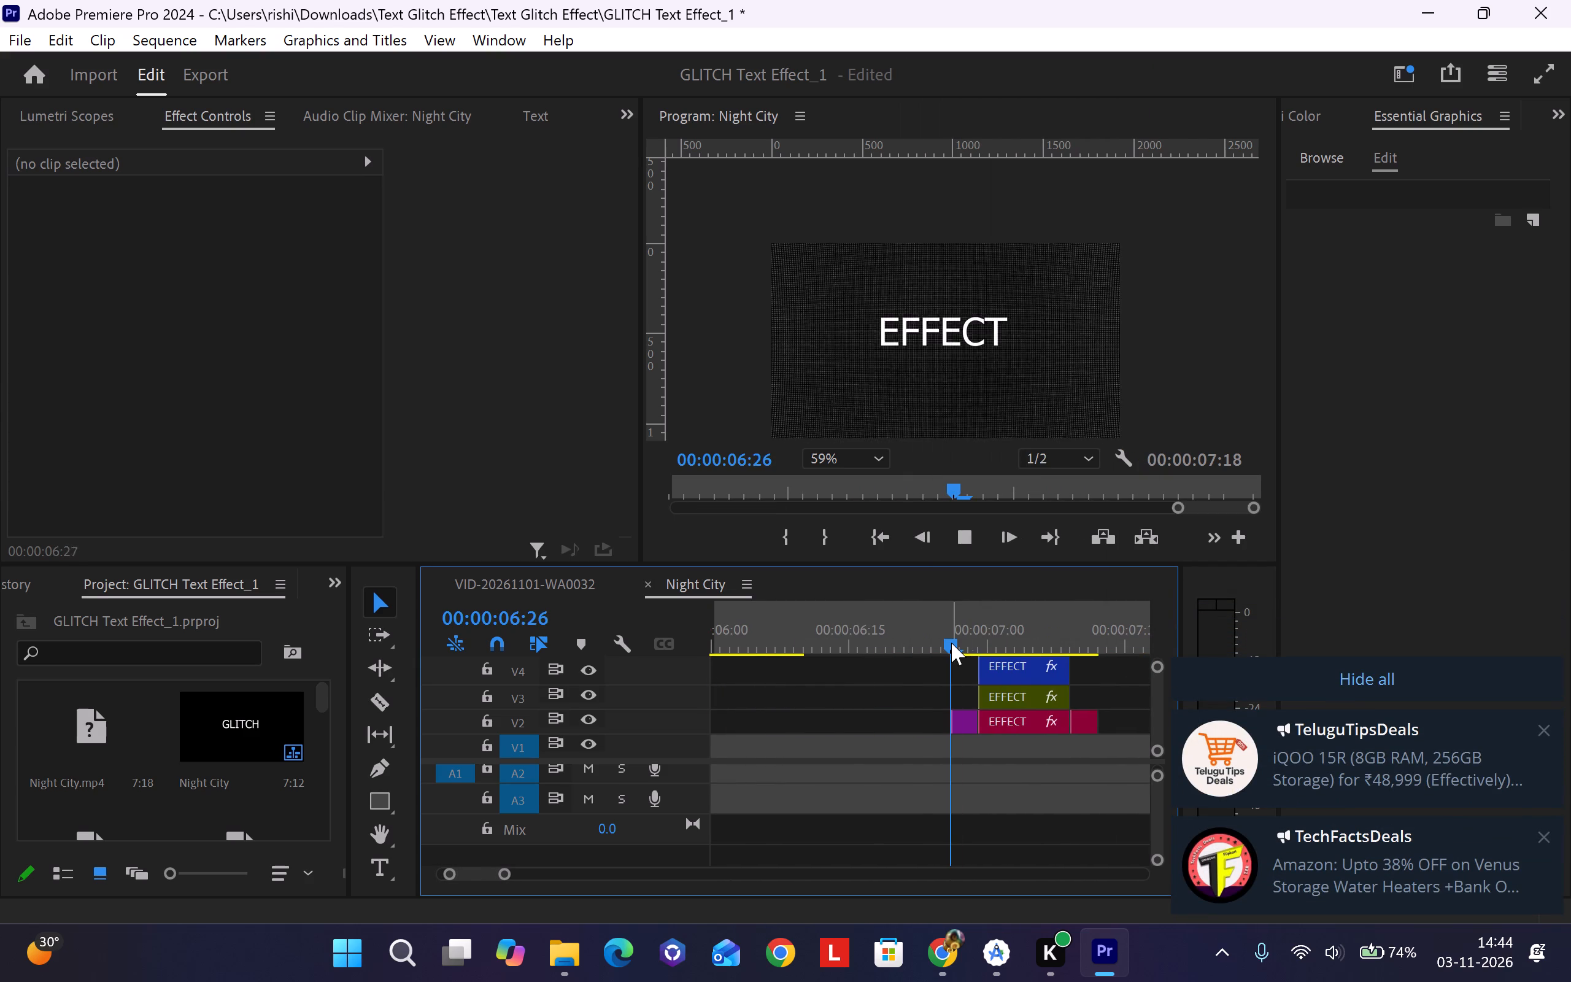
key(space)
key(space)
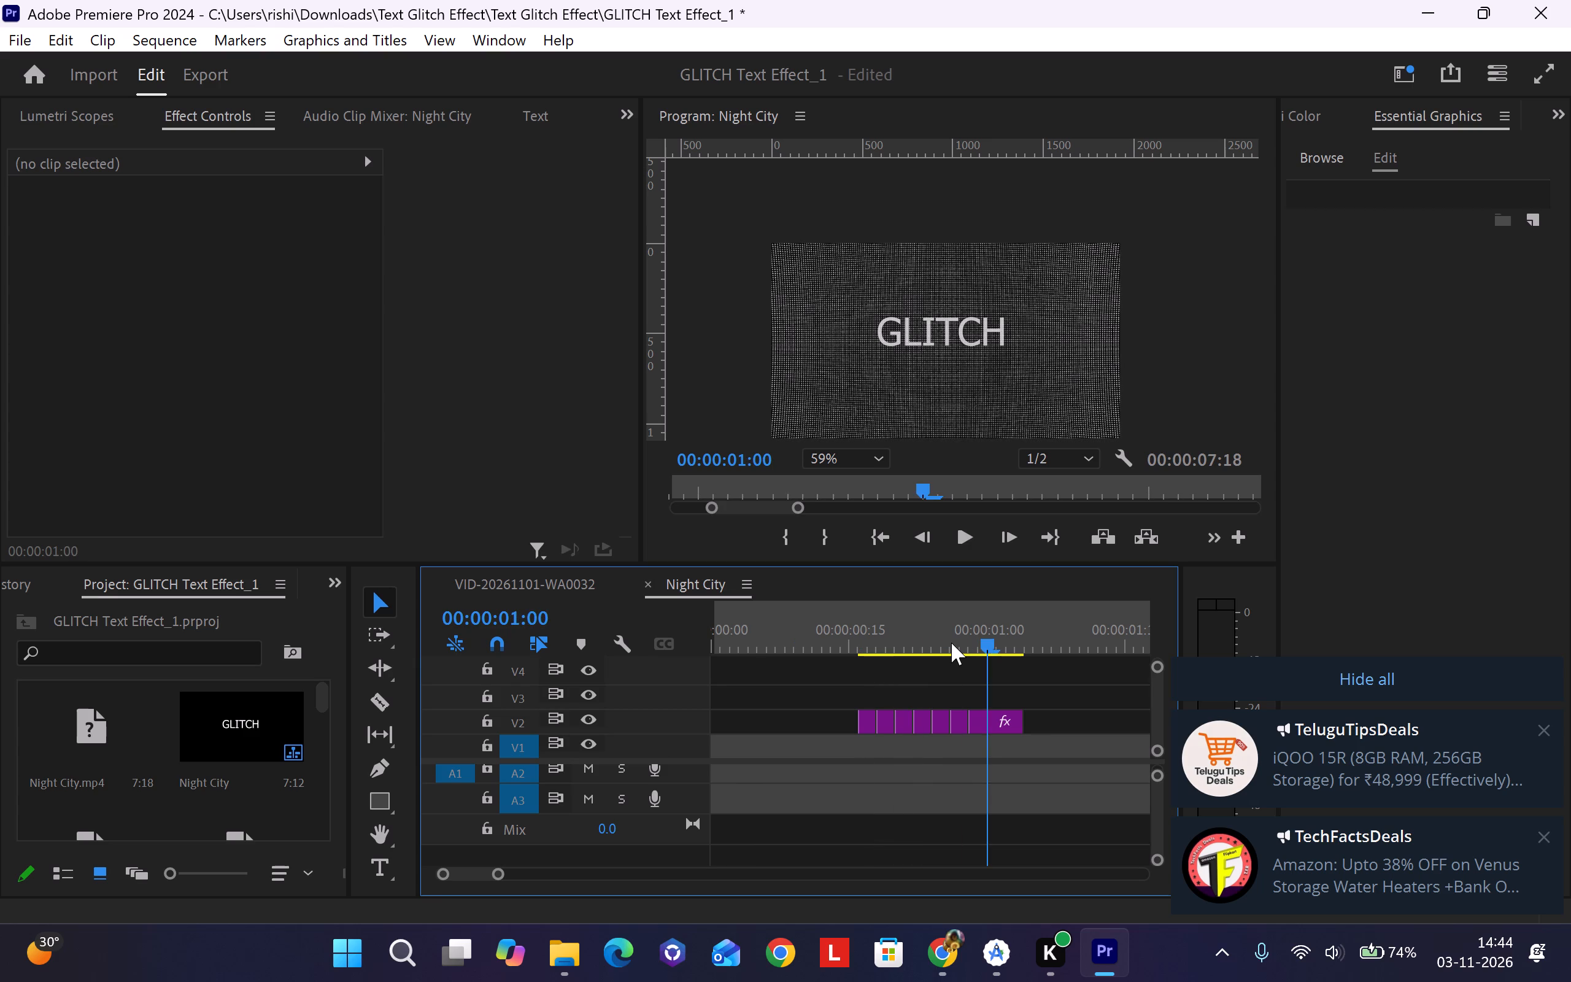
Cut the stacked EFFECT title clips from the Night City sequence and paste them into VID-20261101-WA0032 at 00:00:08:28, after the hockey clip.
scroll(951, 643, left, 5)
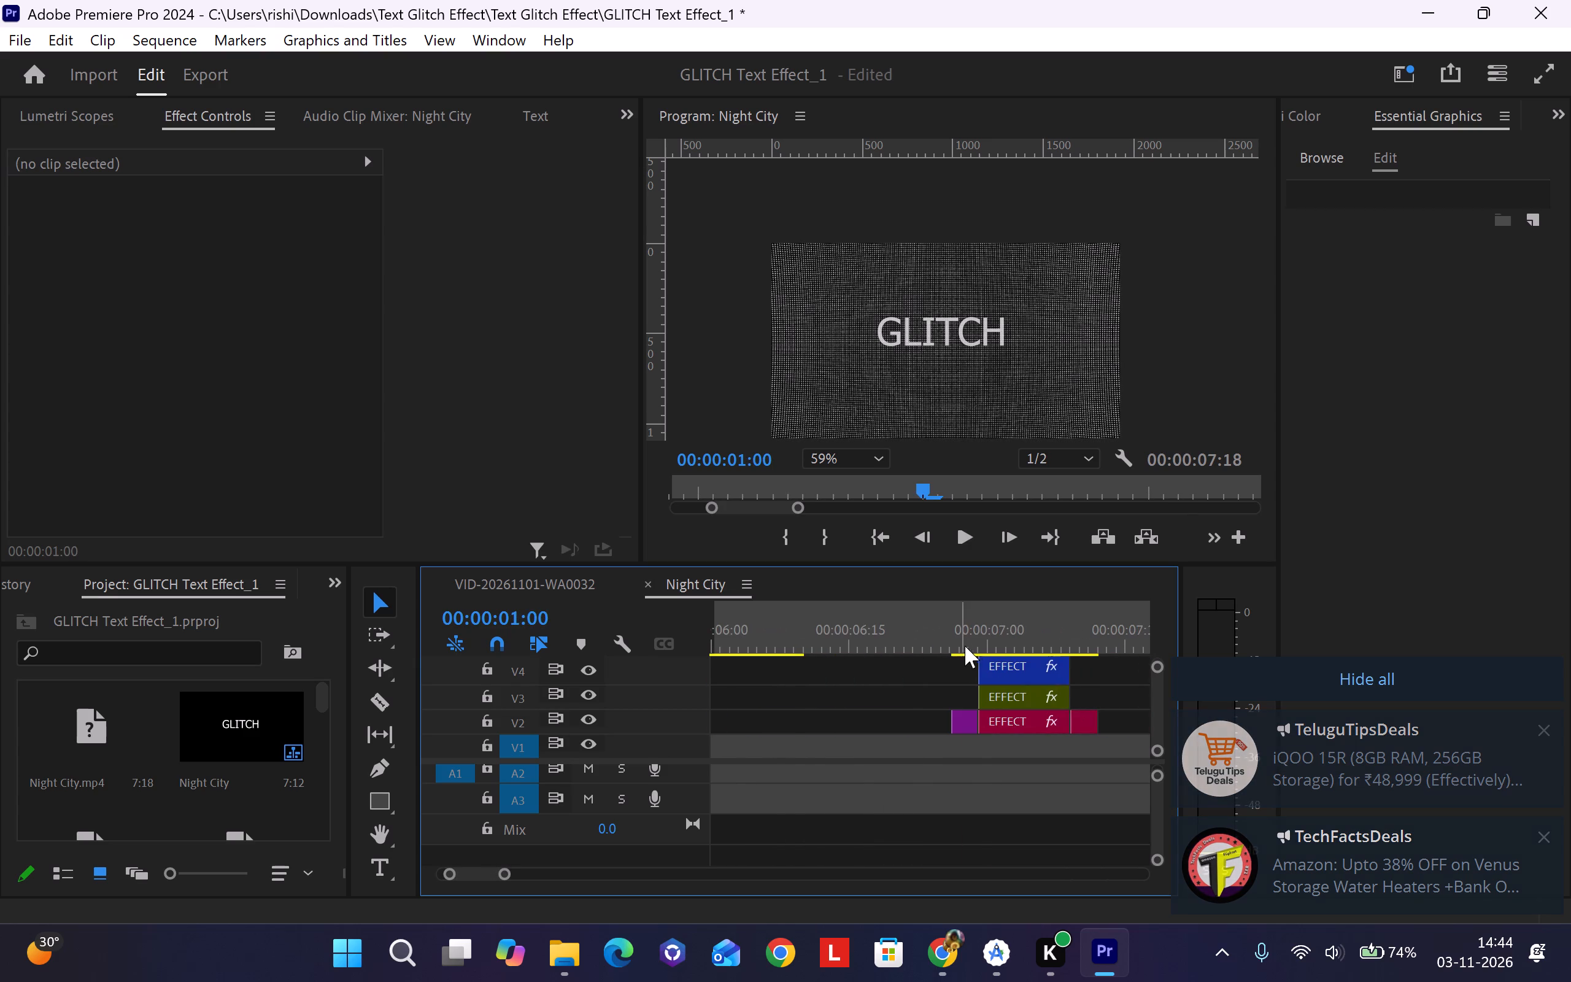
click(970, 644)
drag(1122, 662, 944, 759)
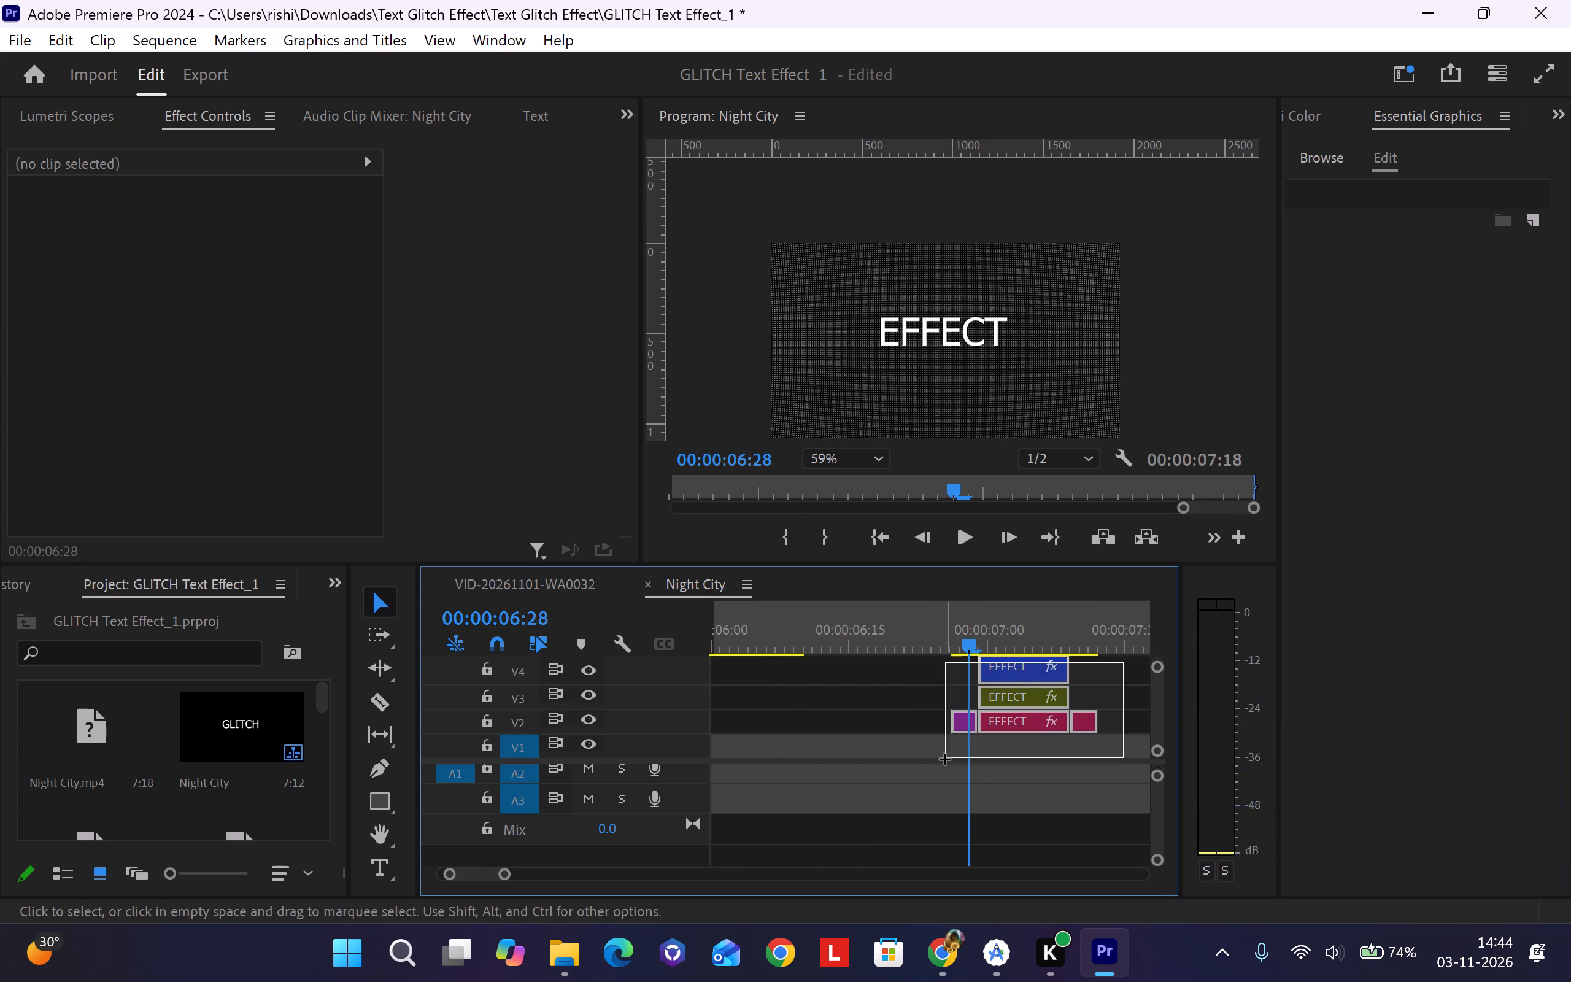
drag(944, 759, 964, 872)
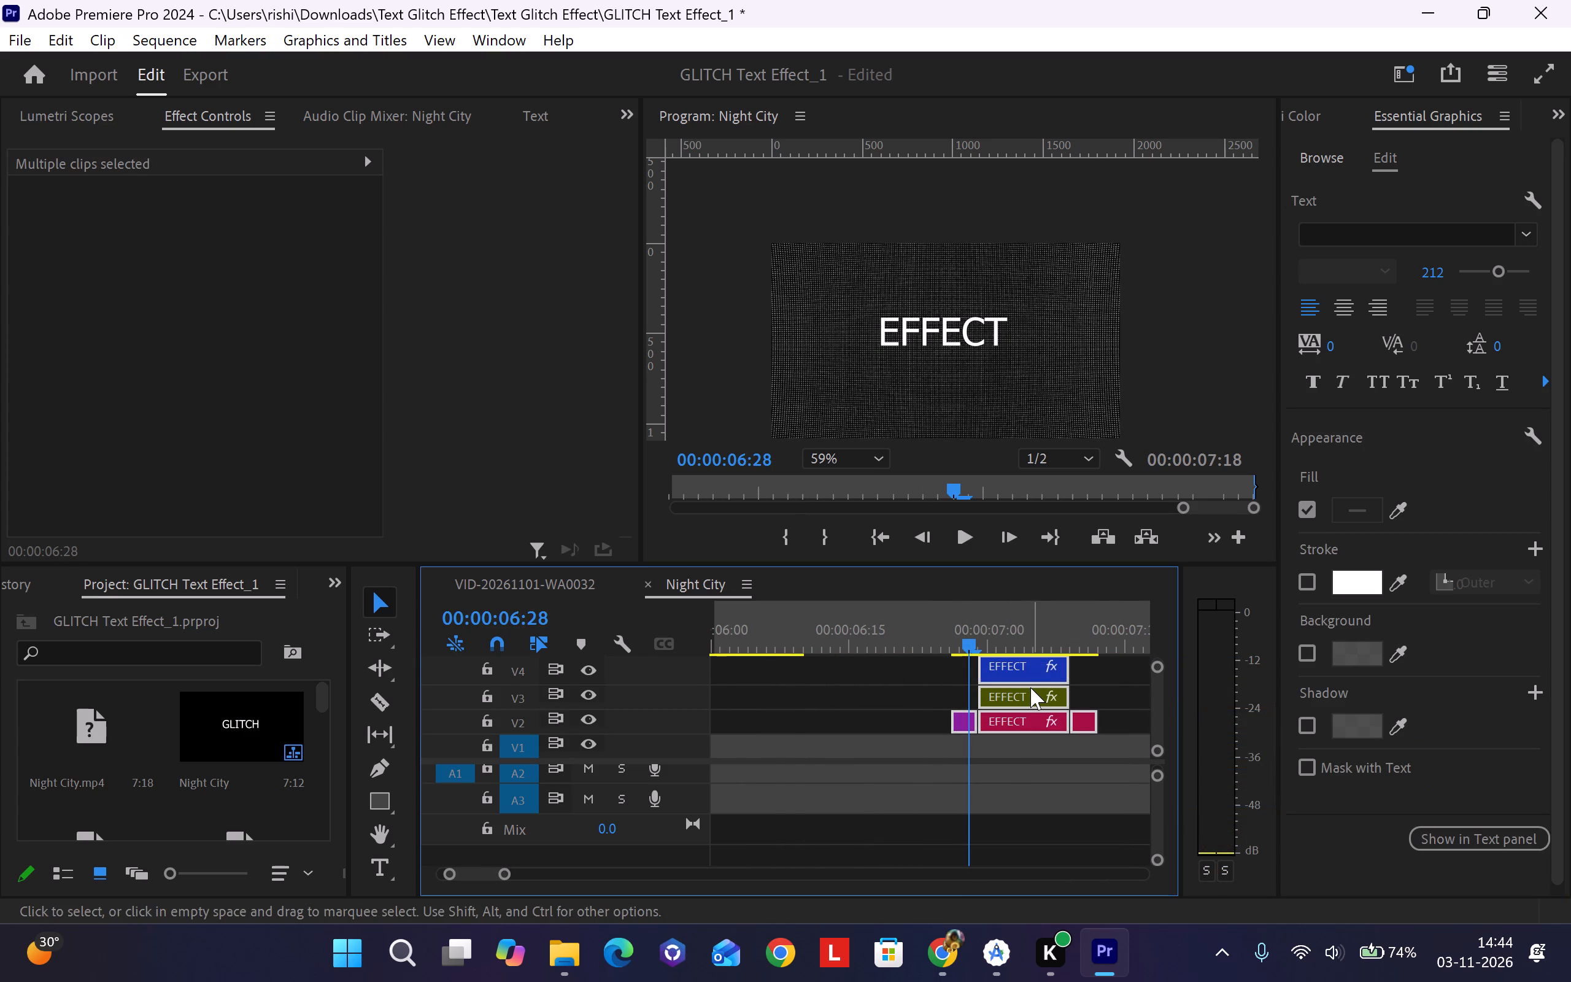
key(ctrl+x)
click(542, 582)
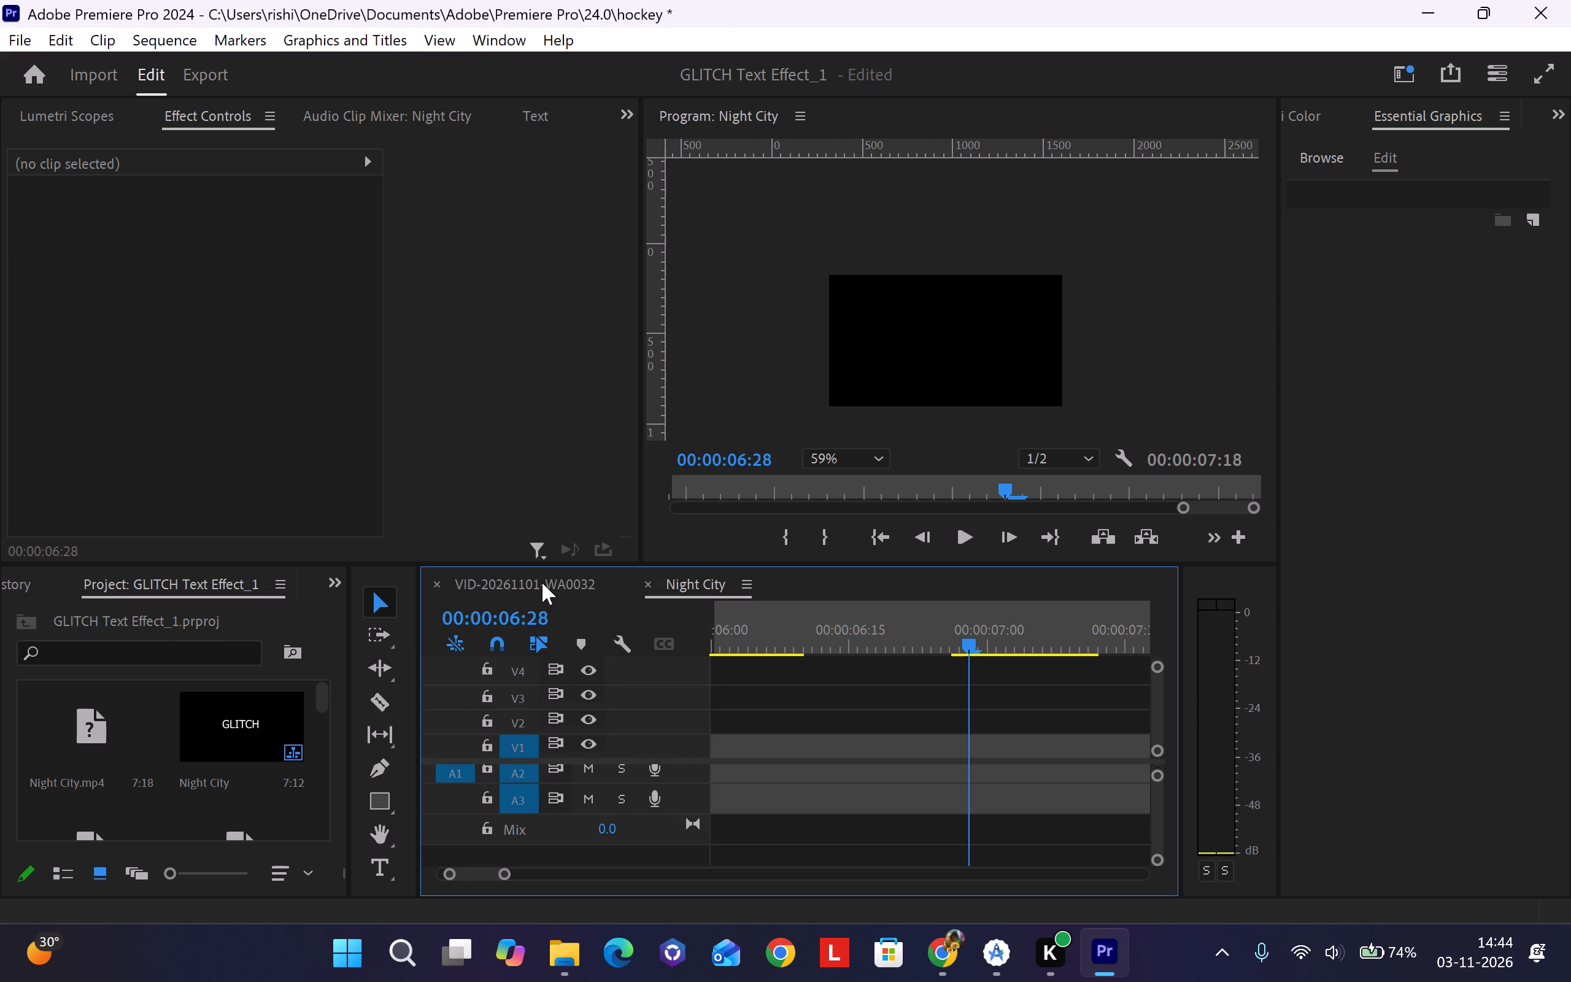
click(922, 649)
key(ctrl+v)
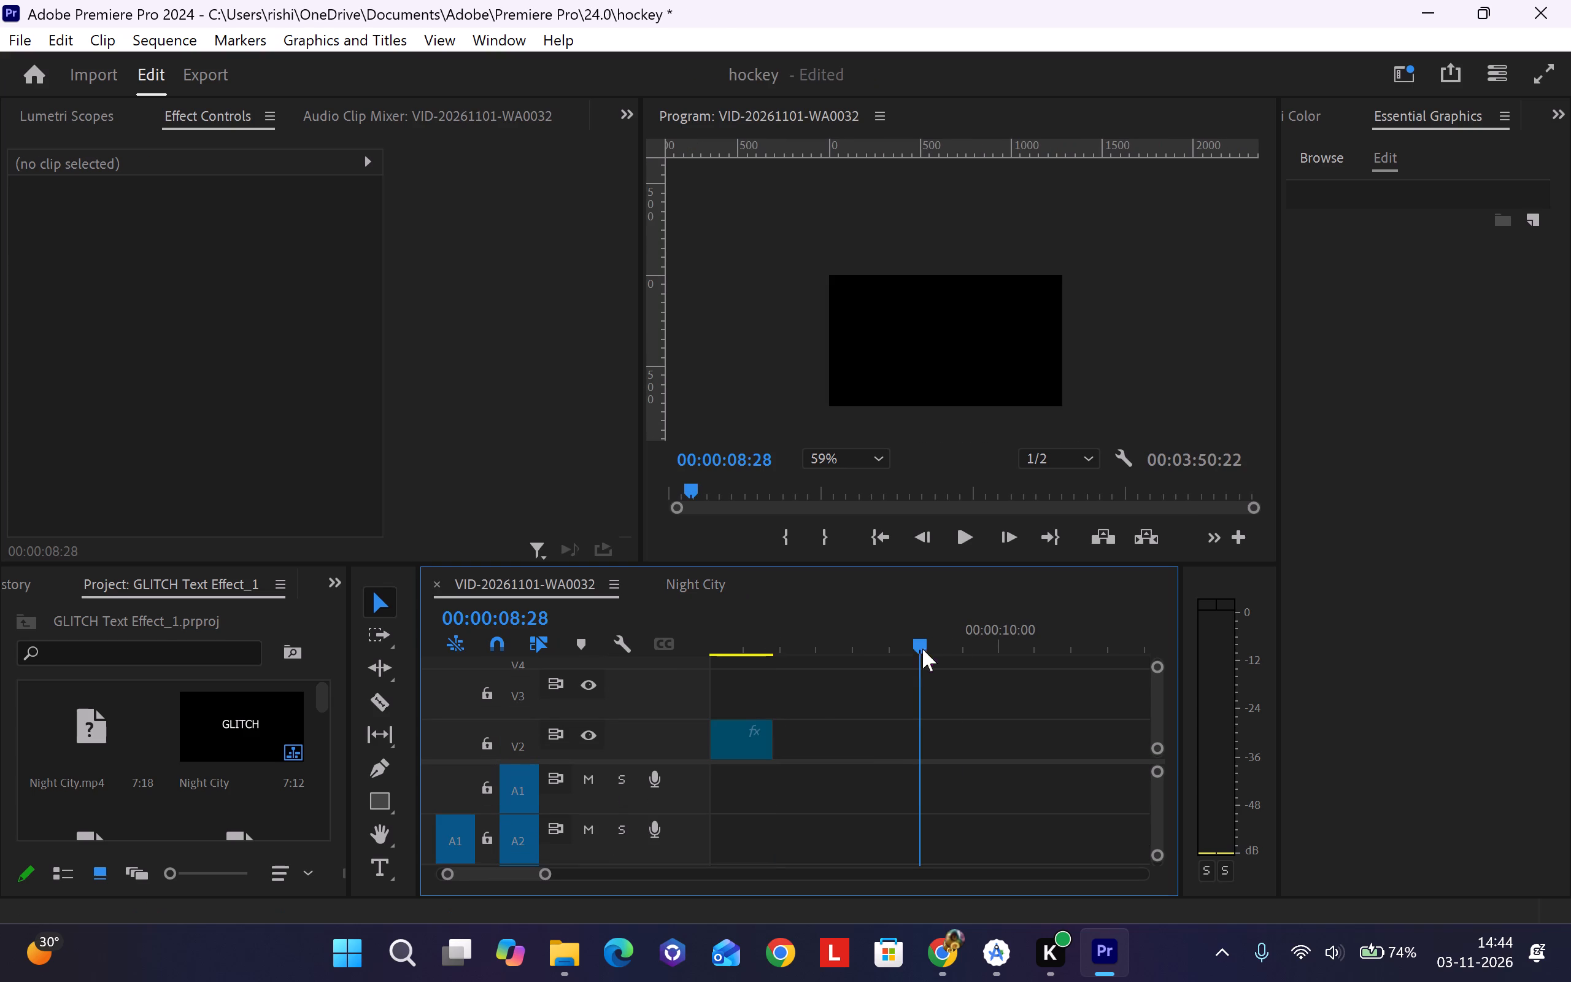
click(901, 706)
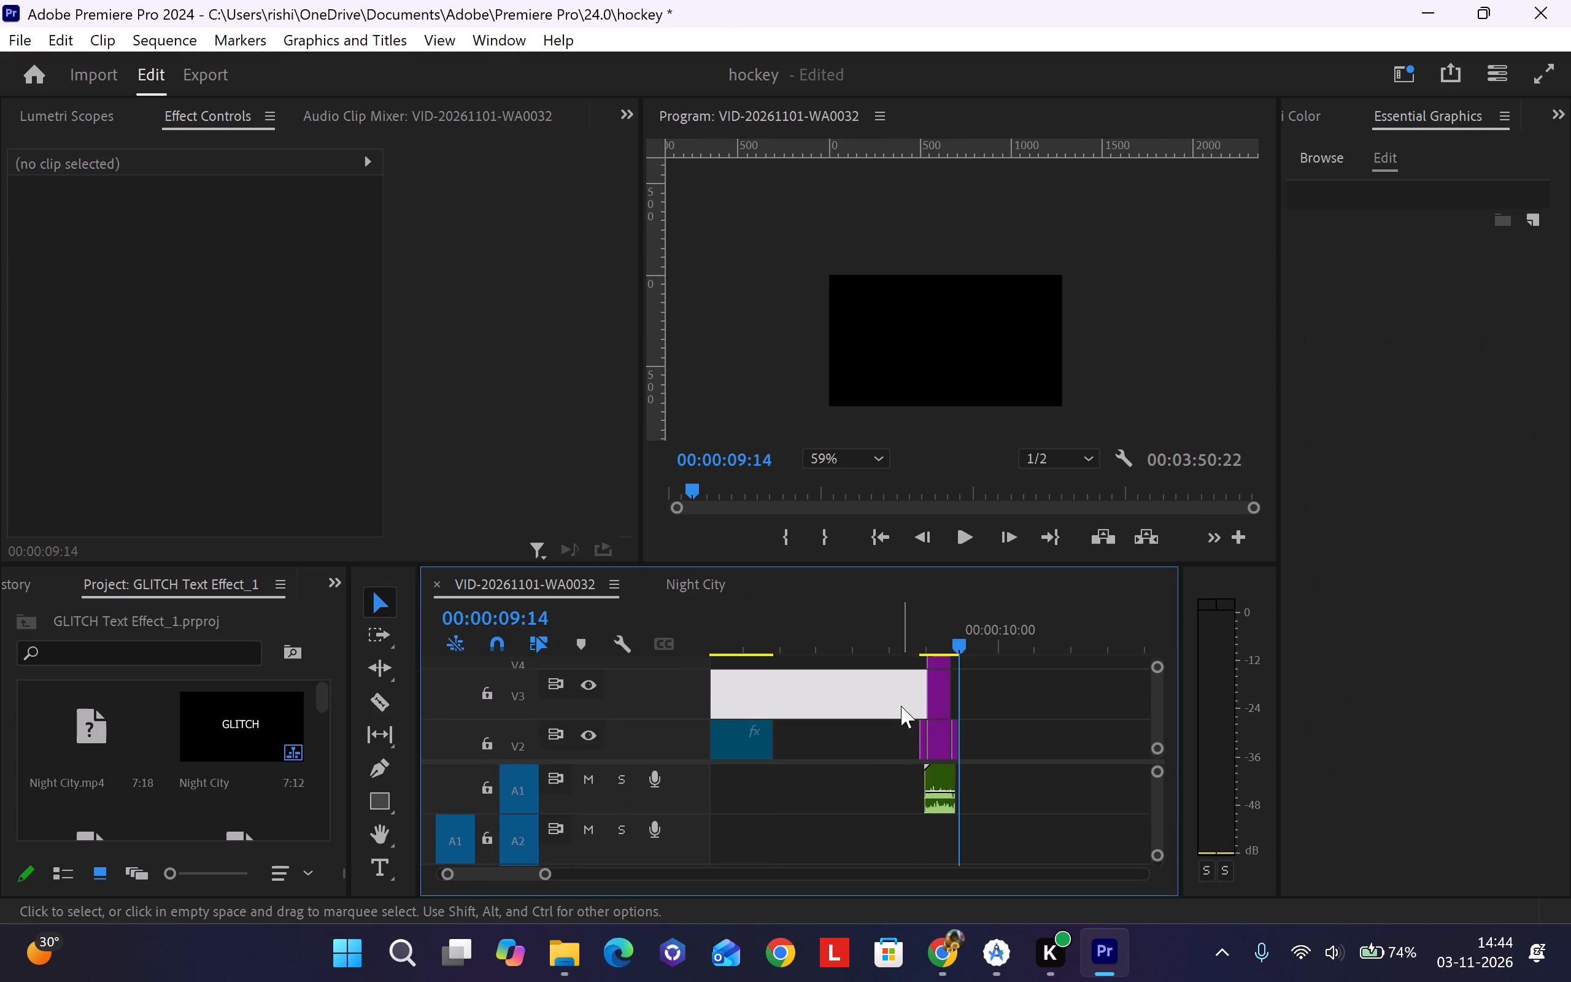
click(900, 738)
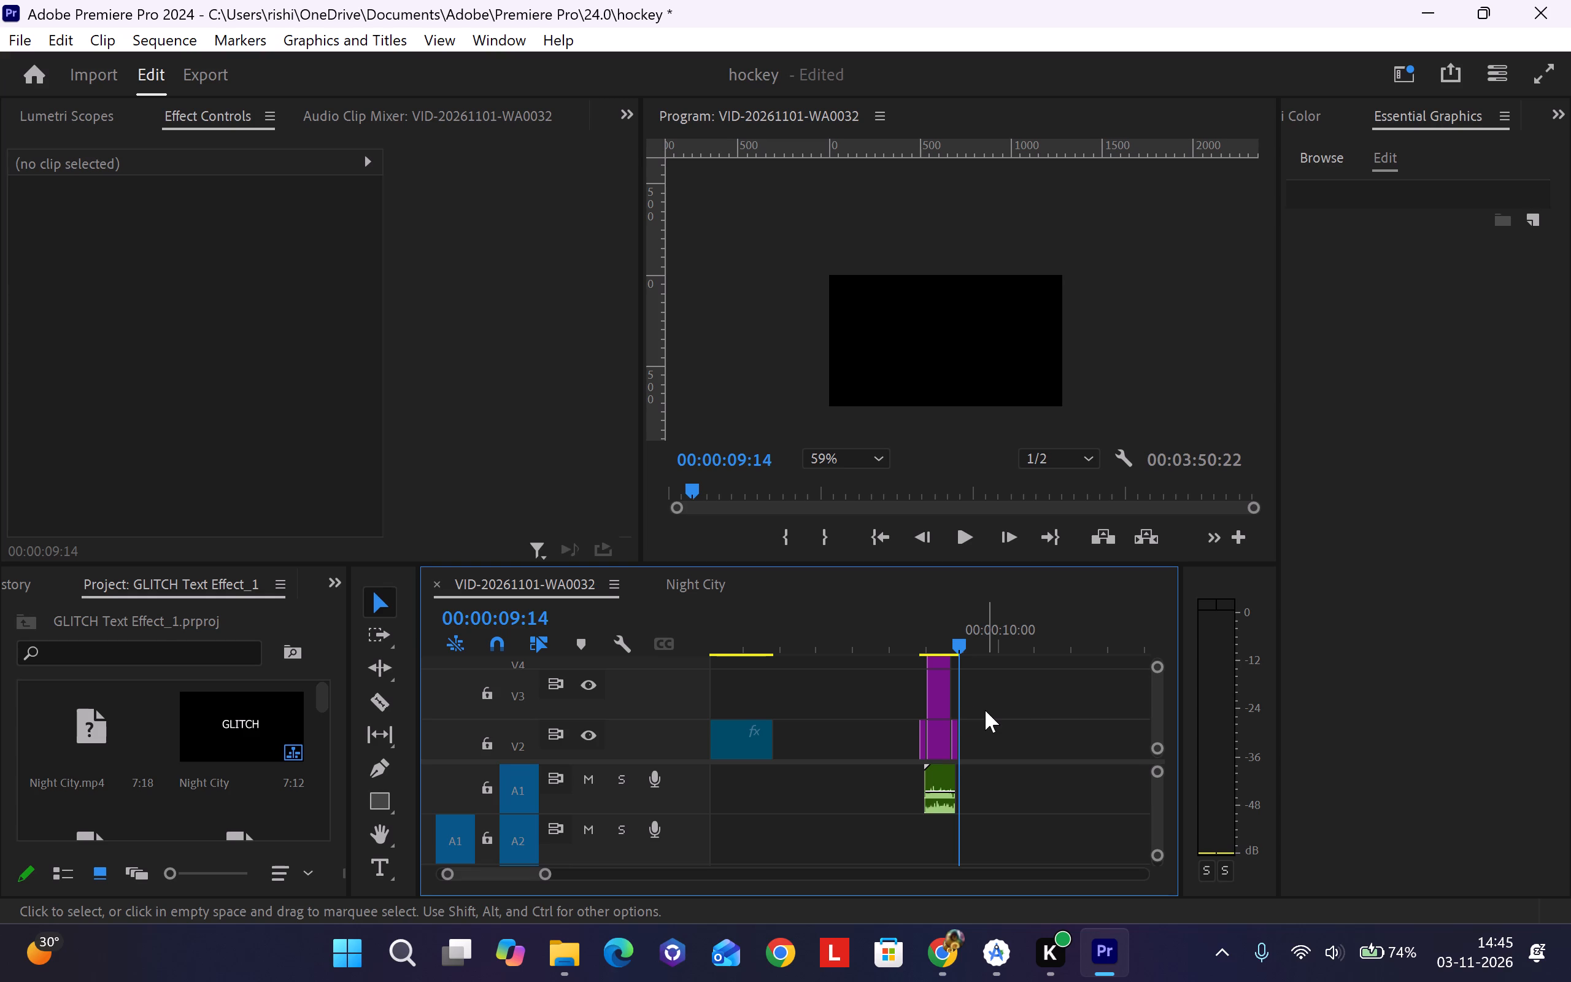
click(925, 736)
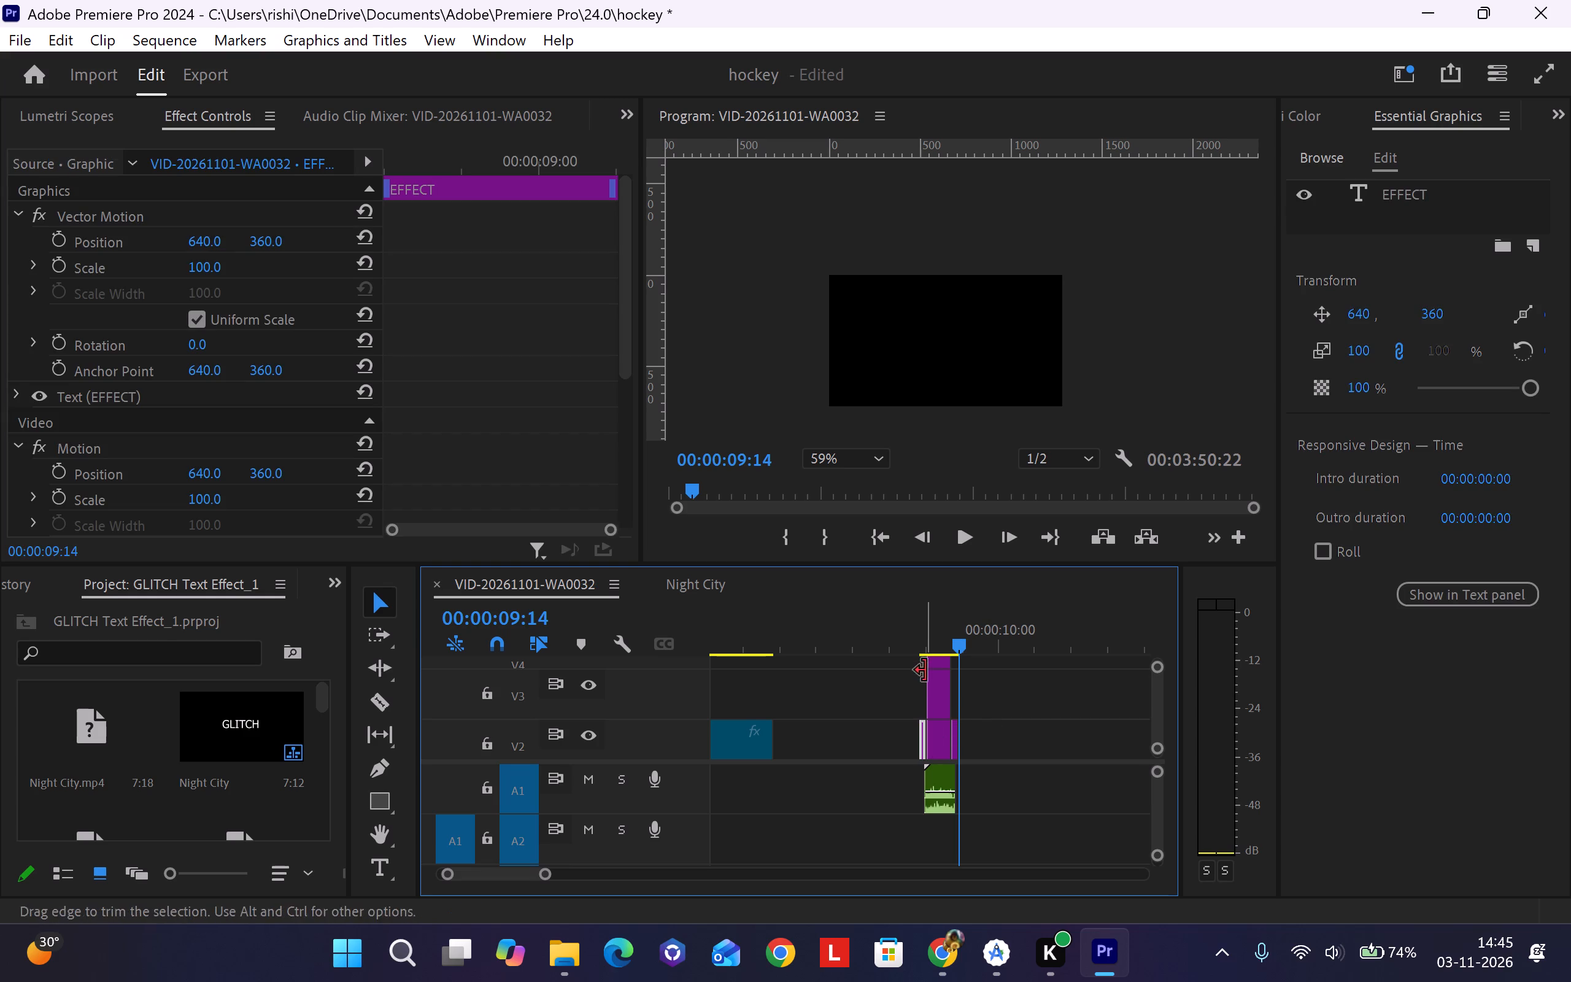
click(924, 652)
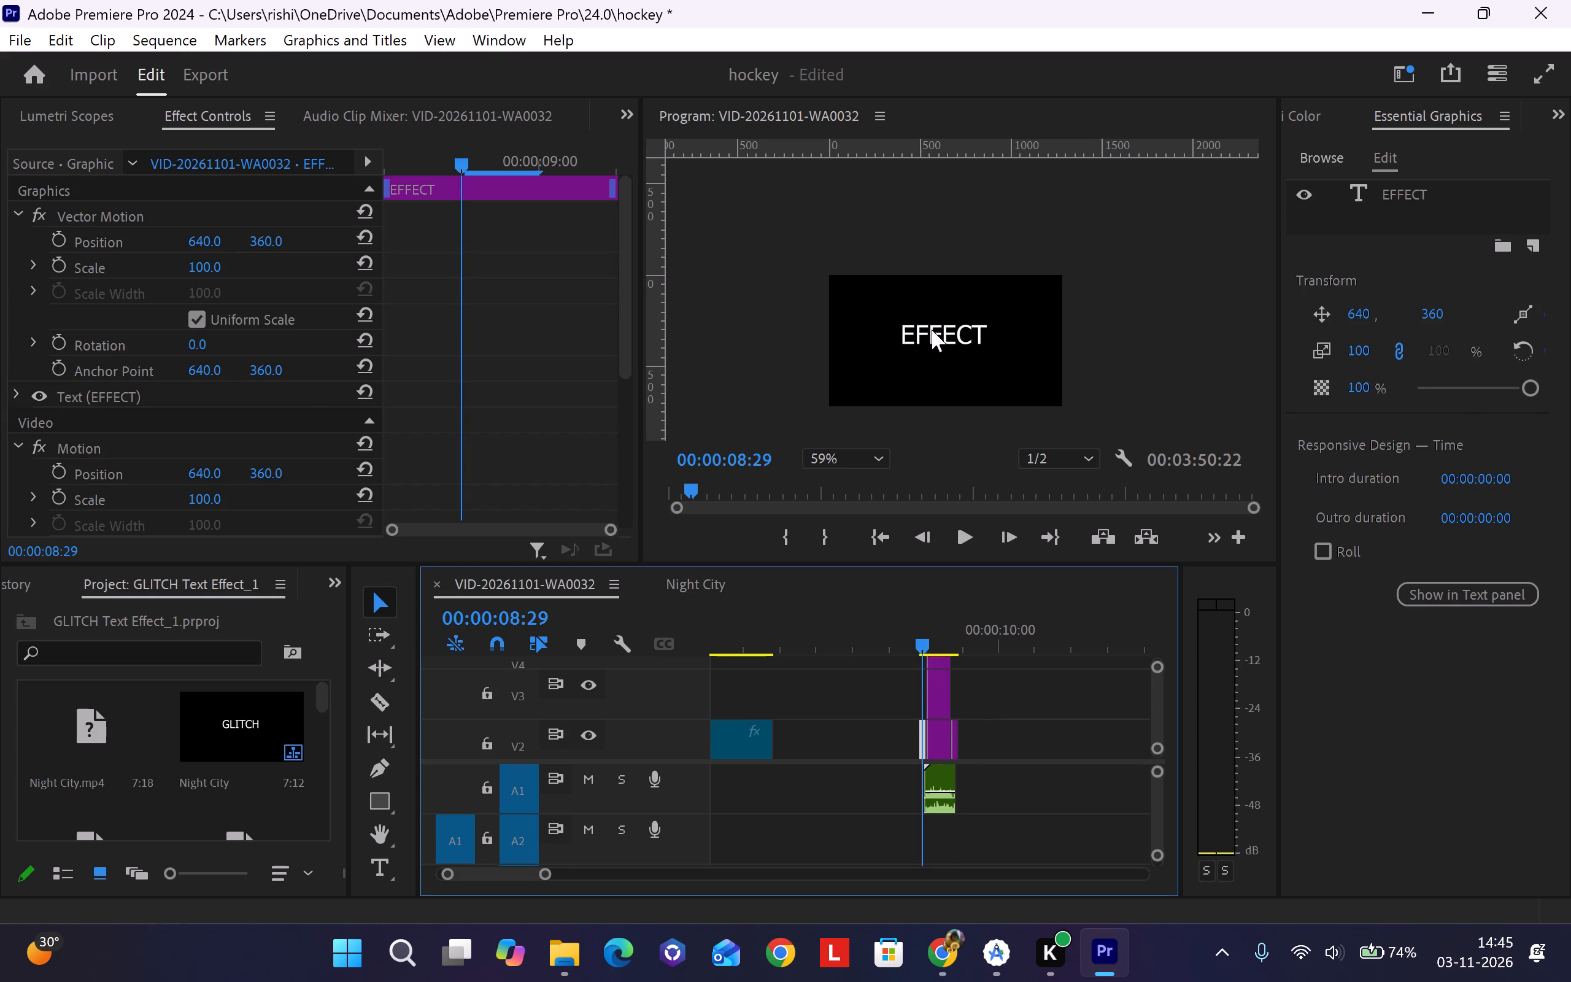
click(931, 335)
double_click(931, 335)
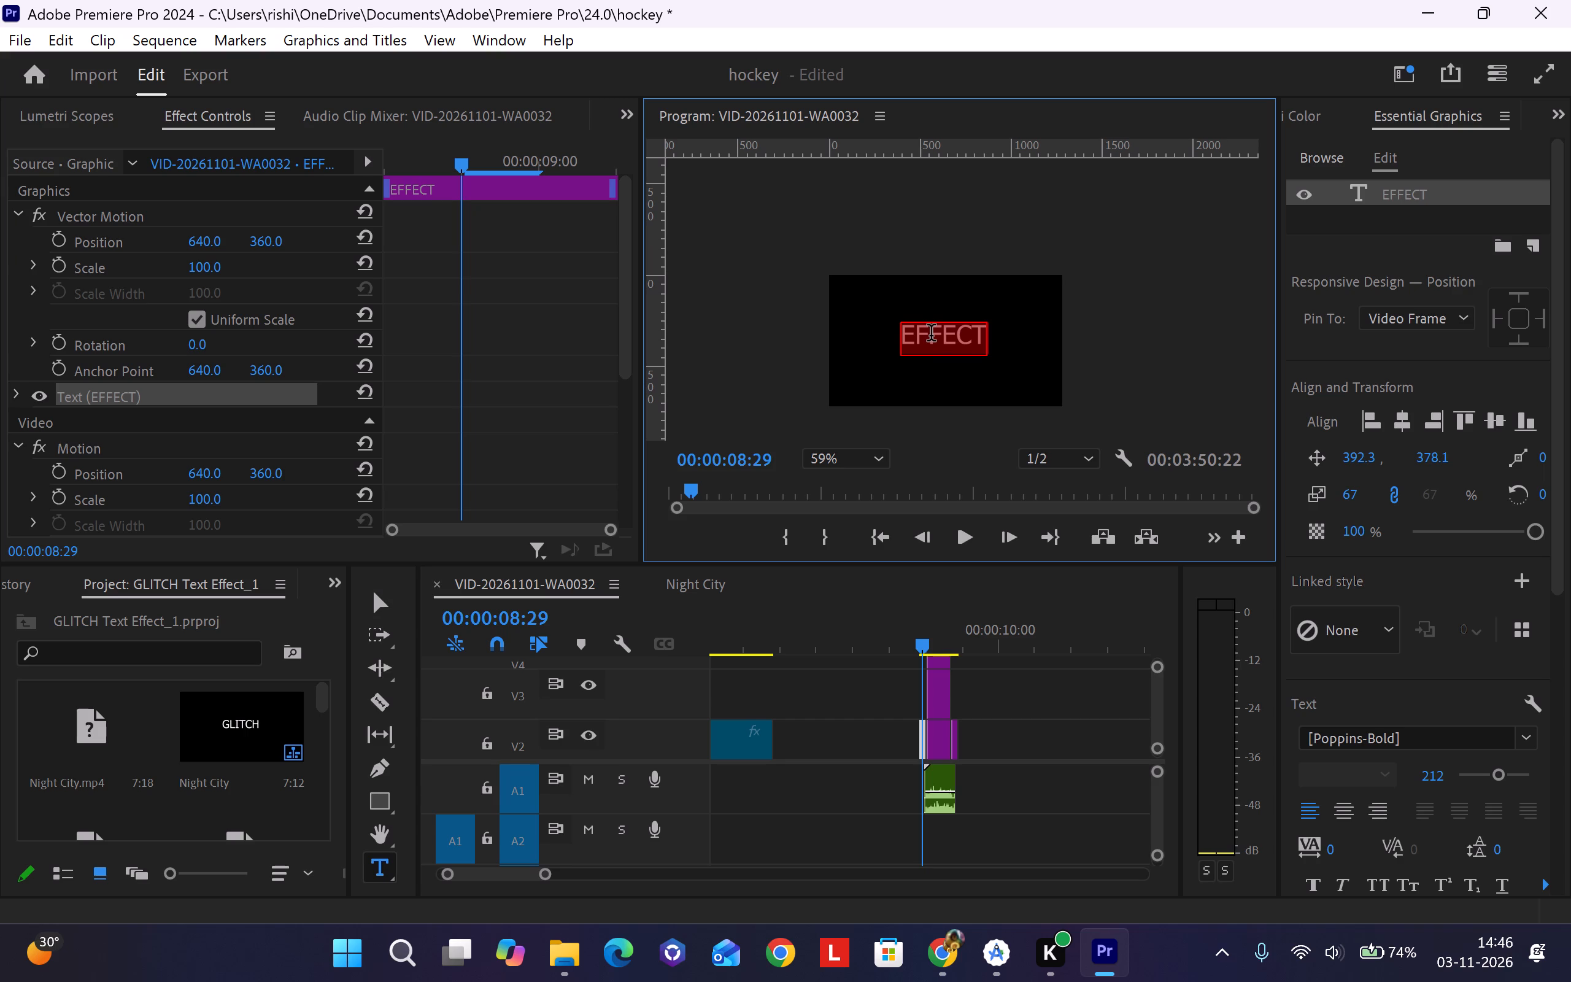
text(UNSTOPPABLE)
click(388, 606)
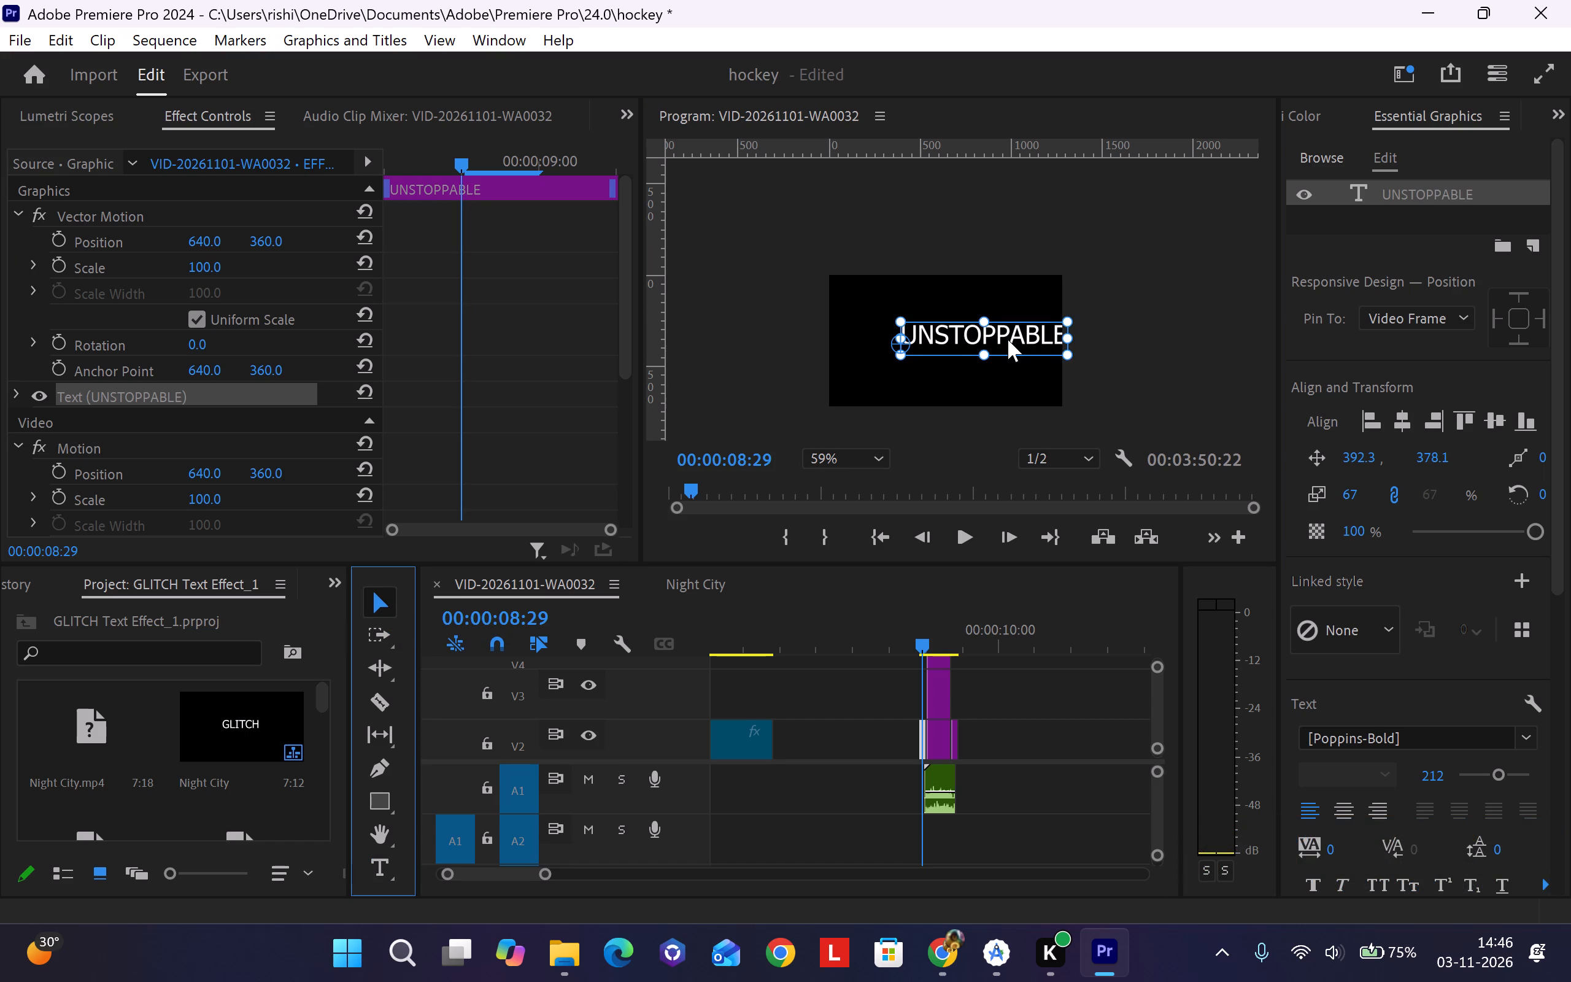
drag(1008, 339, 974, 339)
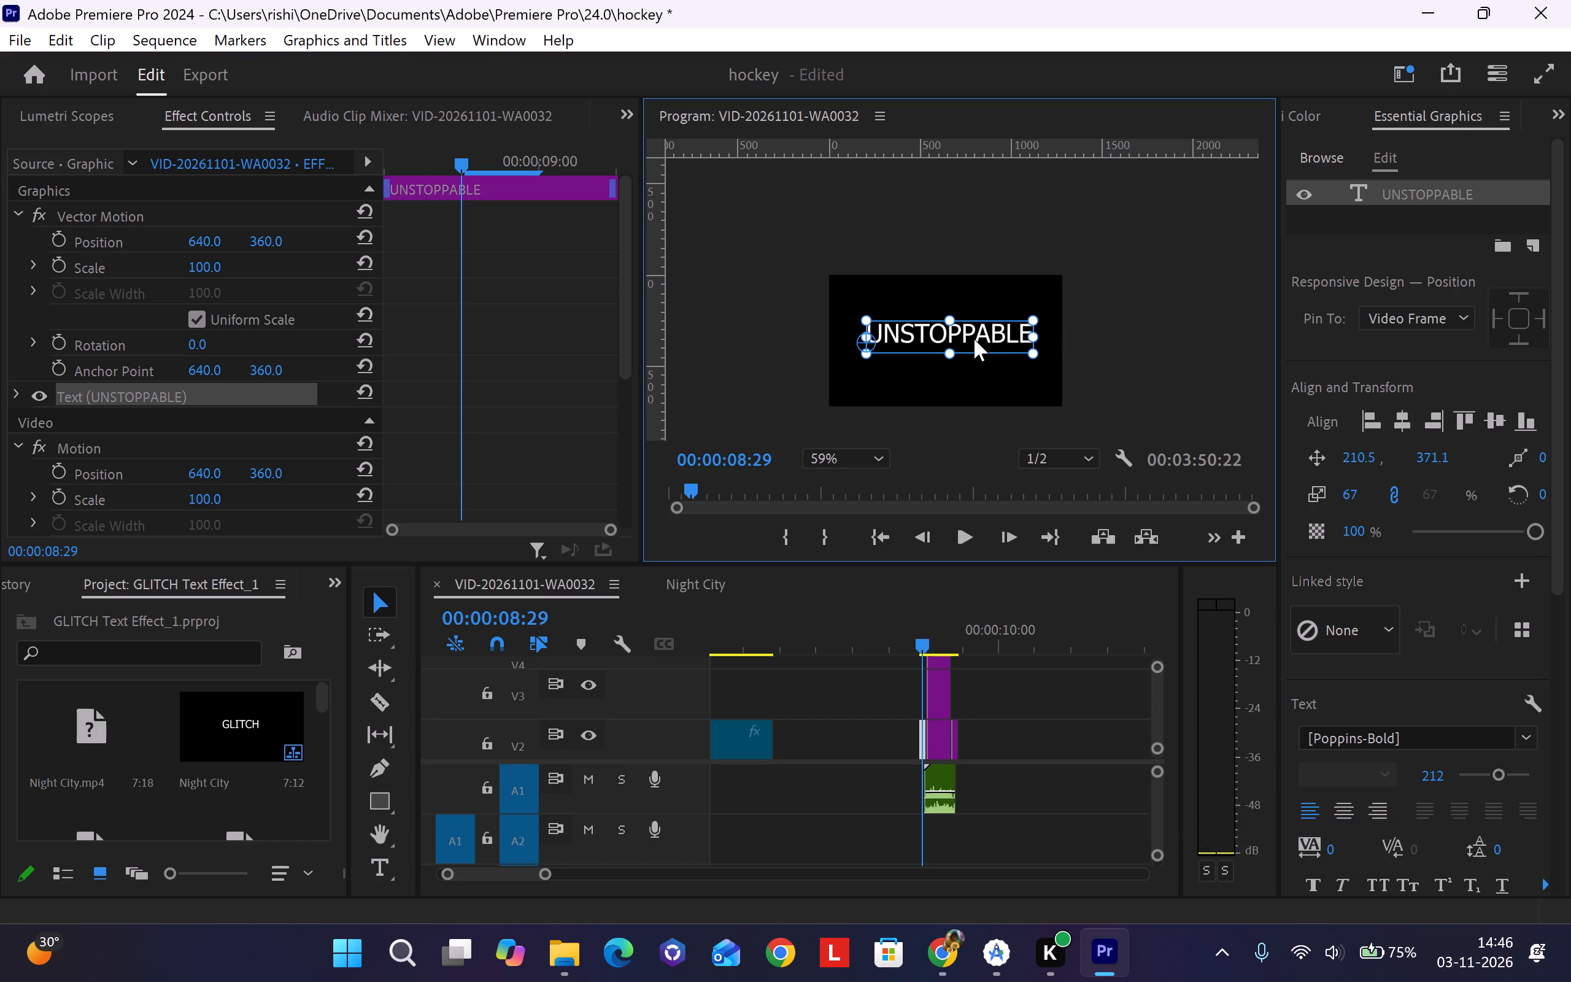
drag(974, 339, 971, 339)
click(956, 378)
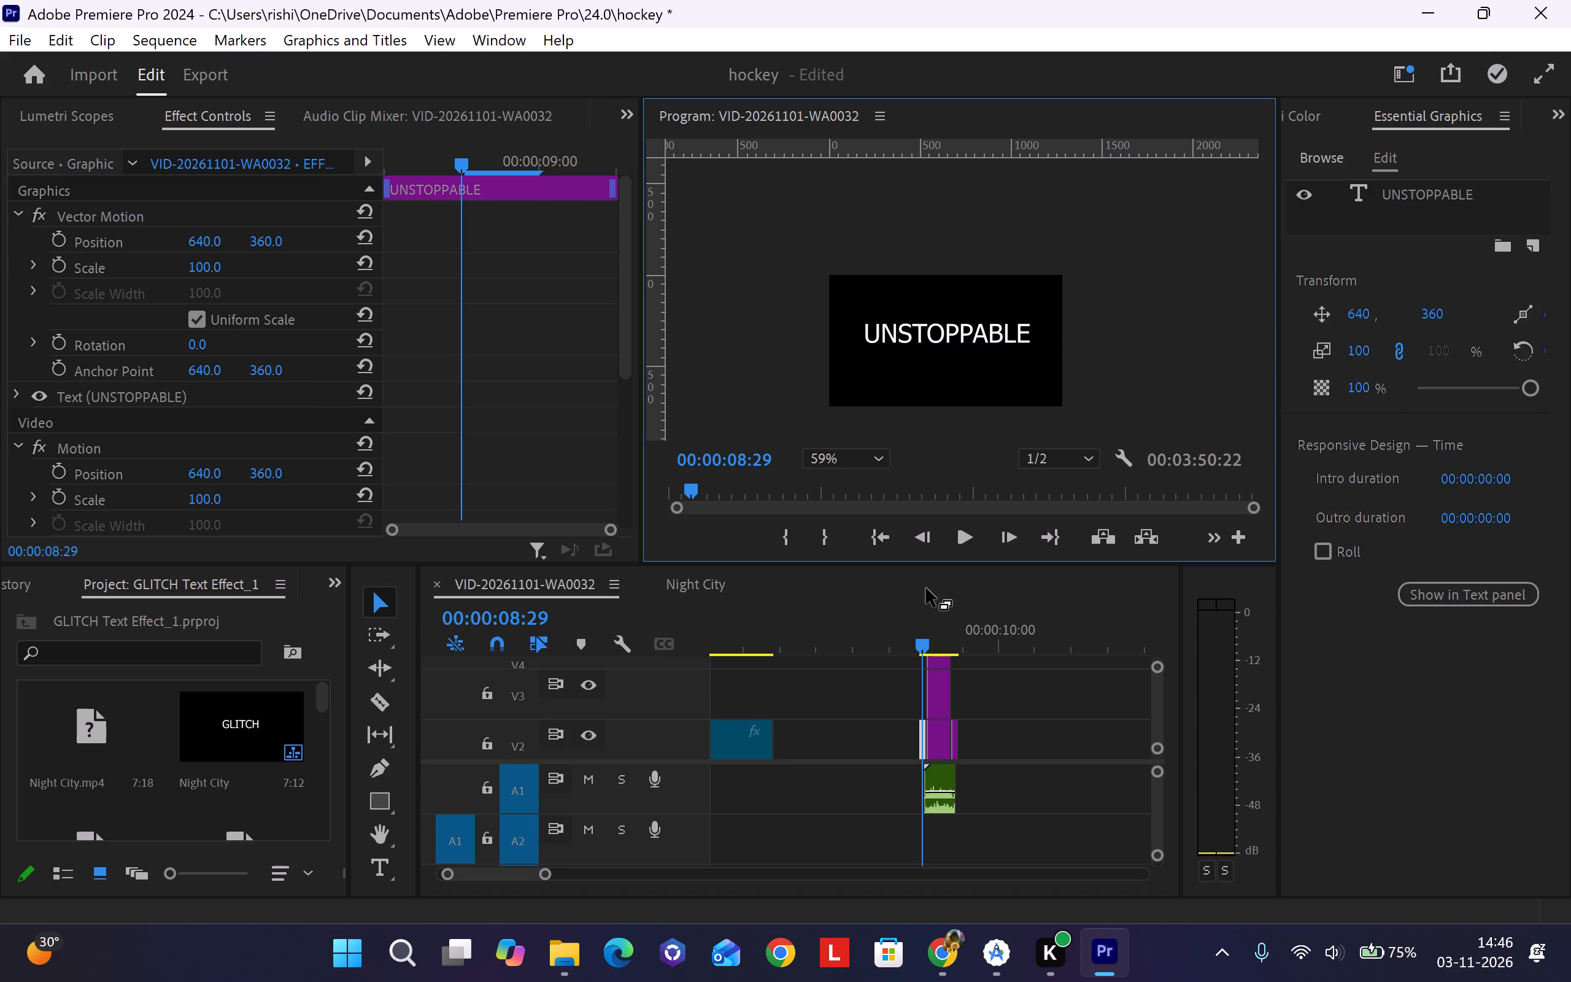
Copy UNSTOPPABLE from the first title clip, paste it over EFFECT in the V2 VR Digital Glitch clip at 00:00:09:04, and centre it in the frame.
click(934, 641)
click(937, 732)
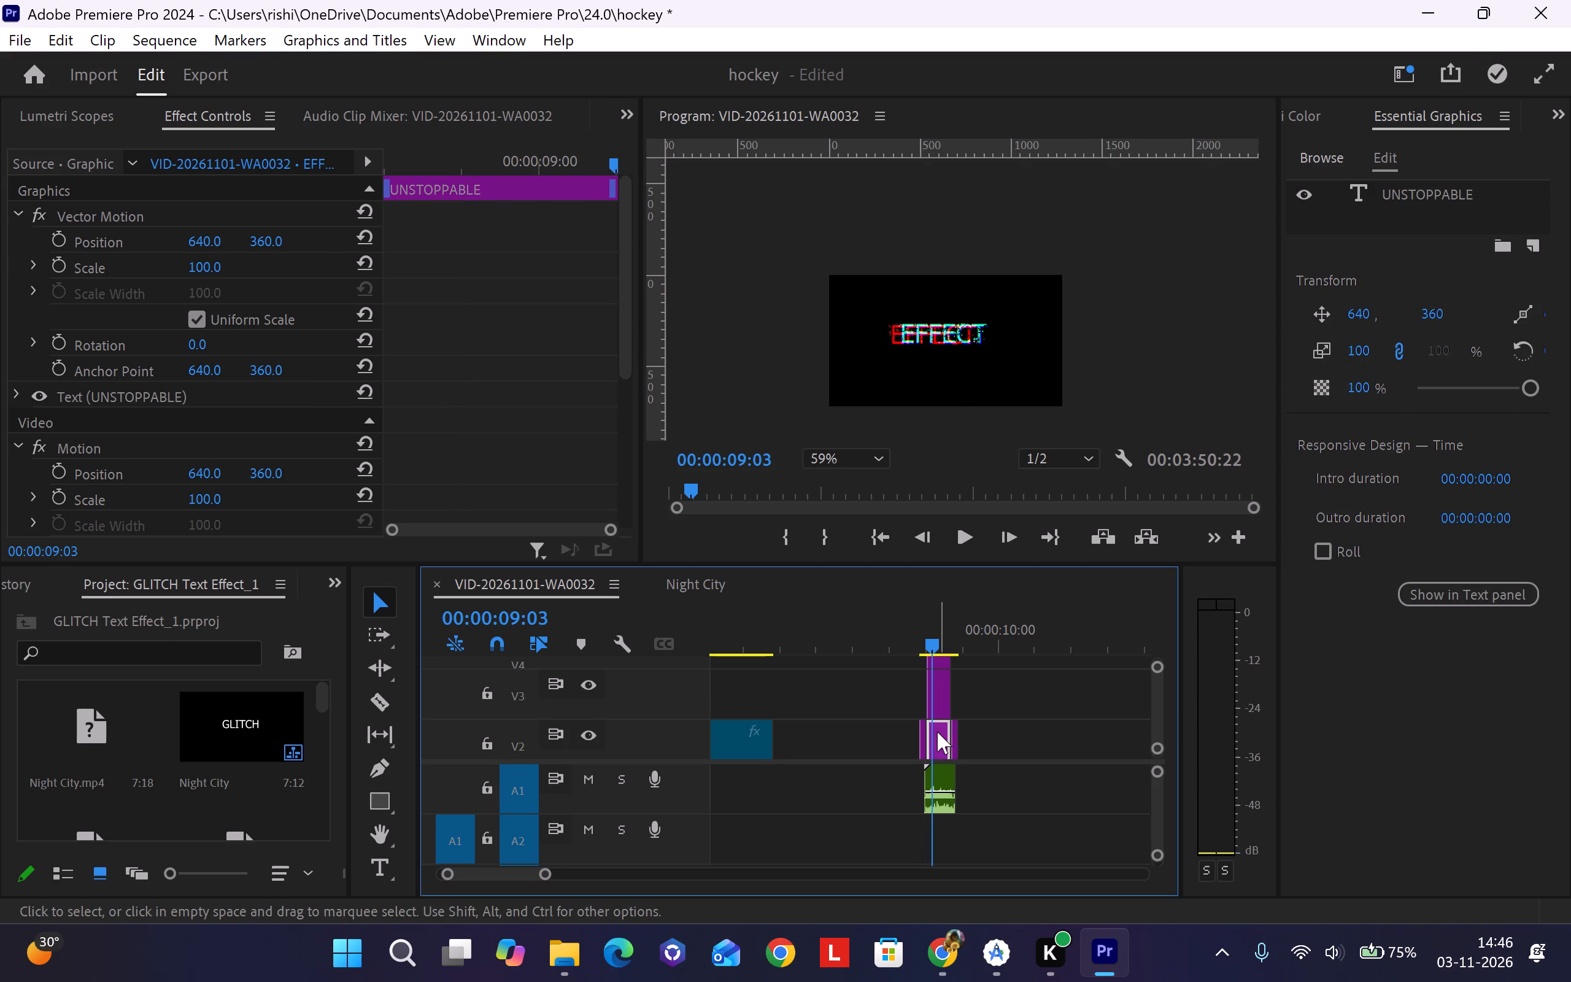
click(917, 638)
click(922, 643)
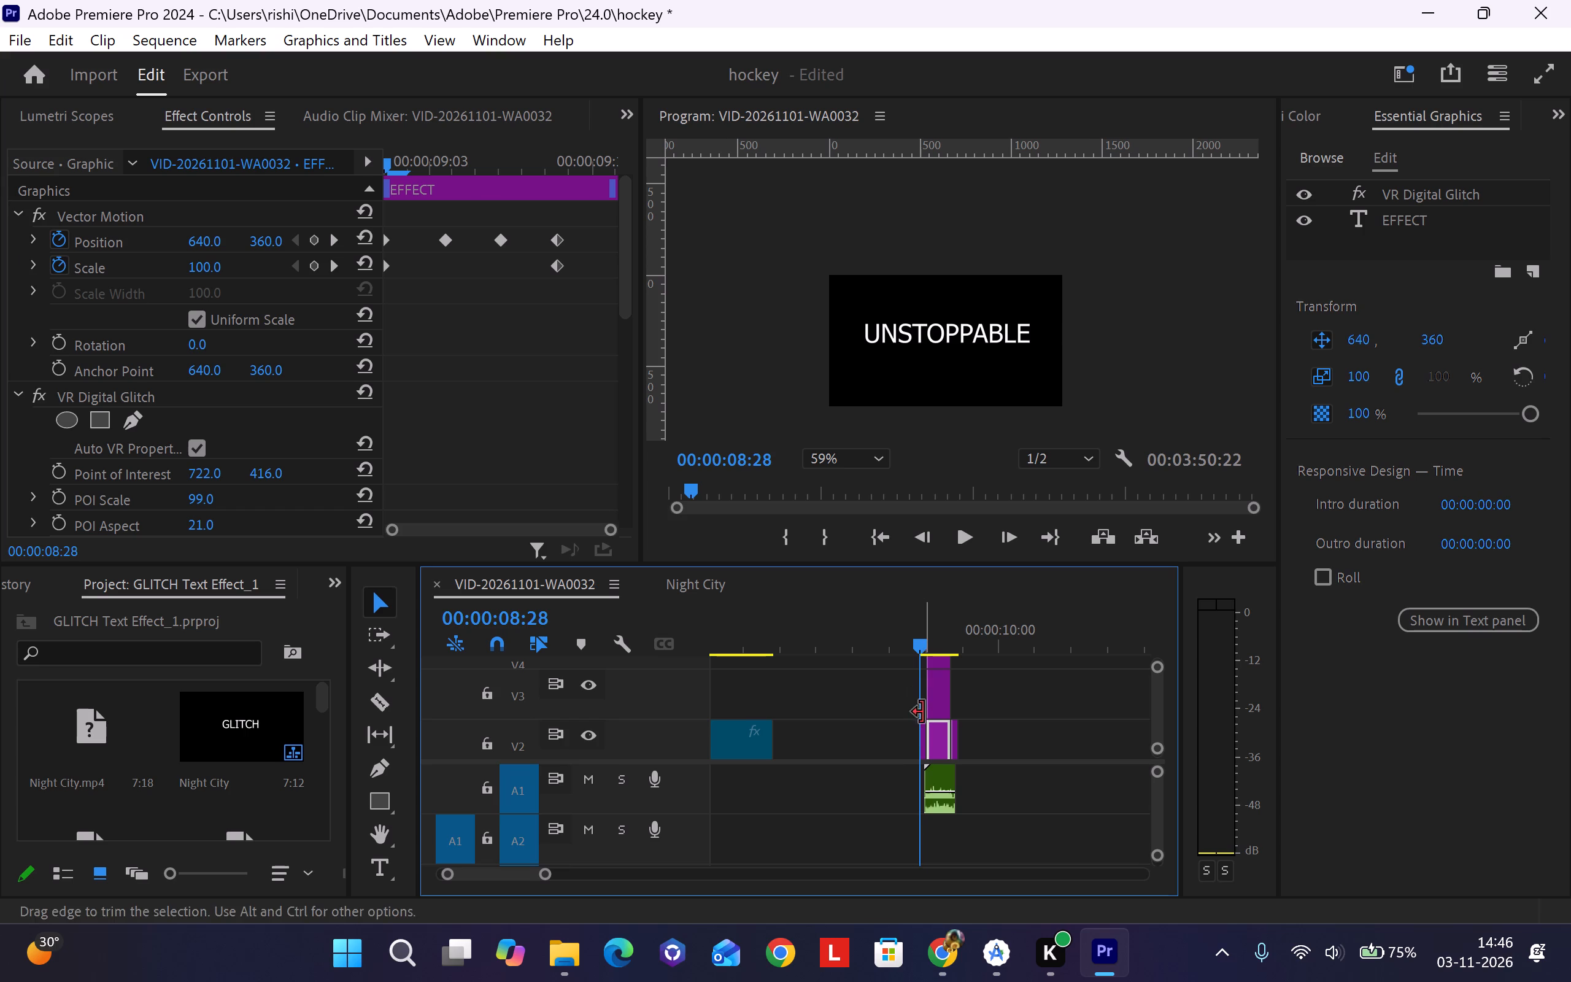
double_click(937, 328)
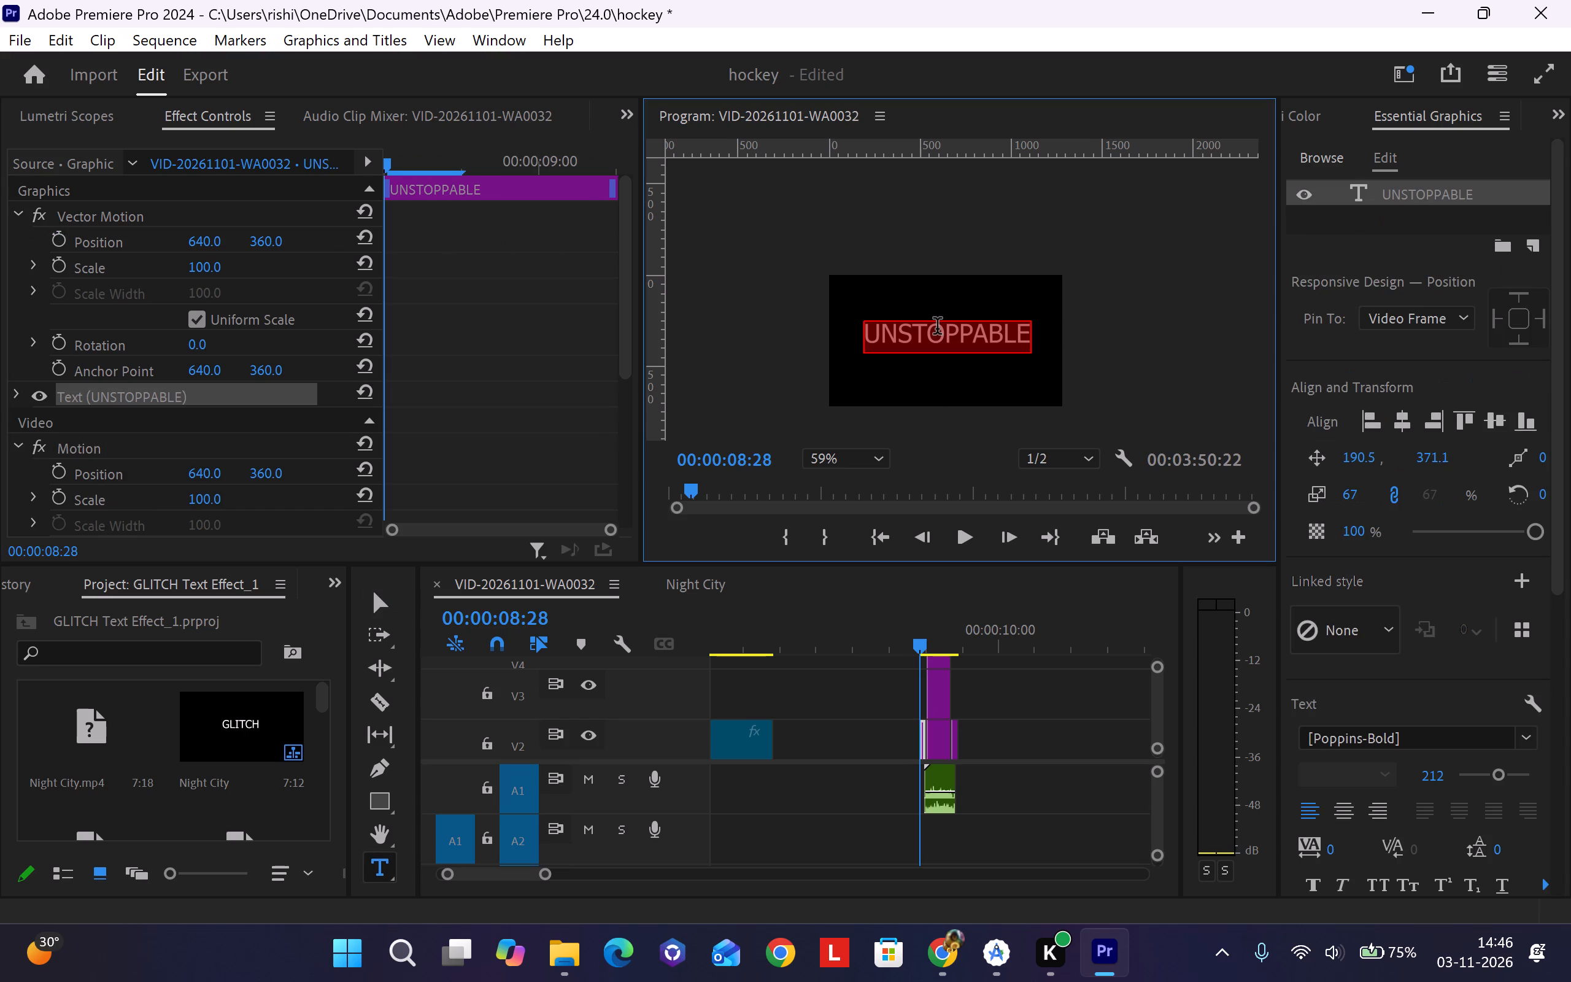
key(ctrl+c)
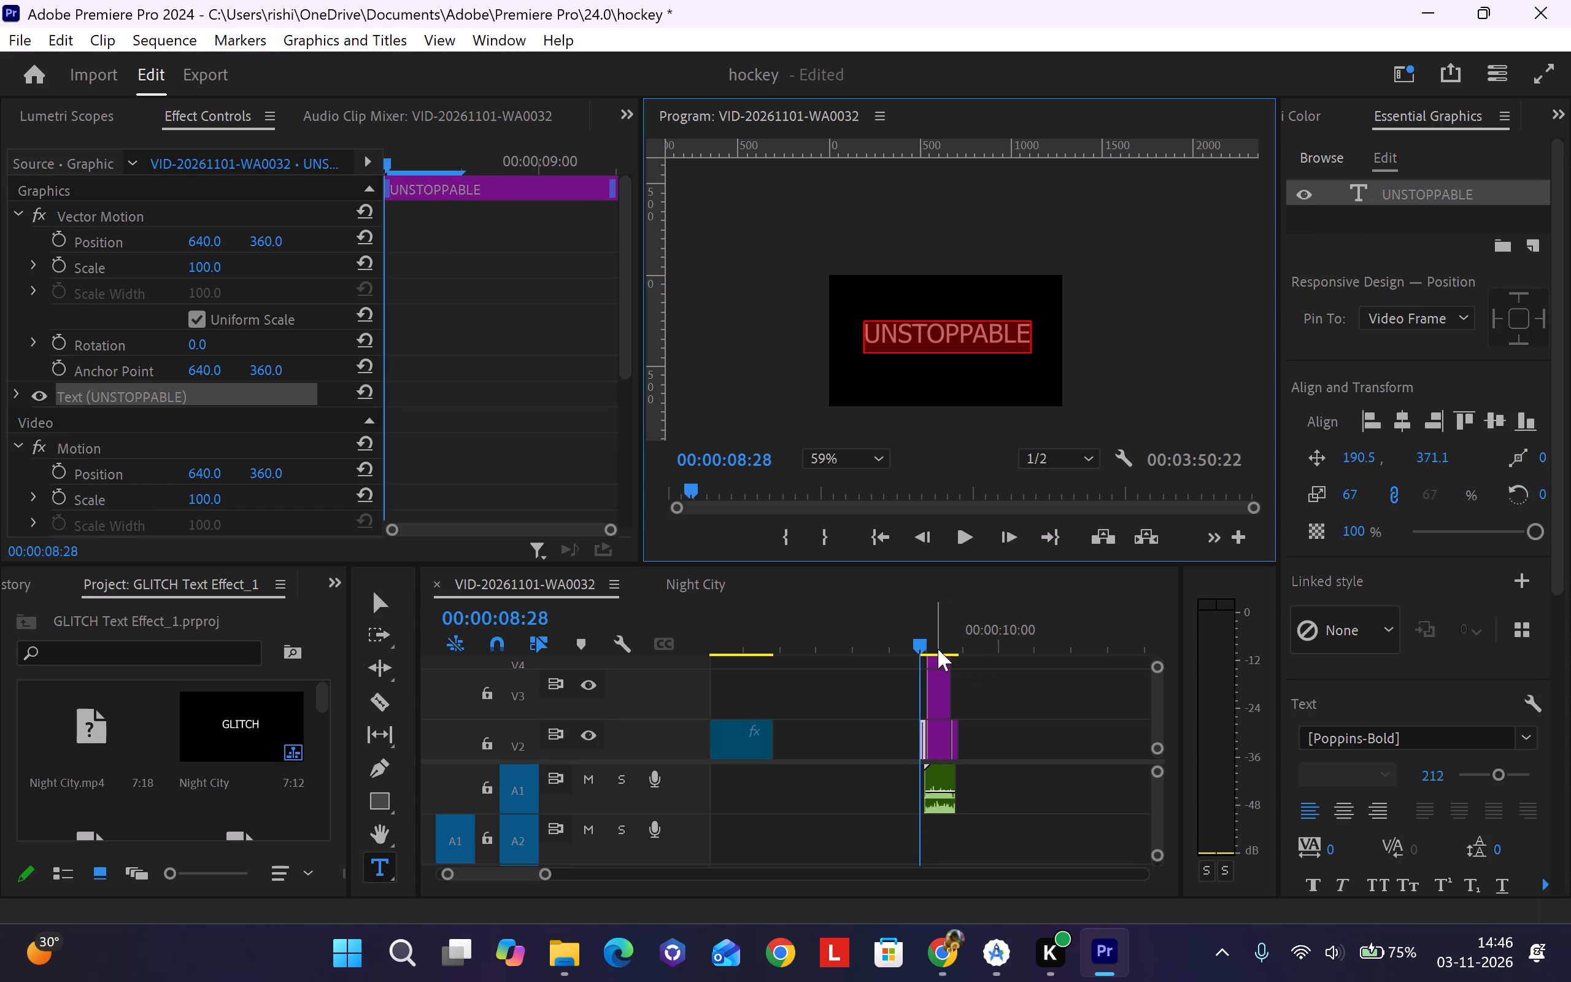
click(938, 648)
click(935, 727)
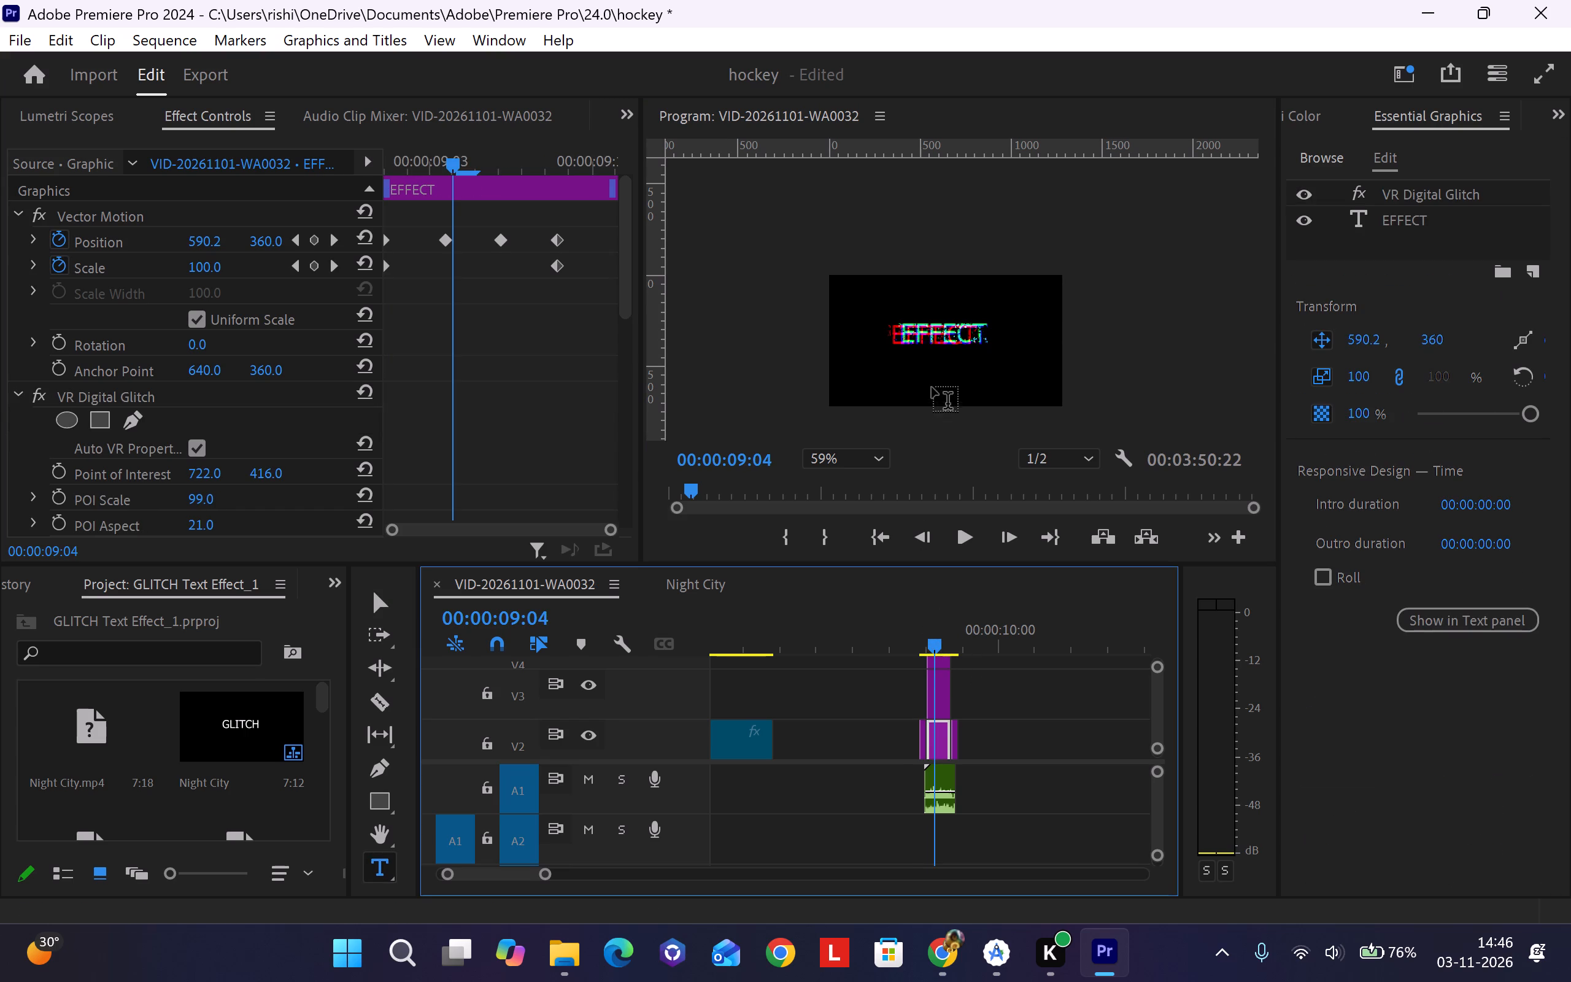
scroll(508, 404, down, 1)
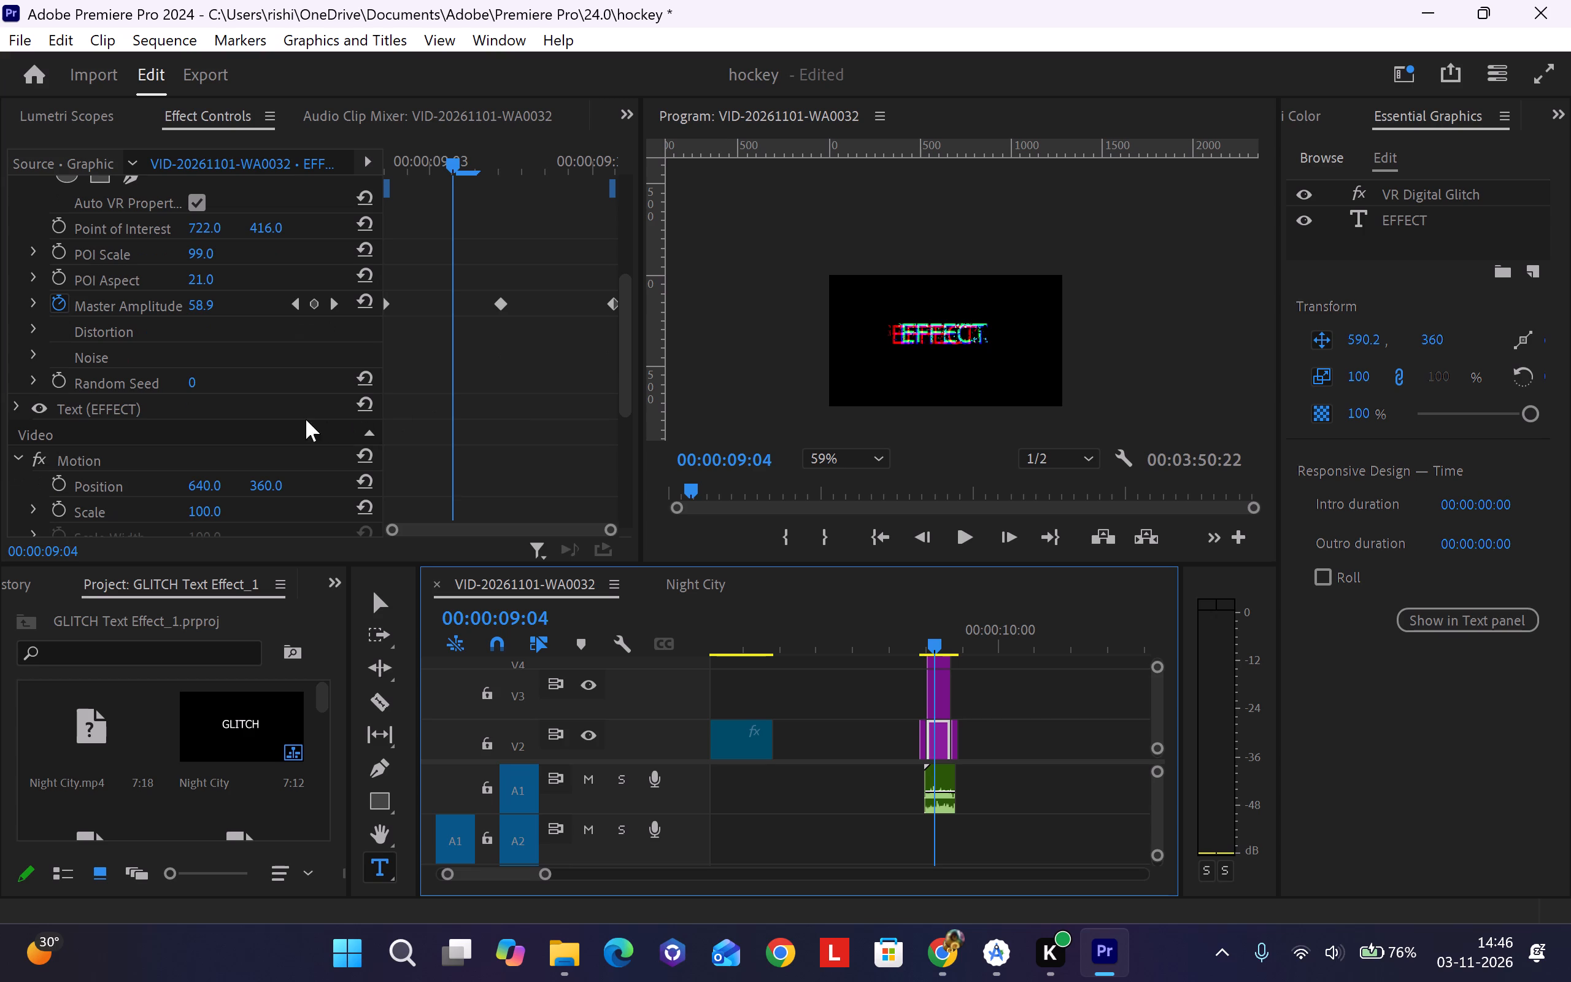
click(305, 405)
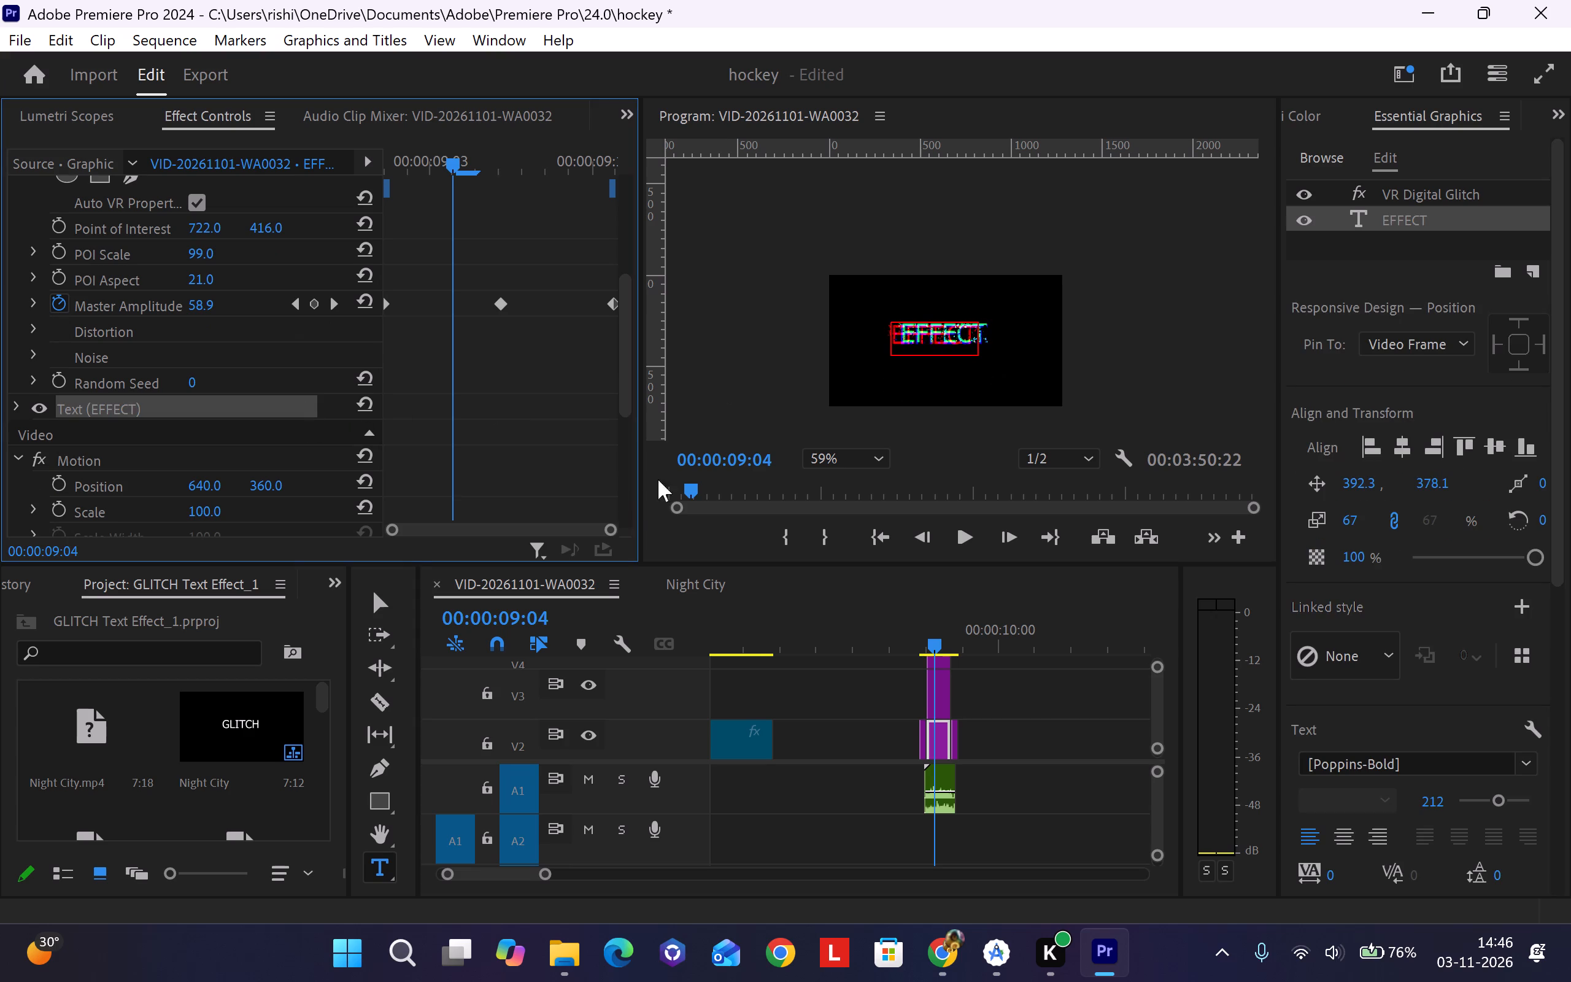
click(379, 598)
double_click(930, 338)
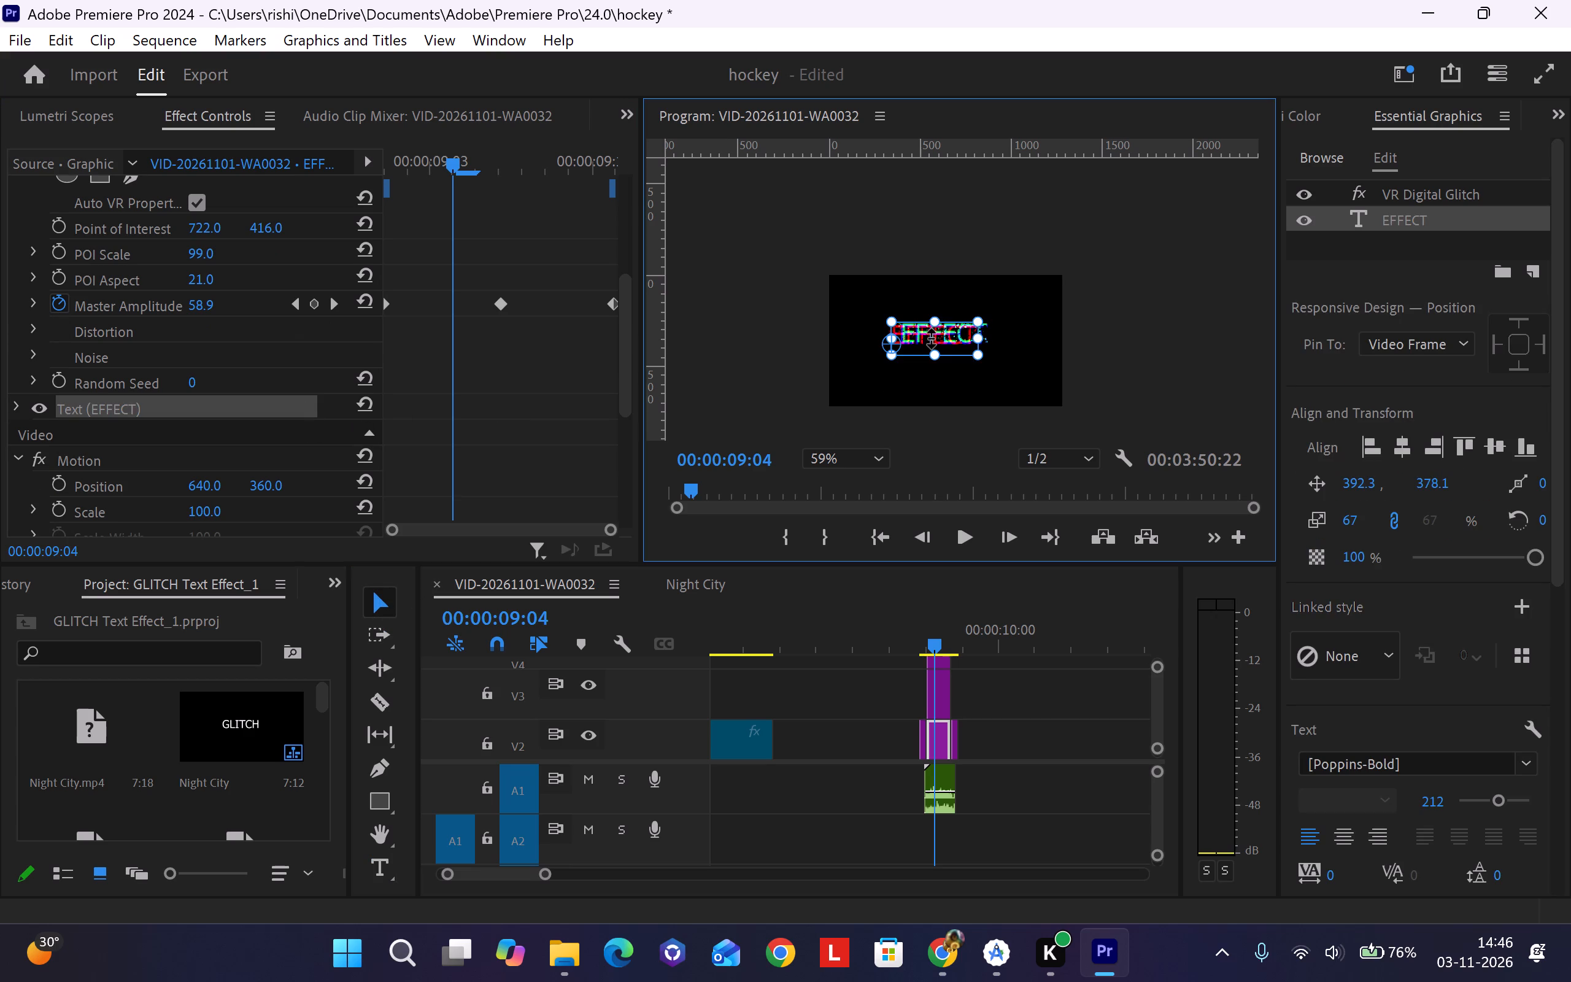
key(ctrl+v)
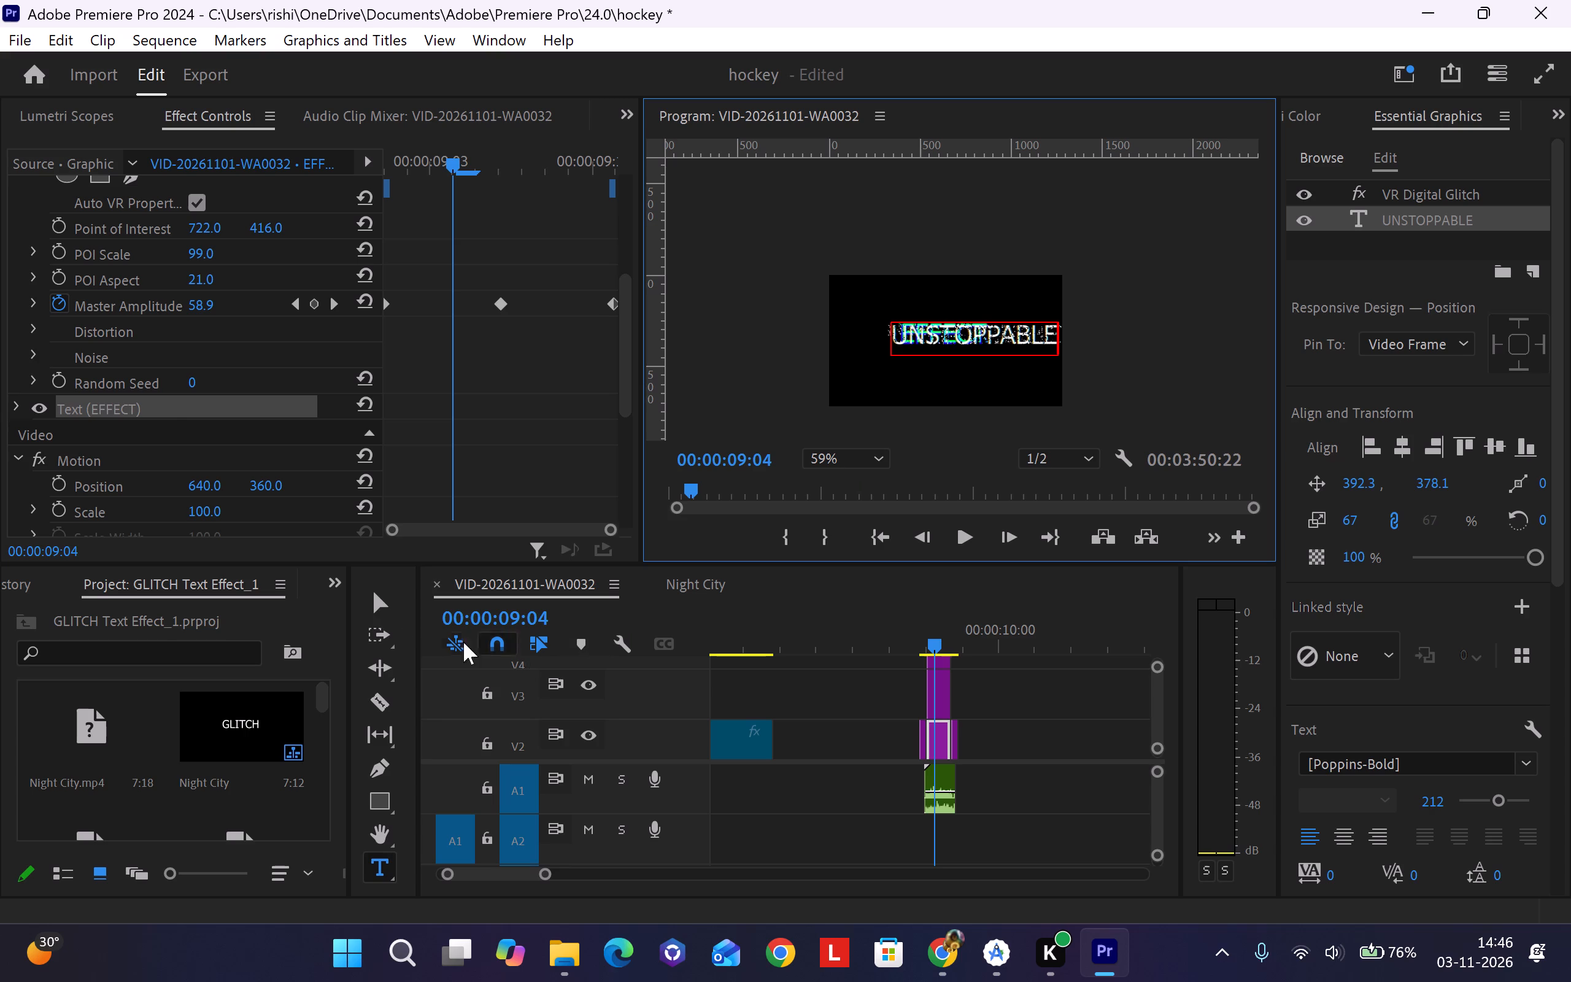
click(382, 603)
drag(1009, 336, 983, 336)
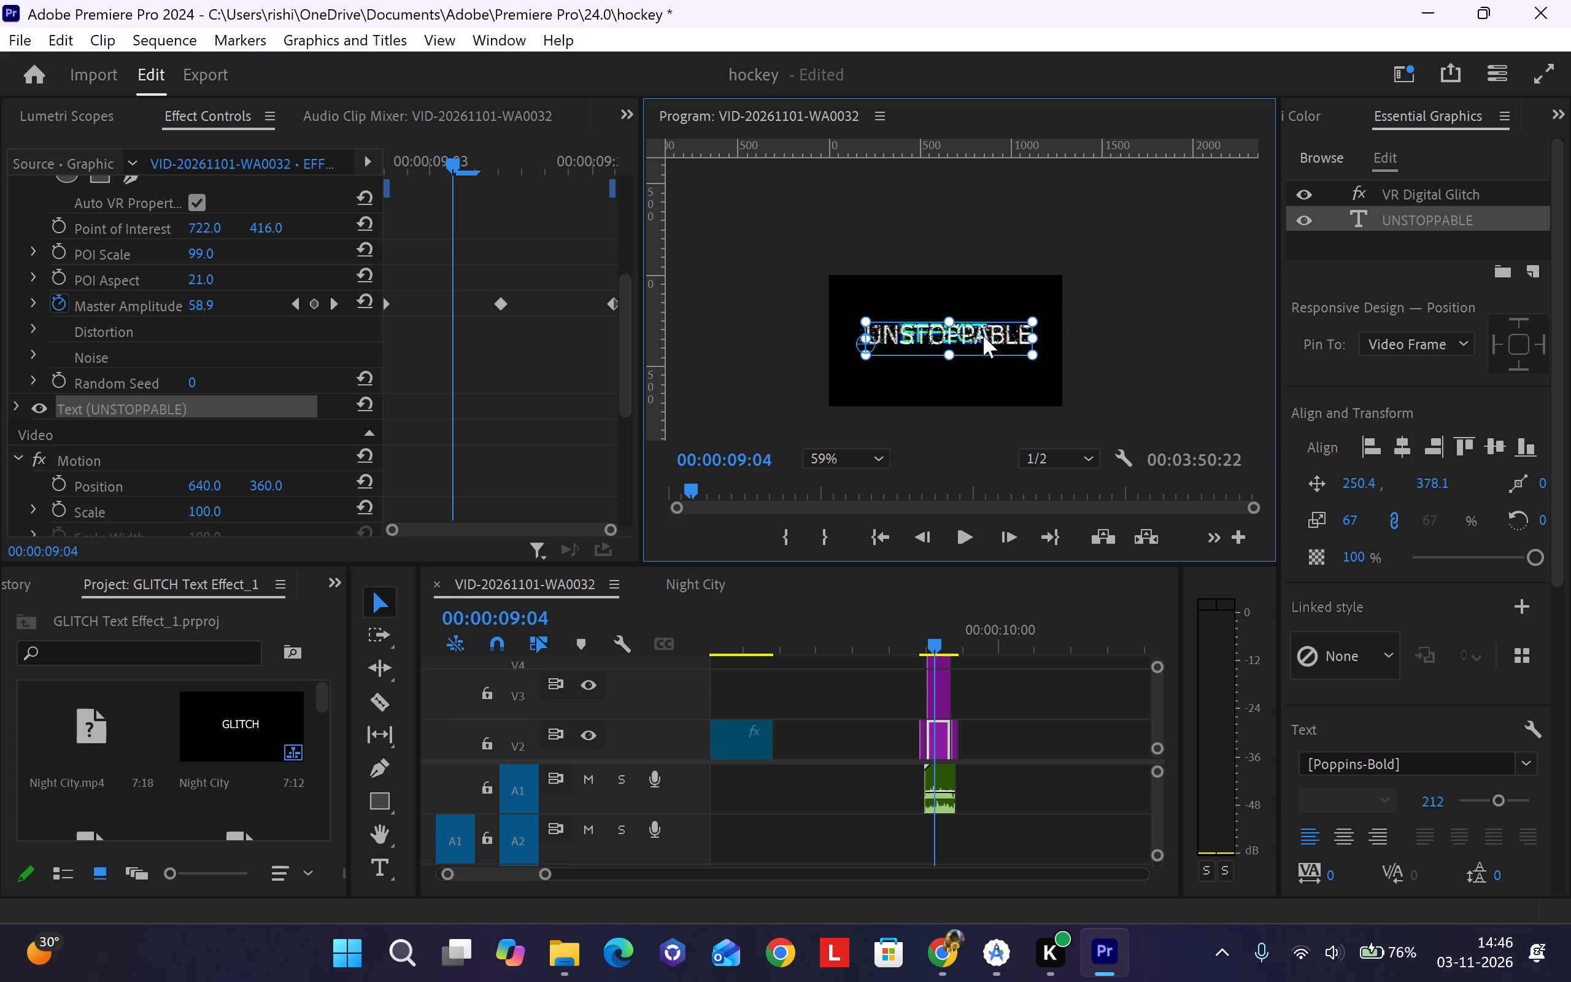
drag(983, 336, 980, 336)
click(960, 382)
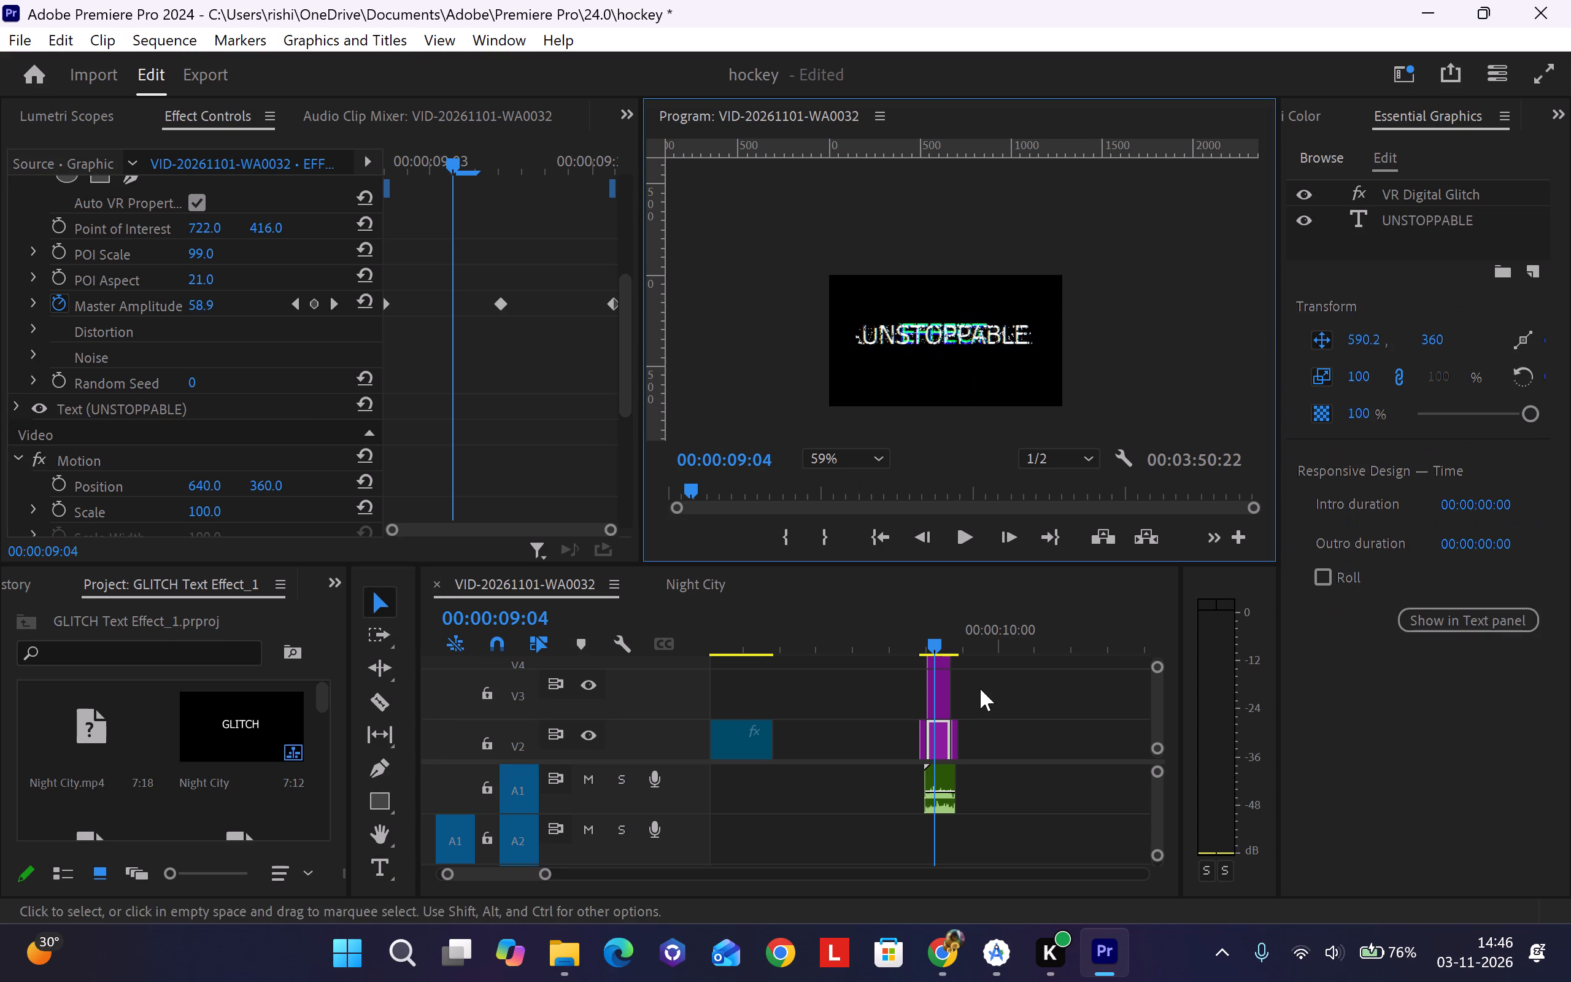
Replace EFFECT with the copied UNSTOPPABLE text in the V3 glitch clip at 00:00:09:04 and align it over the V2 title.
click(939, 696)
click(938, 695)
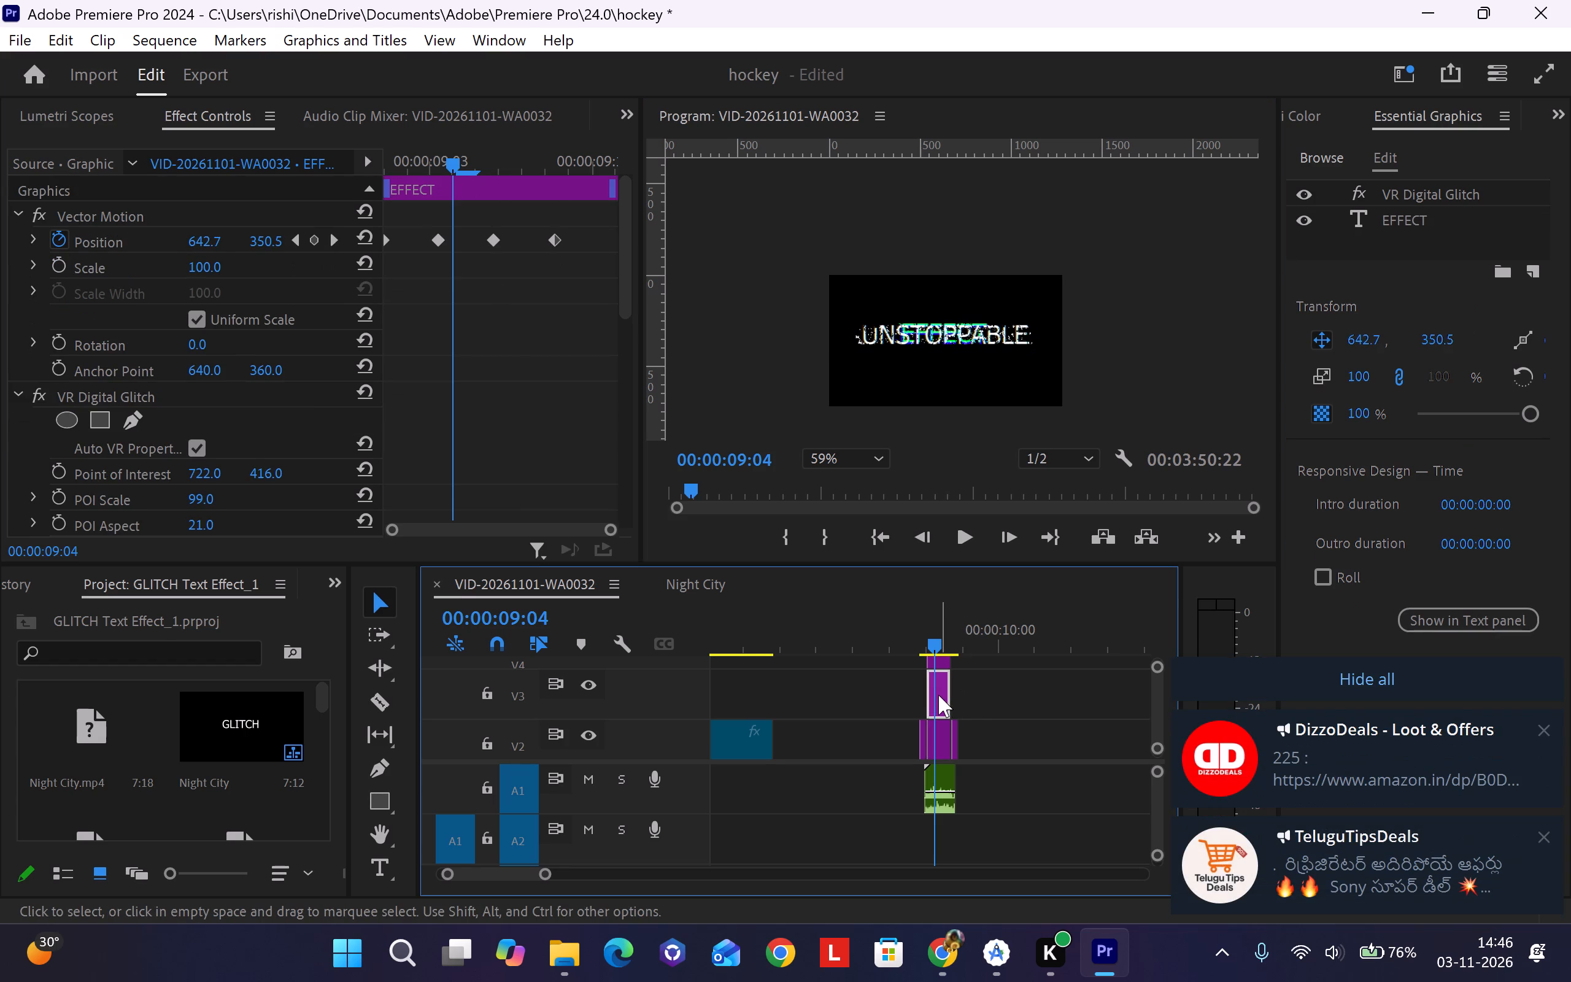
scroll(407, 395, down, 1)
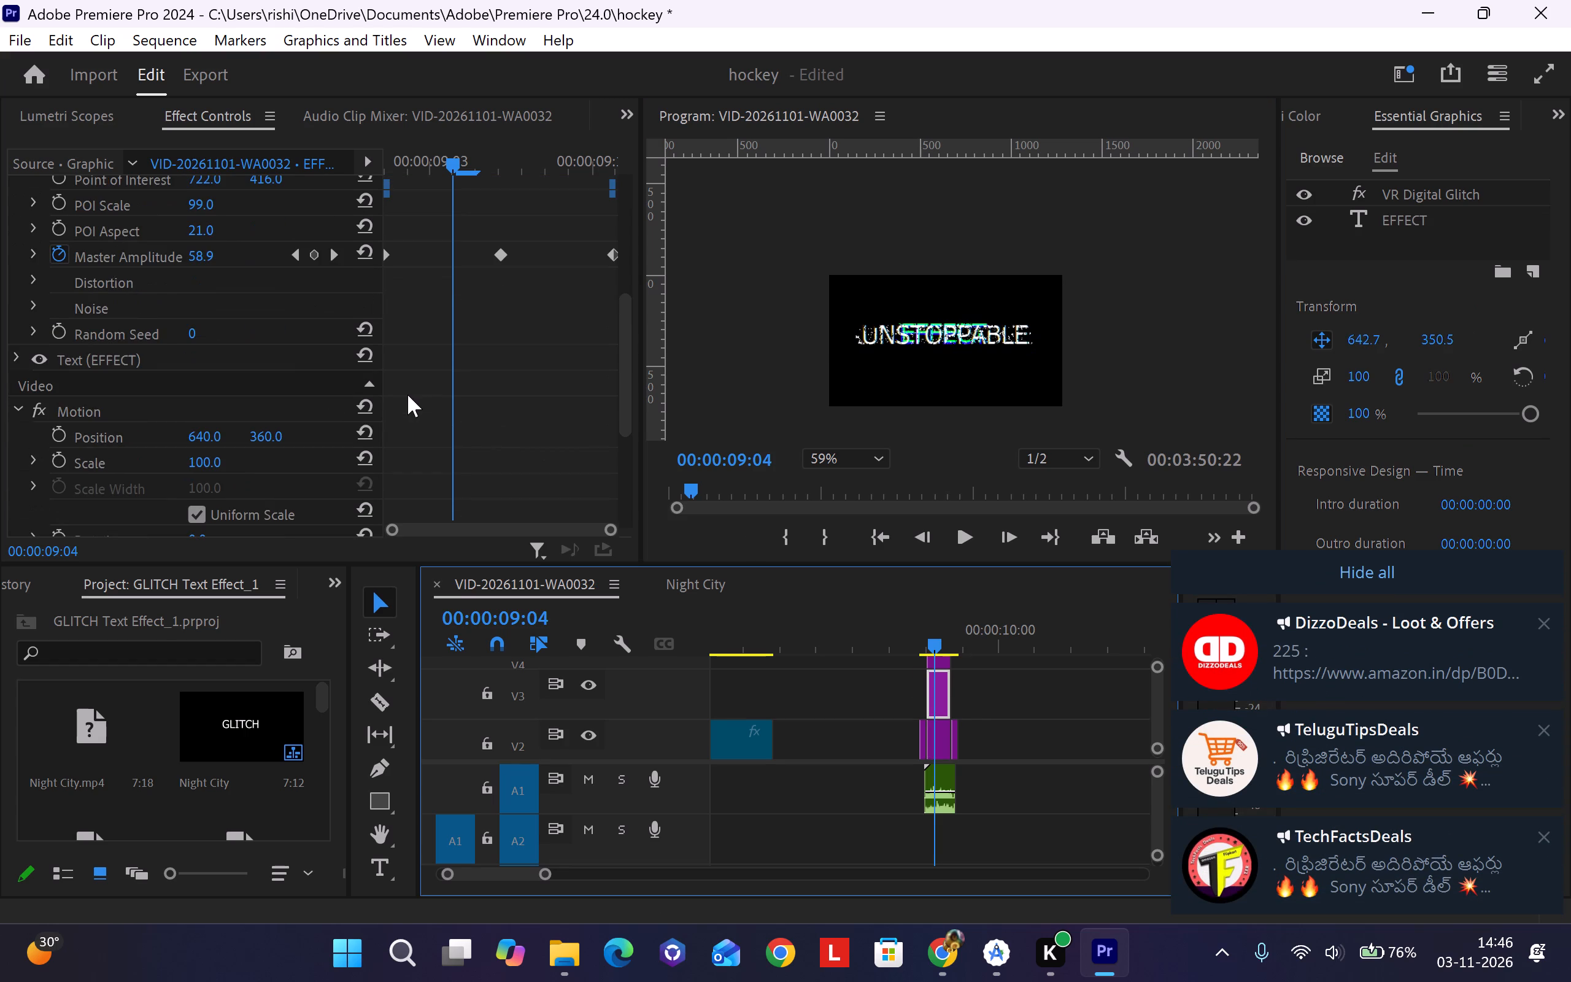
click(296, 372)
right_click(289, 367)
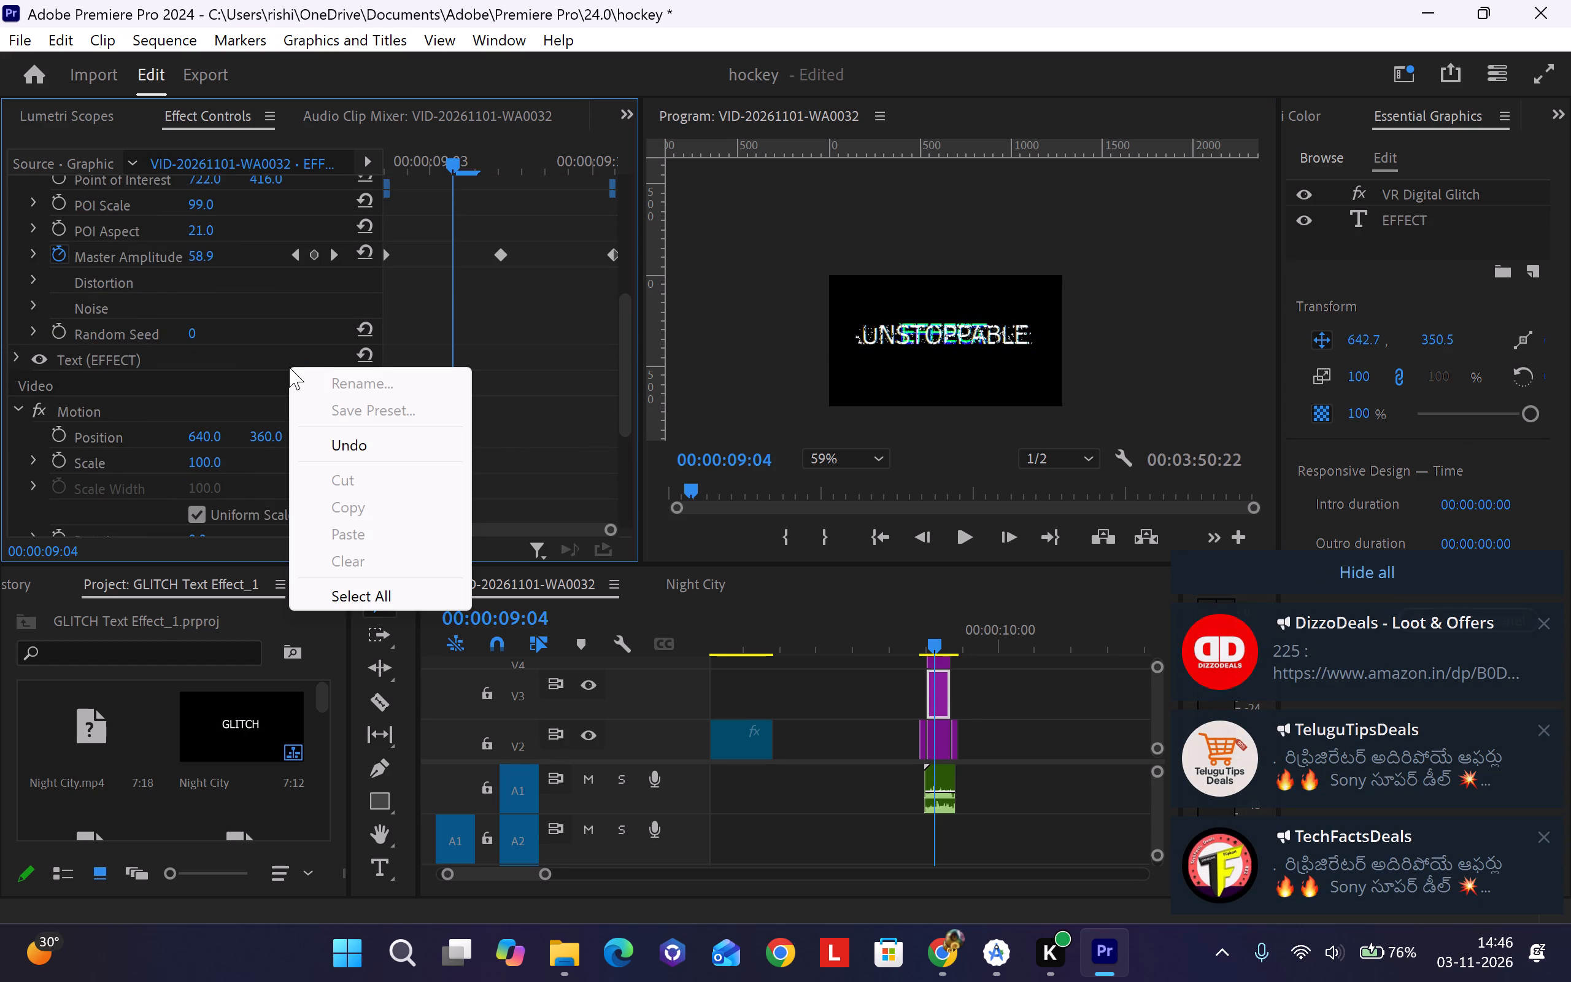
click(267, 363)
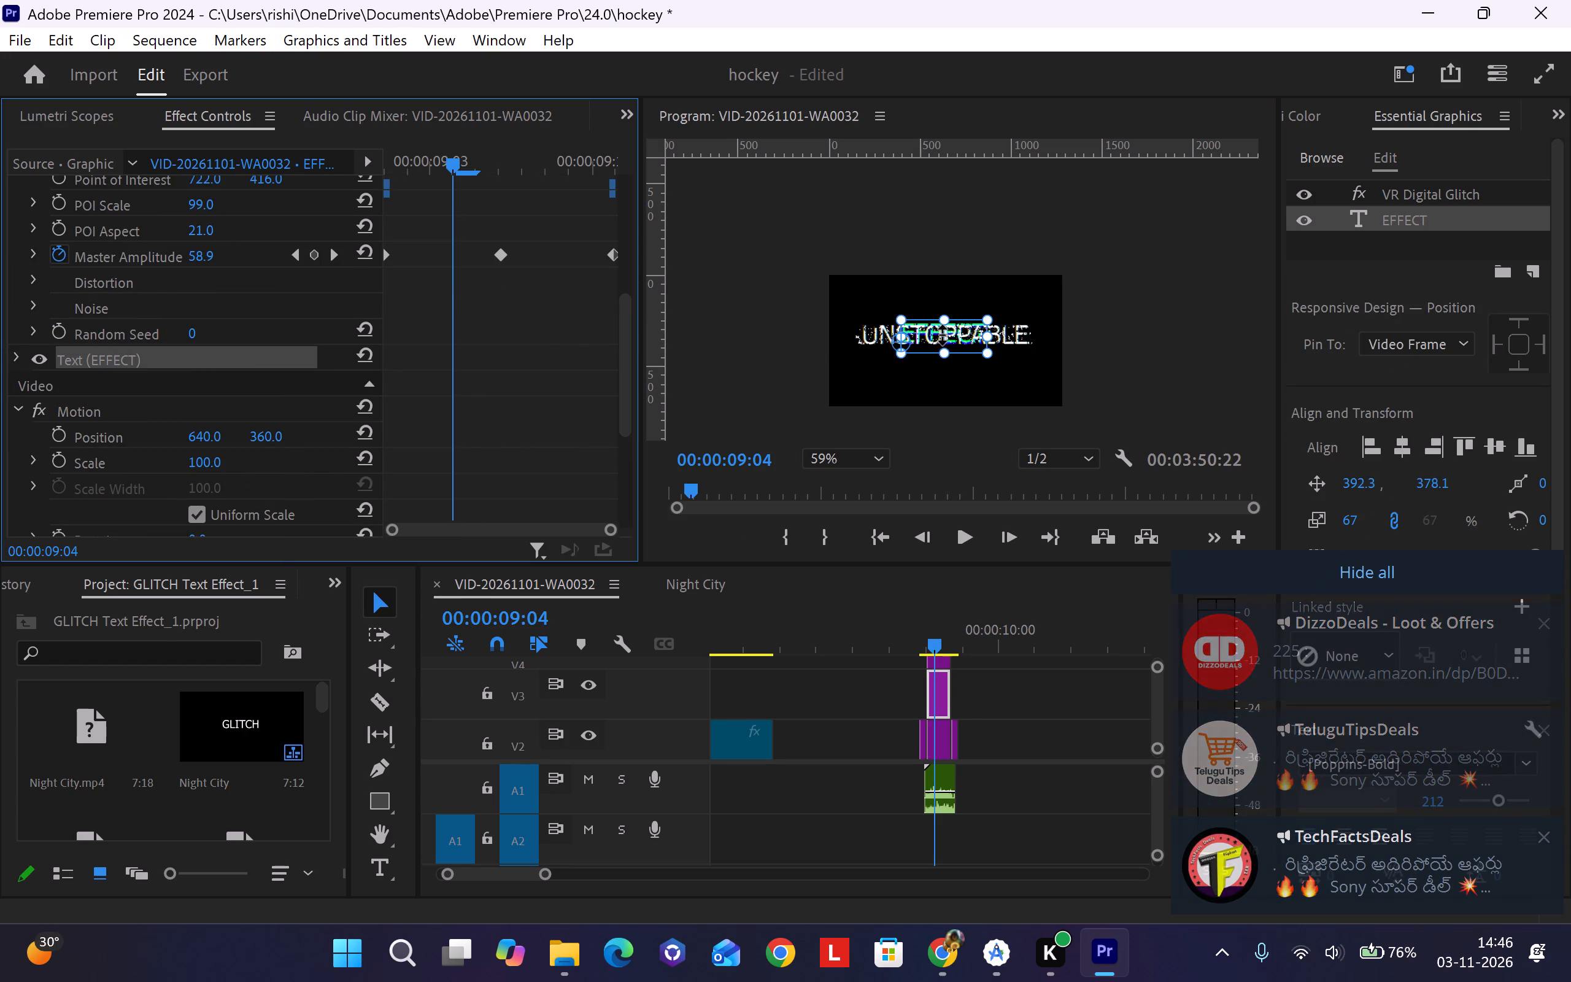
triple_click(941, 334)
key(ctrl+v)
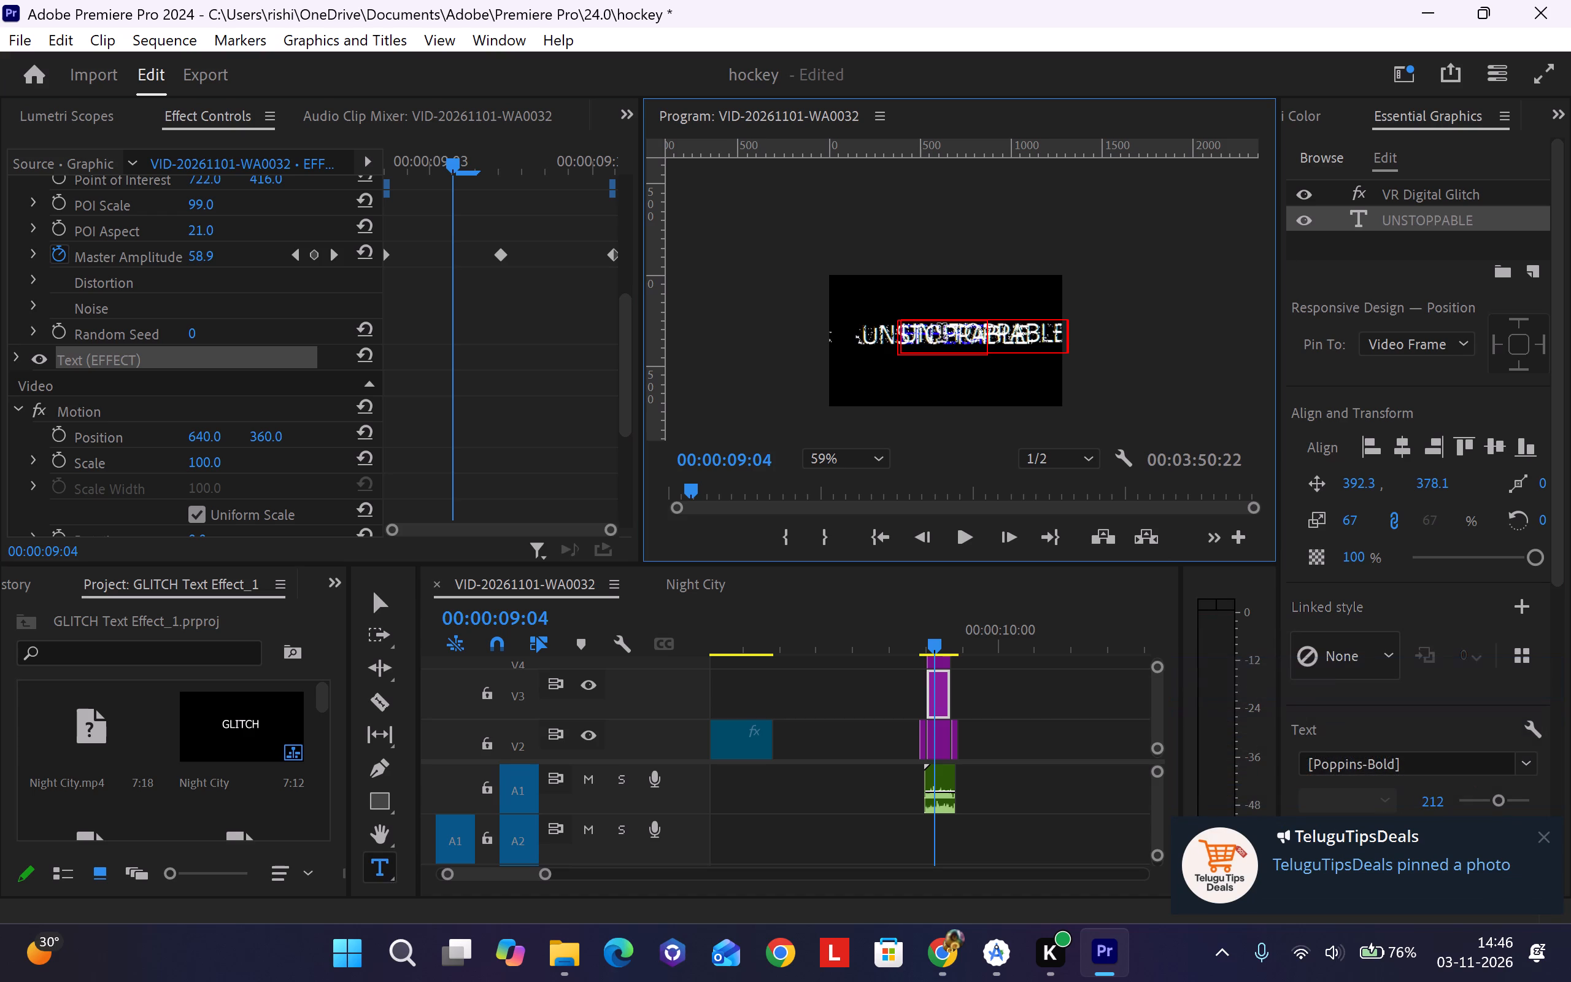
click(378, 609)
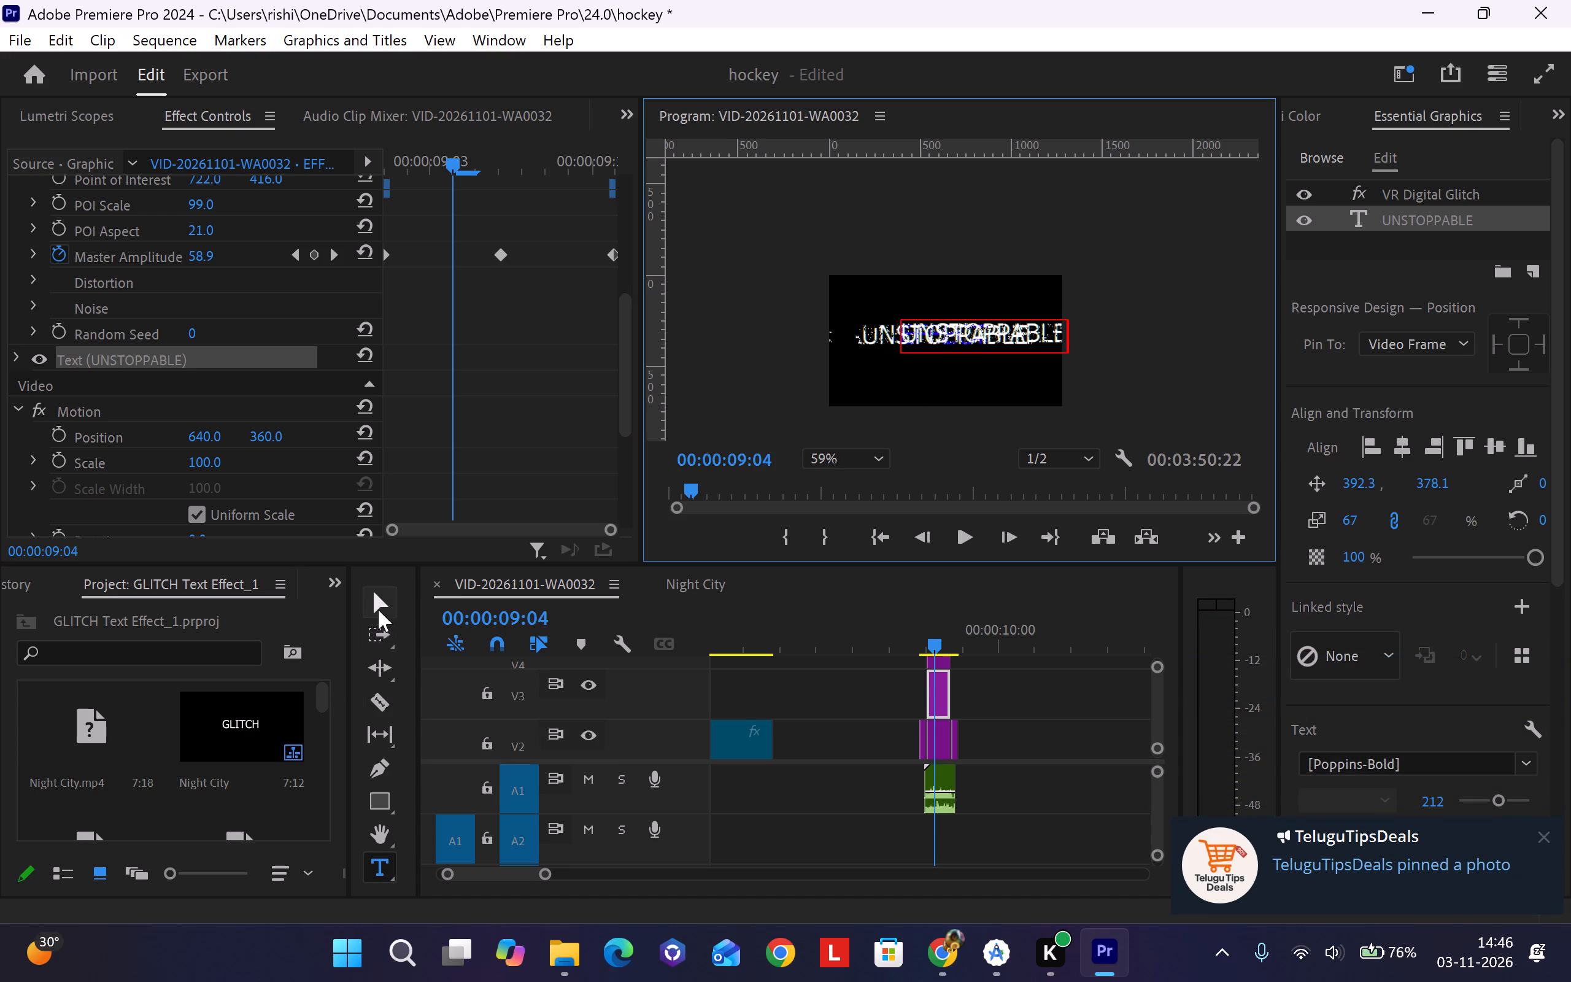
drag(1005, 333, 978, 335)
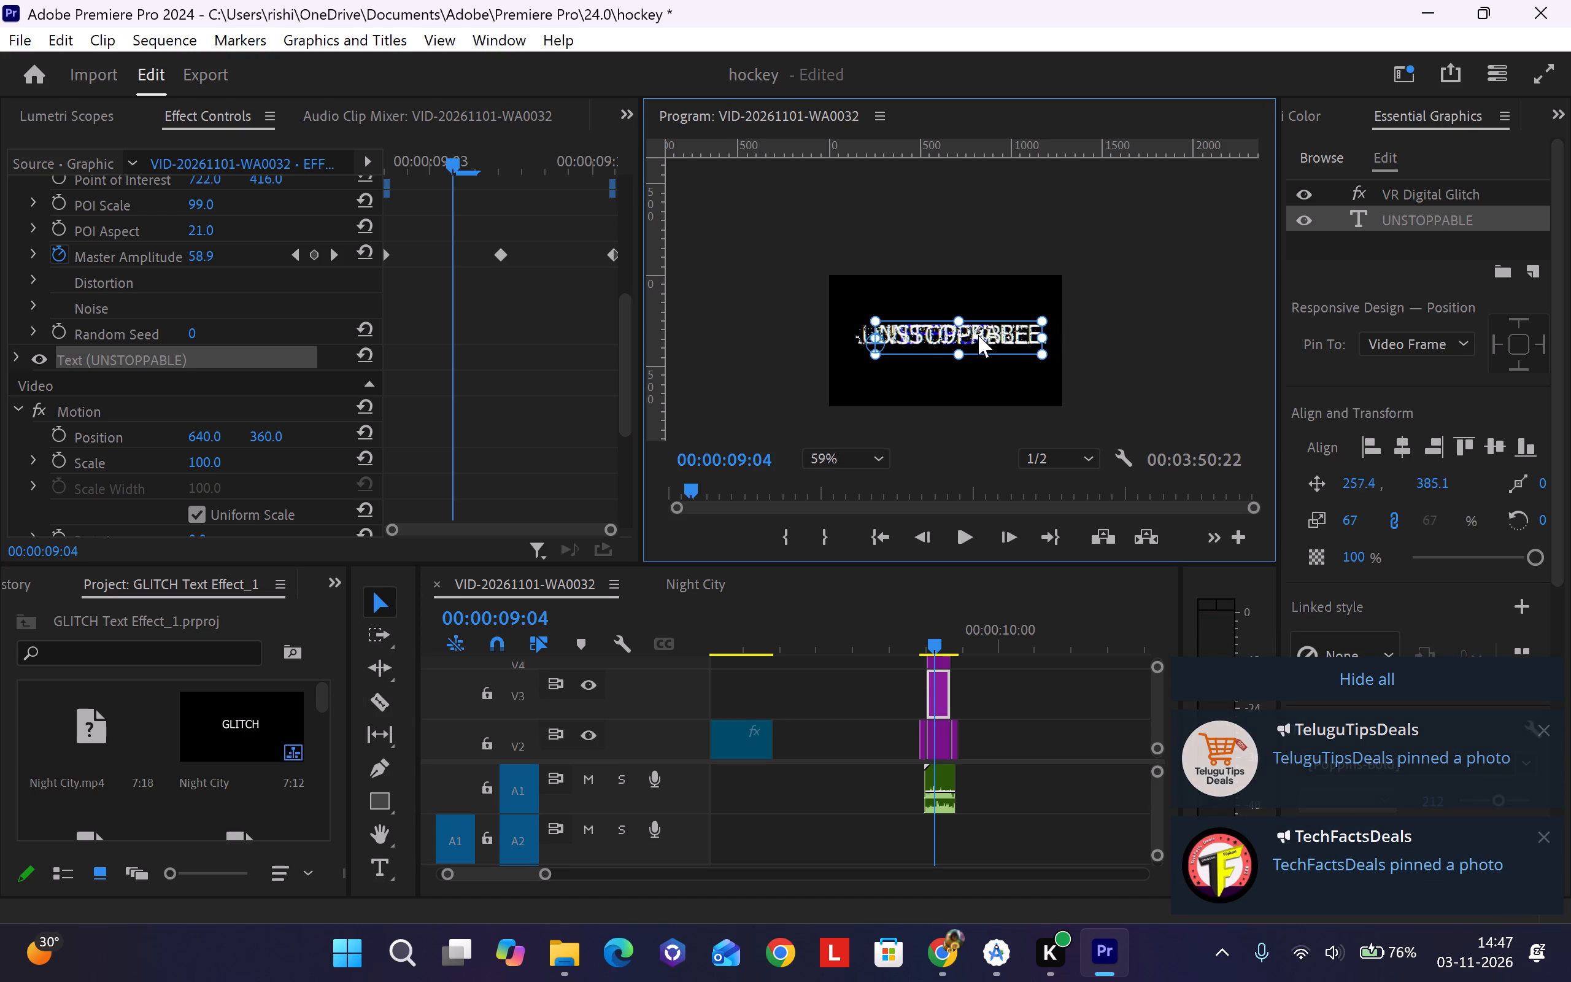
drag(978, 335, 967, 334)
click(941, 385)
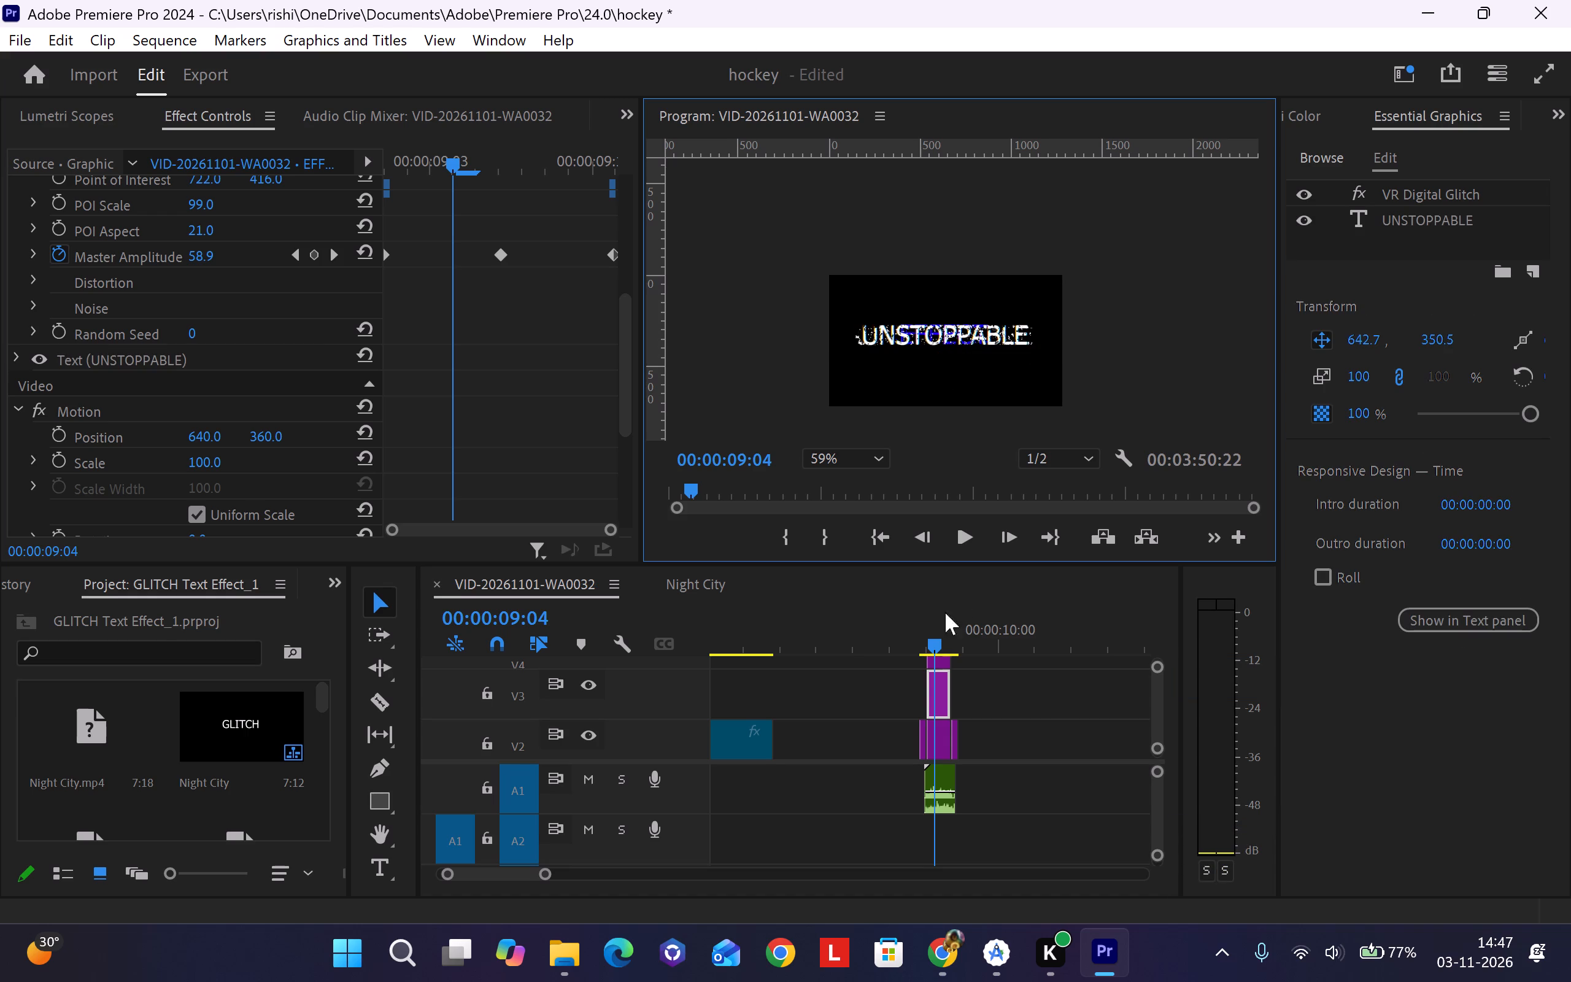
Replace EFFECT with the copied UNSTOPPABLE text in the V4 glitch clip and align it over the lower titles at about 191, 385.
click(940, 661)
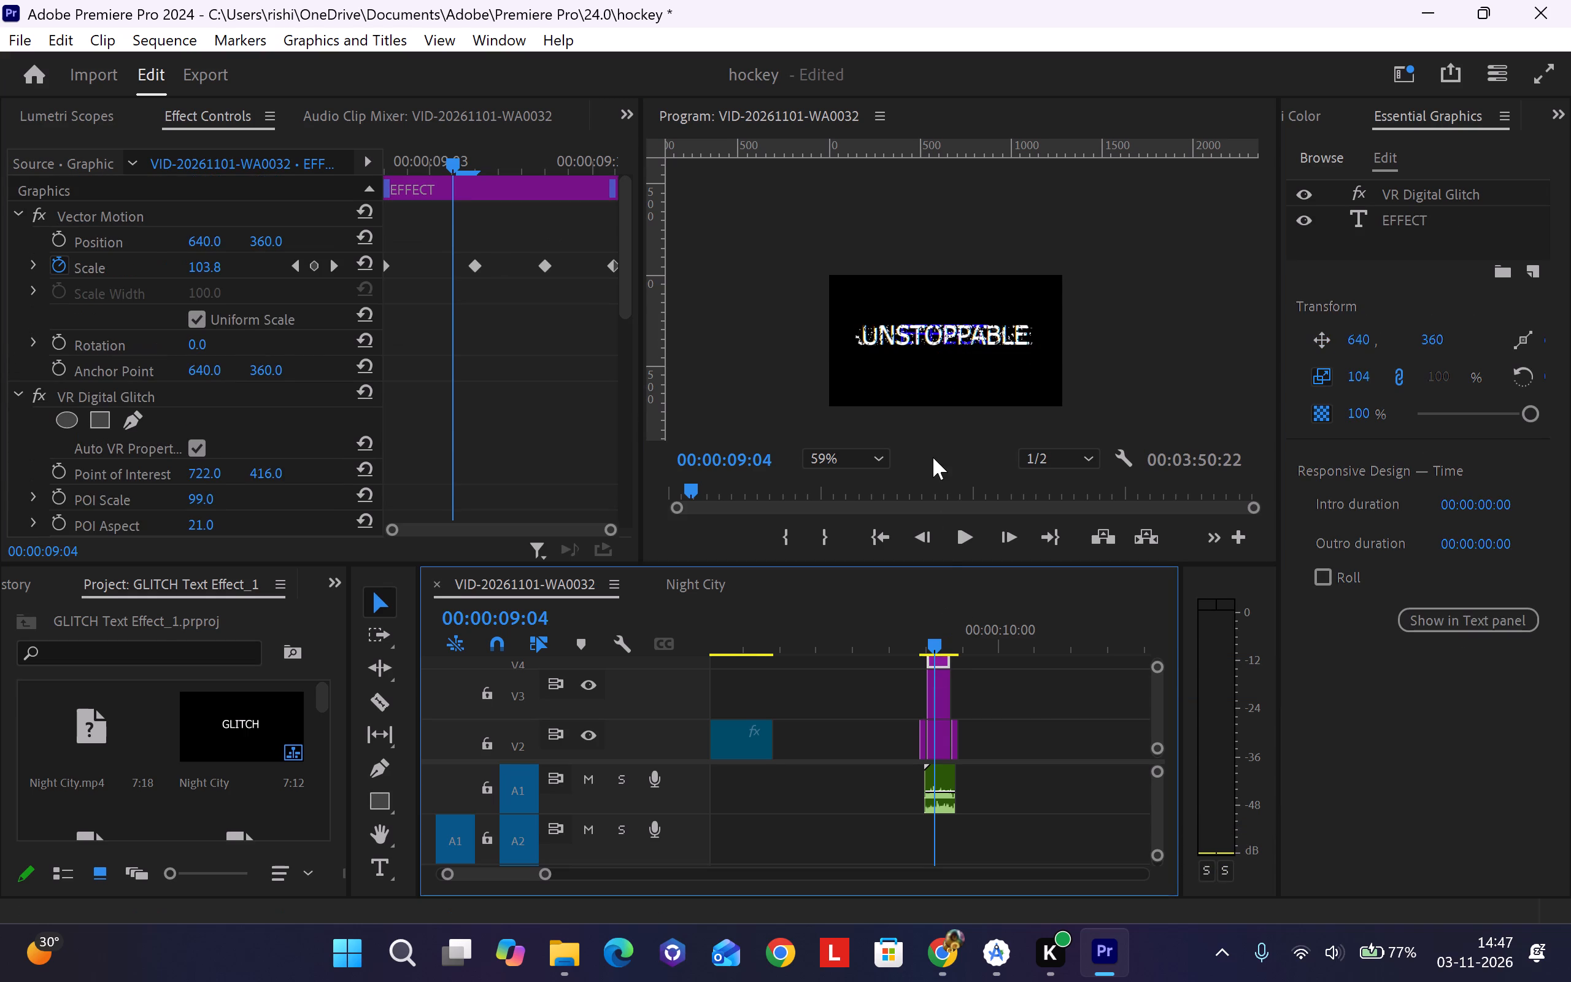
scroll(454, 385, down, 1)
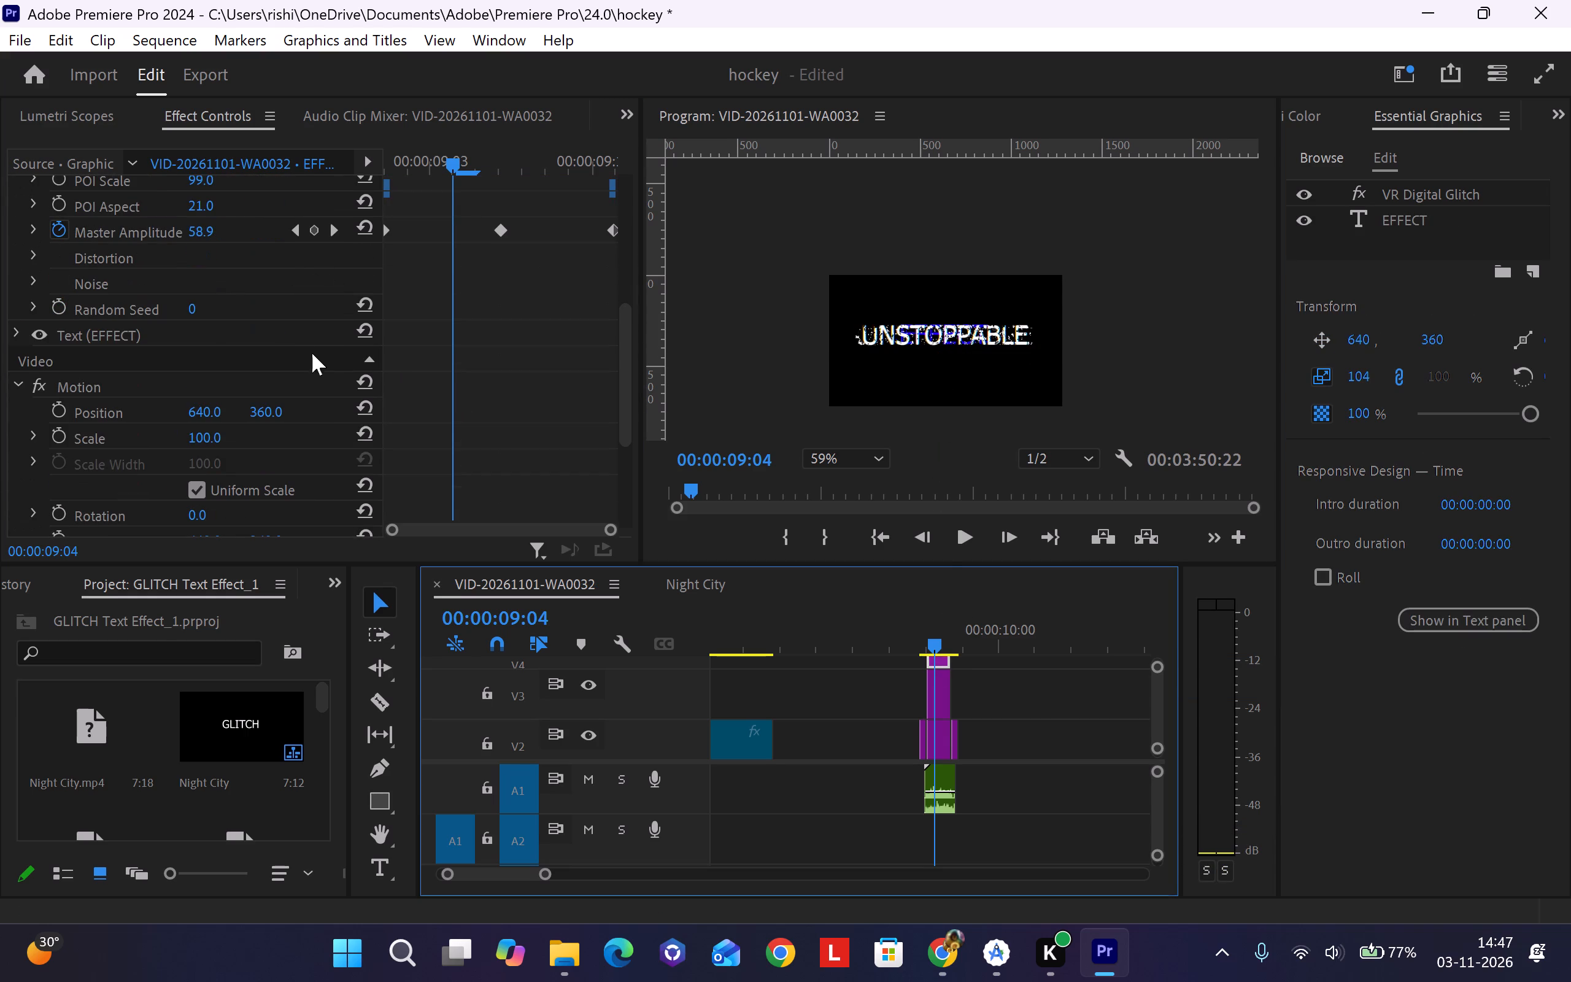
click(299, 333)
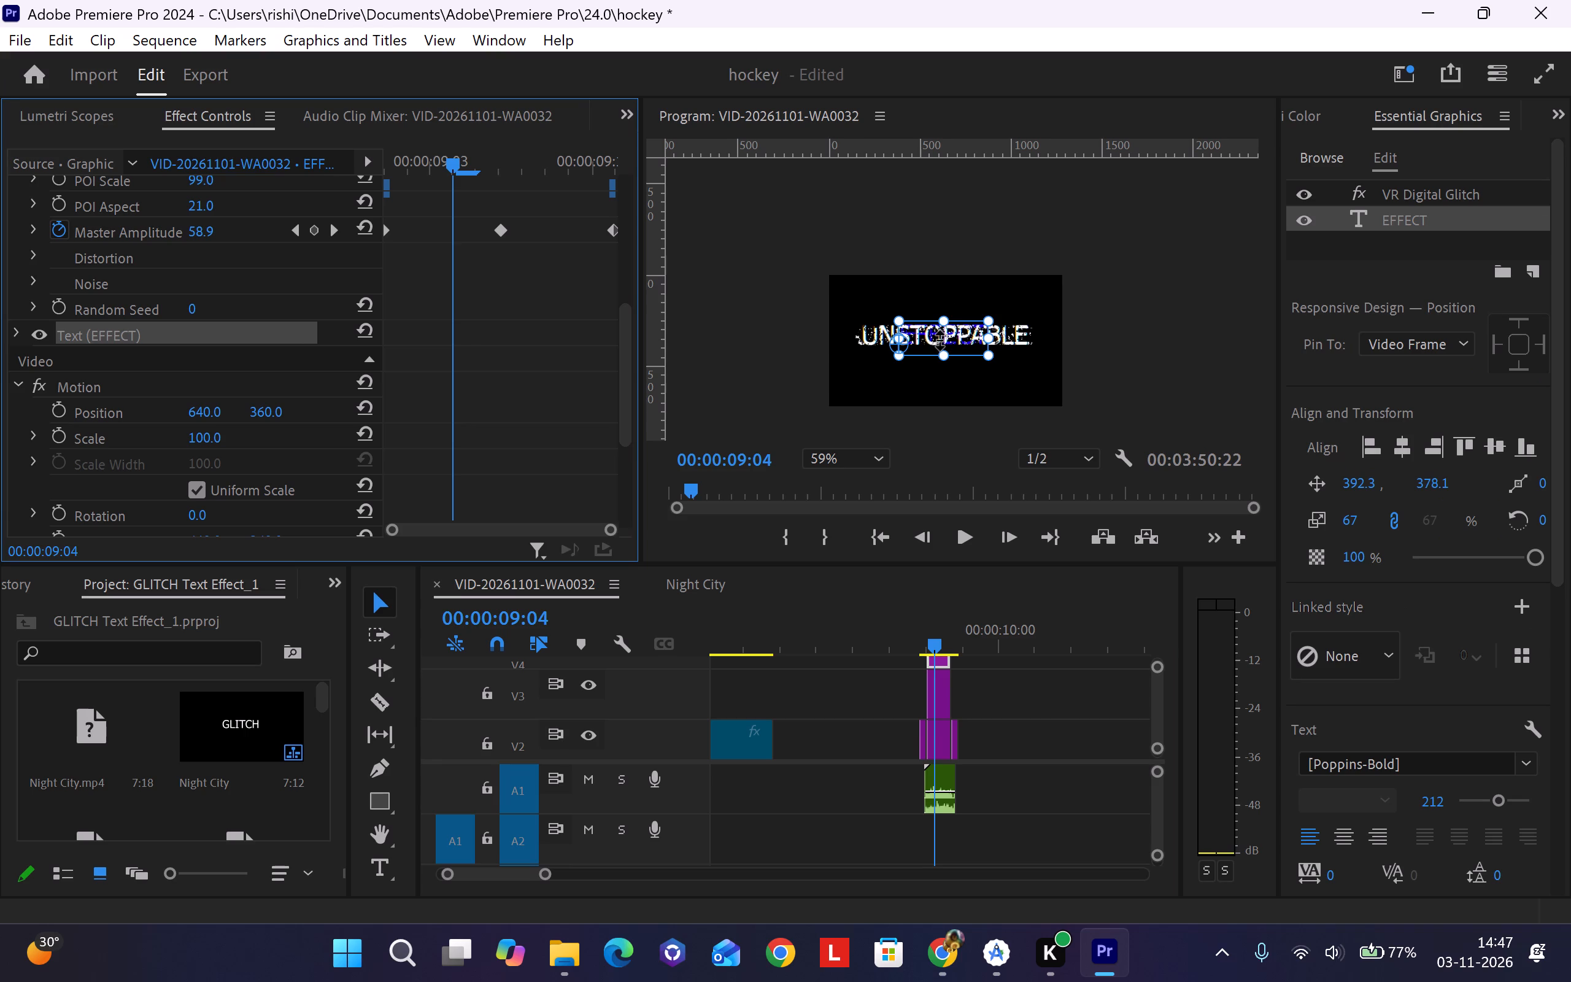
triple_click(939, 340)
key(ctrl+v)
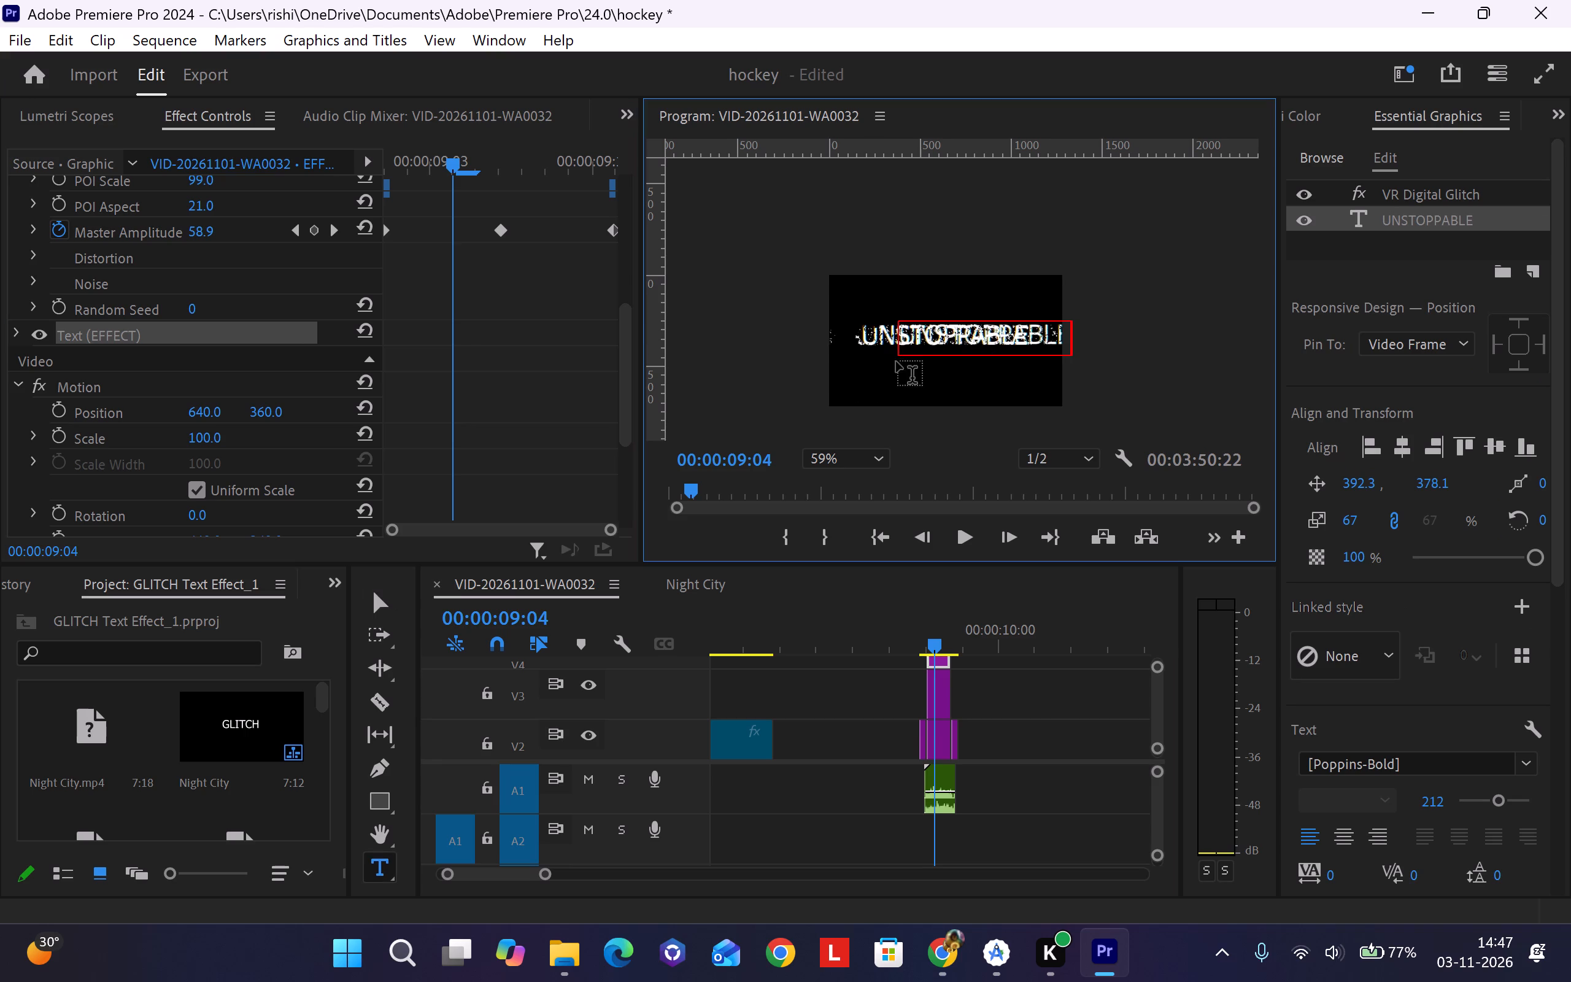
click(374, 603)
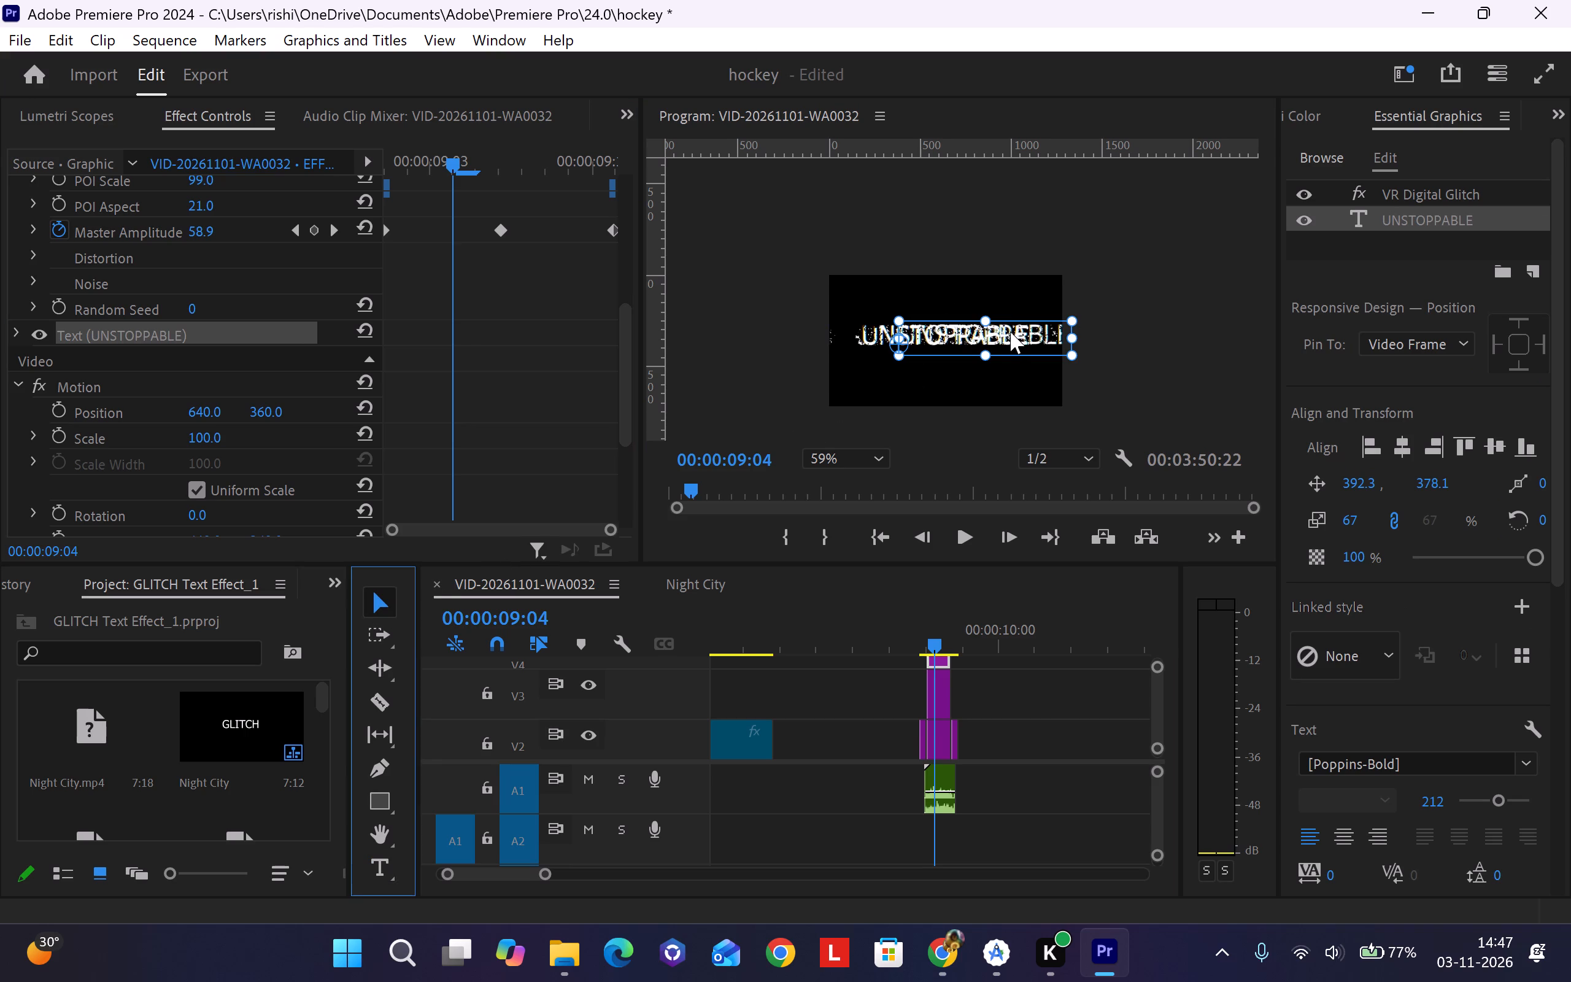
drag(1007, 333, 967, 334)
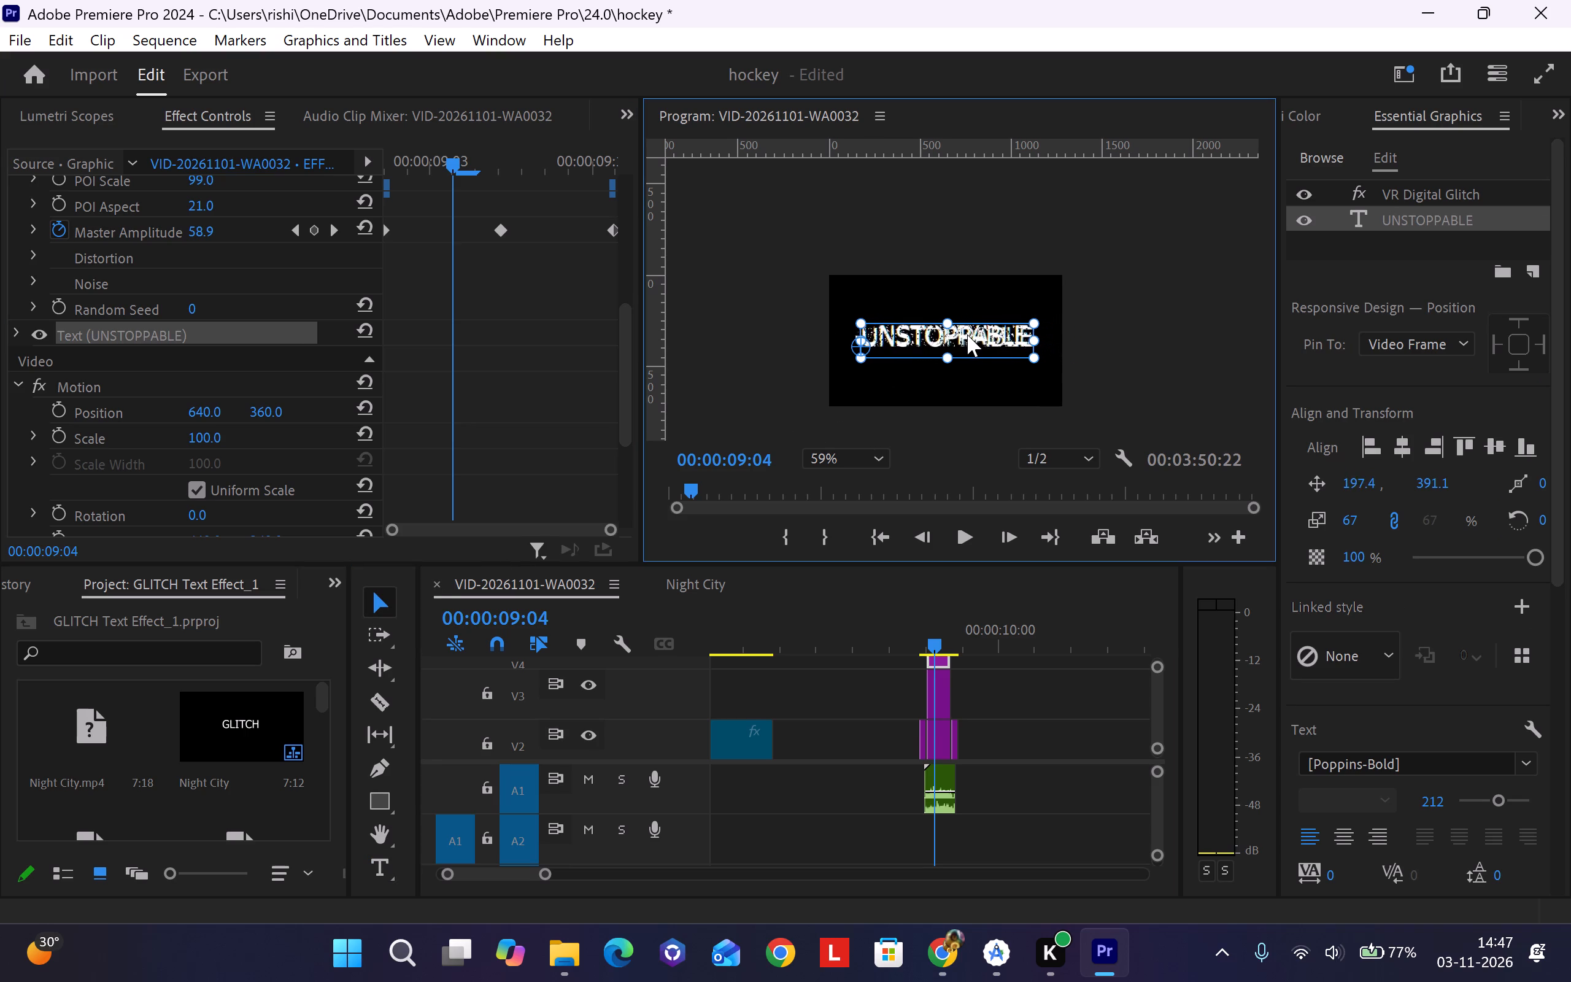
drag(967, 334, 966, 334)
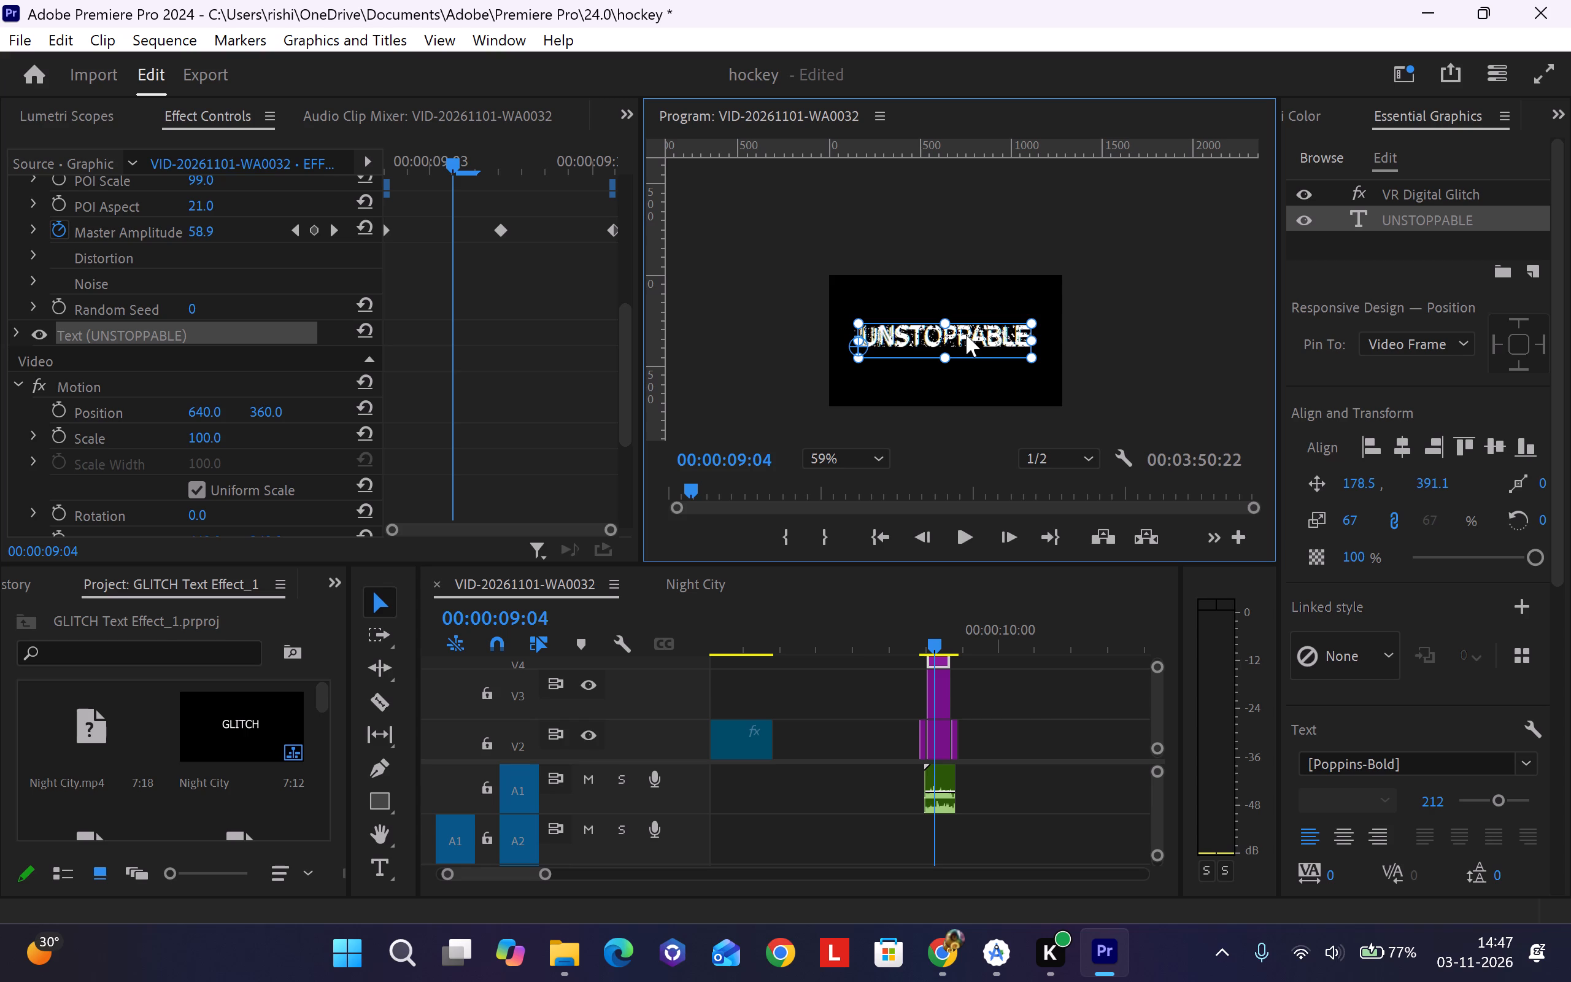
drag(966, 334, 969, 334)
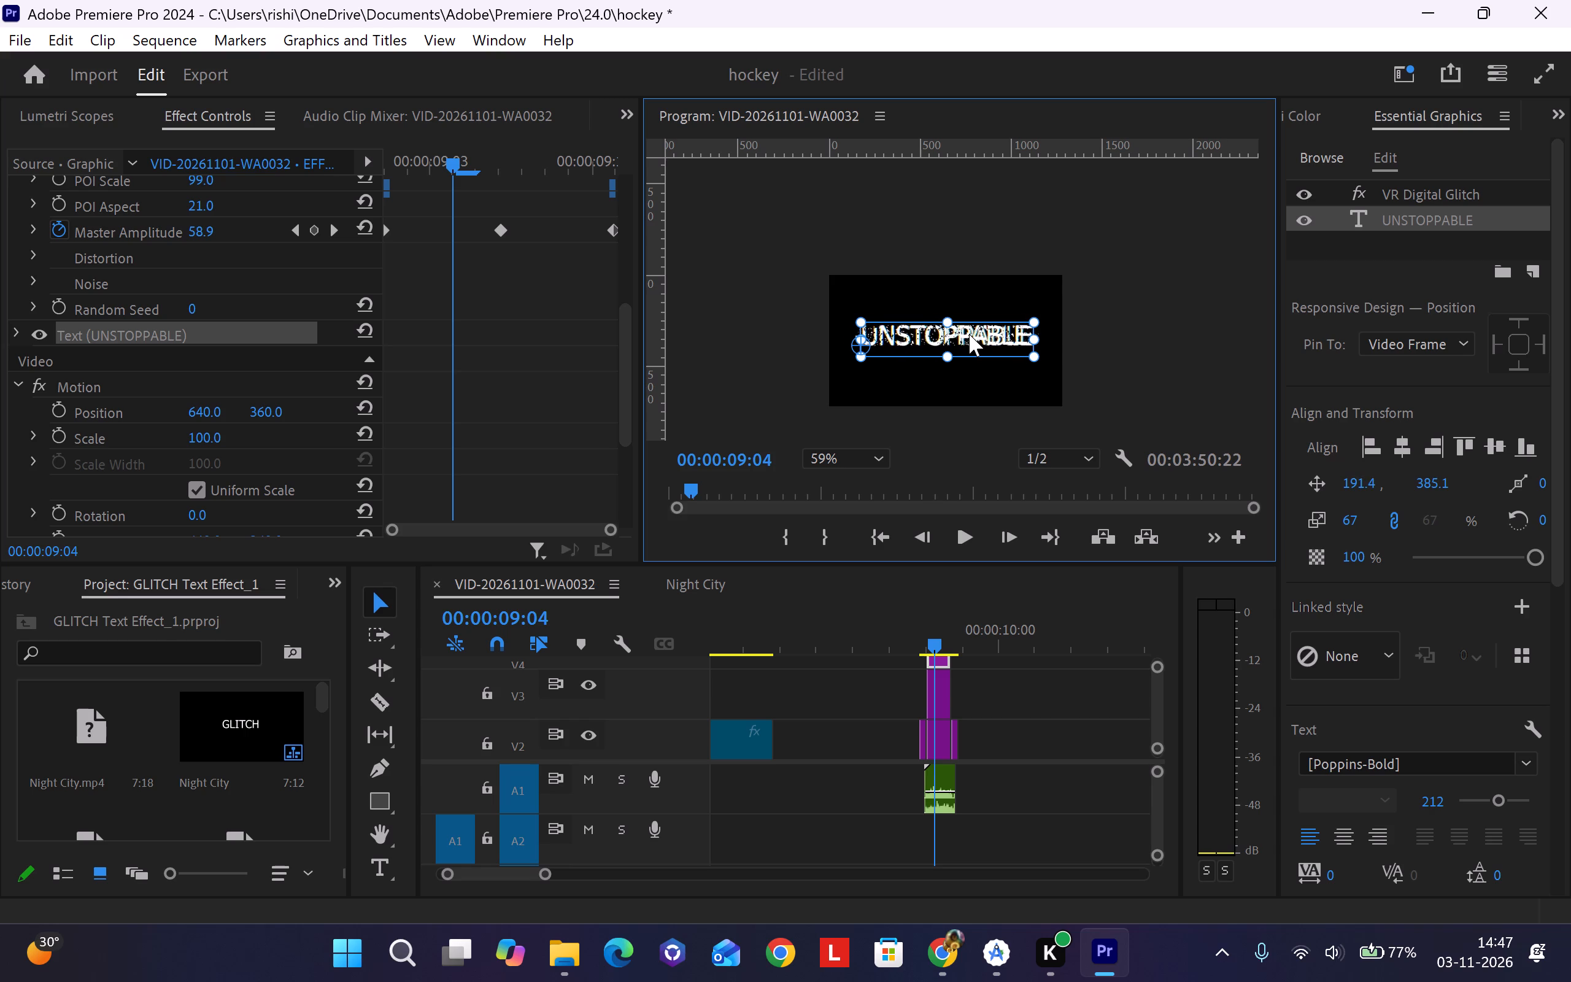
Change the fill colour of the UNSTOPPABLE text in the V4 glitch clip to blue, 0778FE.
click(900, 369)
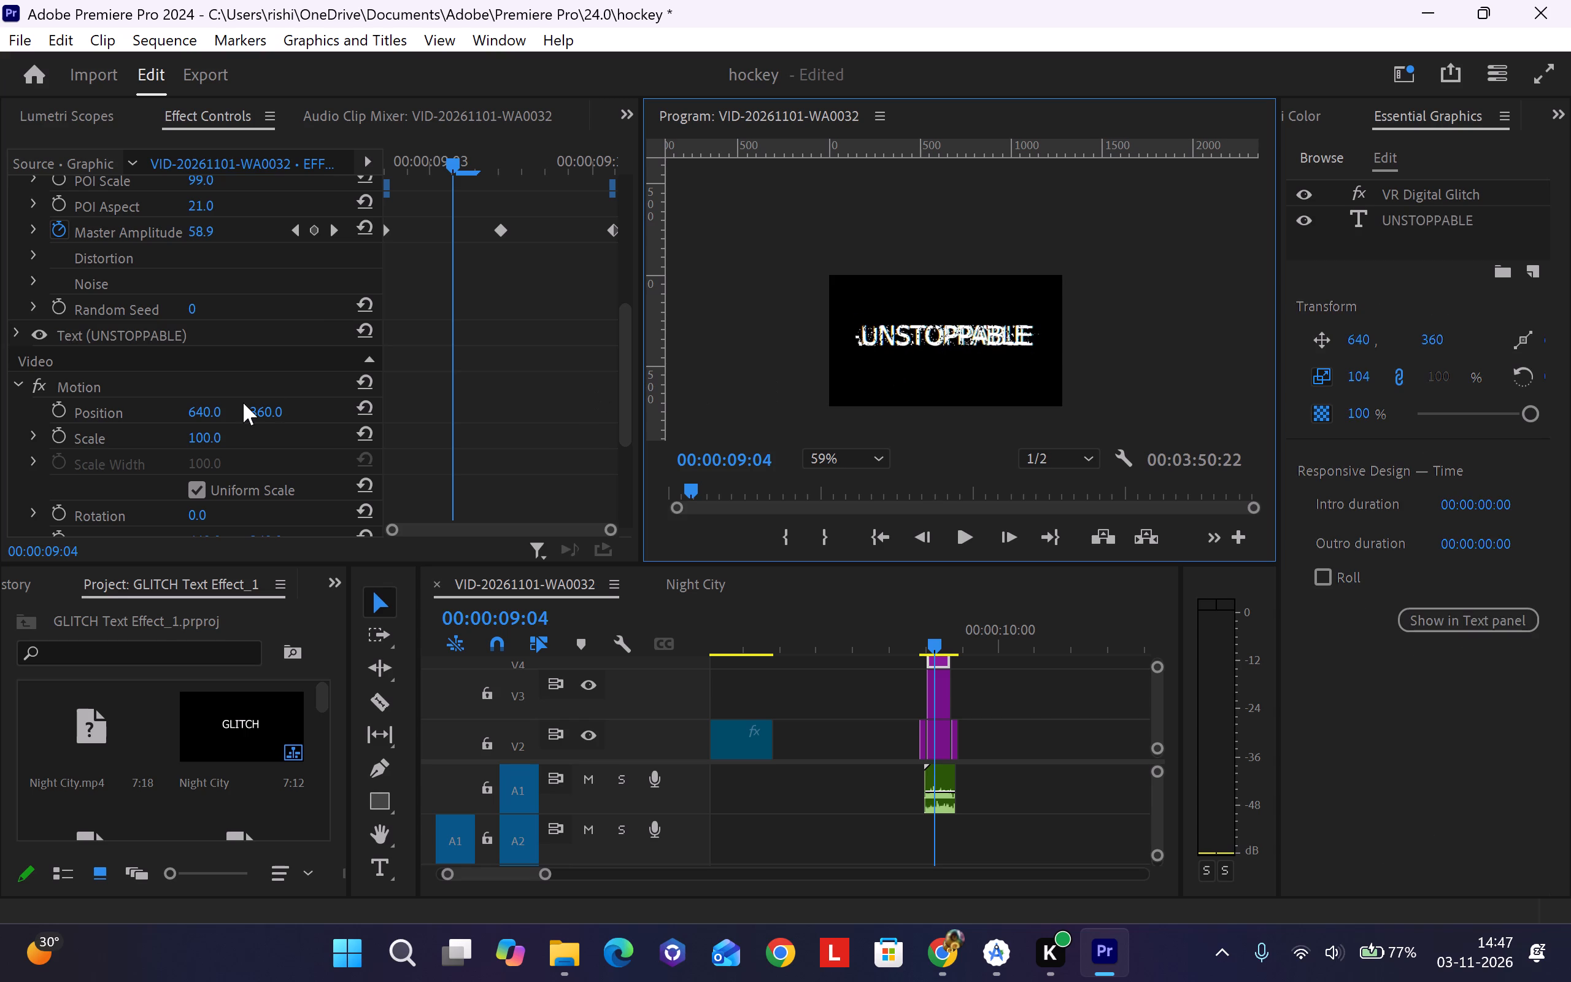
click(14, 335)
scroll(419, 415, down, 1)
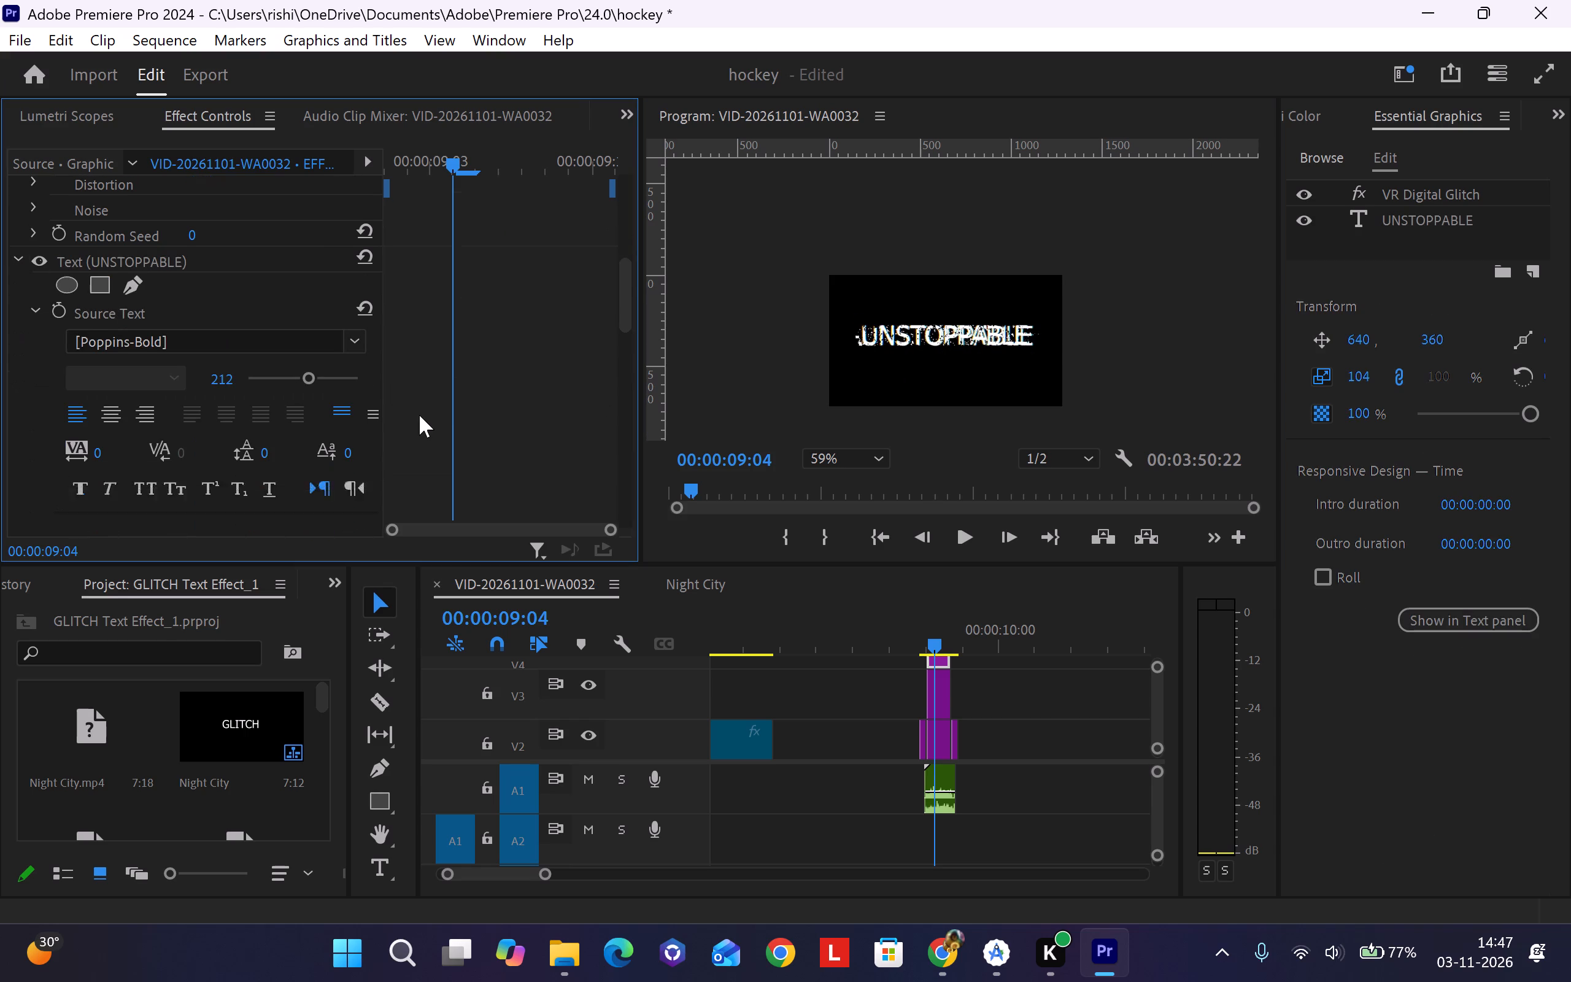
scroll(419, 415, down, 2)
click(120, 232)
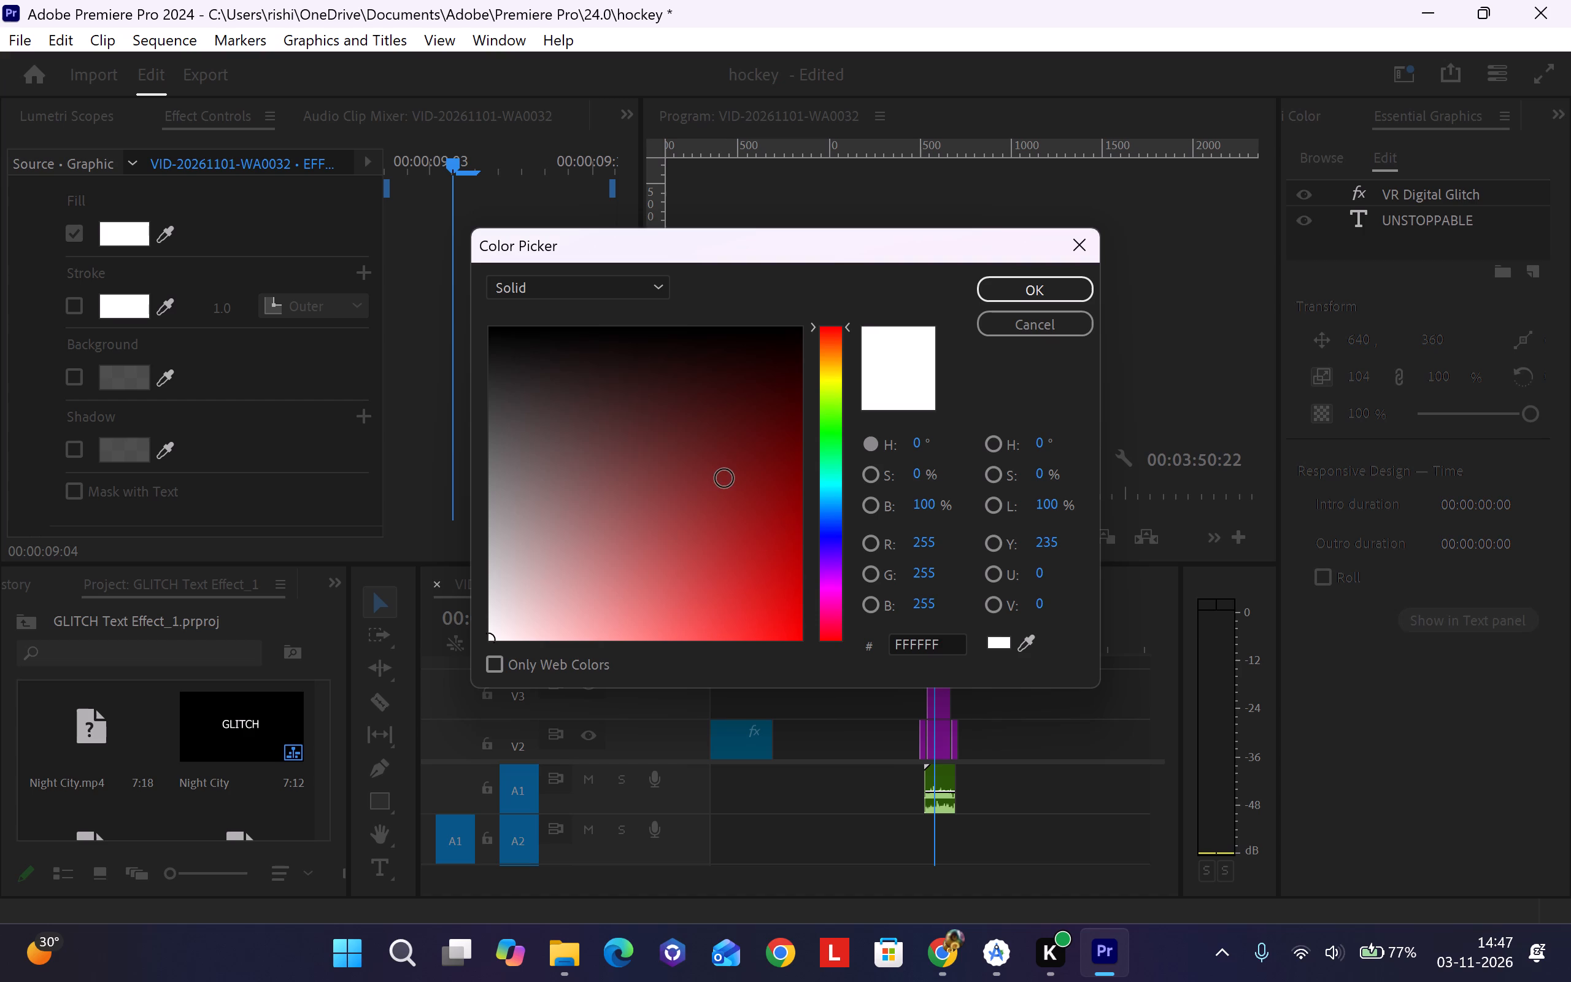
click(825, 493)
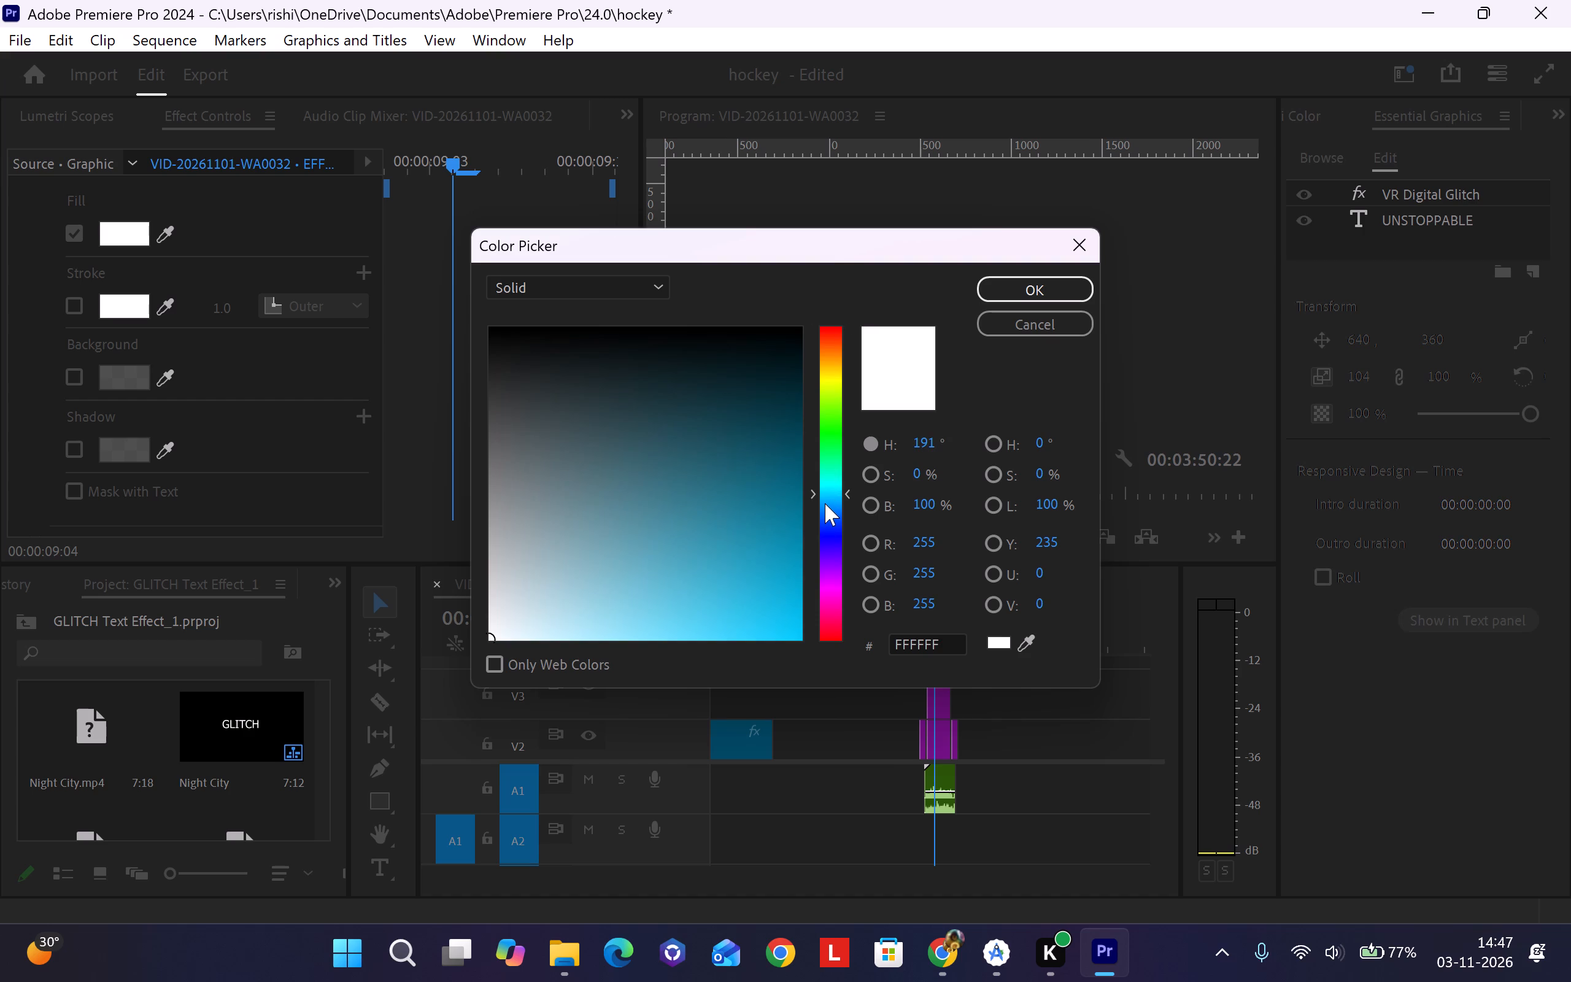
click(822, 505)
click(824, 511)
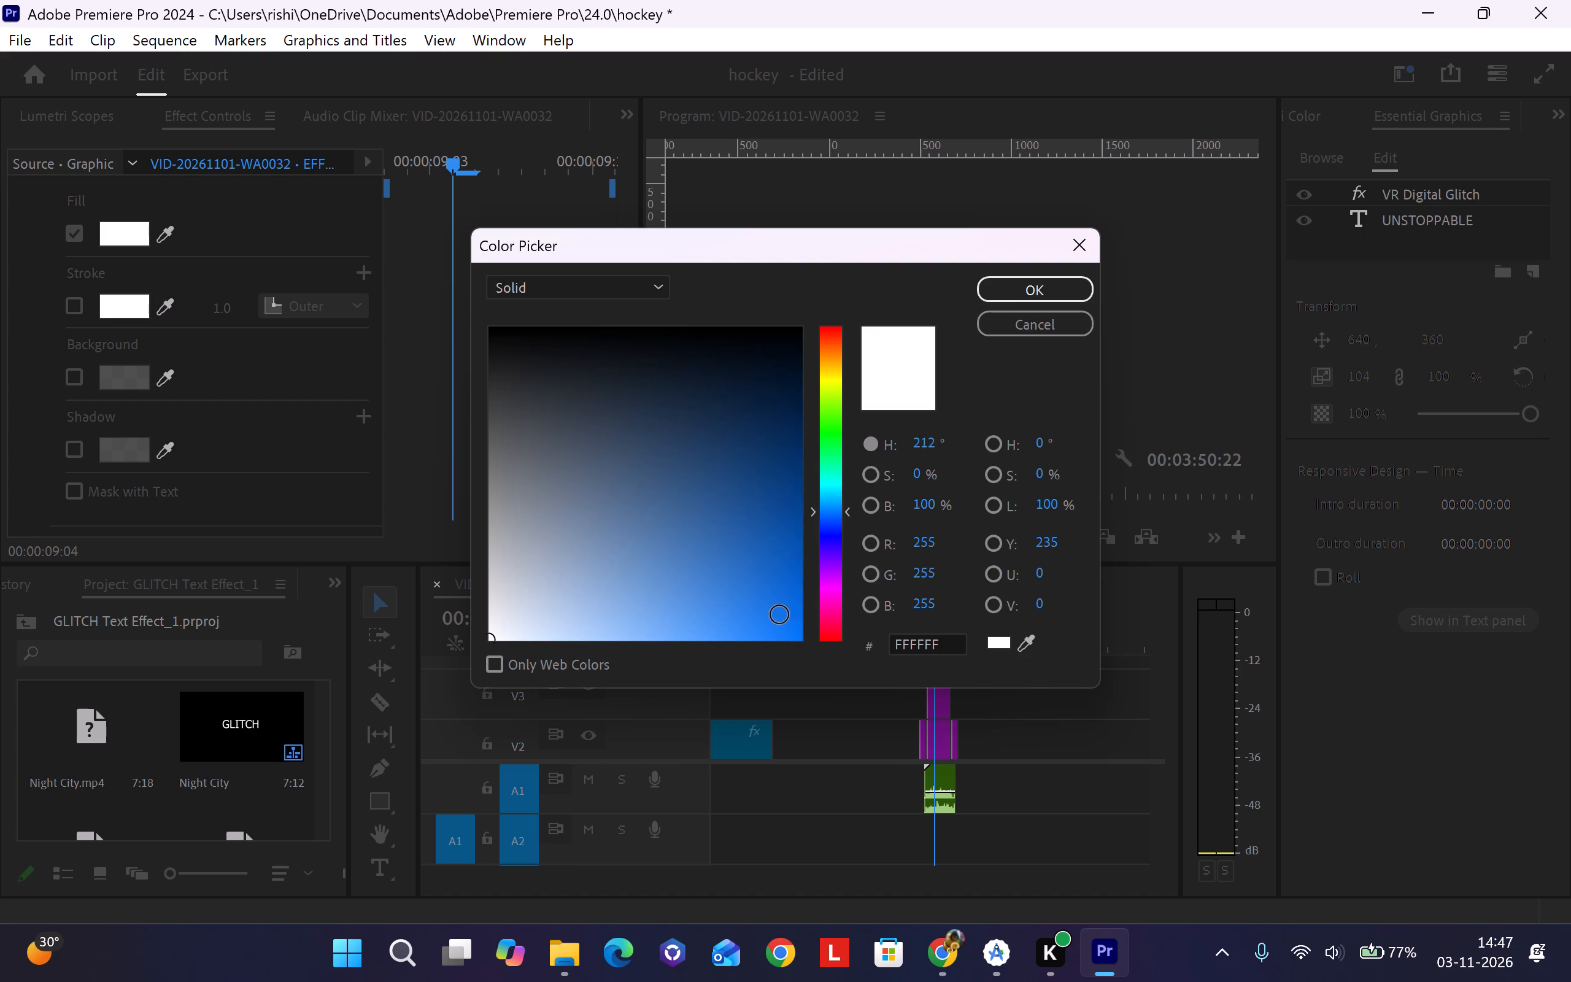
click(793, 638)
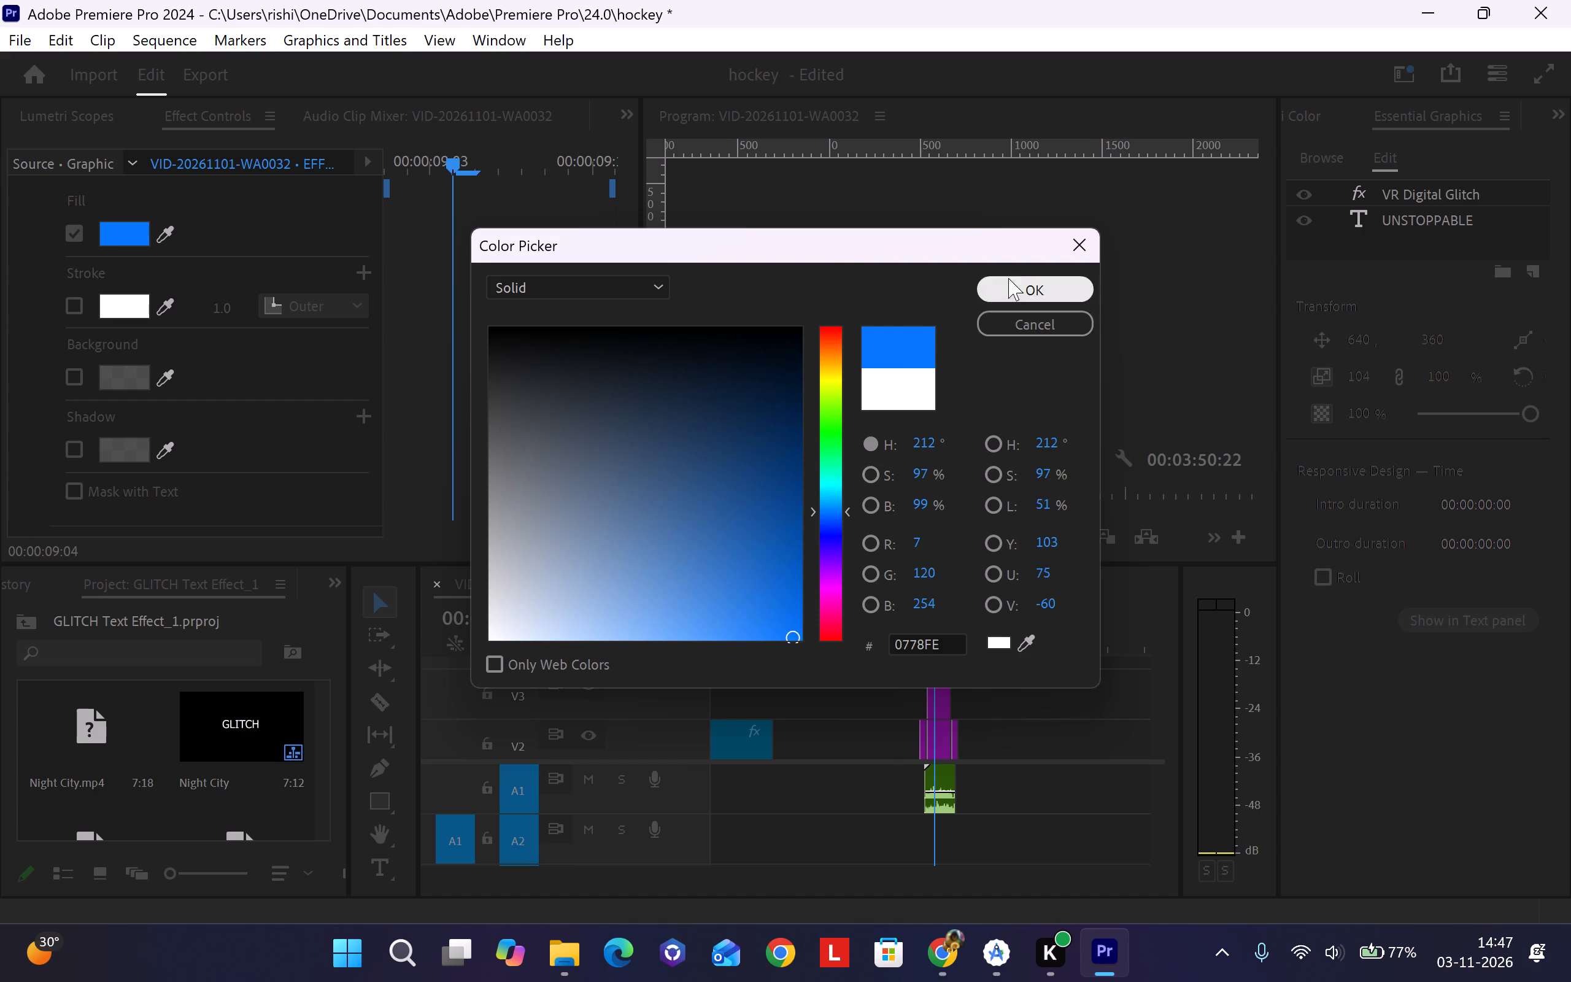
click(1007, 280)
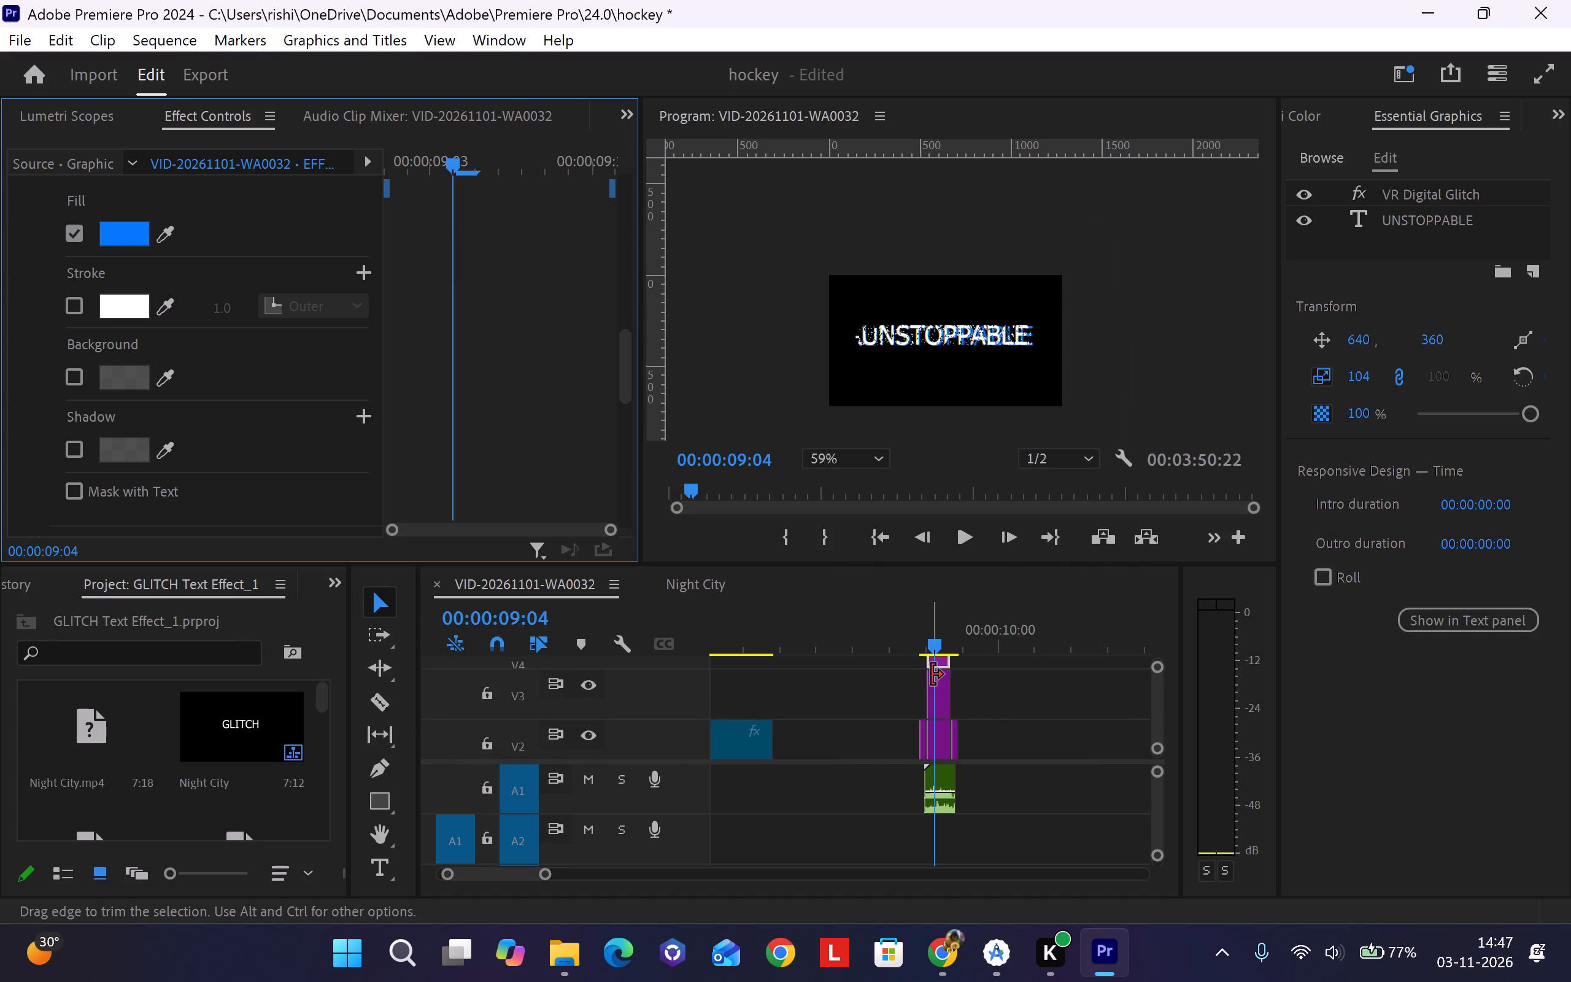
Change the fill colour of the UNSTOPPABLE text in the V3 glitch clip to red, FF0404, and play back the title.
click(935, 695)
scroll(580, 437, down, 2)
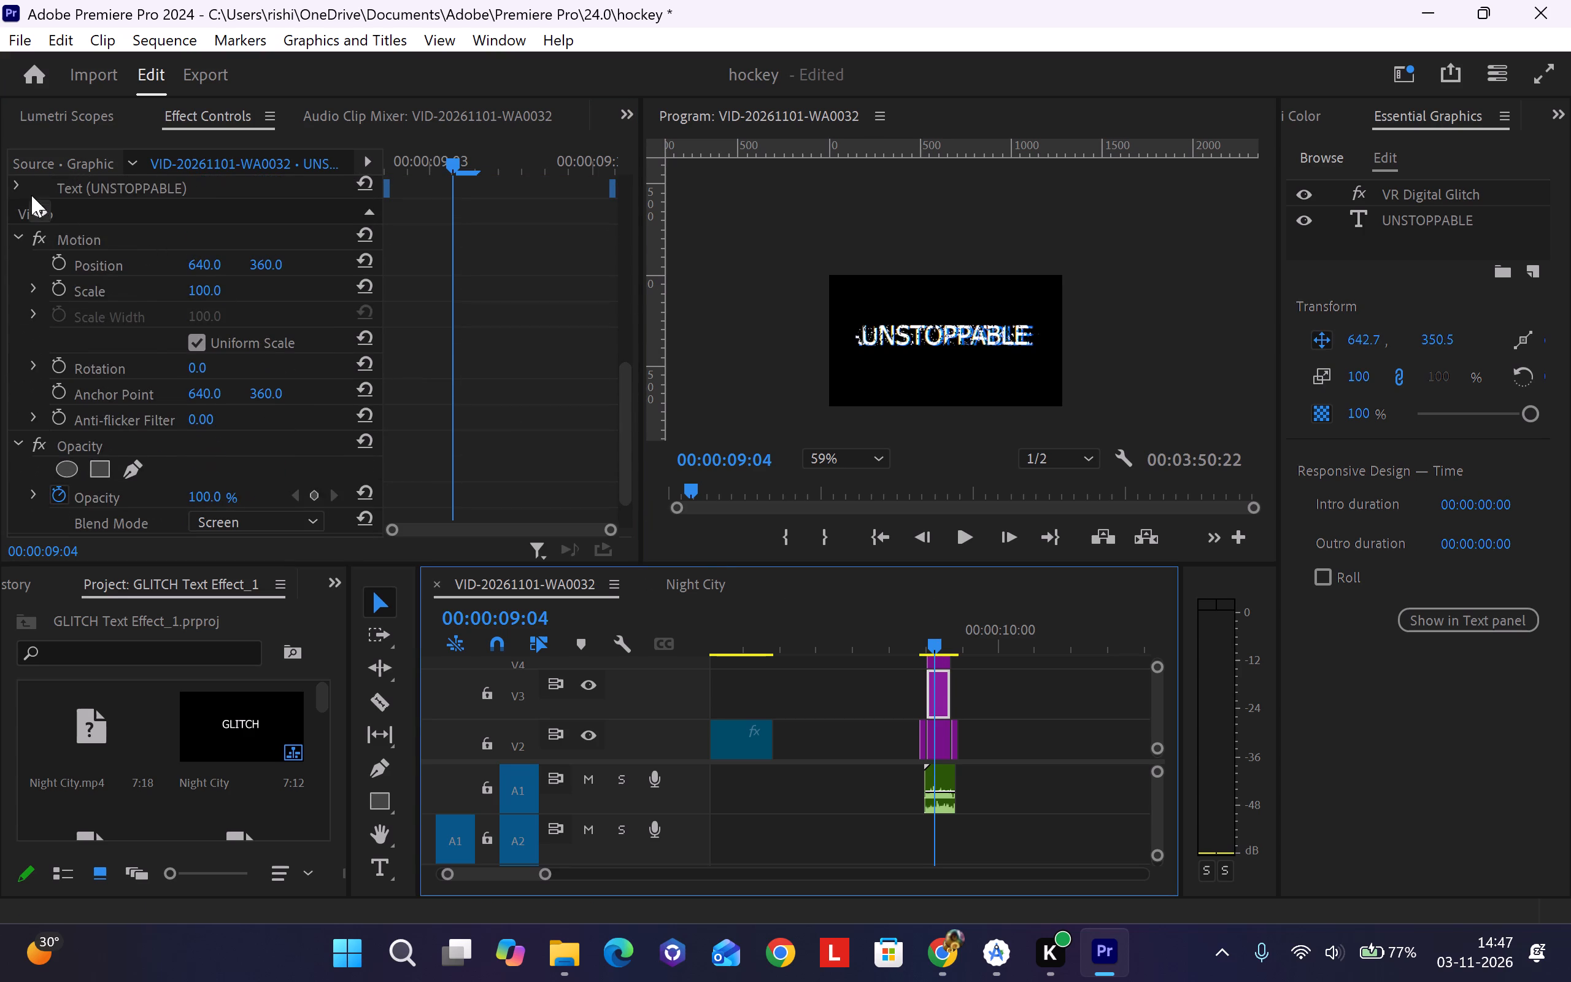
click(14, 180)
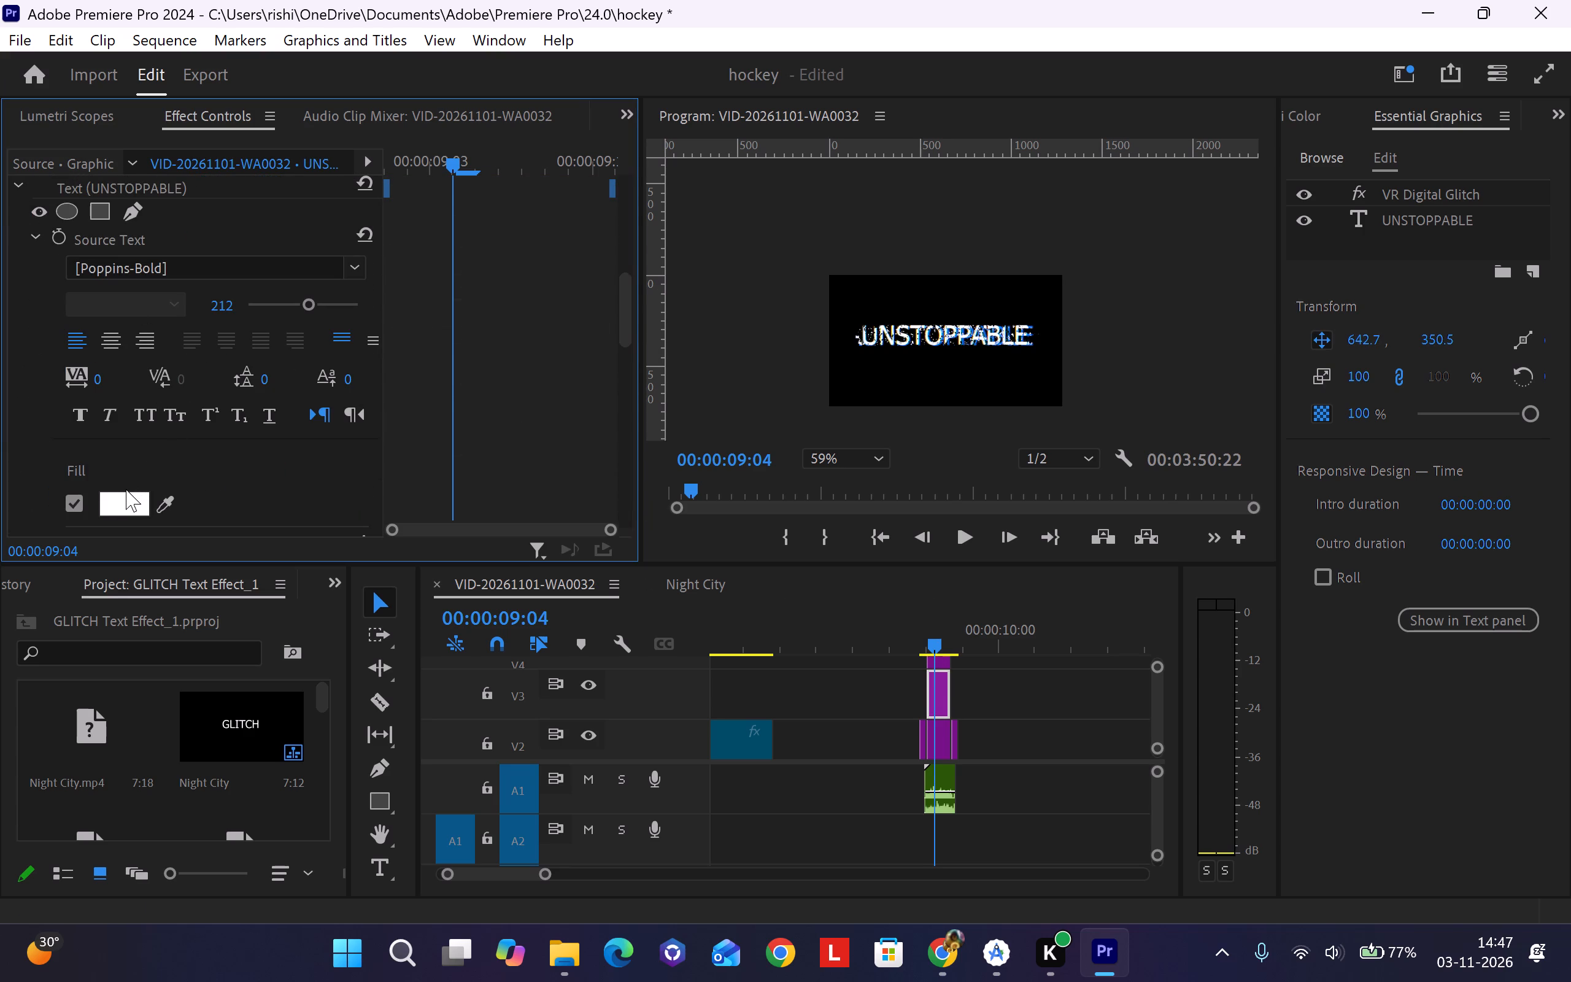
click(126, 489)
right_click(122, 498)
click(136, 505)
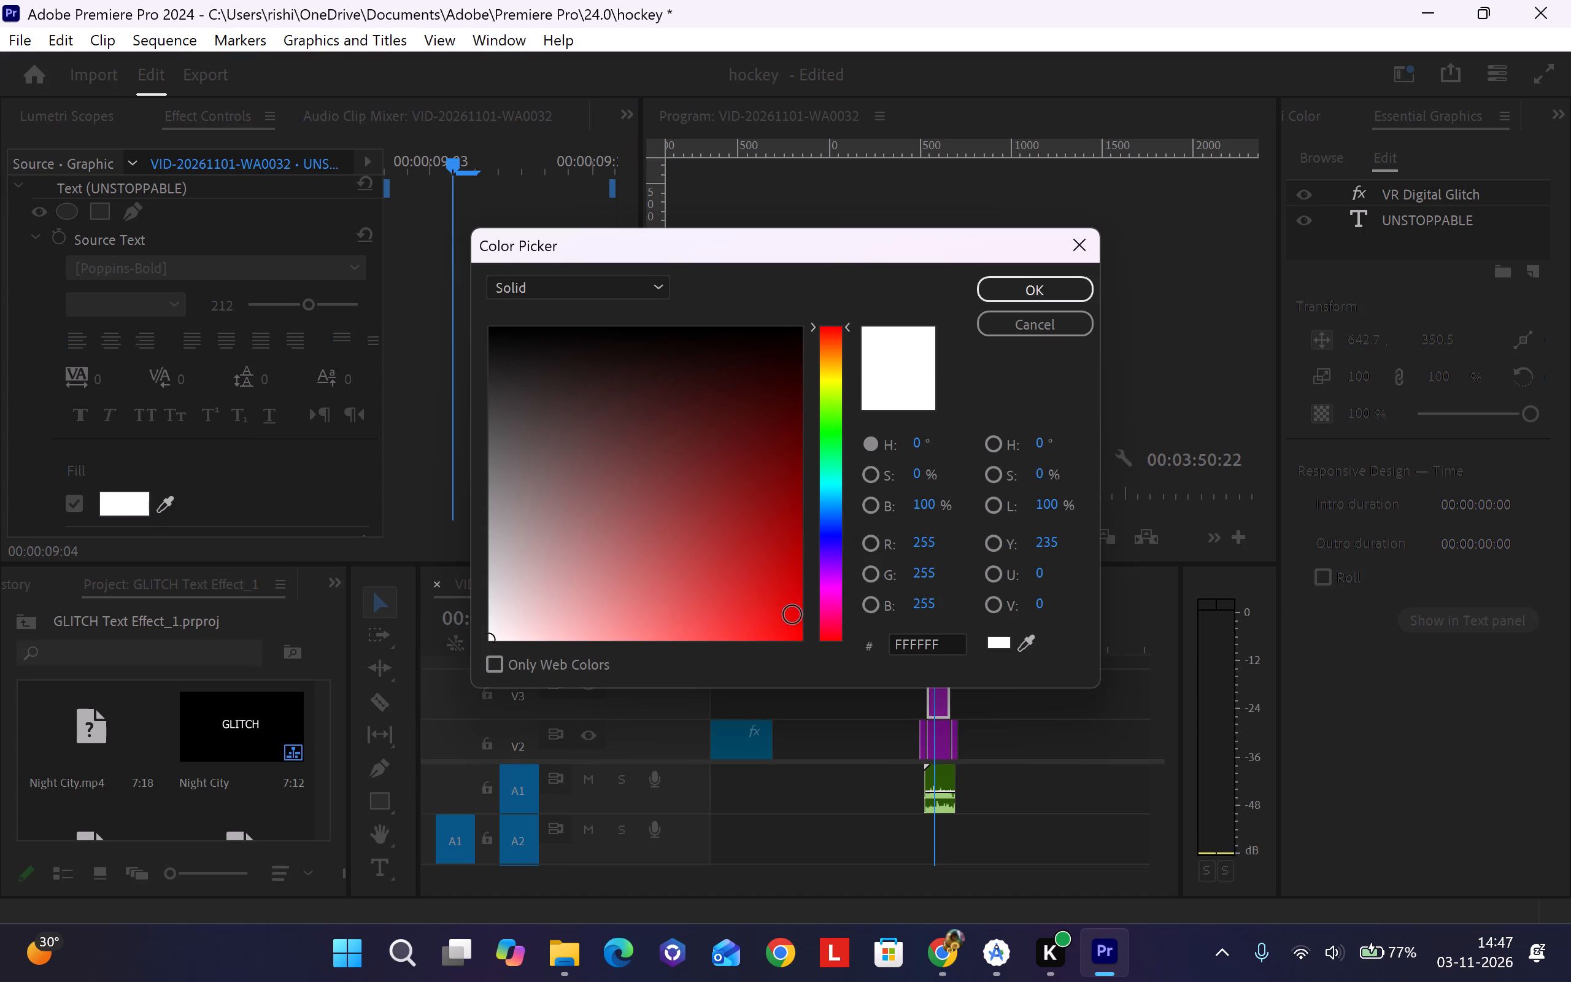
click(797, 640)
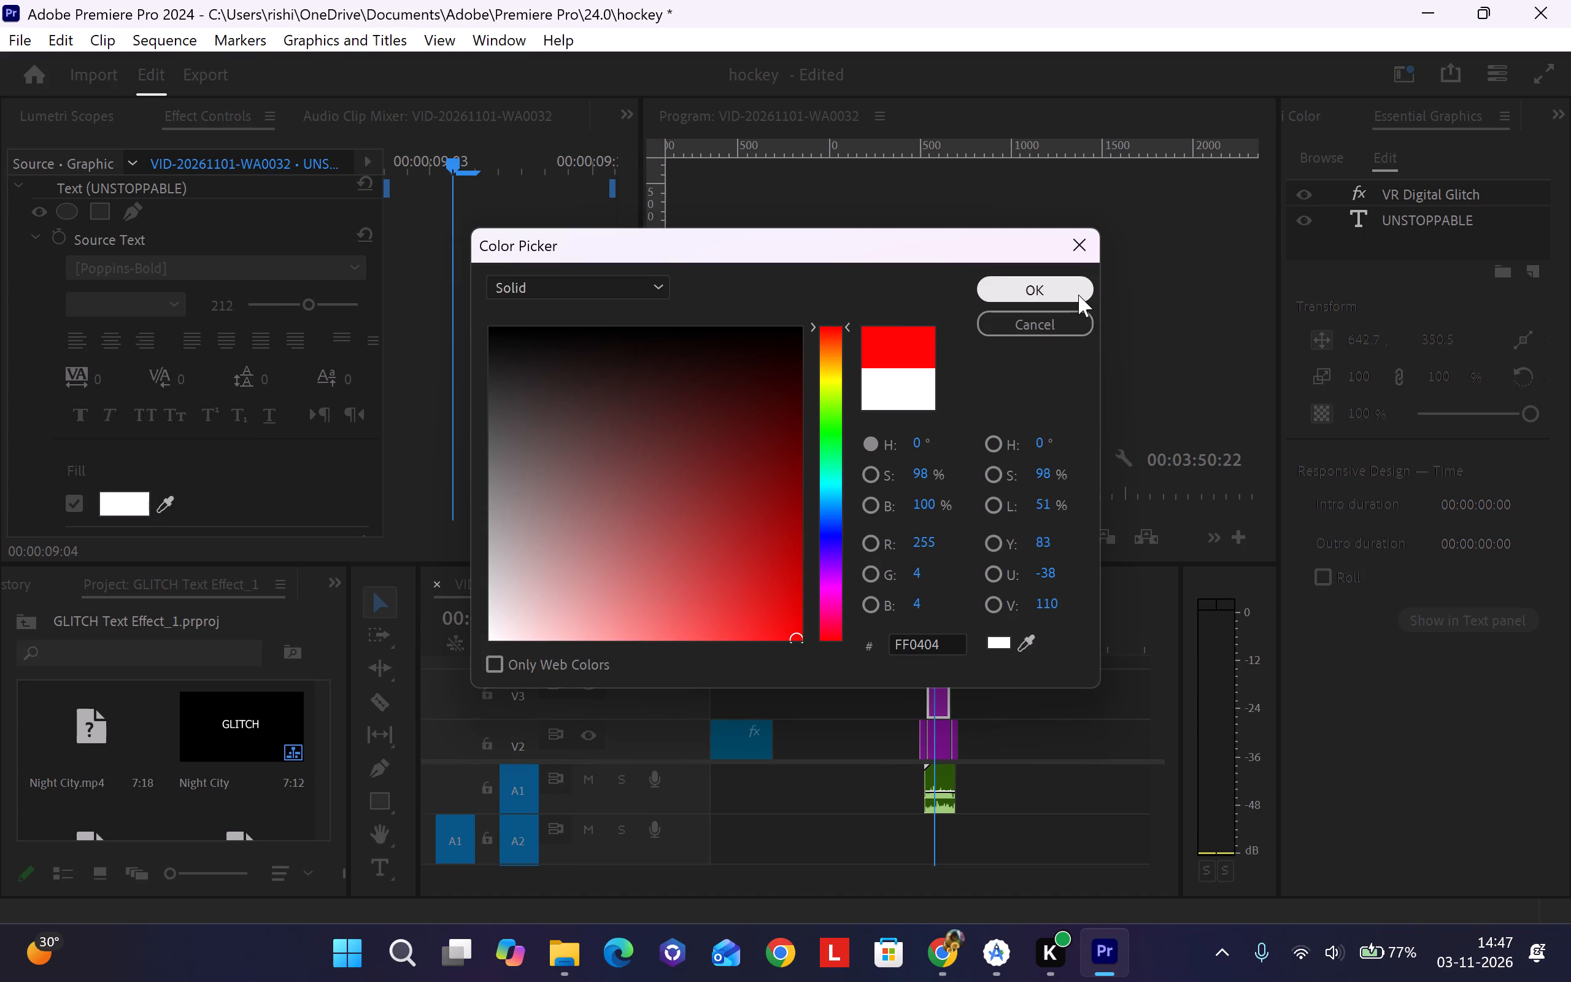
click(1078, 295)
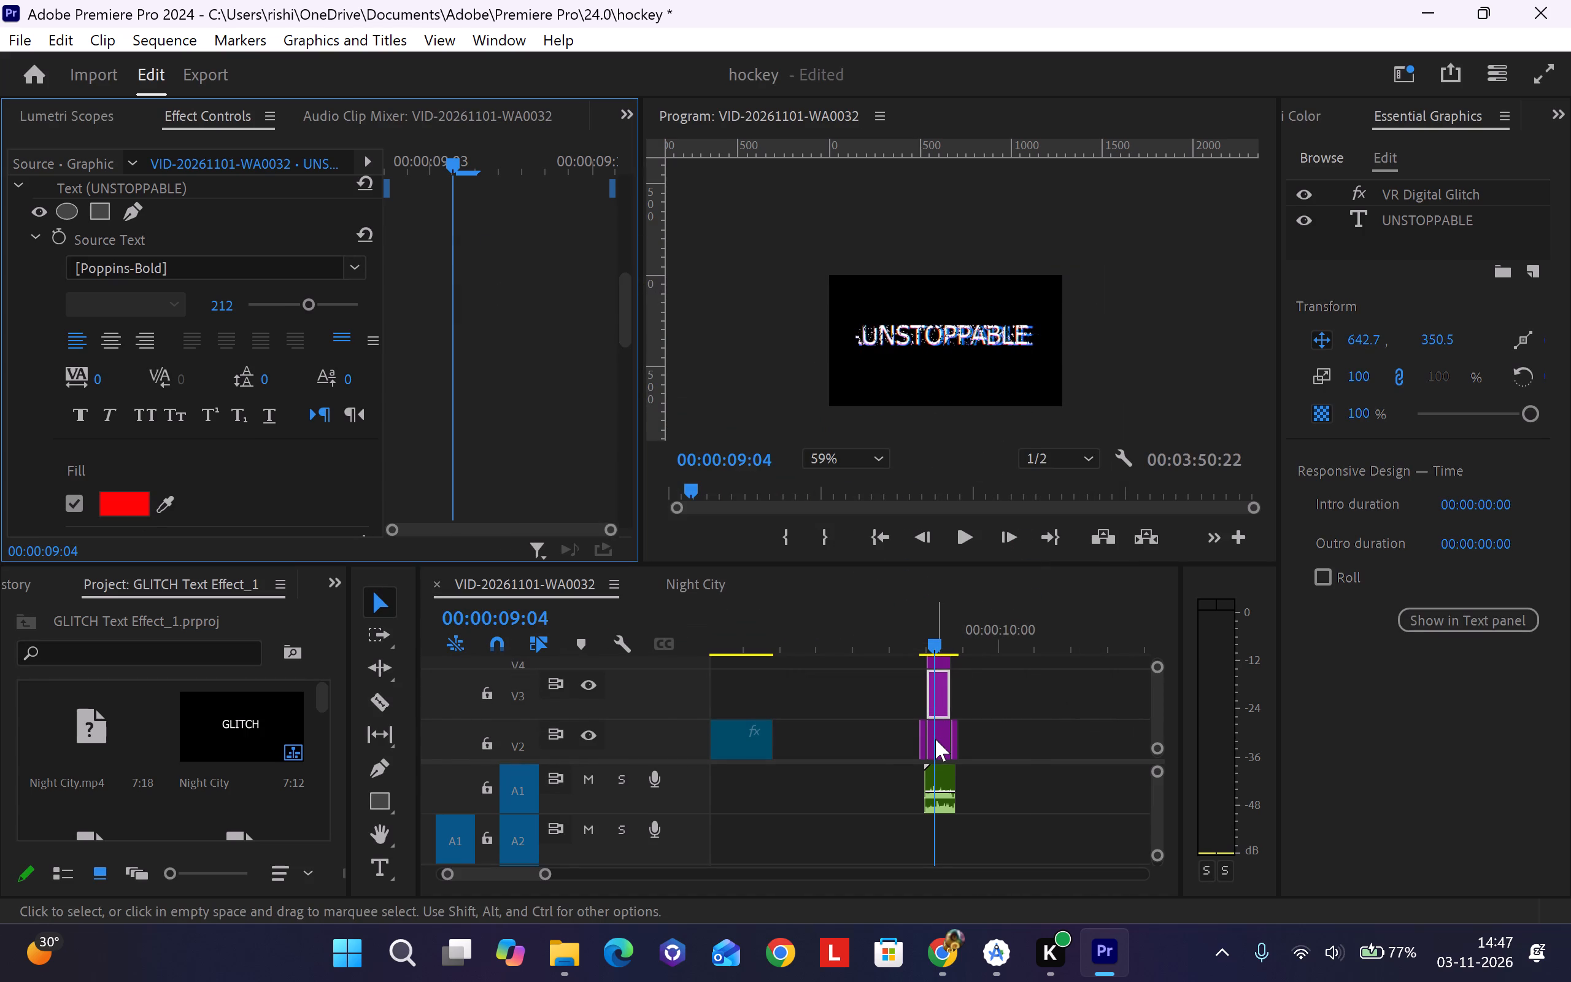
click(922, 642)
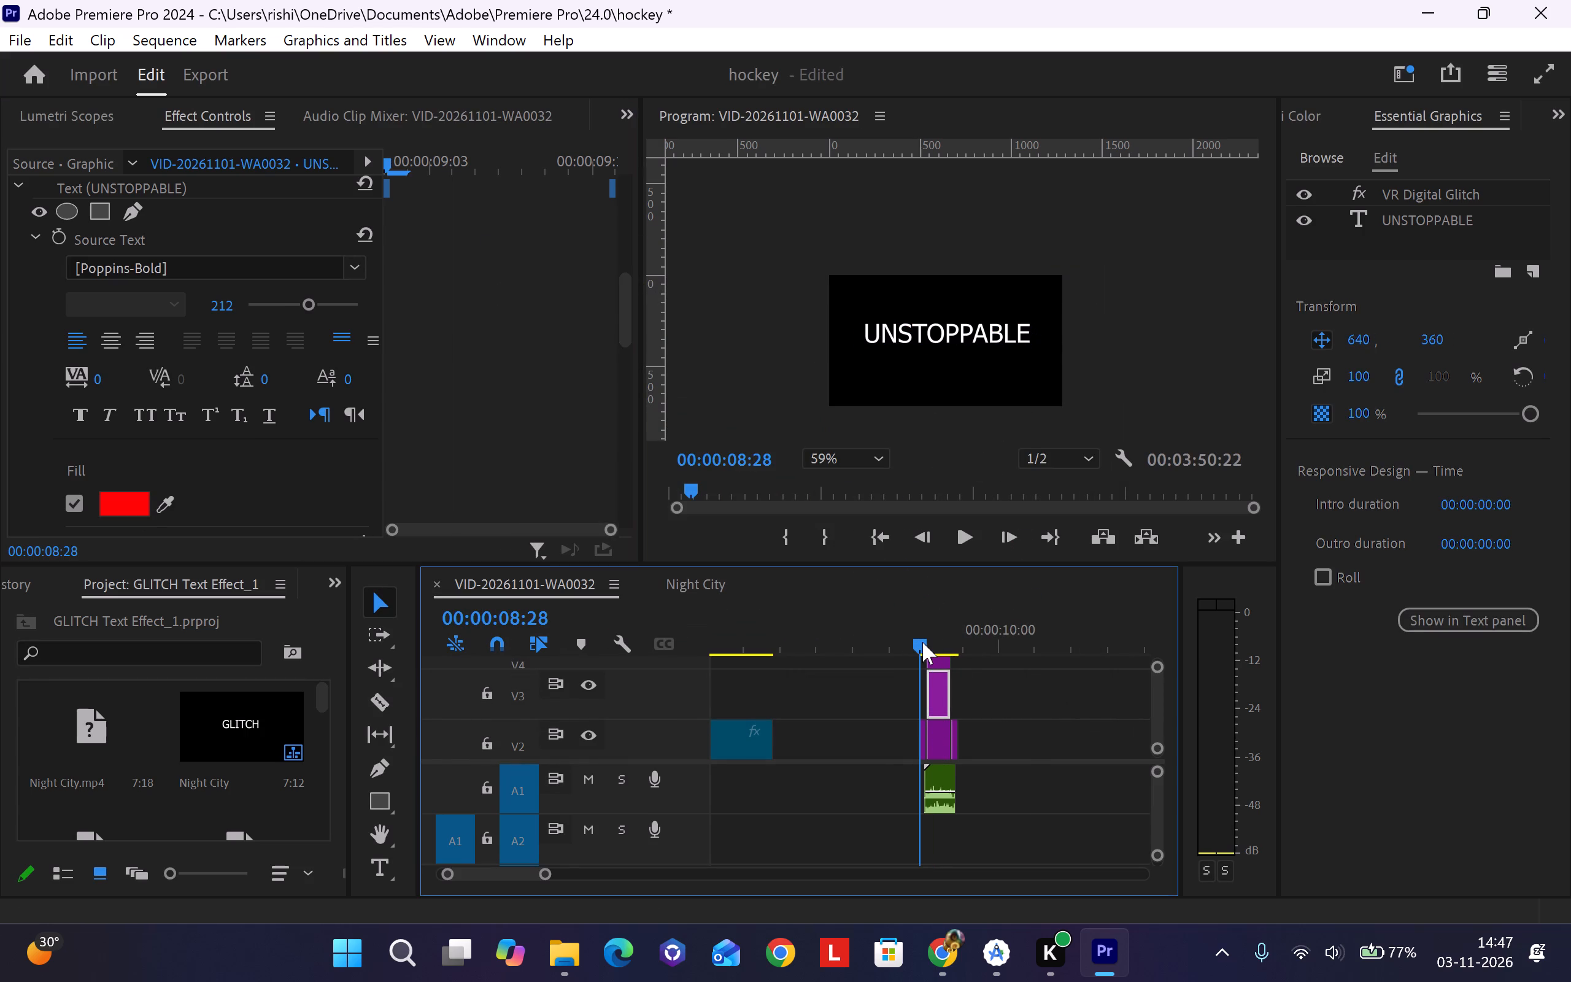
key(space)
key(space)
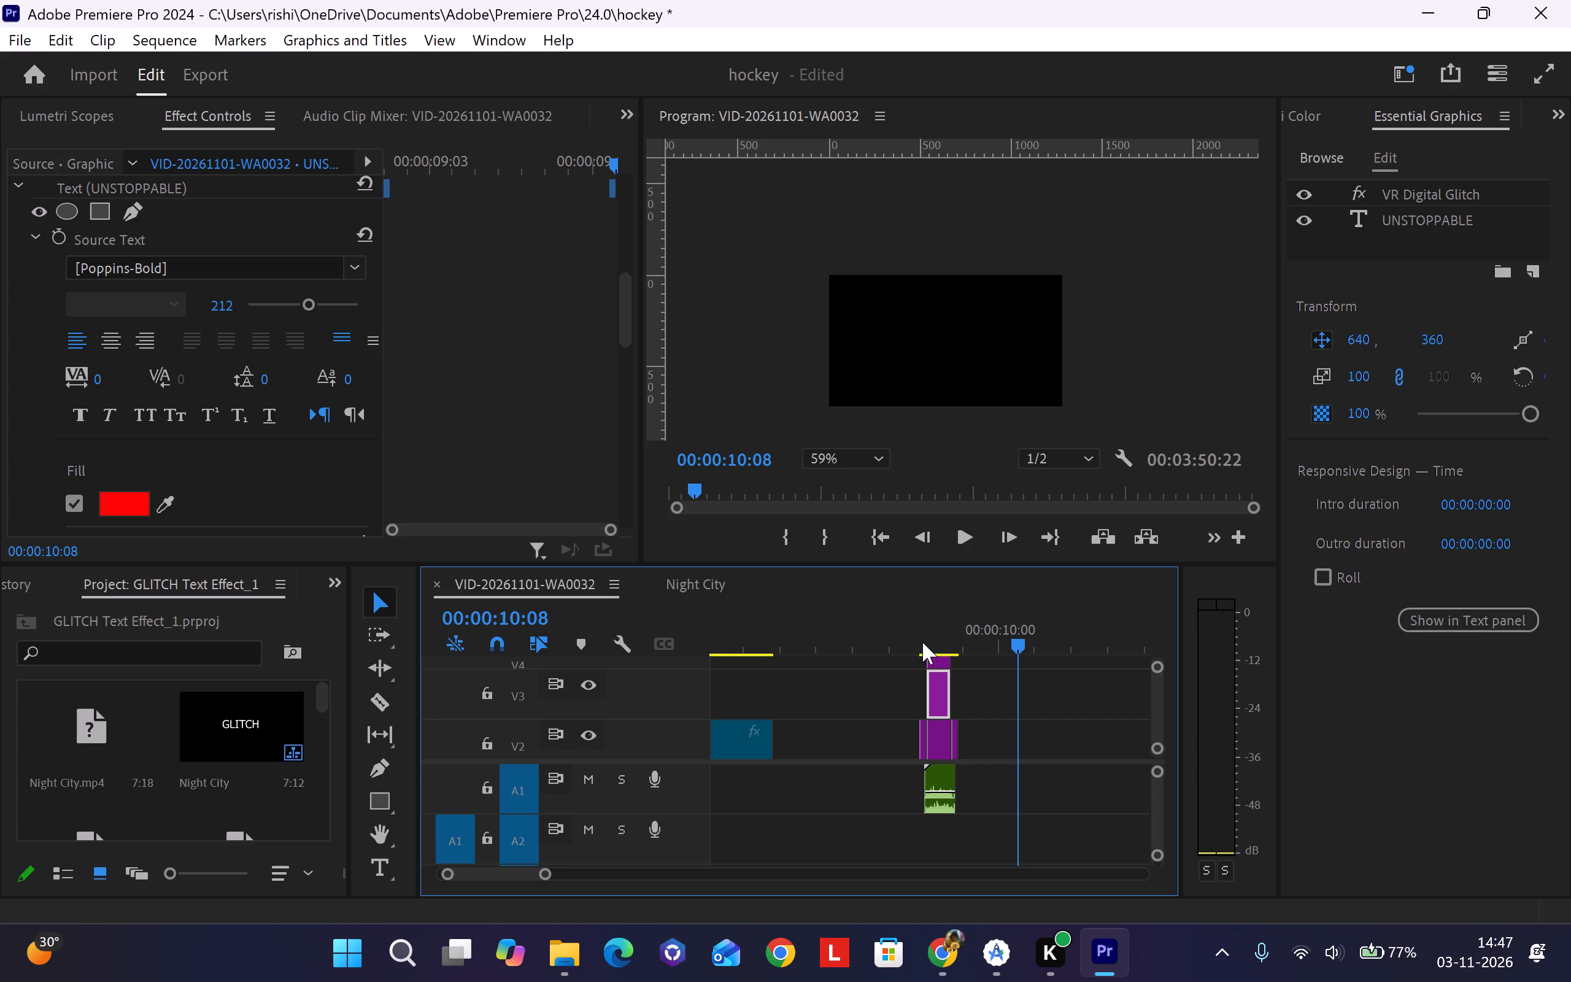
Change the fill colour of the UNSTOPPABLE text in the V2 VR Digital Glitch clip to green, 01FB33.
click(929, 740)
click(936, 738)
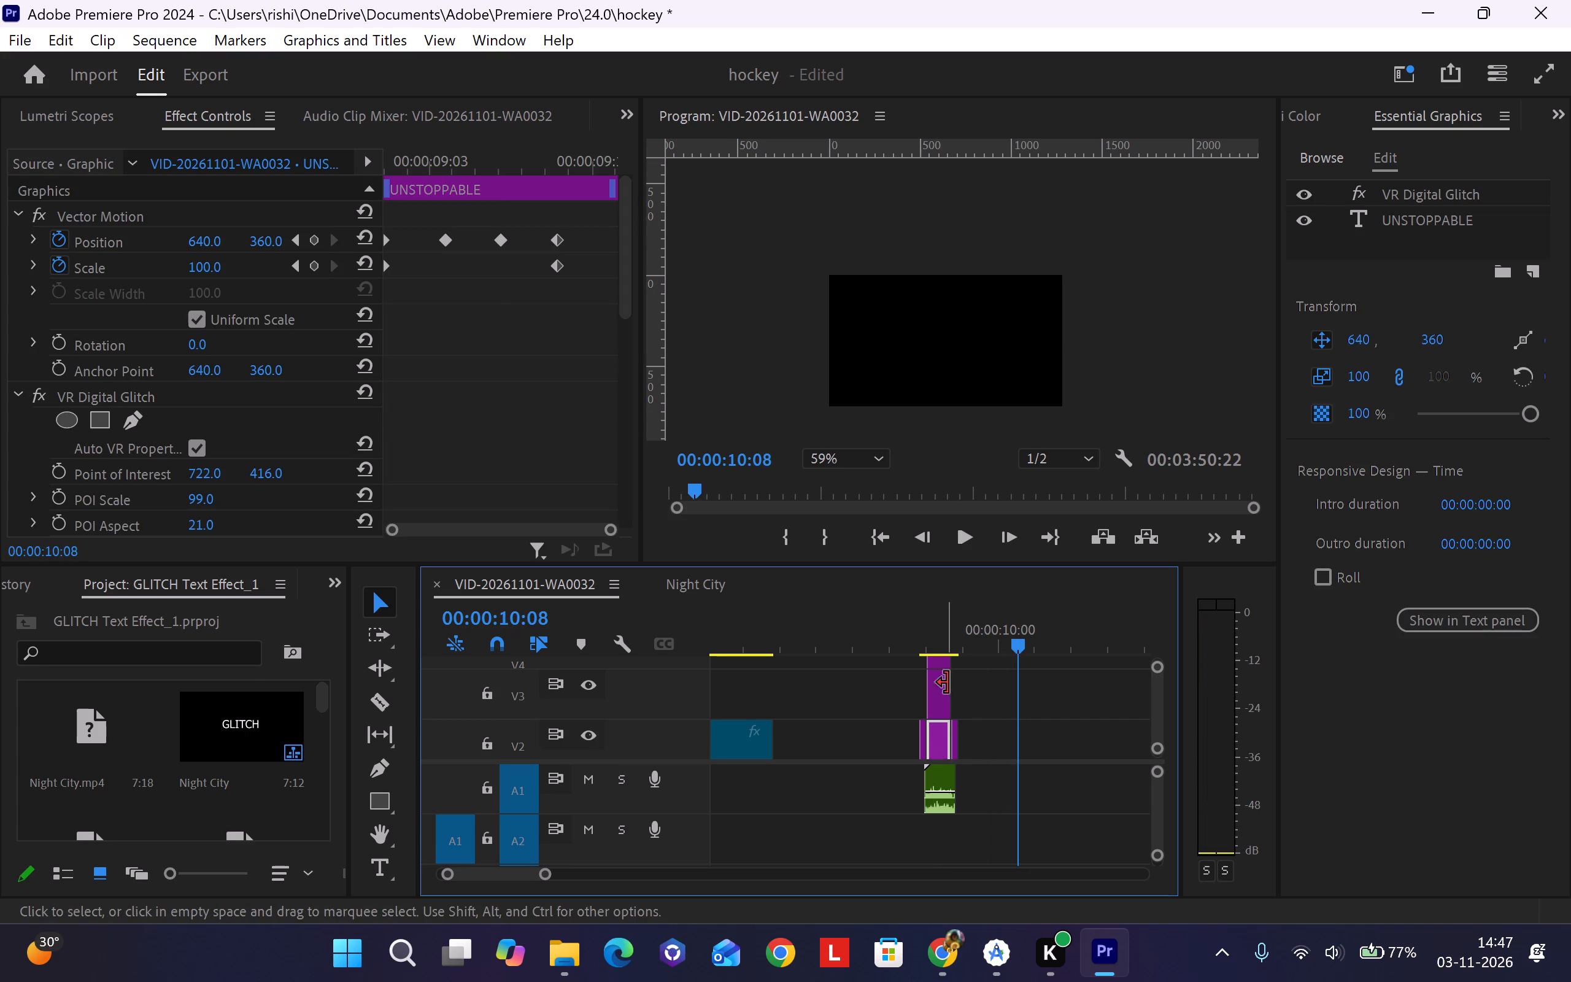
click(941, 646)
scroll(476, 379, down, 1)
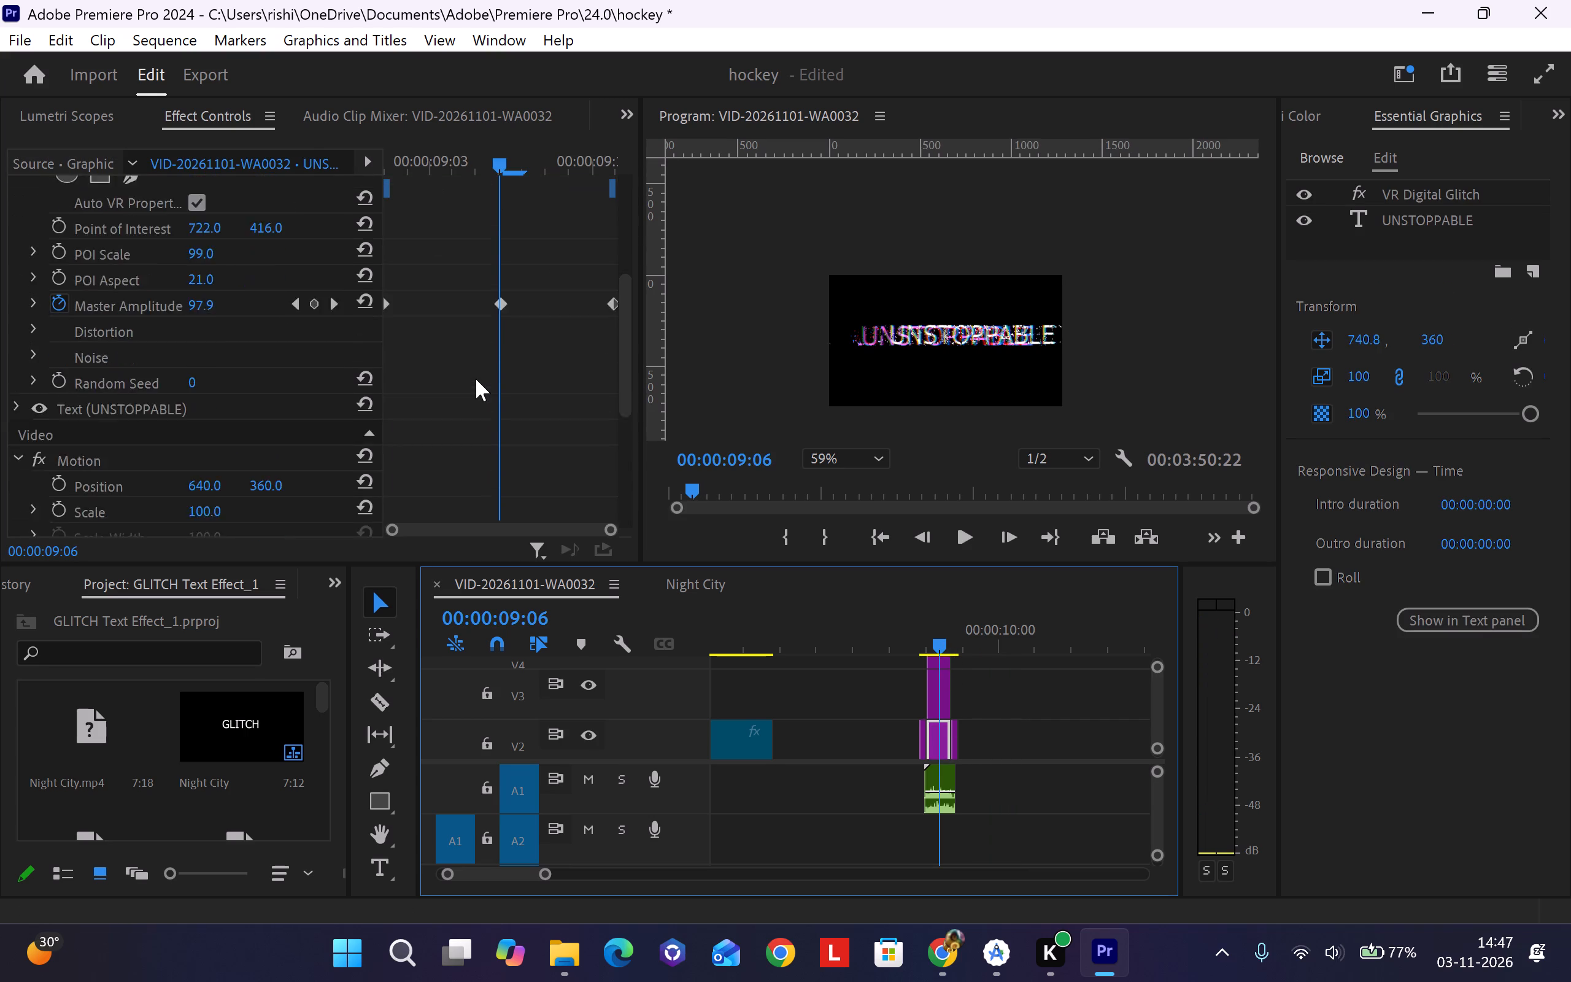
scroll(430, 357, up, 1)
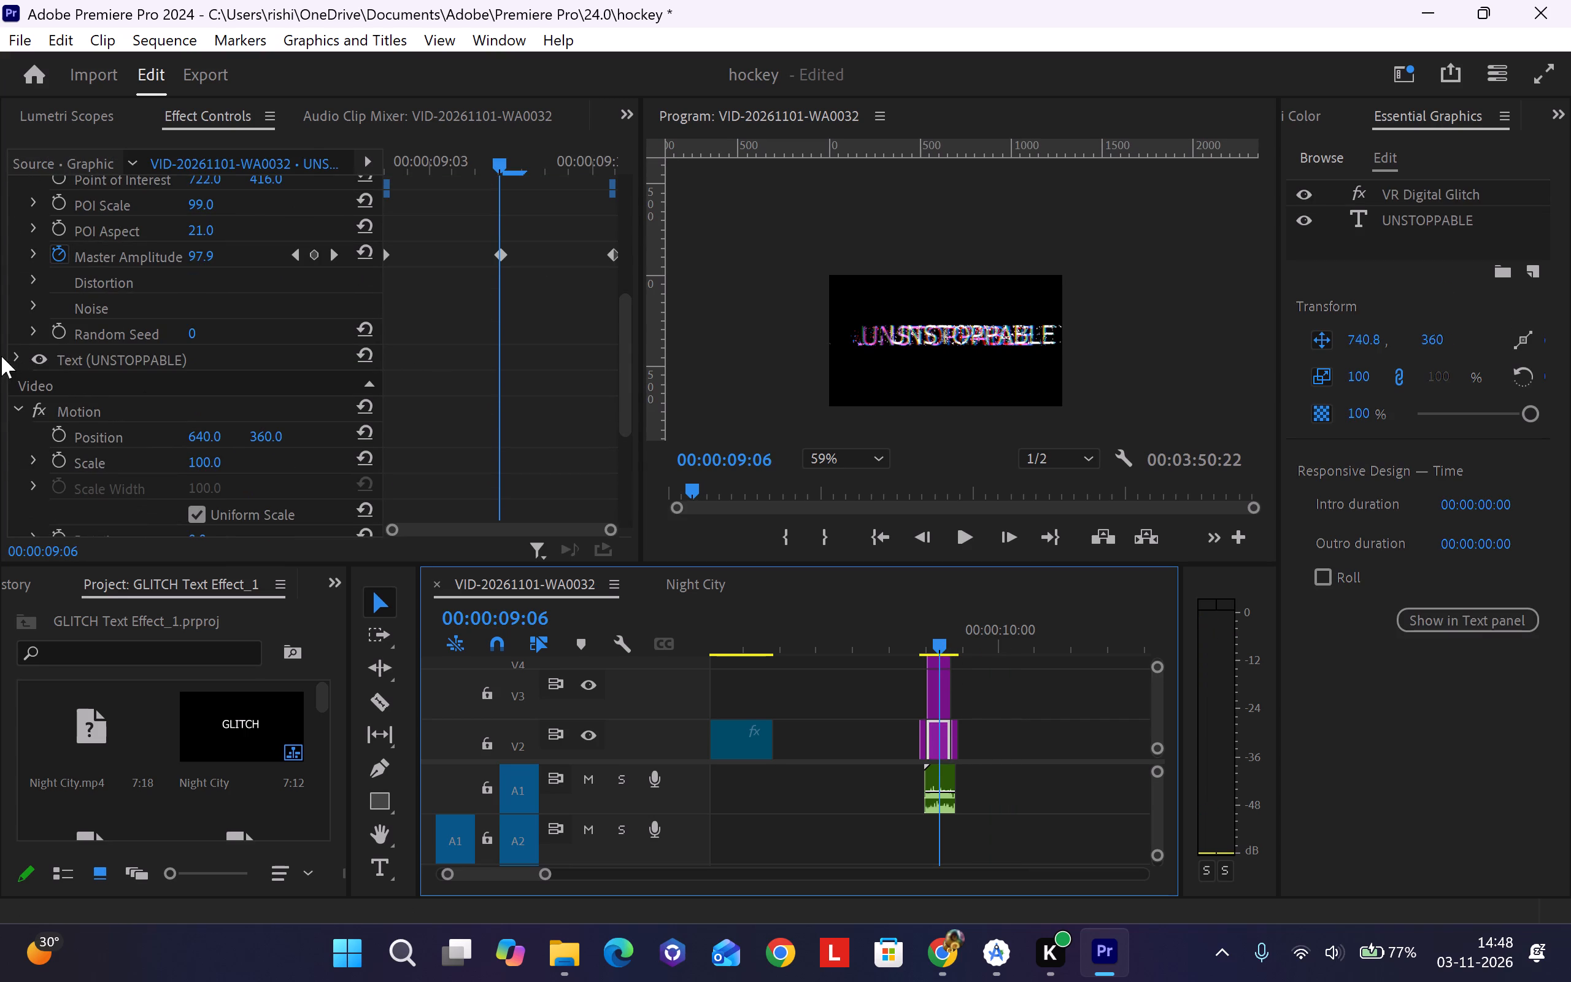
click(18, 359)
scroll(235, 436, down, 1)
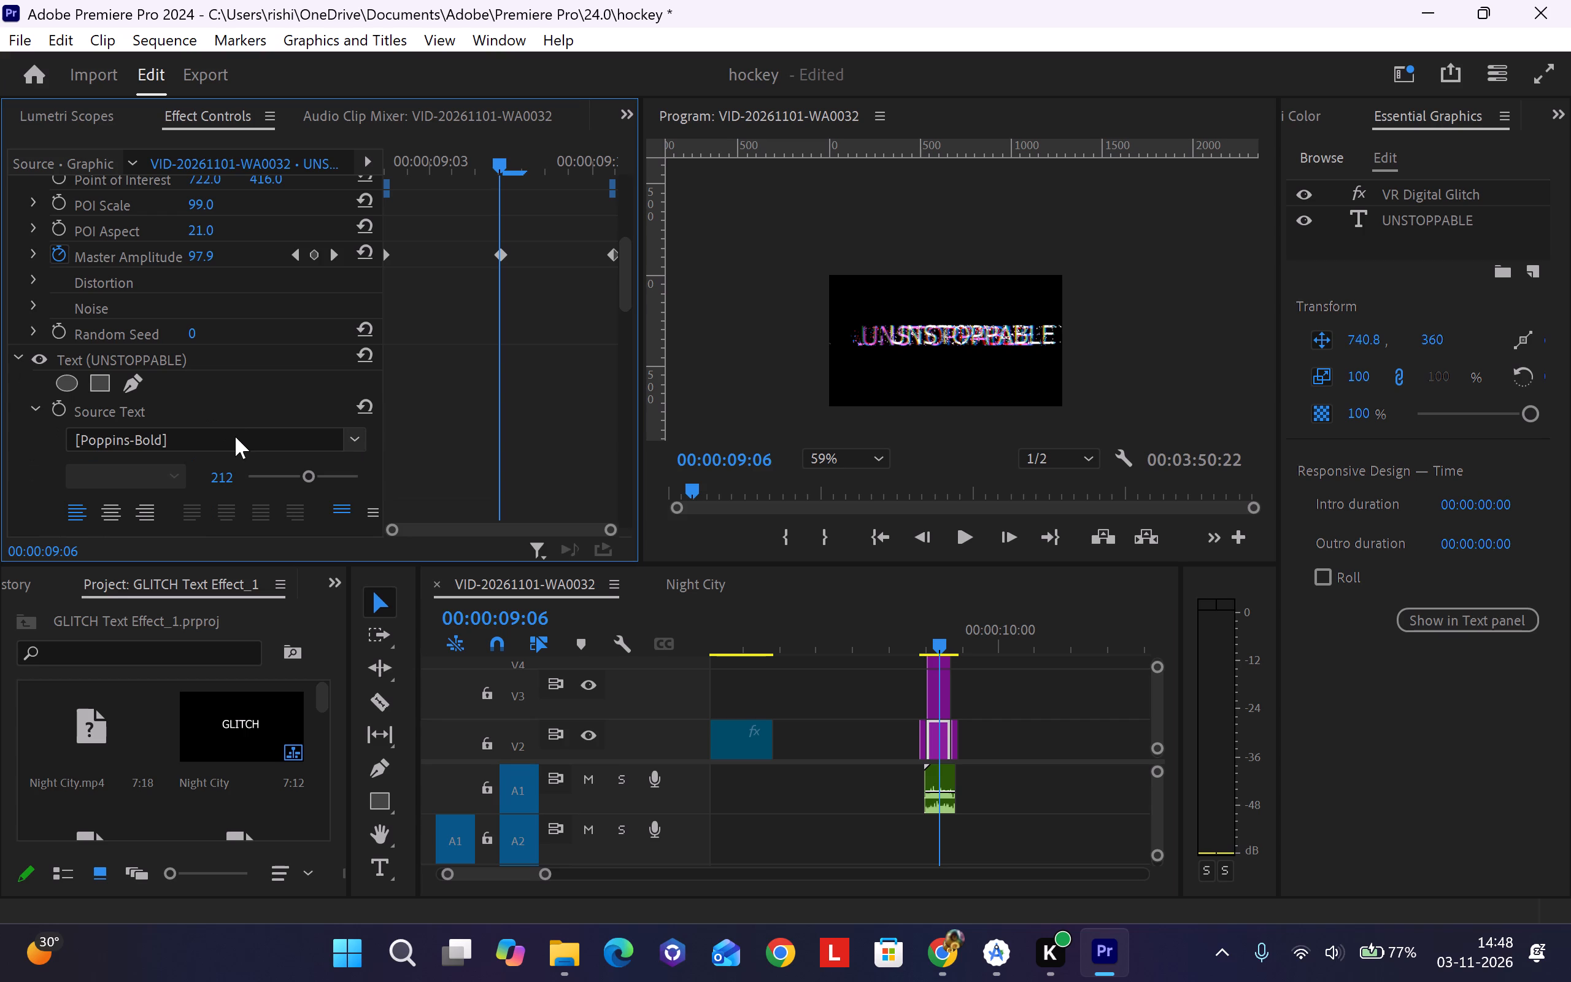
scroll(426, 425, down, 1)
click(128, 458)
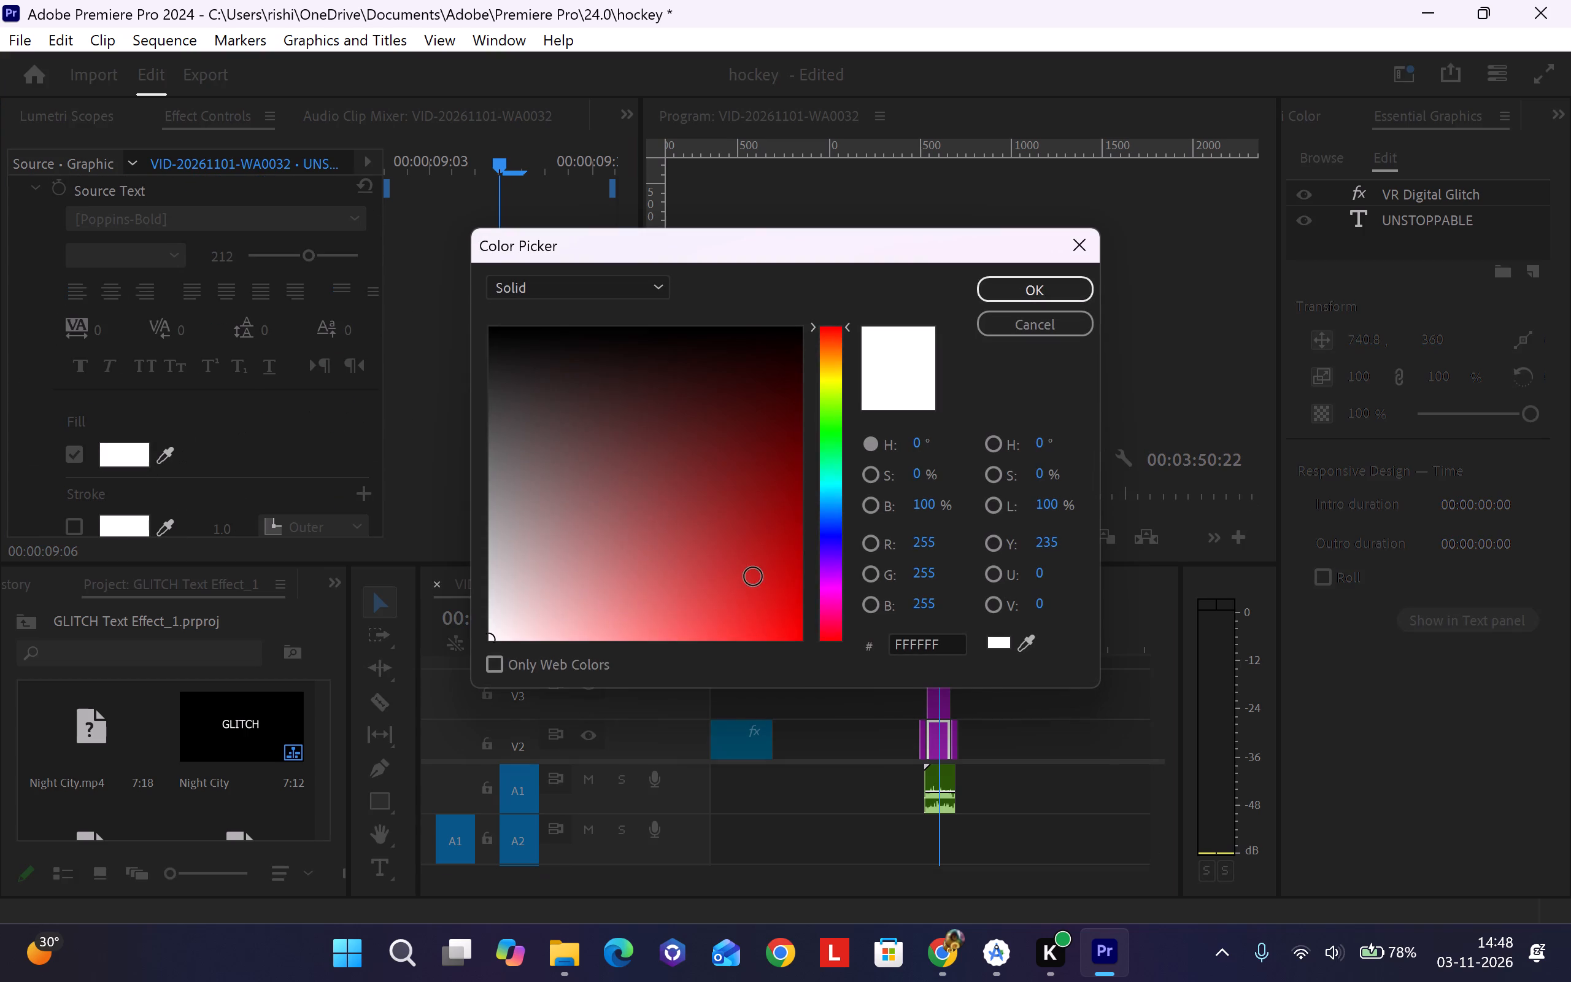
click(831, 441)
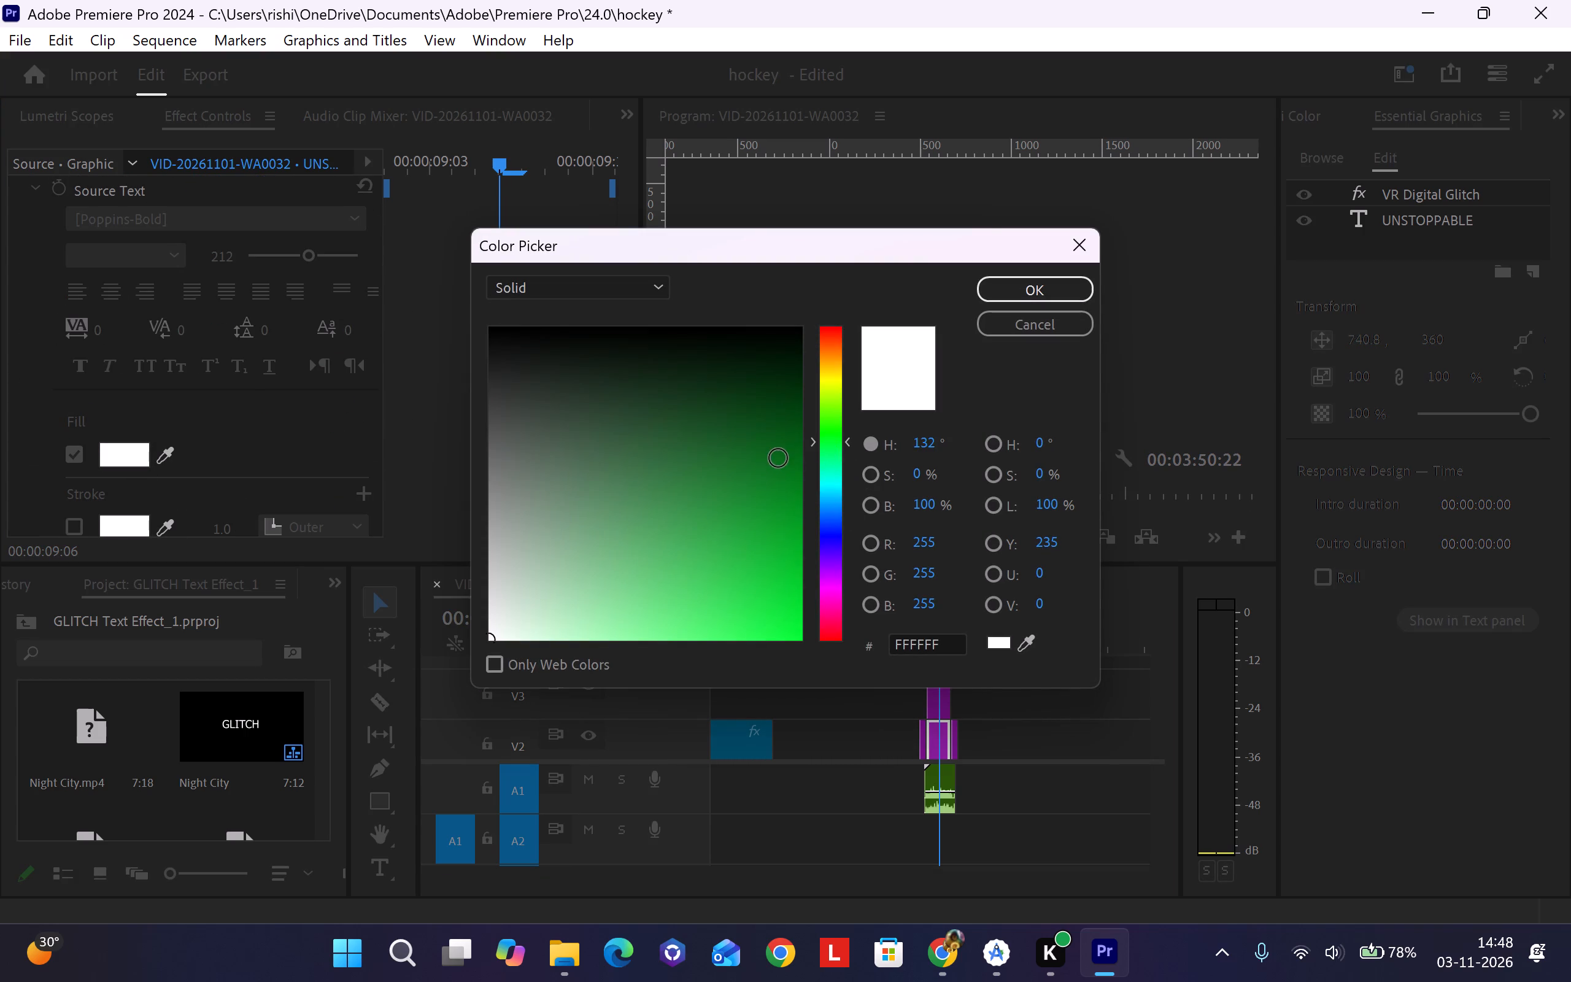
click(800, 635)
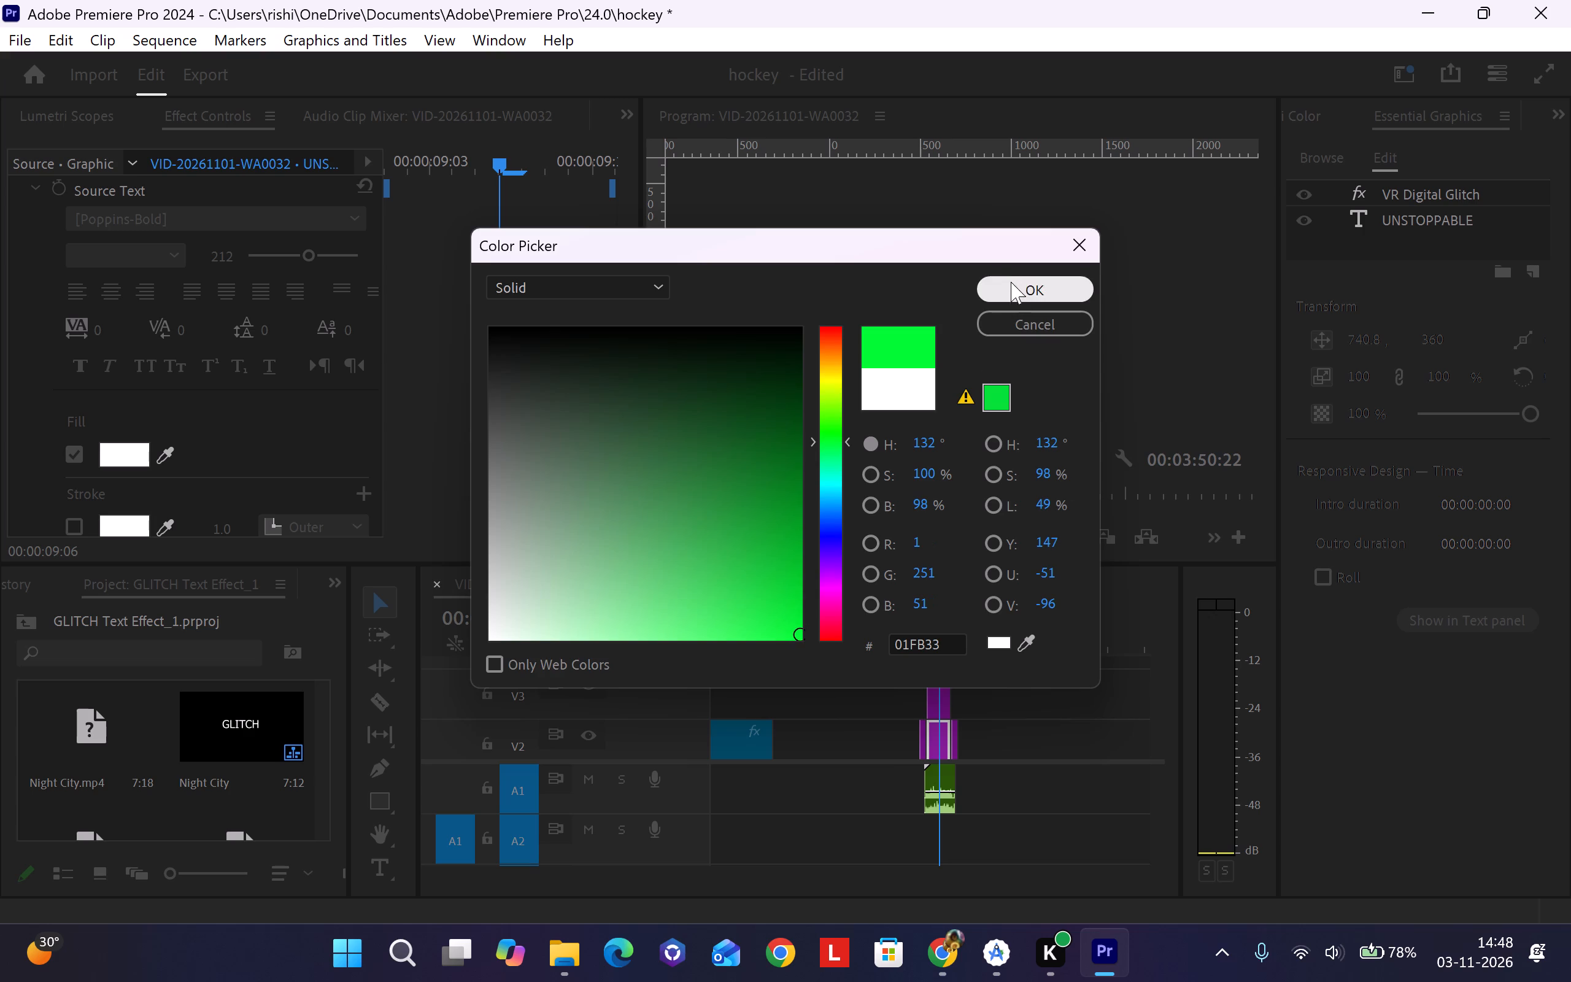
click(1009, 285)
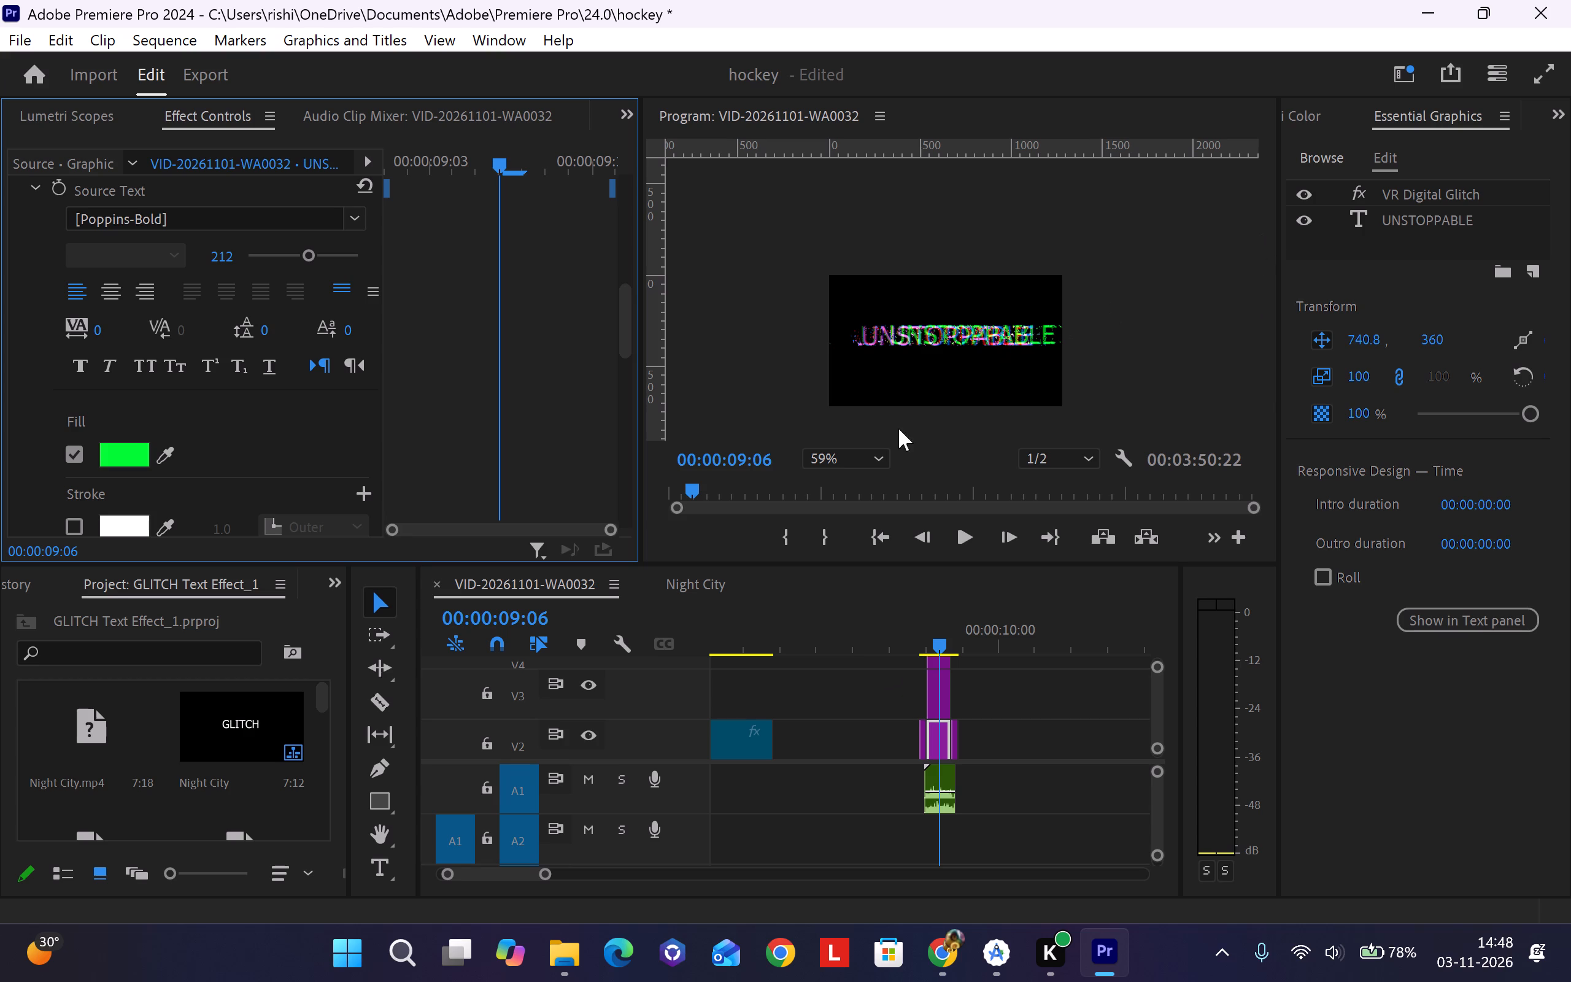
Set the program preview zoom to Fit and play back the coloured glitch title from its beginning.
click(846, 452)
click(831, 489)
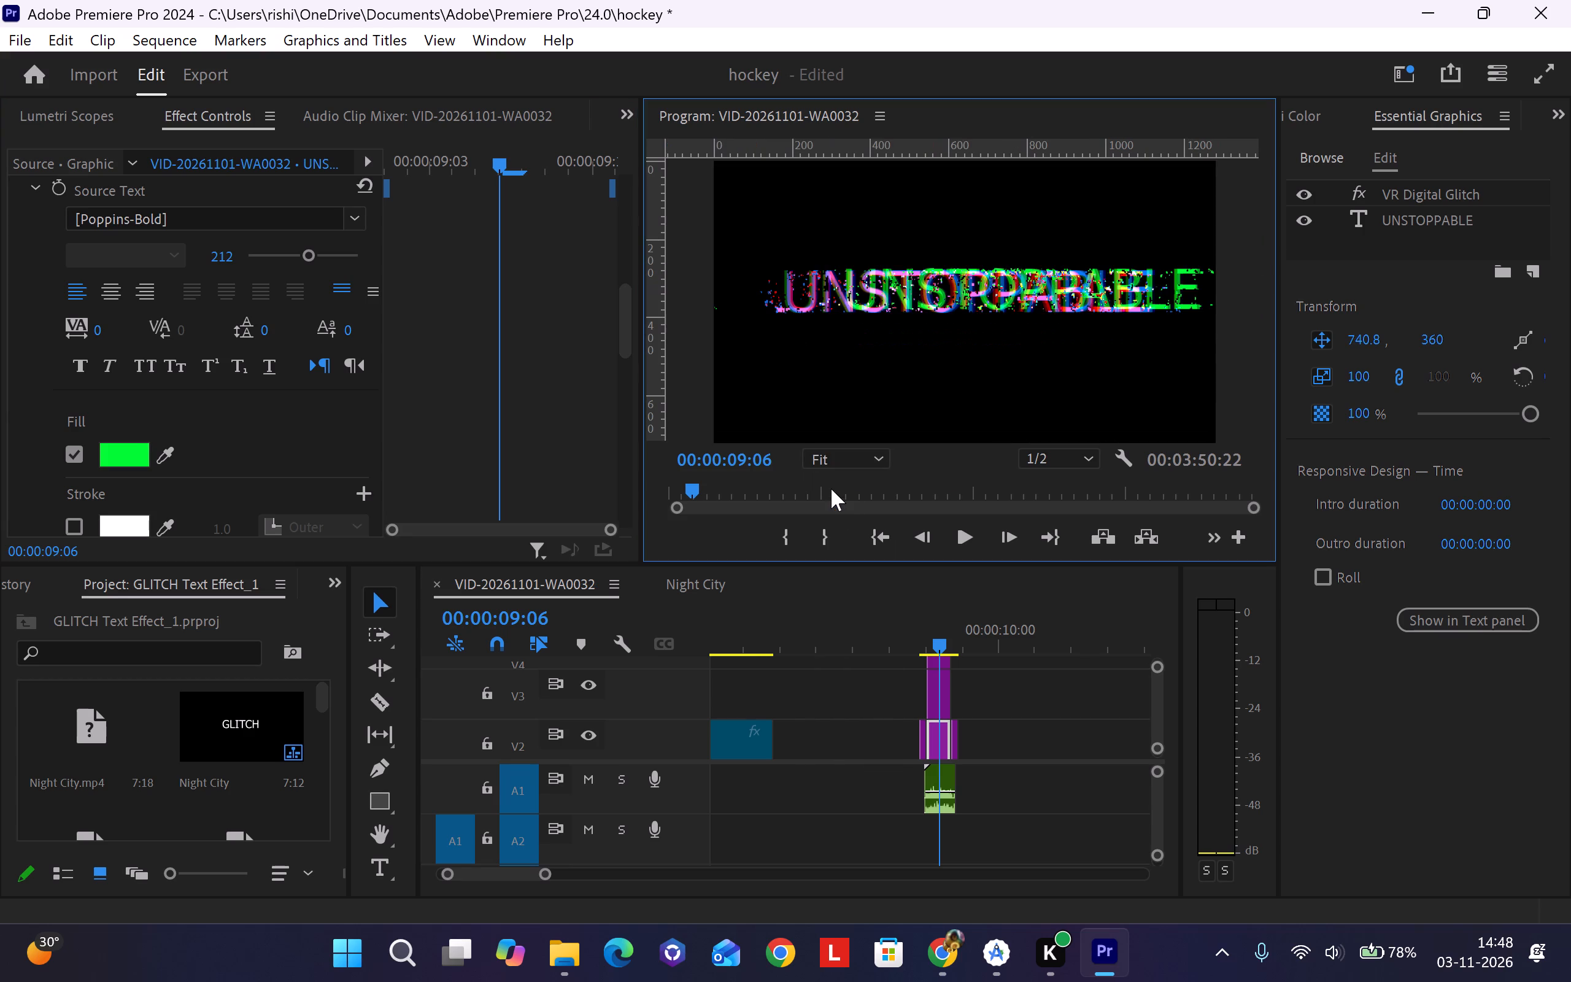
click(918, 639)
key(space)
key(space)
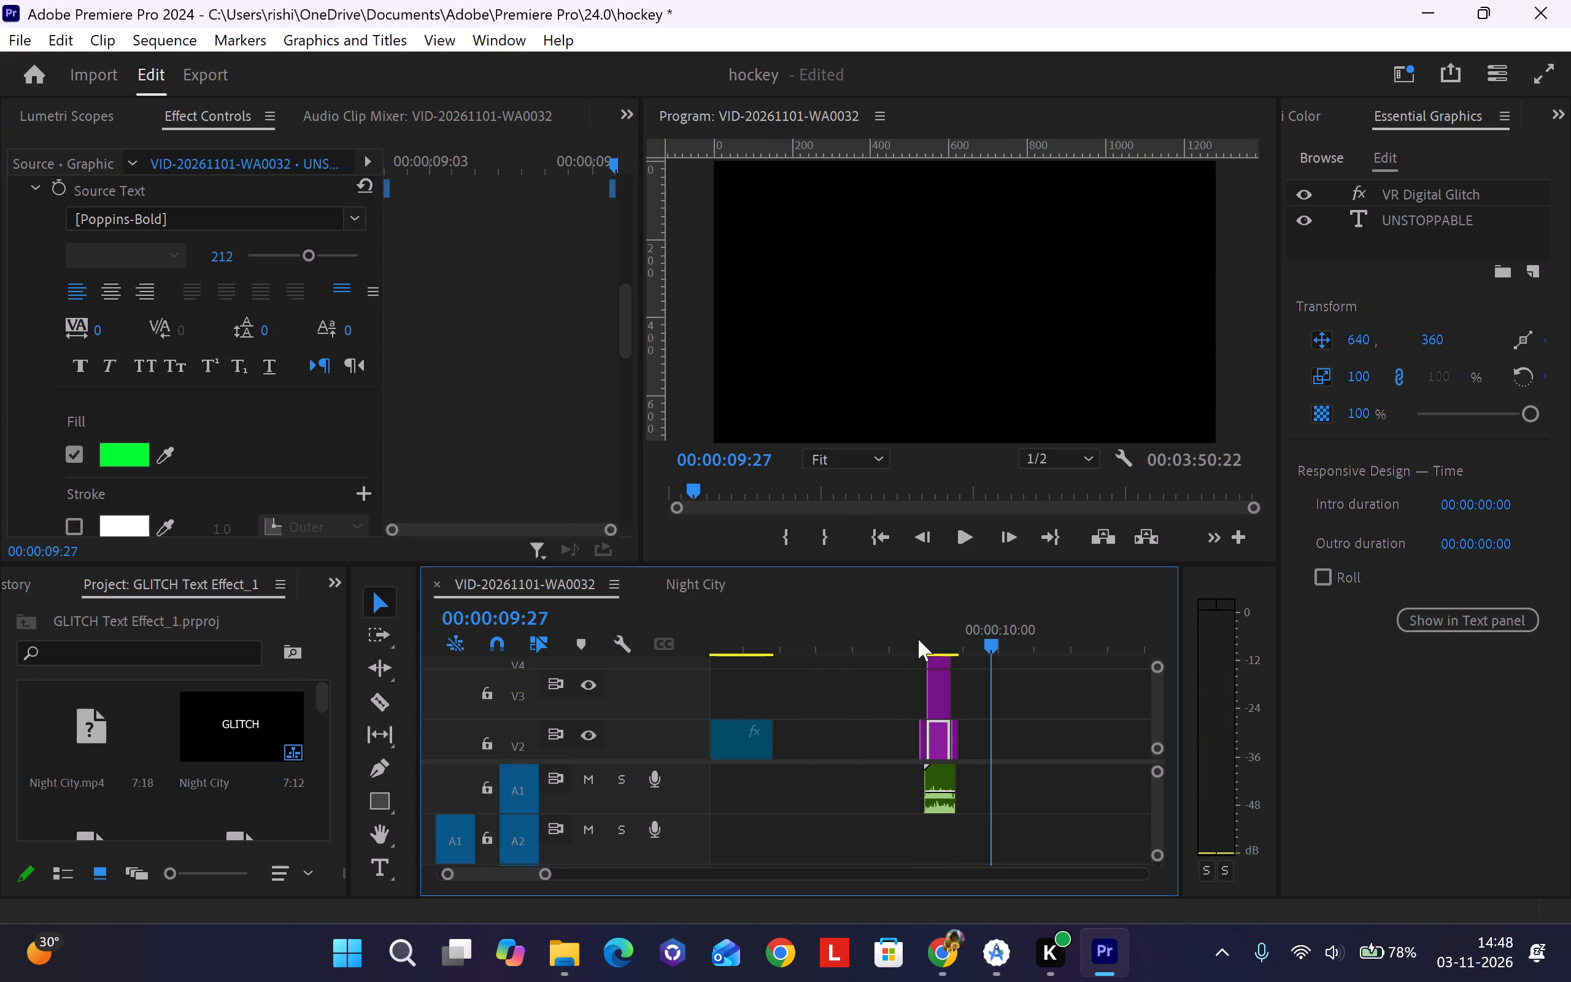
Replace EFFECT with the copied UNSTOPPABLE text in the V2 Wave Warp clip at 00:00:09:12 and centre it in the frame.
click(956, 647)
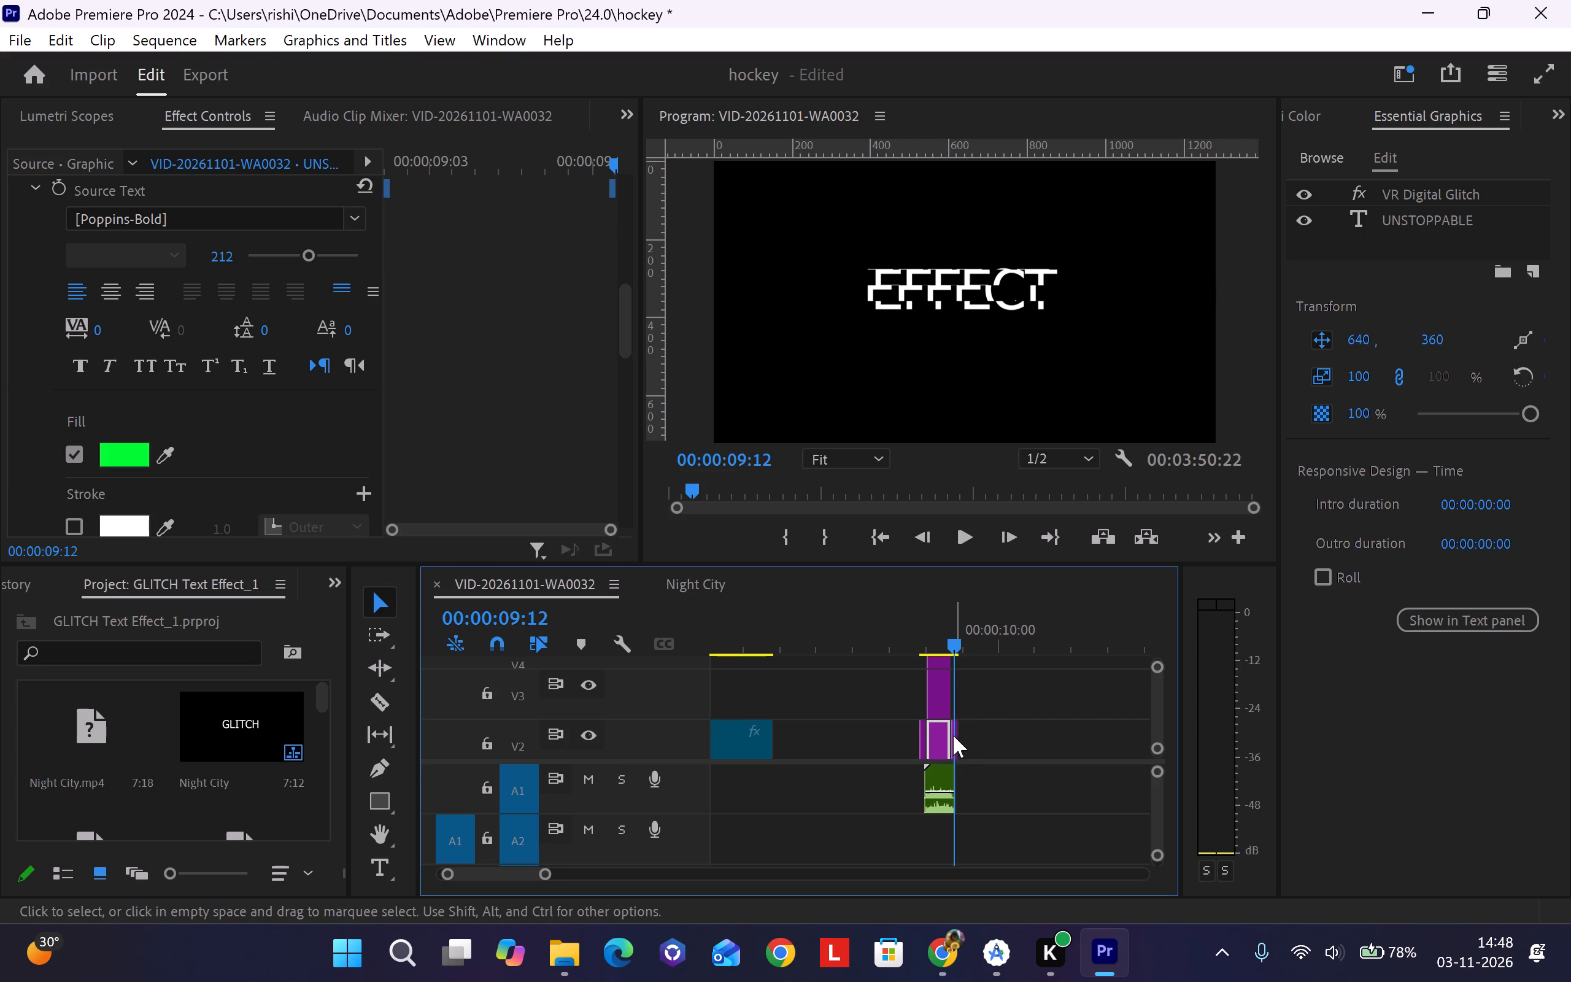
click(952, 740)
double_click(981, 295)
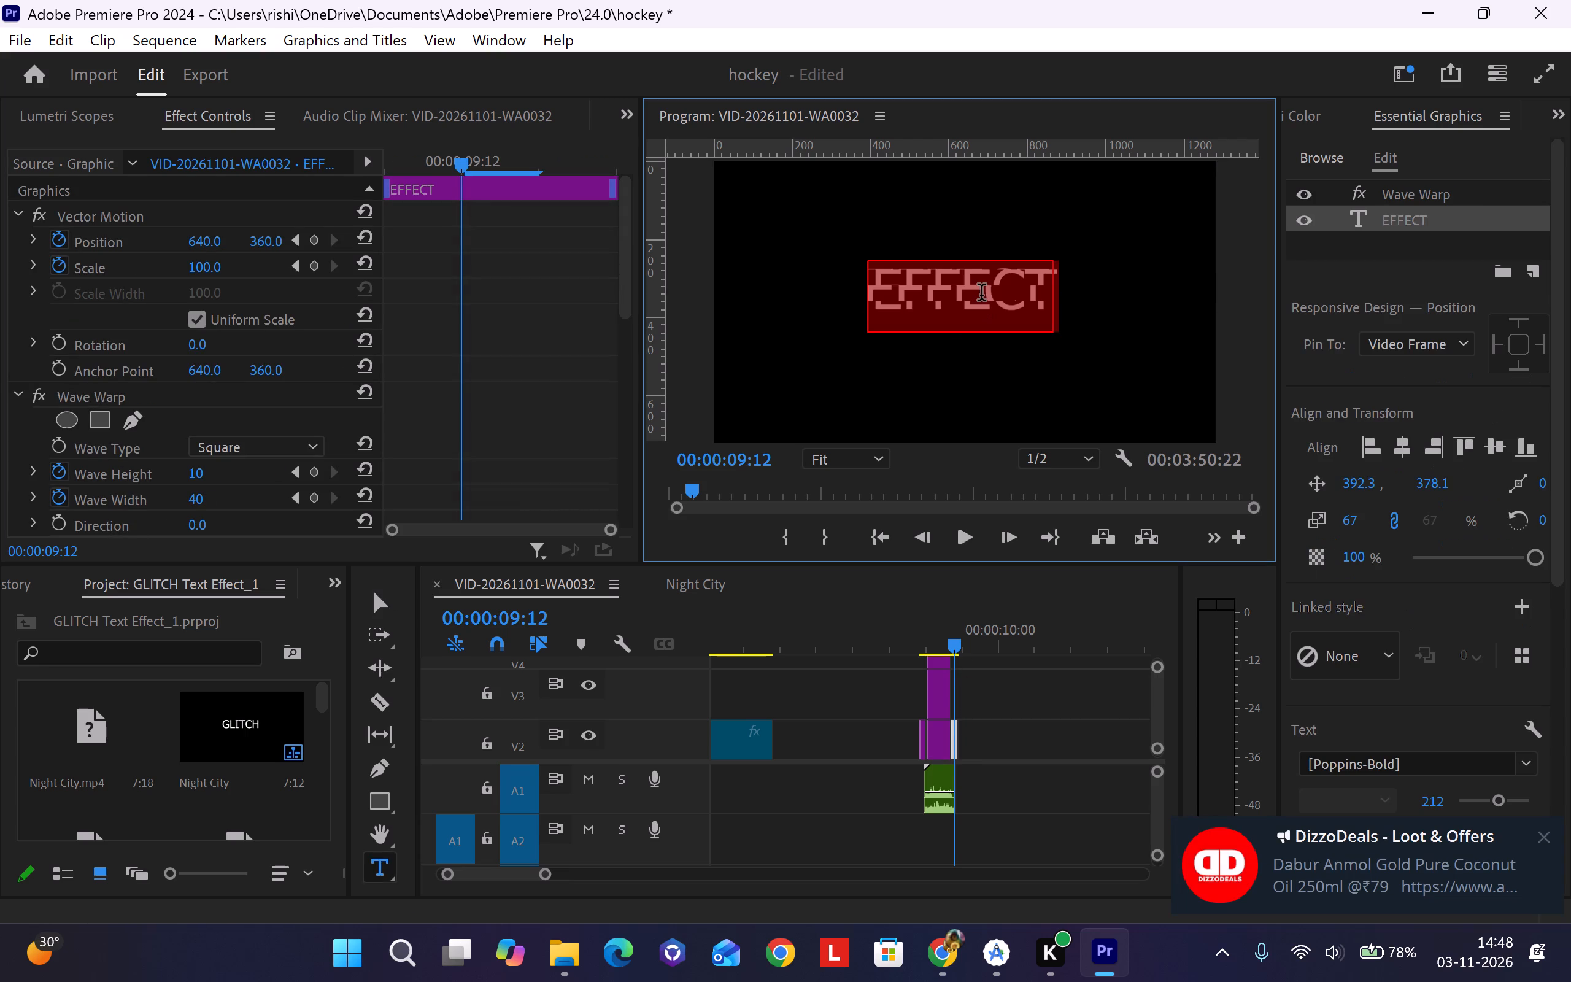
key(ctrl+v)
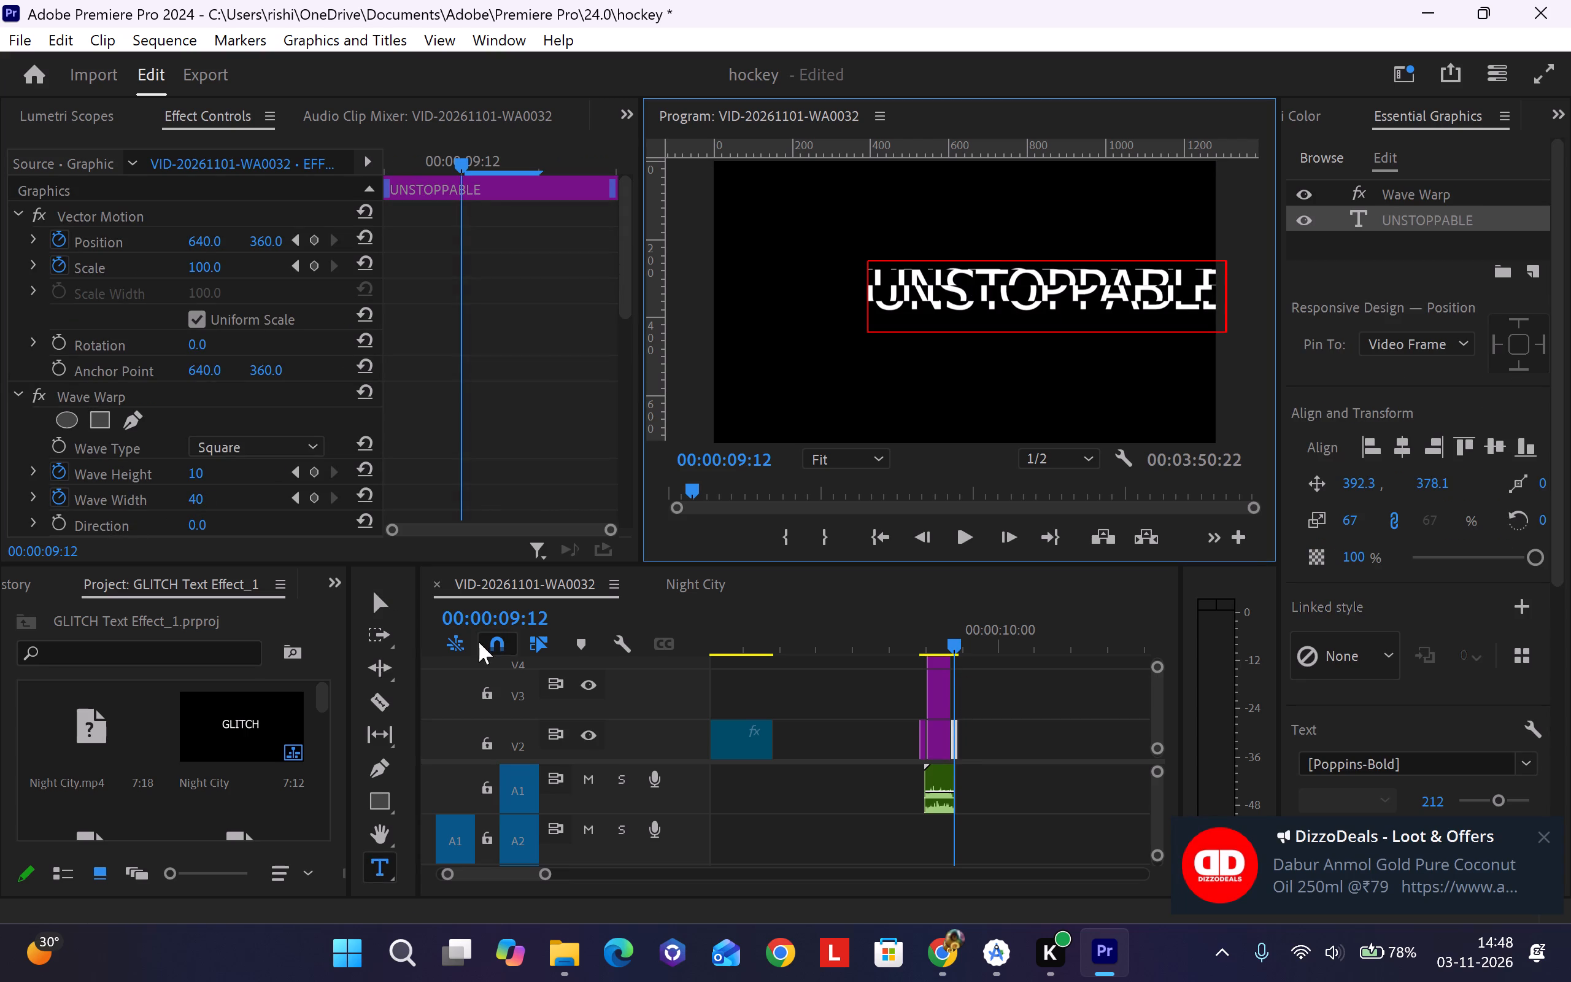
click(381, 606)
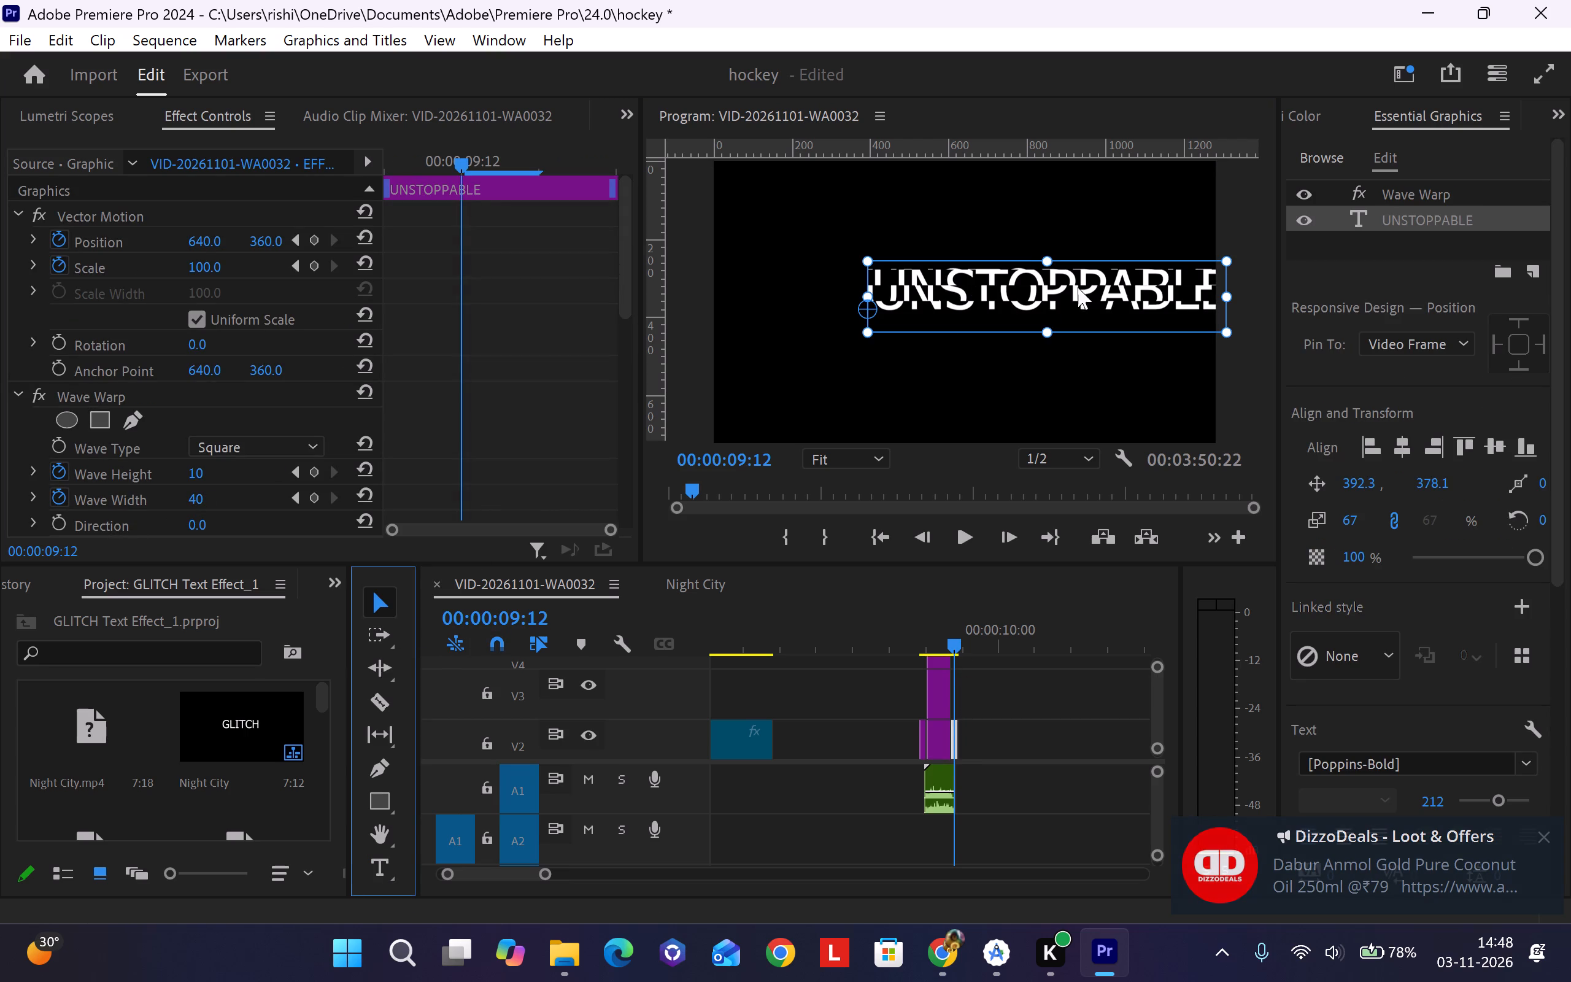
drag(1076, 287, 1000, 290)
click(1008, 382)
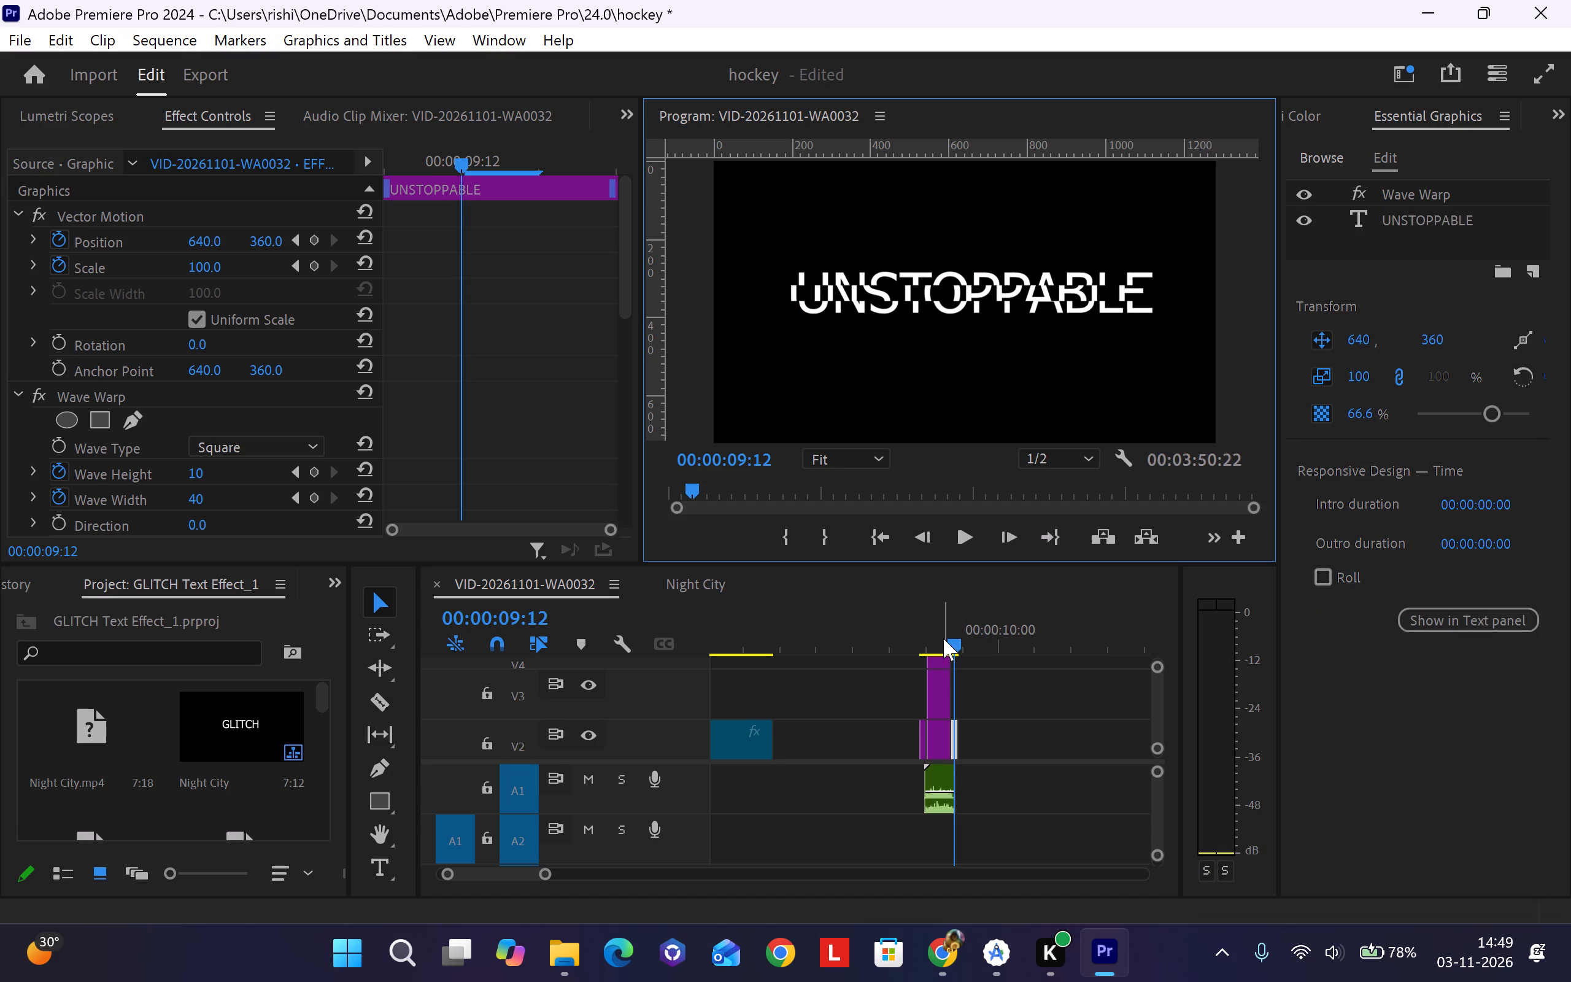
Duplicate the plain UNSTOPPABLE title clip at 00:00:09:00 and place the copy directly after the Wave Warp clip on V2.
click(919, 728)
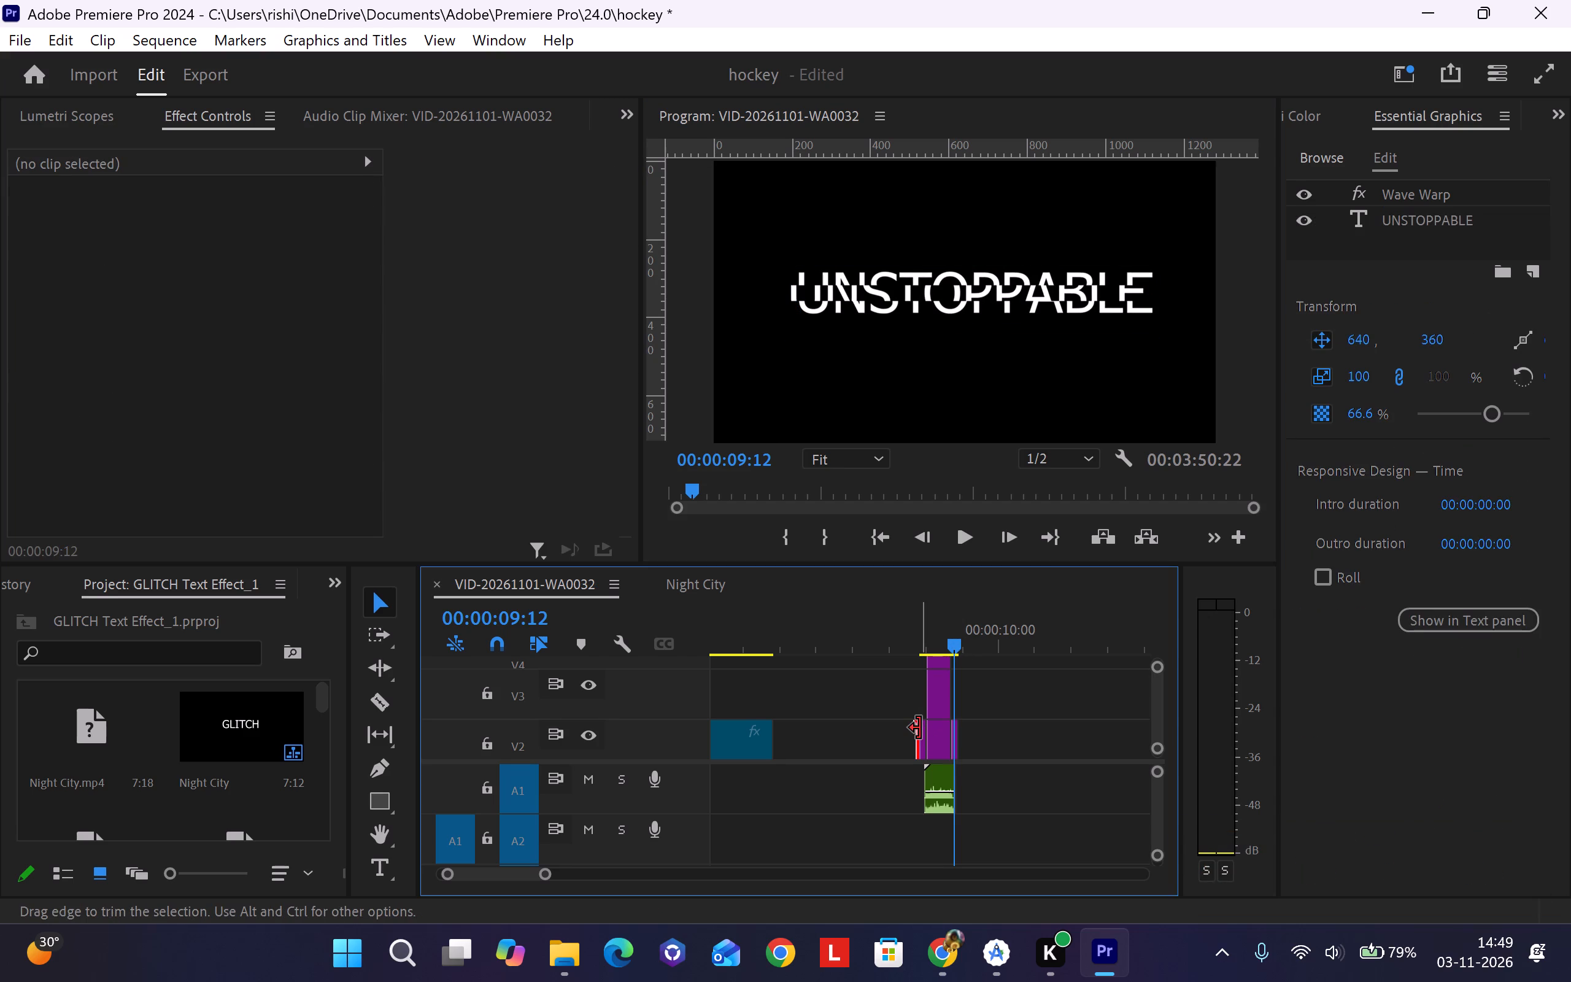
right_click(921, 733)
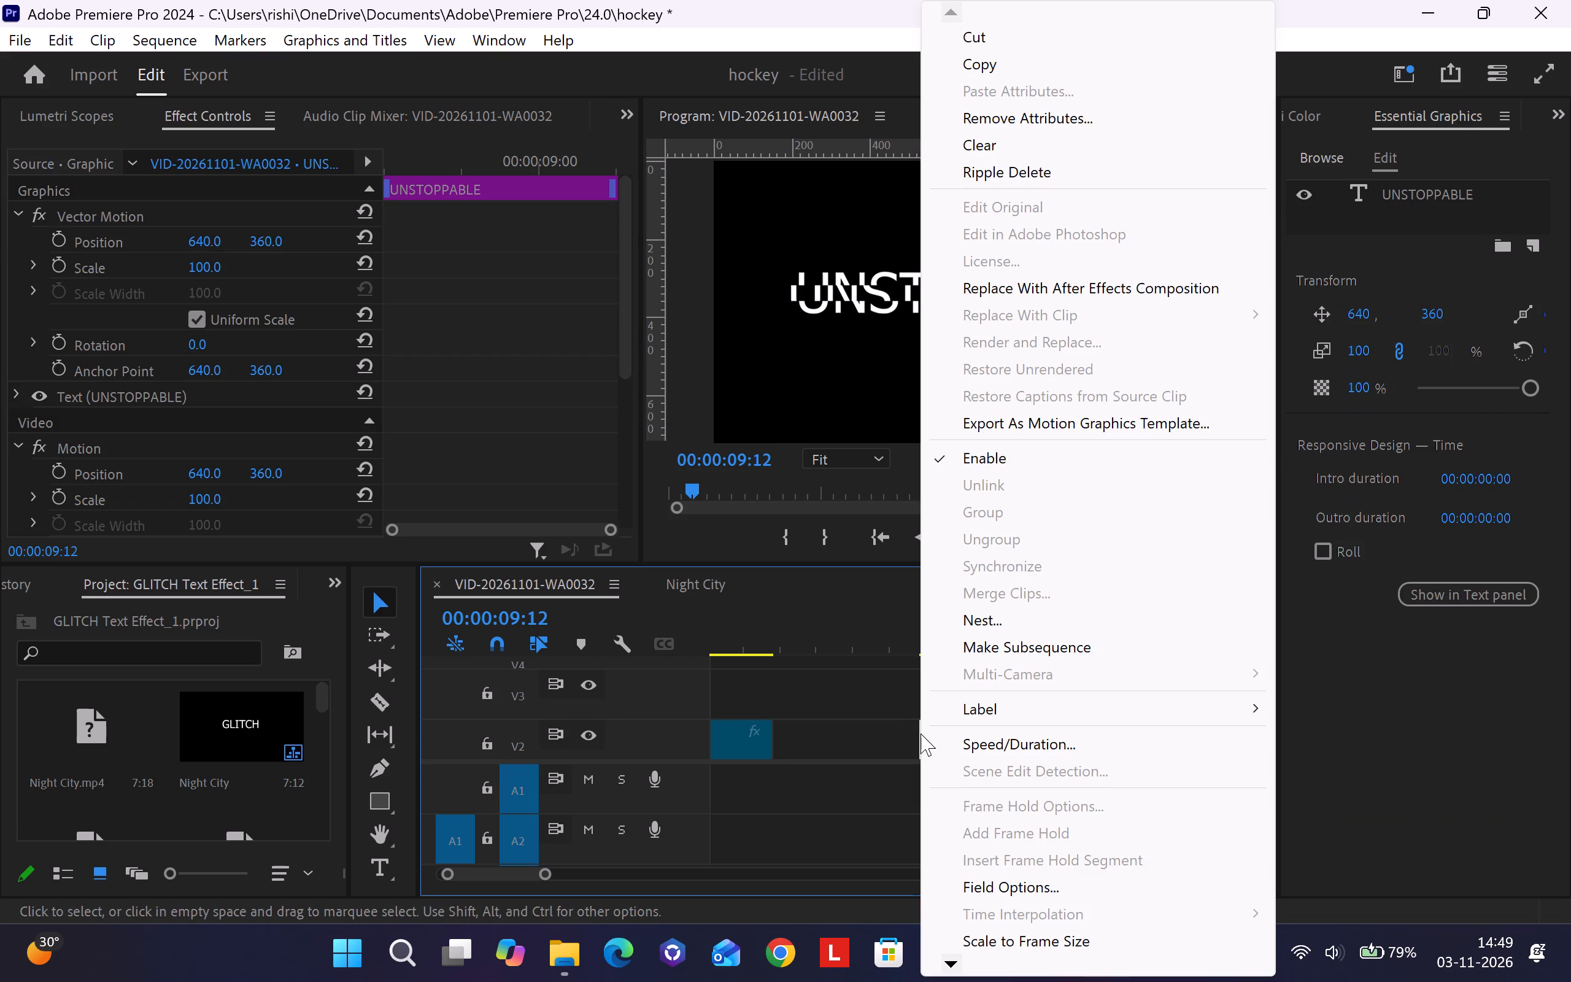
click(898, 729)
click(921, 731)
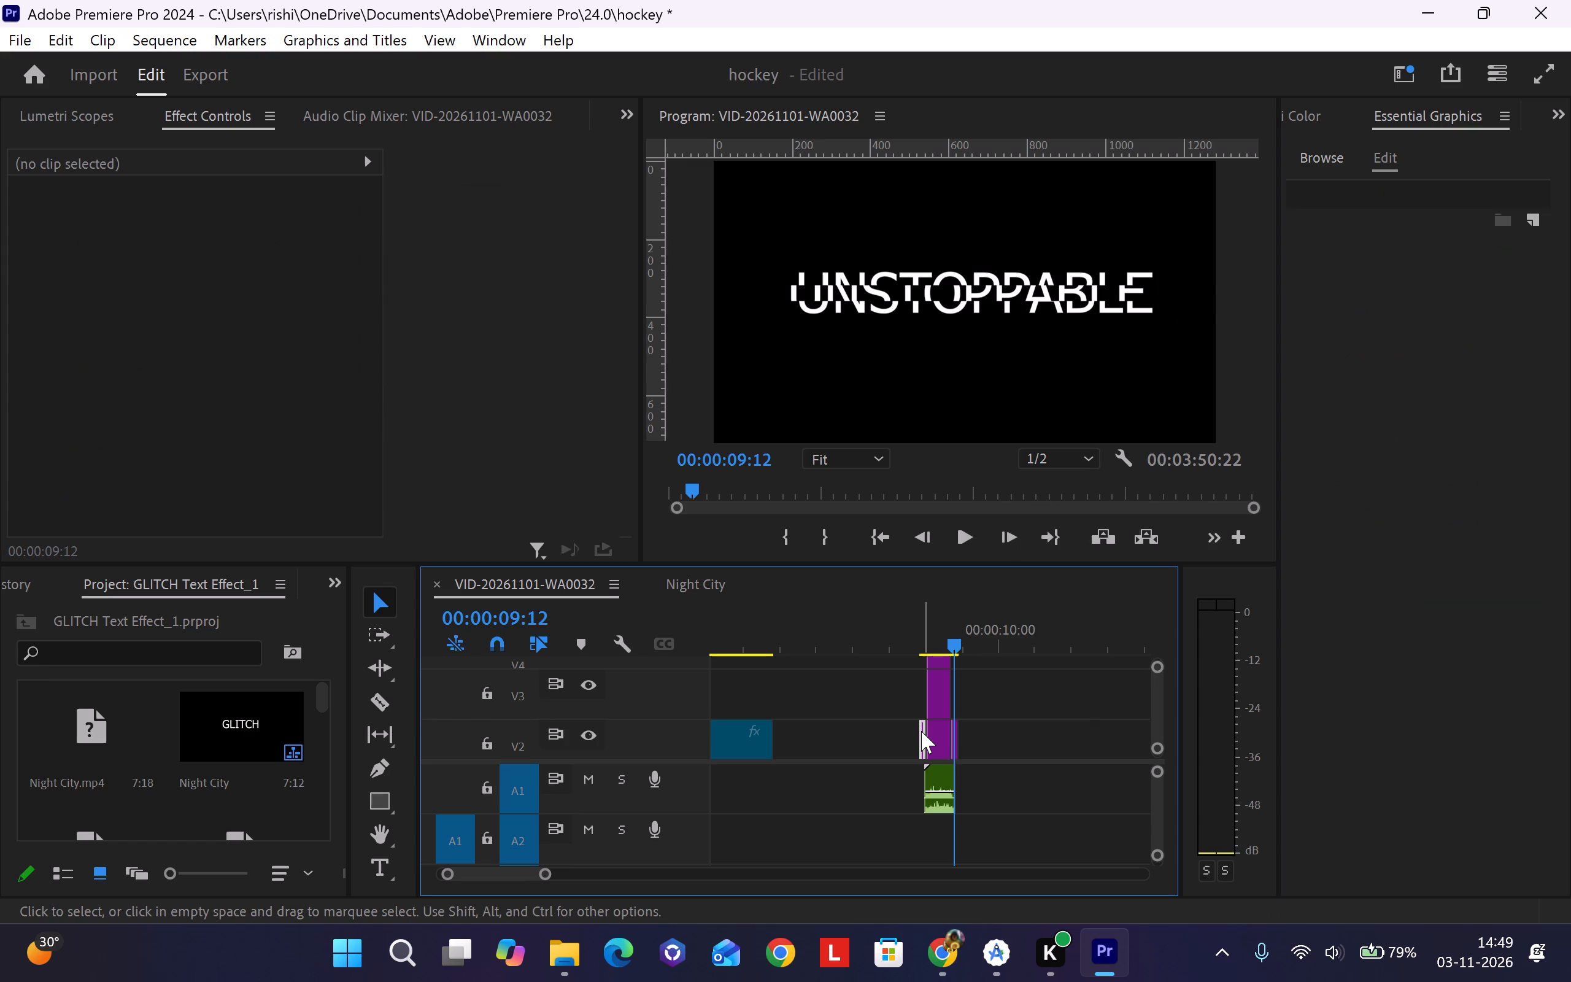
alt+right_drag(921, 731, 946, 733)
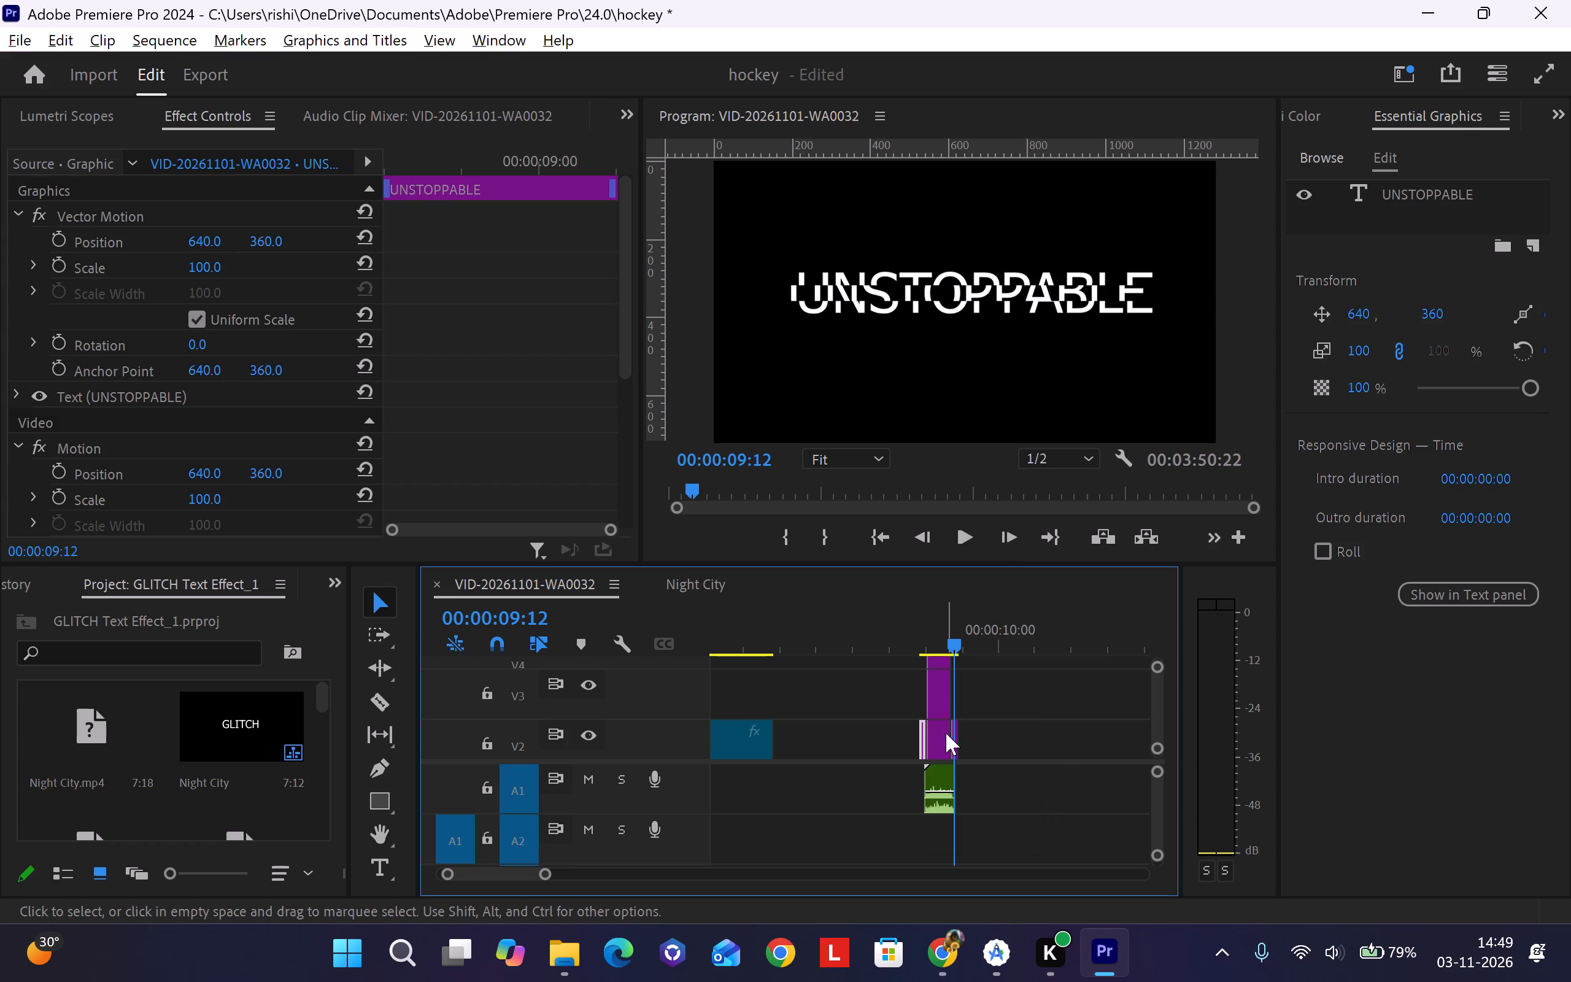
alt+right_drag(946, 733, 971, 734)
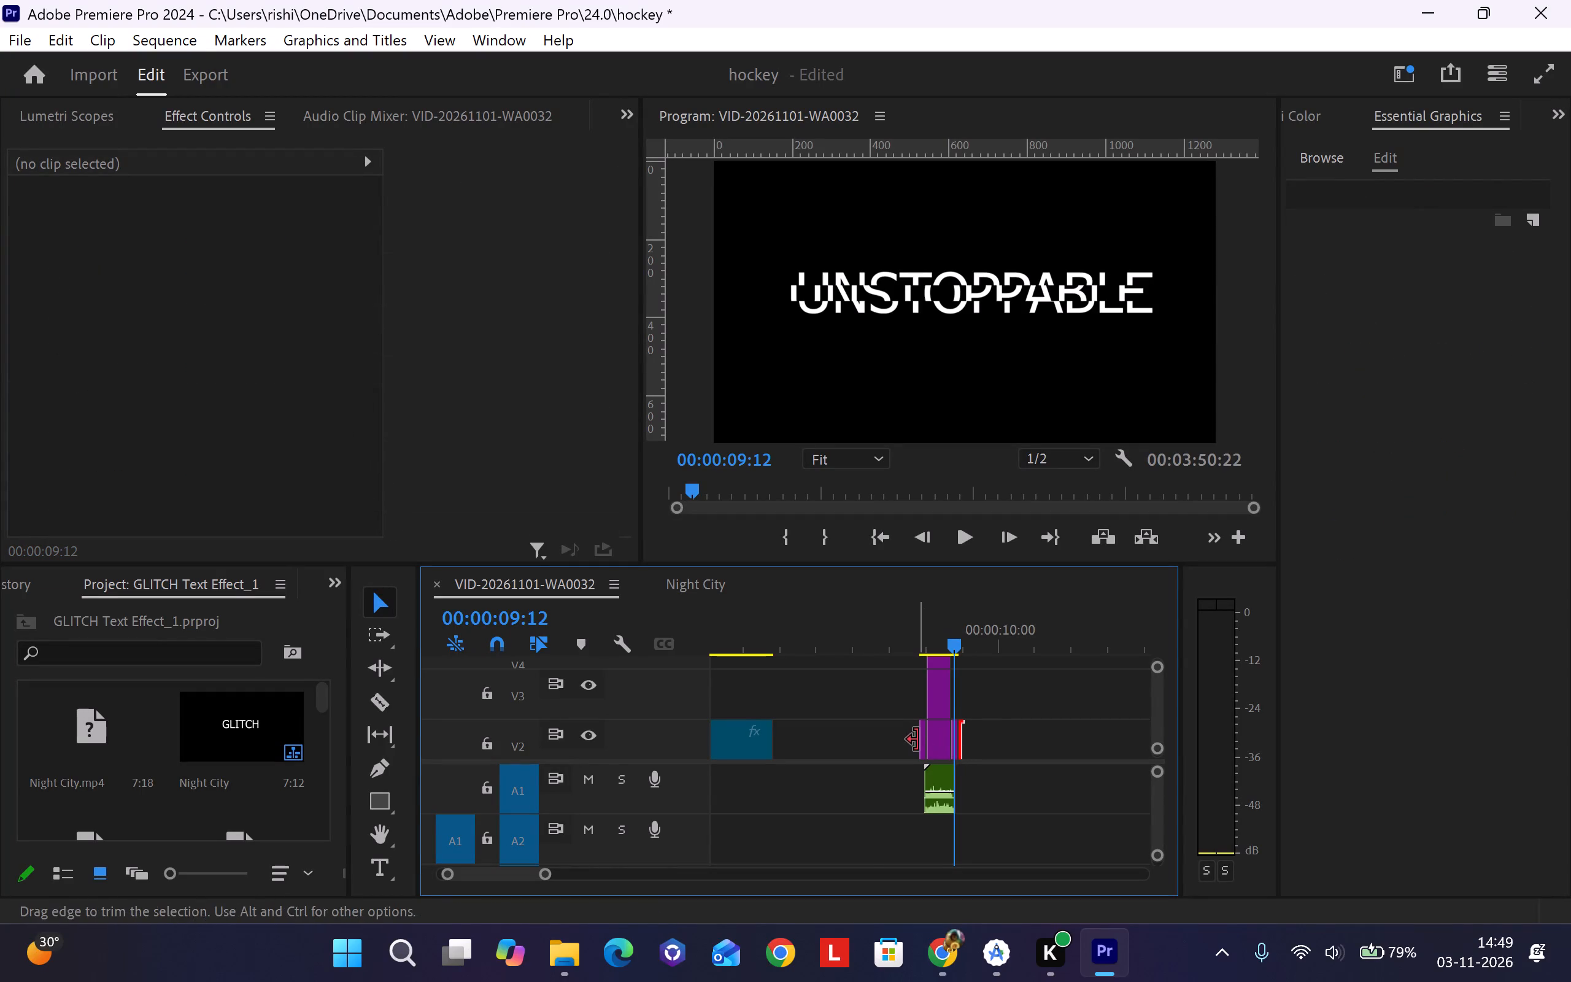
drag(550, 878, 545, 875)
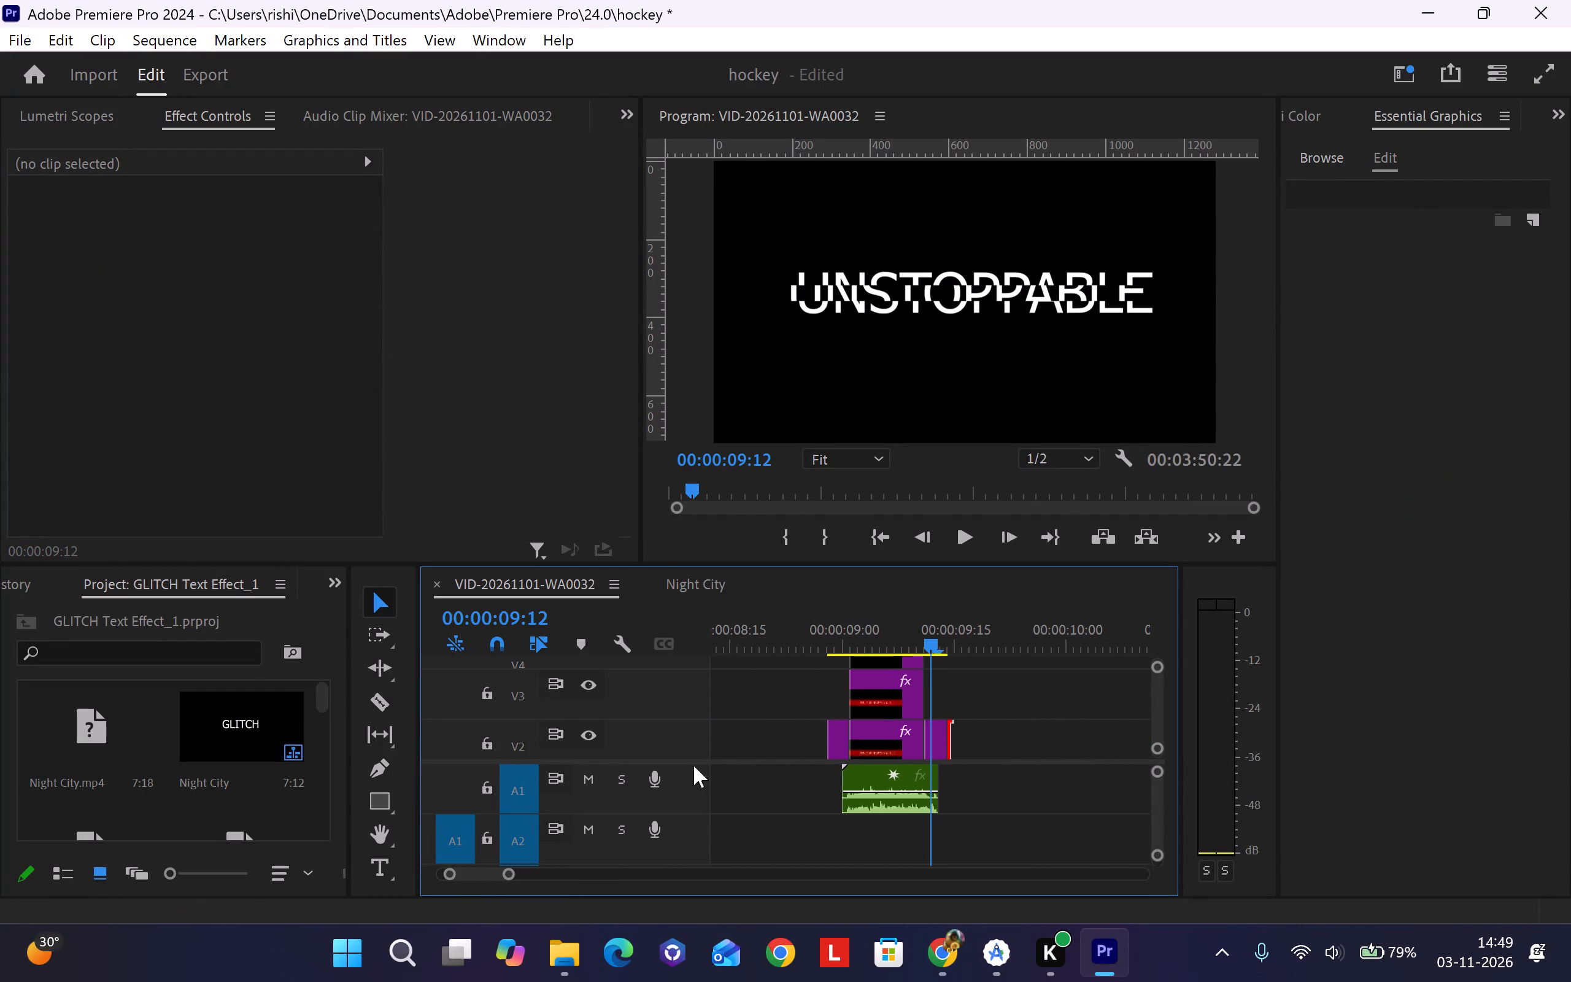
click(840, 743)
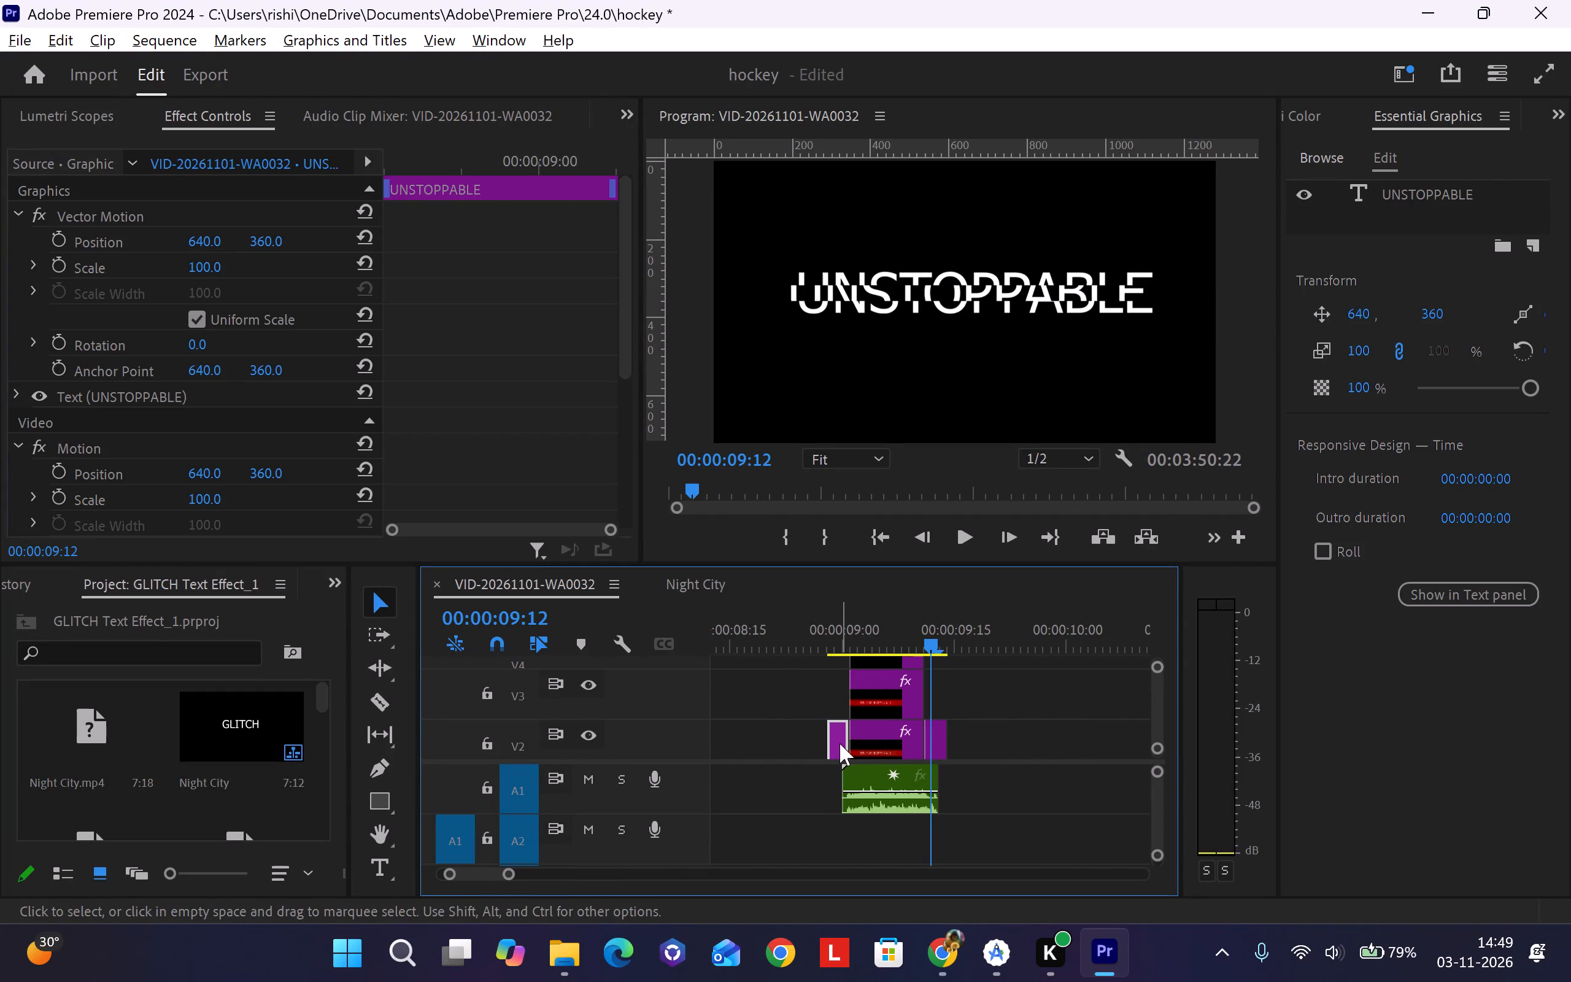
alt+right_drag(840, 743, 936, 743)
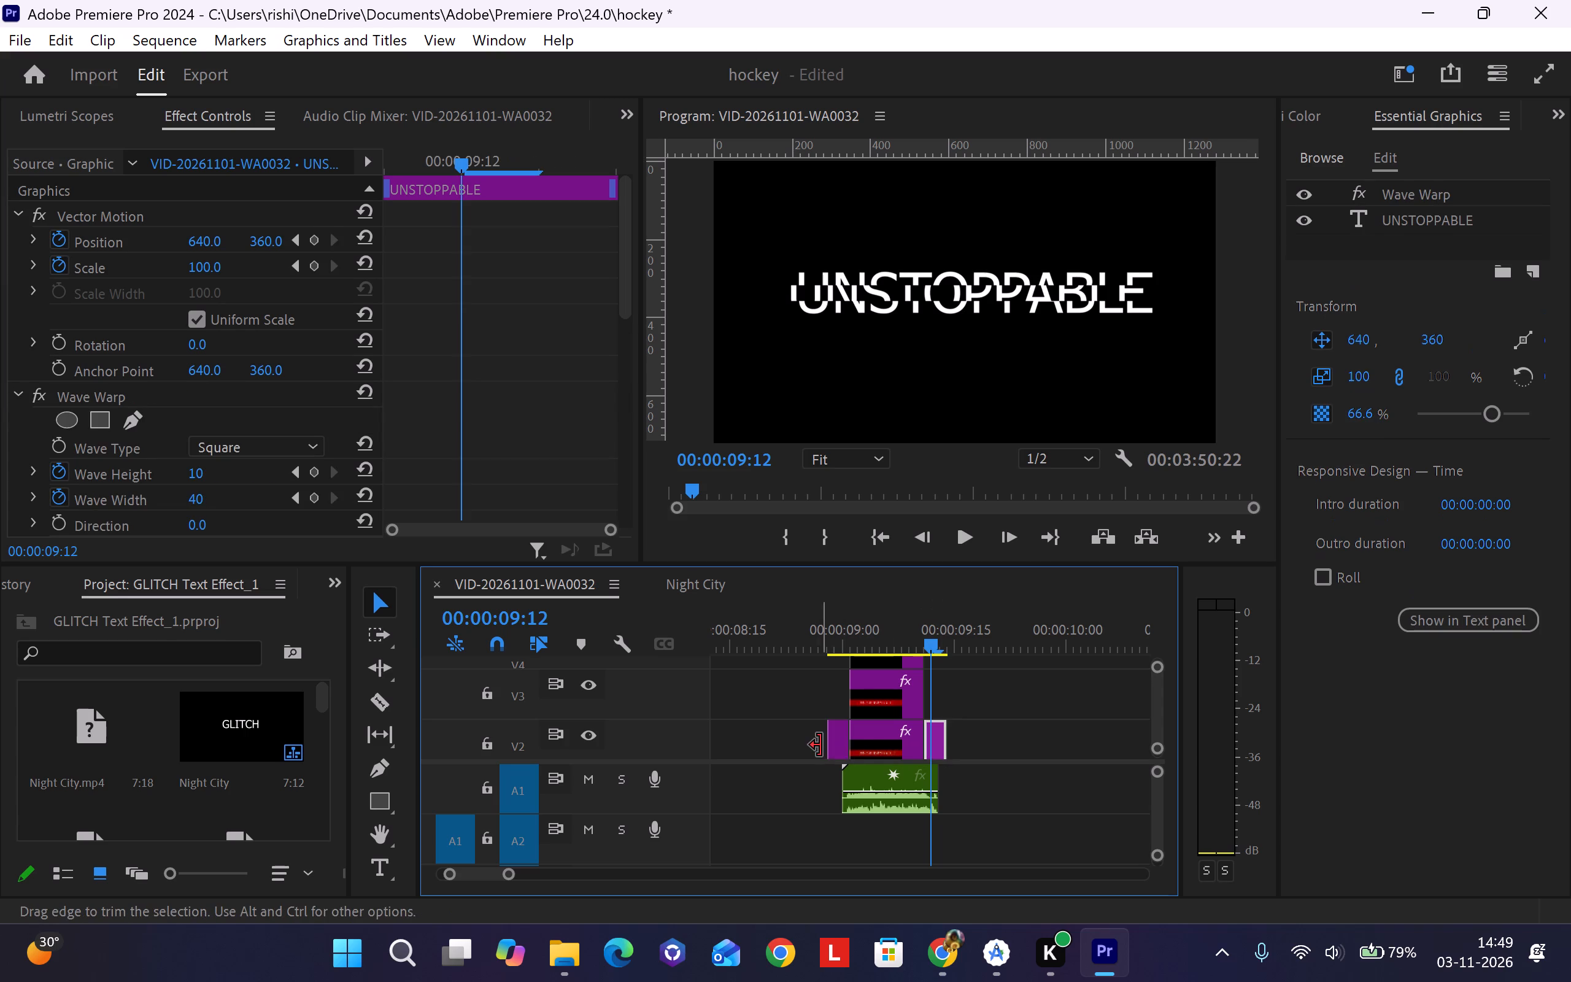
click(837, 745)
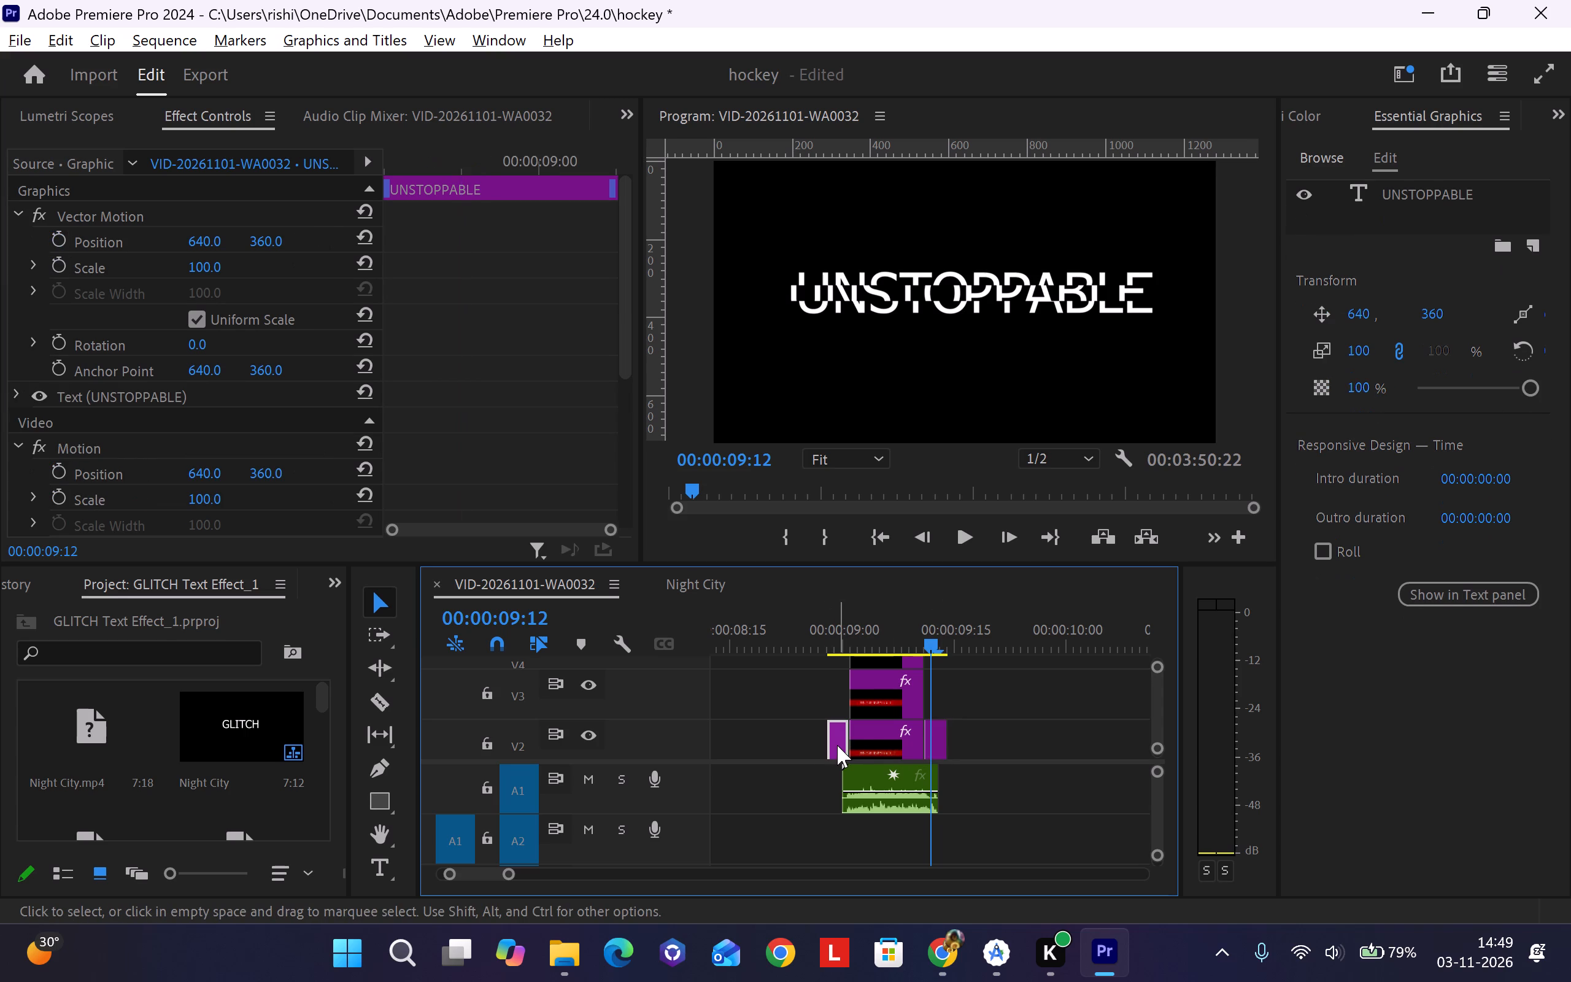
alt+drag(837, 745, 966, 729)
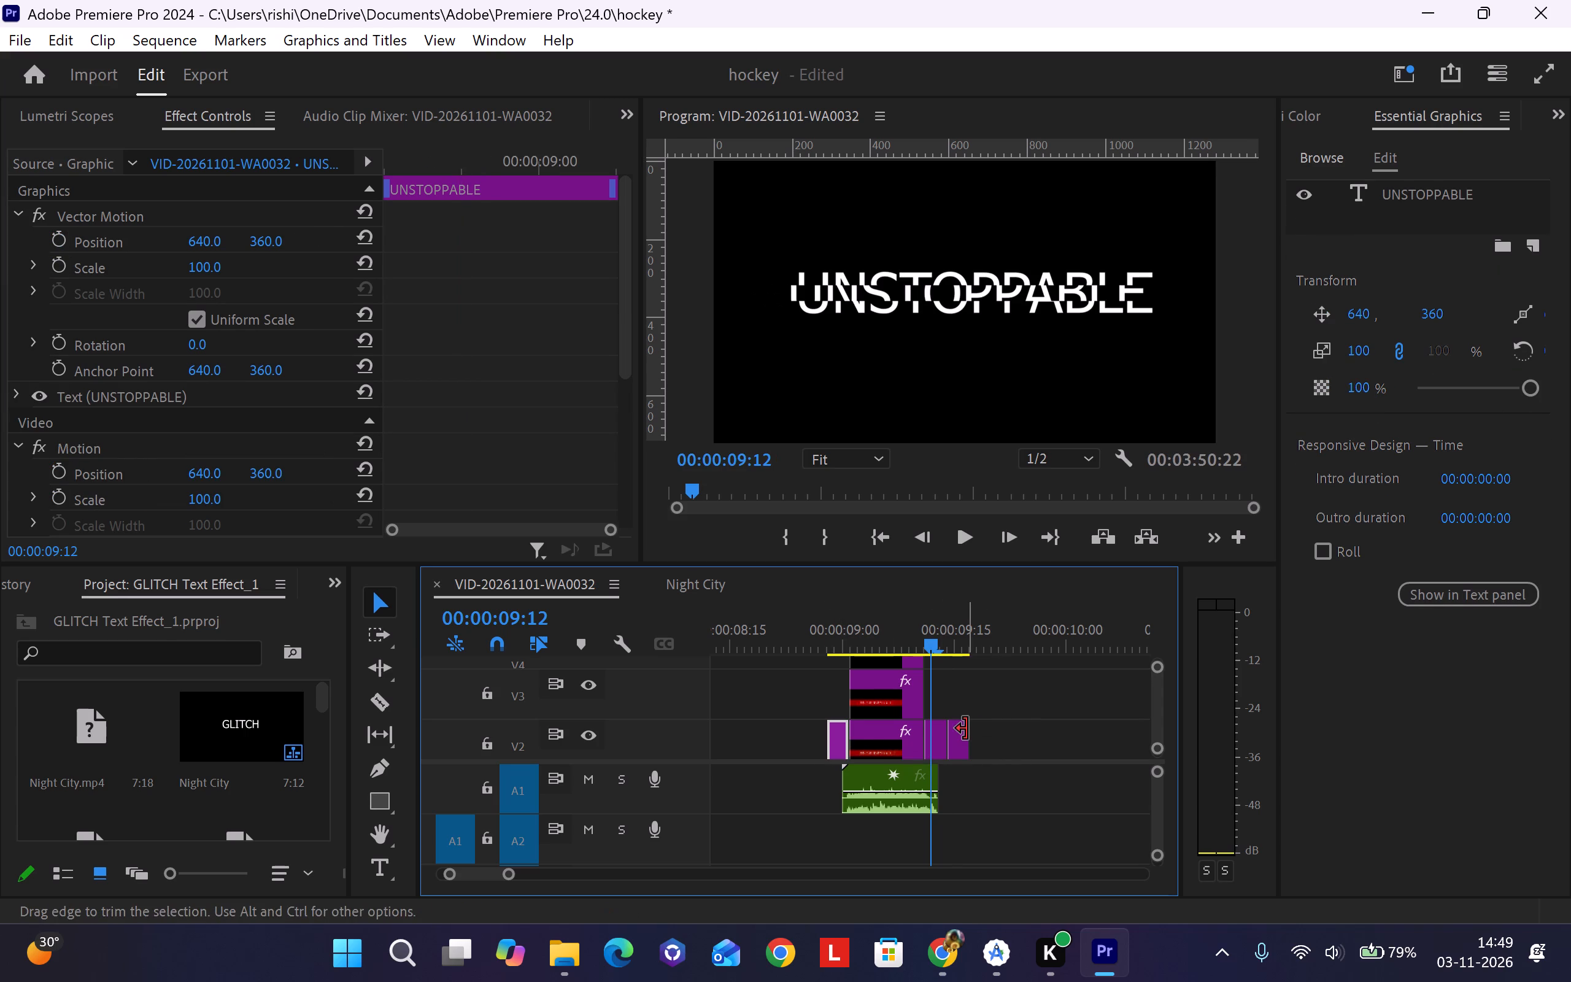
Close the empty gaps on V2 before and after the UNSTOPPABLE title clips.
click(785, 732)
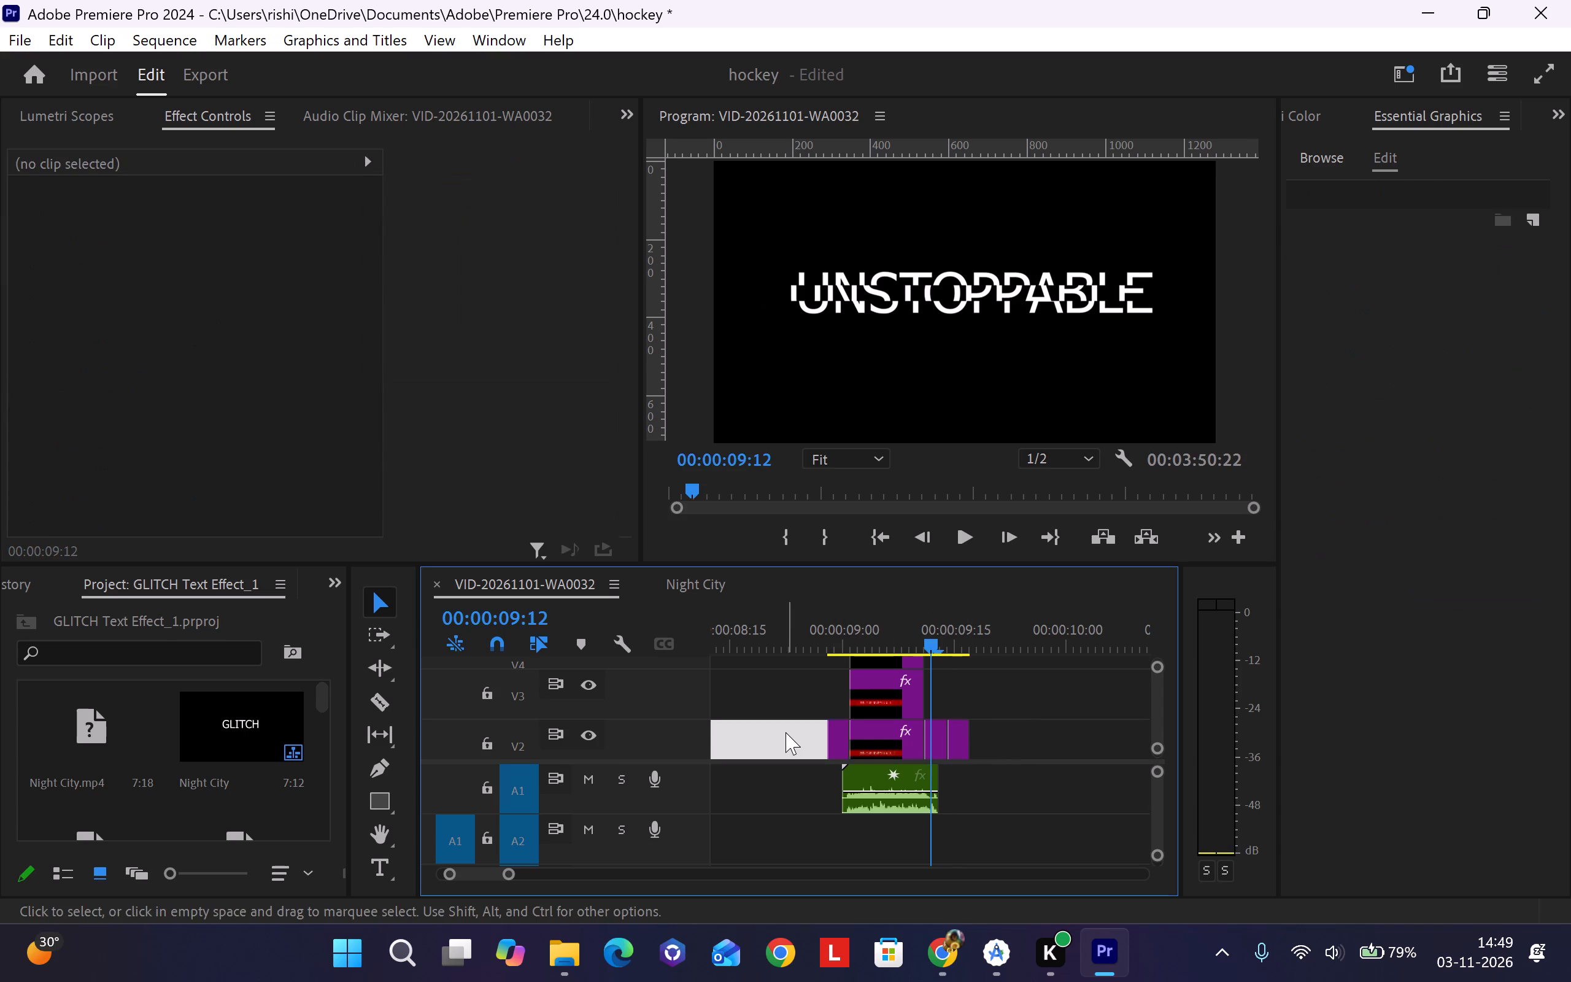
key(Delete)
click(838, 734)
key(Delete)
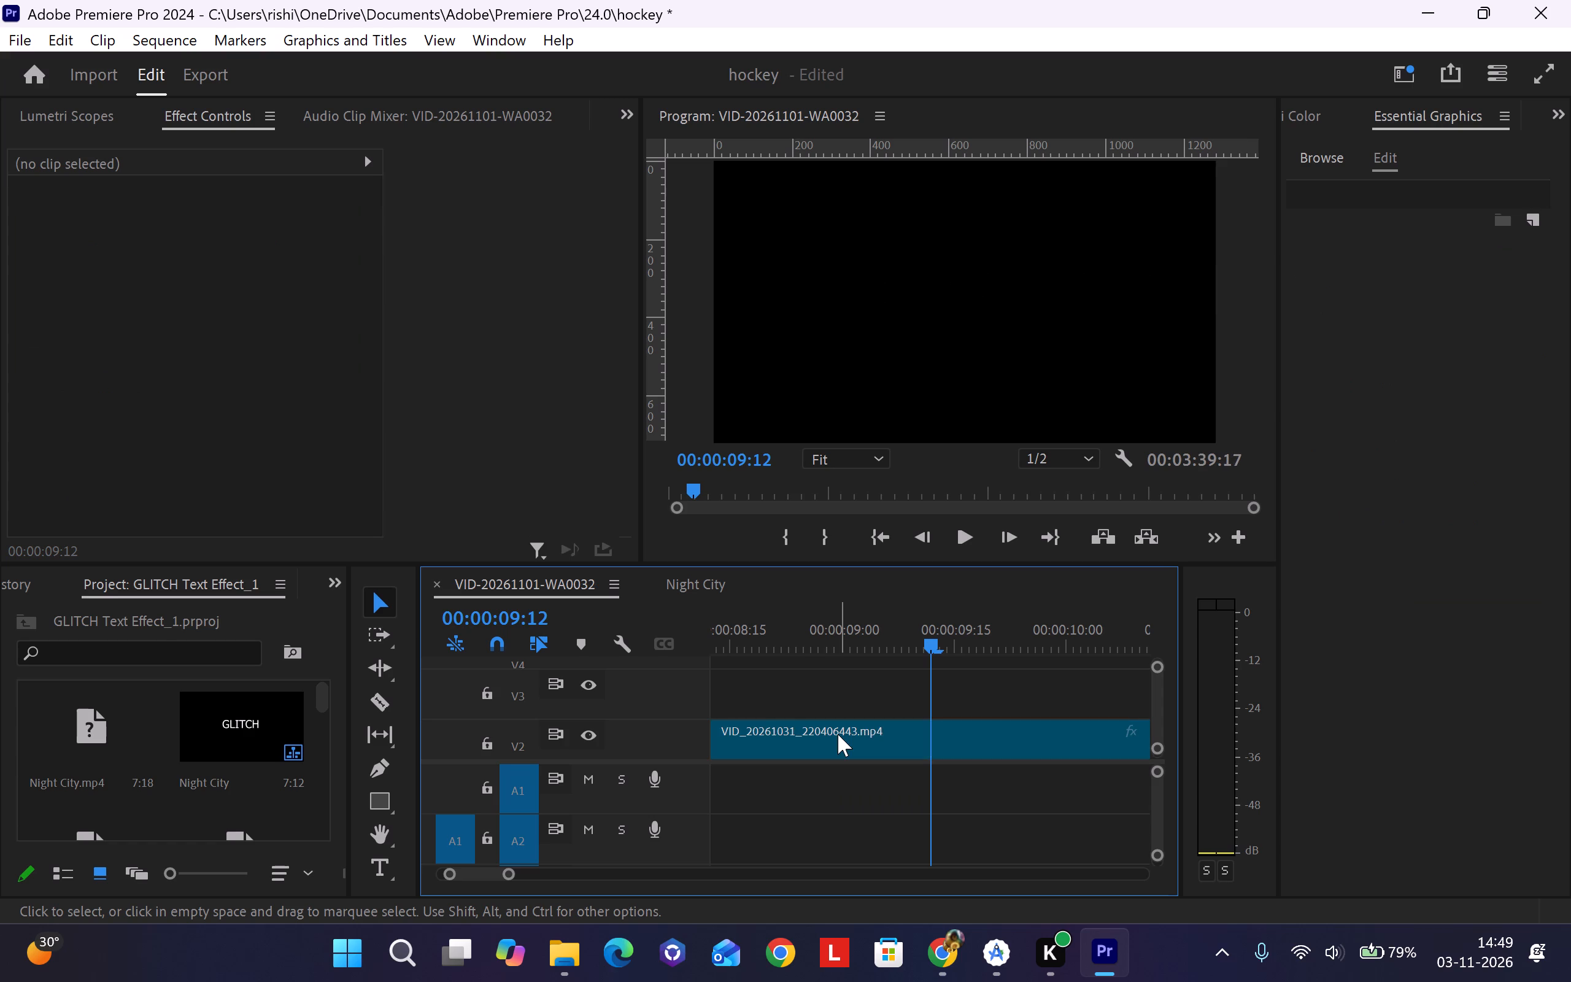
Play back the sequence from its beginning through the third hockey clip to review the titles between the clips.
scroll(838, 734, right, 2)
scroll(884, 706, right, 2)
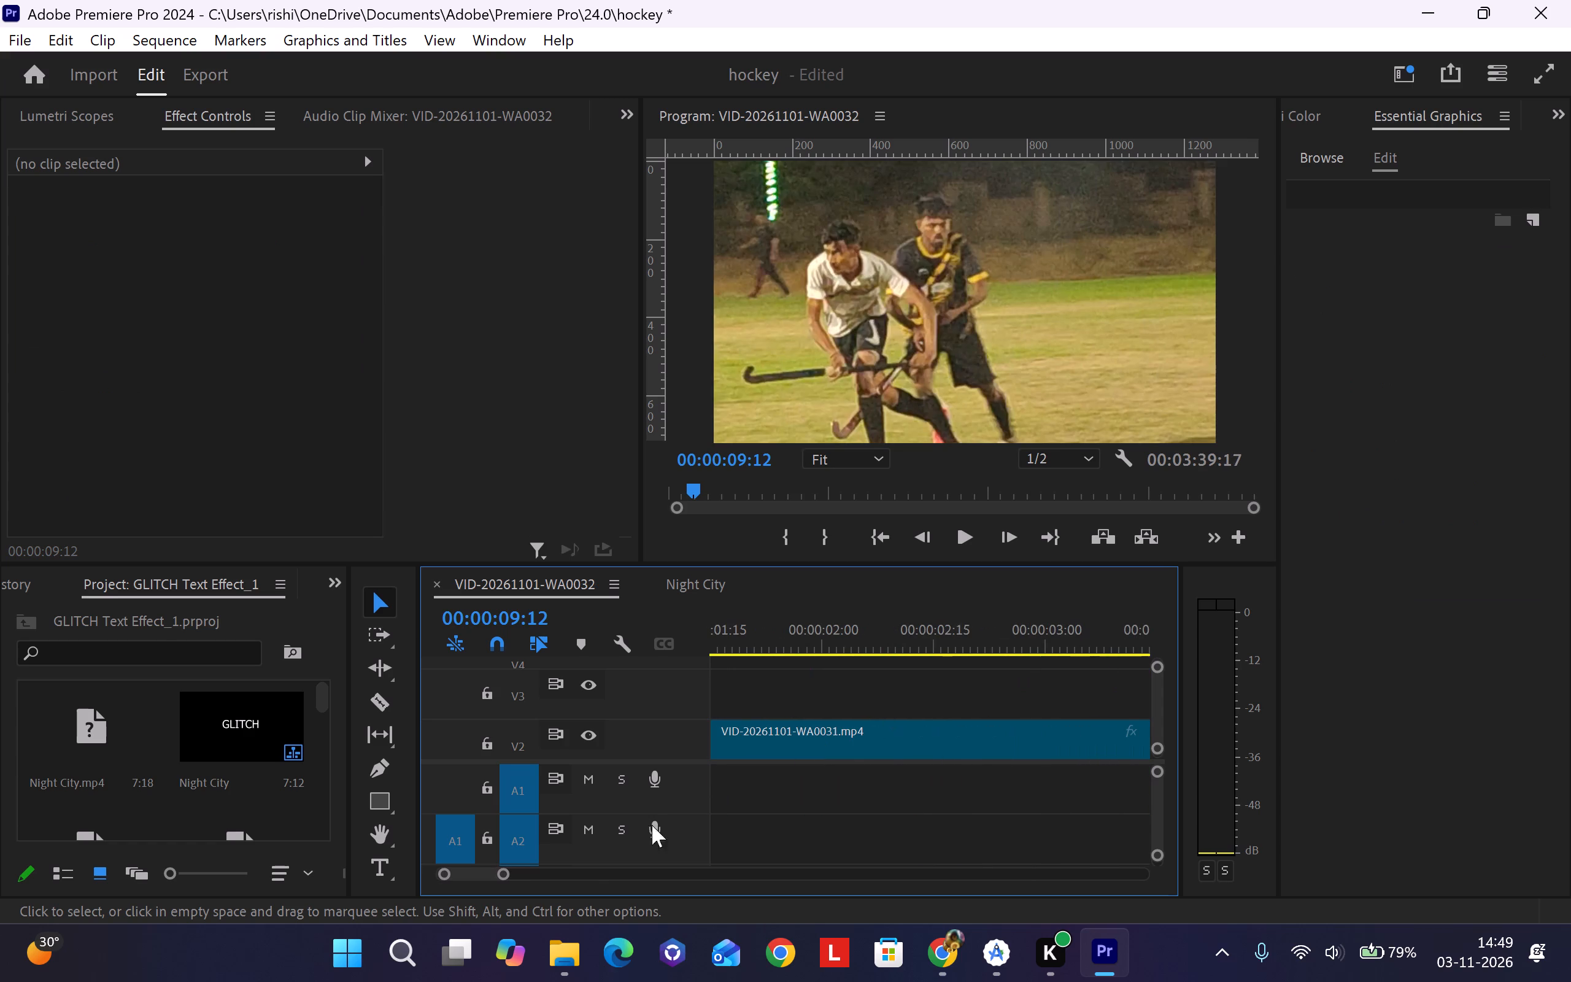
drag(503, 877, 549, 885)
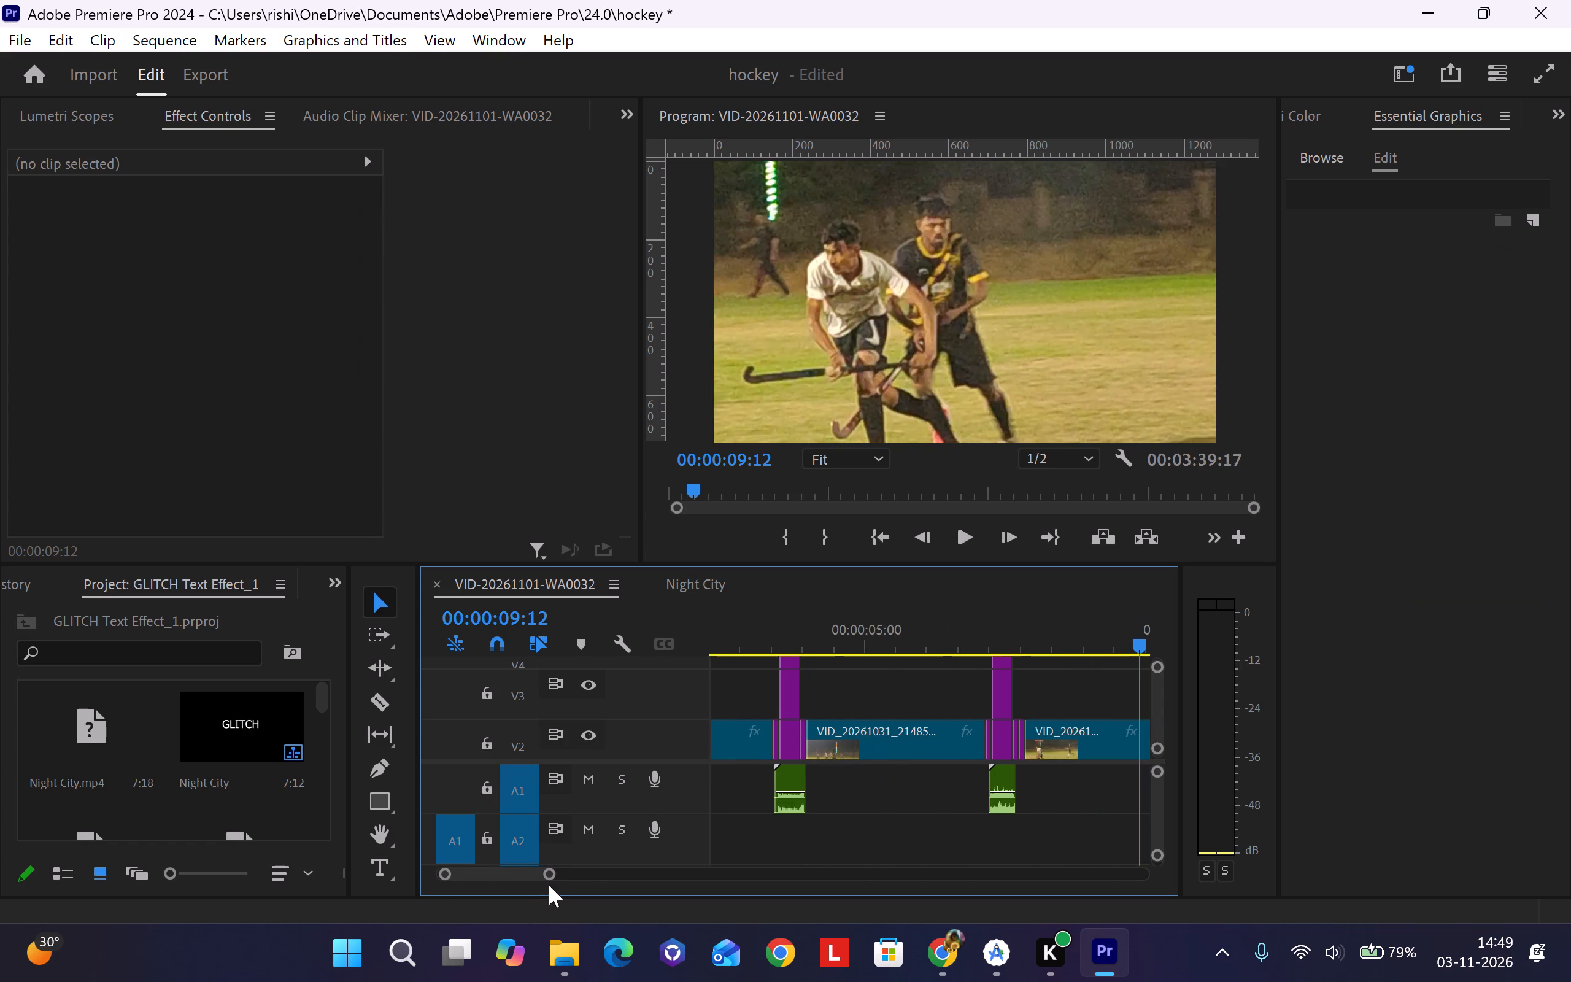
scroll(754, 628, right, 2)
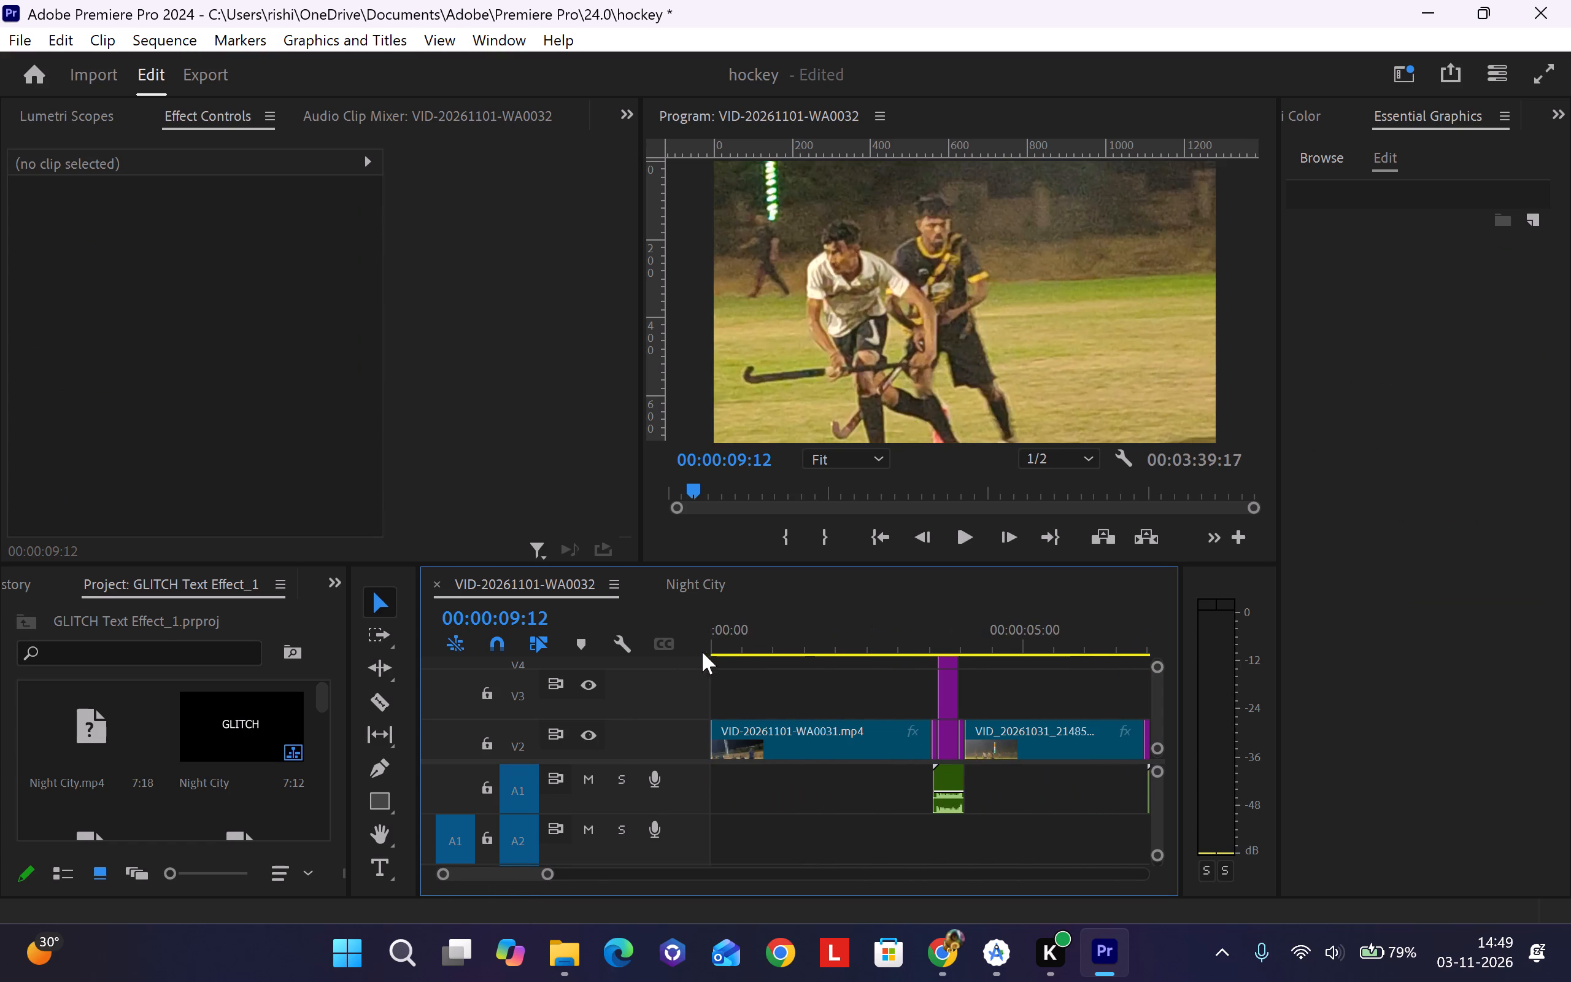
click(720, 643)
right_drag(720, 643, 708, 643)
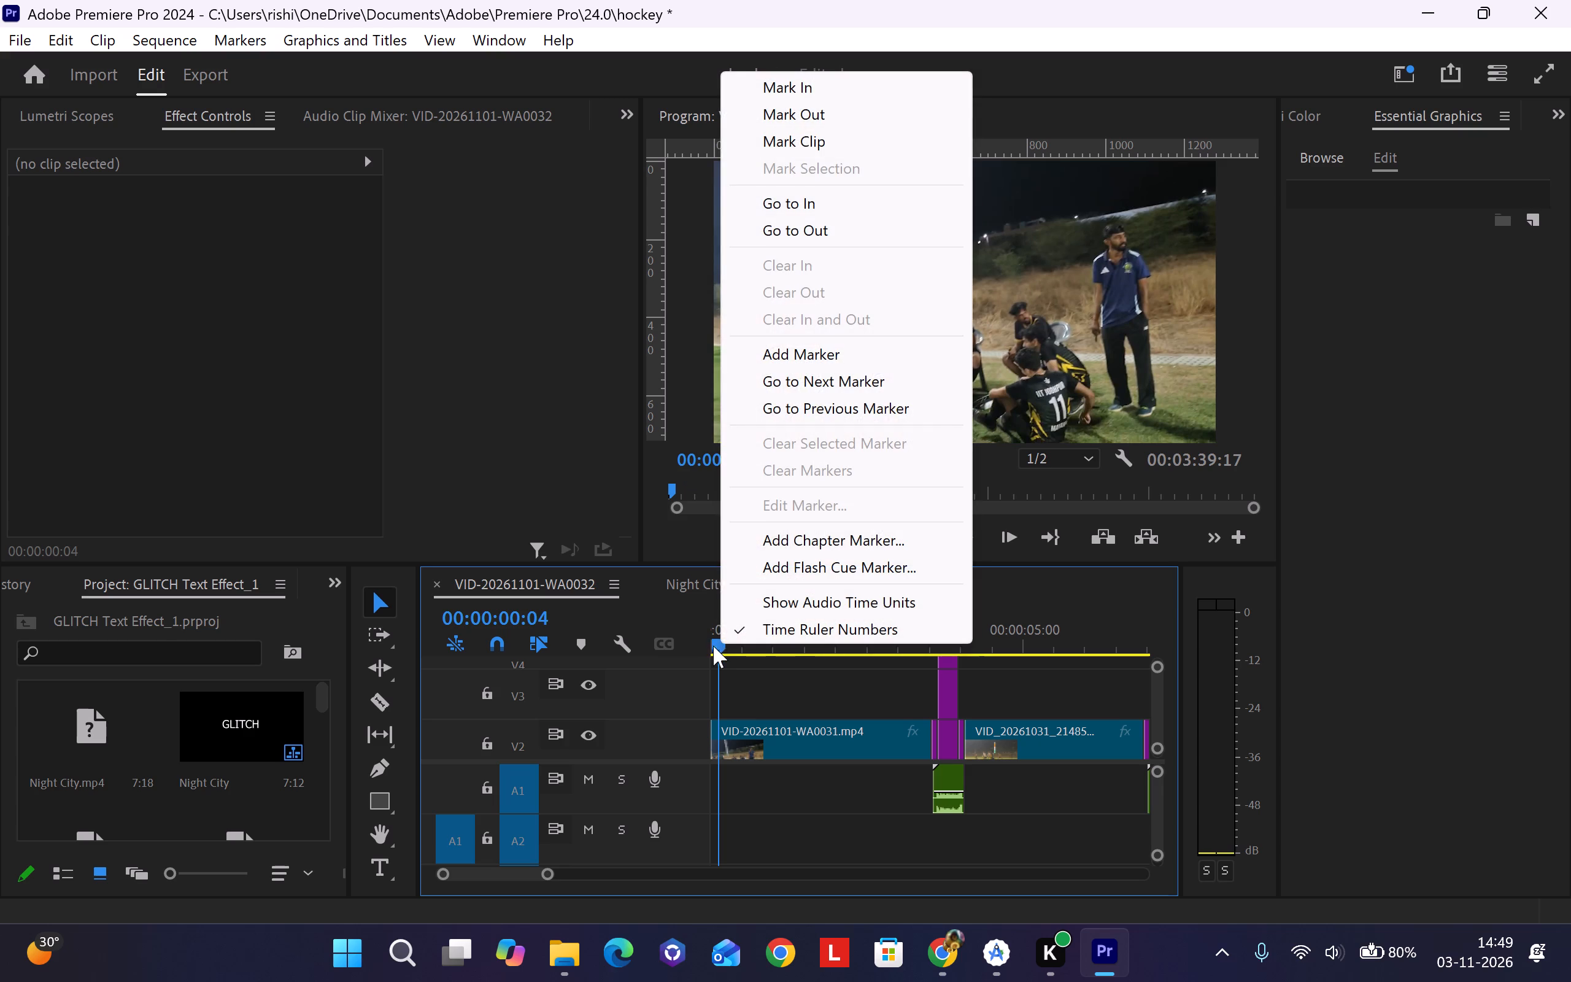
drag(716, 645, 703, 645)
key(space)
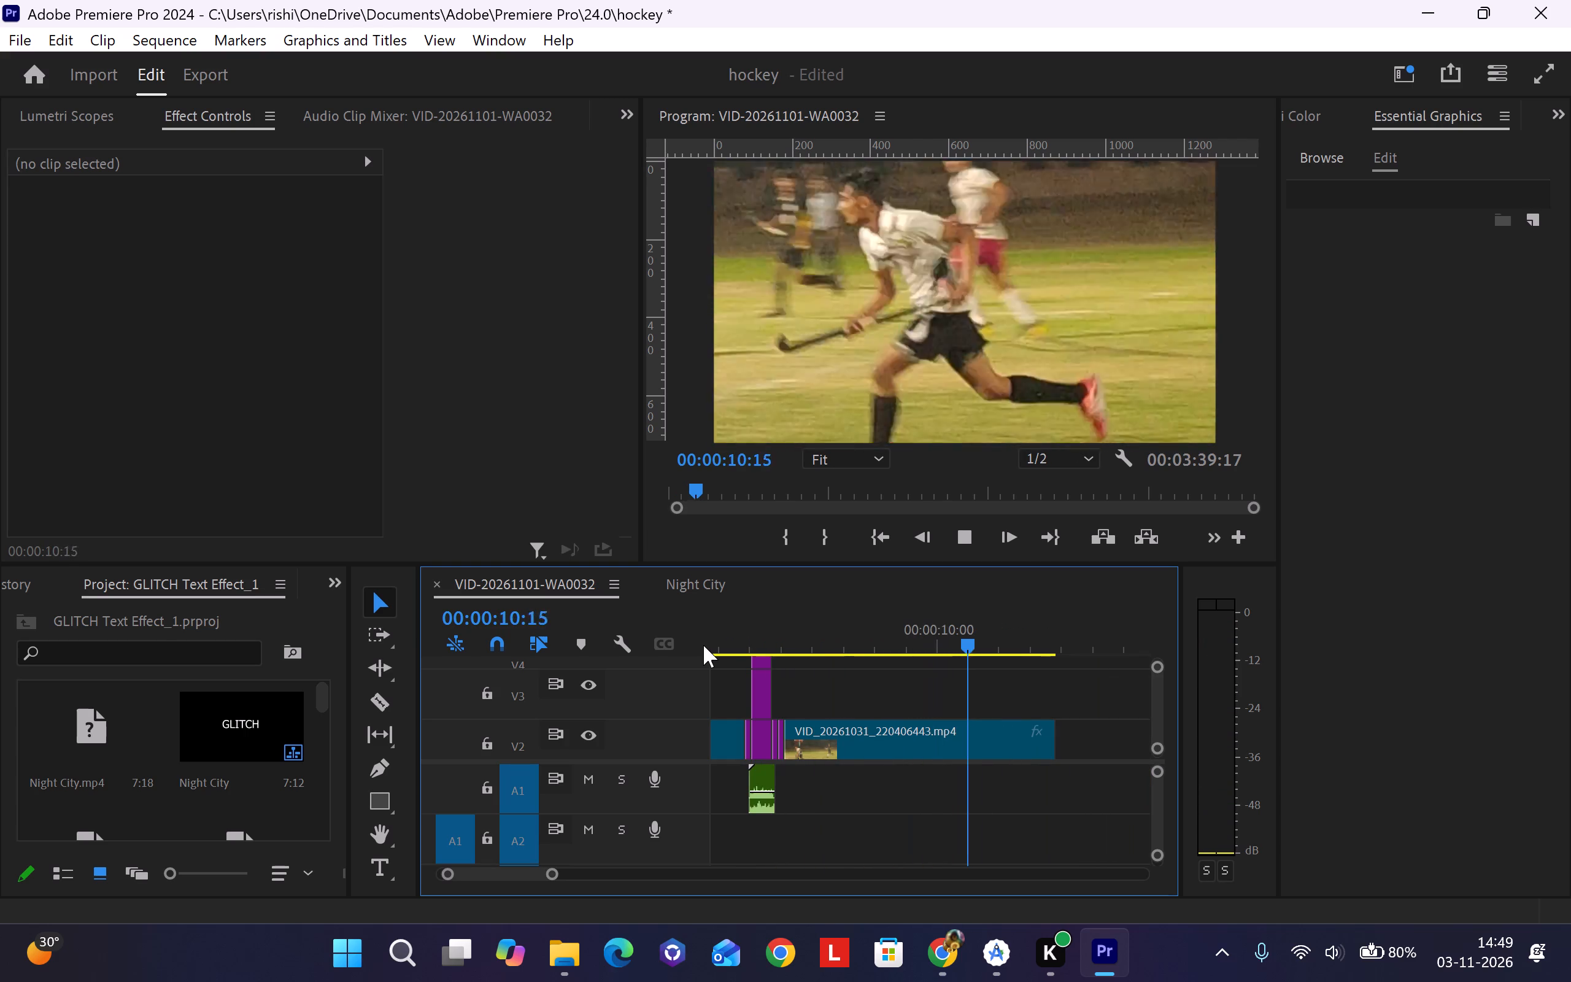
key(space)
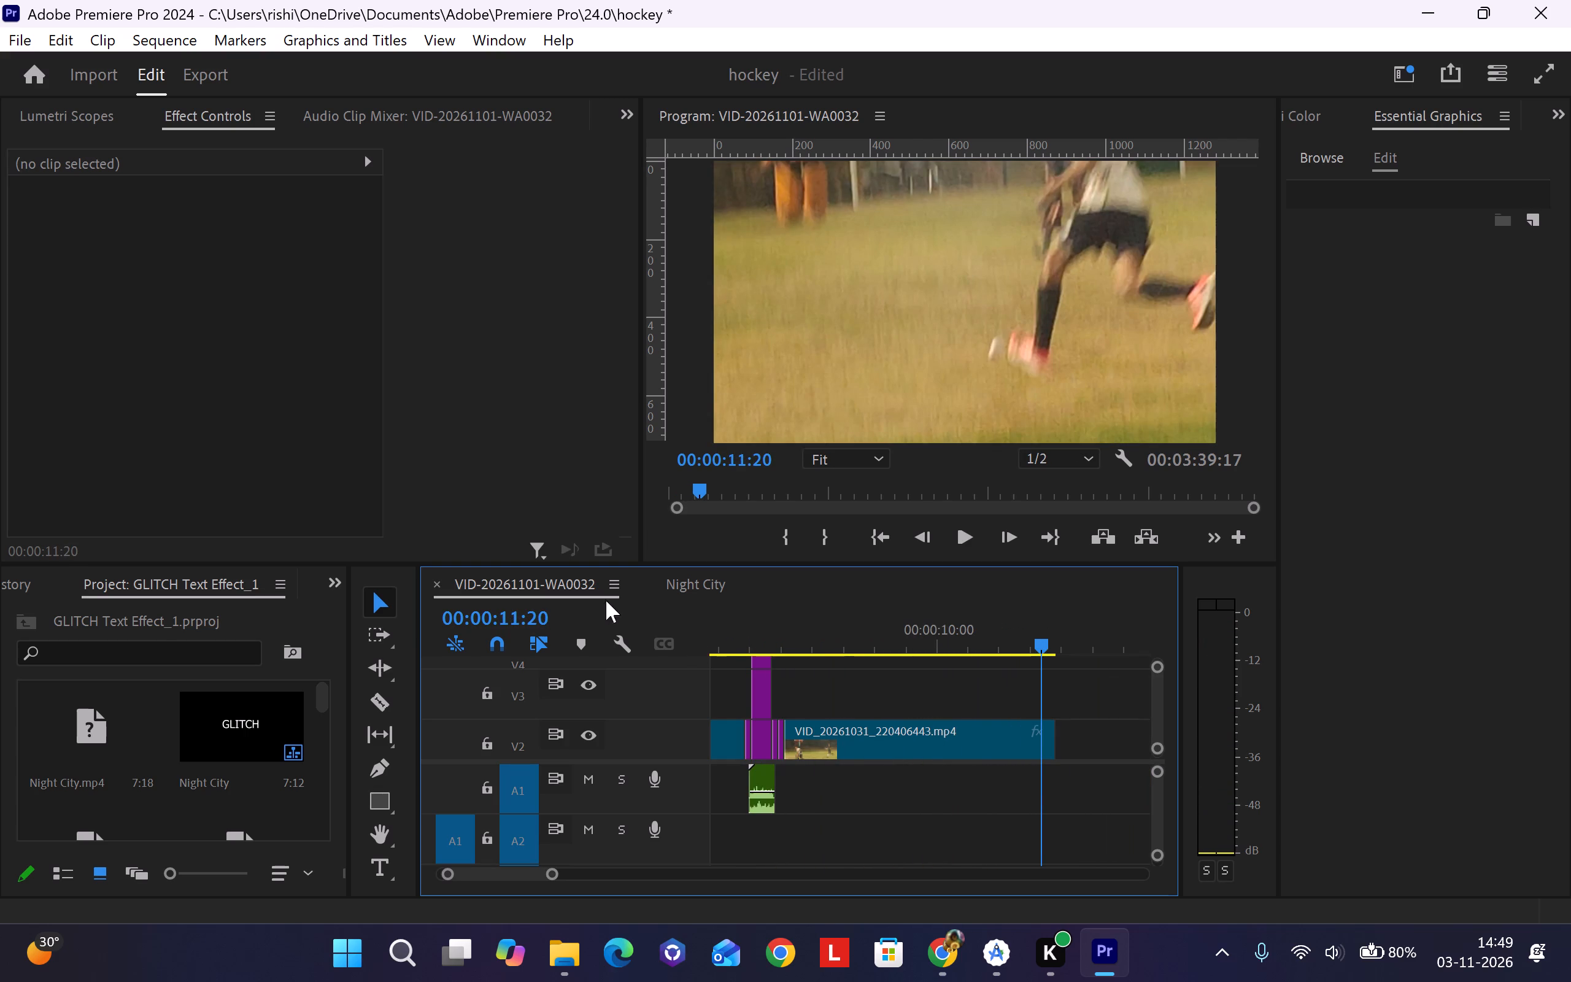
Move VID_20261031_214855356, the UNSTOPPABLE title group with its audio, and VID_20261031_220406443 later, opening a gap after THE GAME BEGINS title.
click(807, 728)
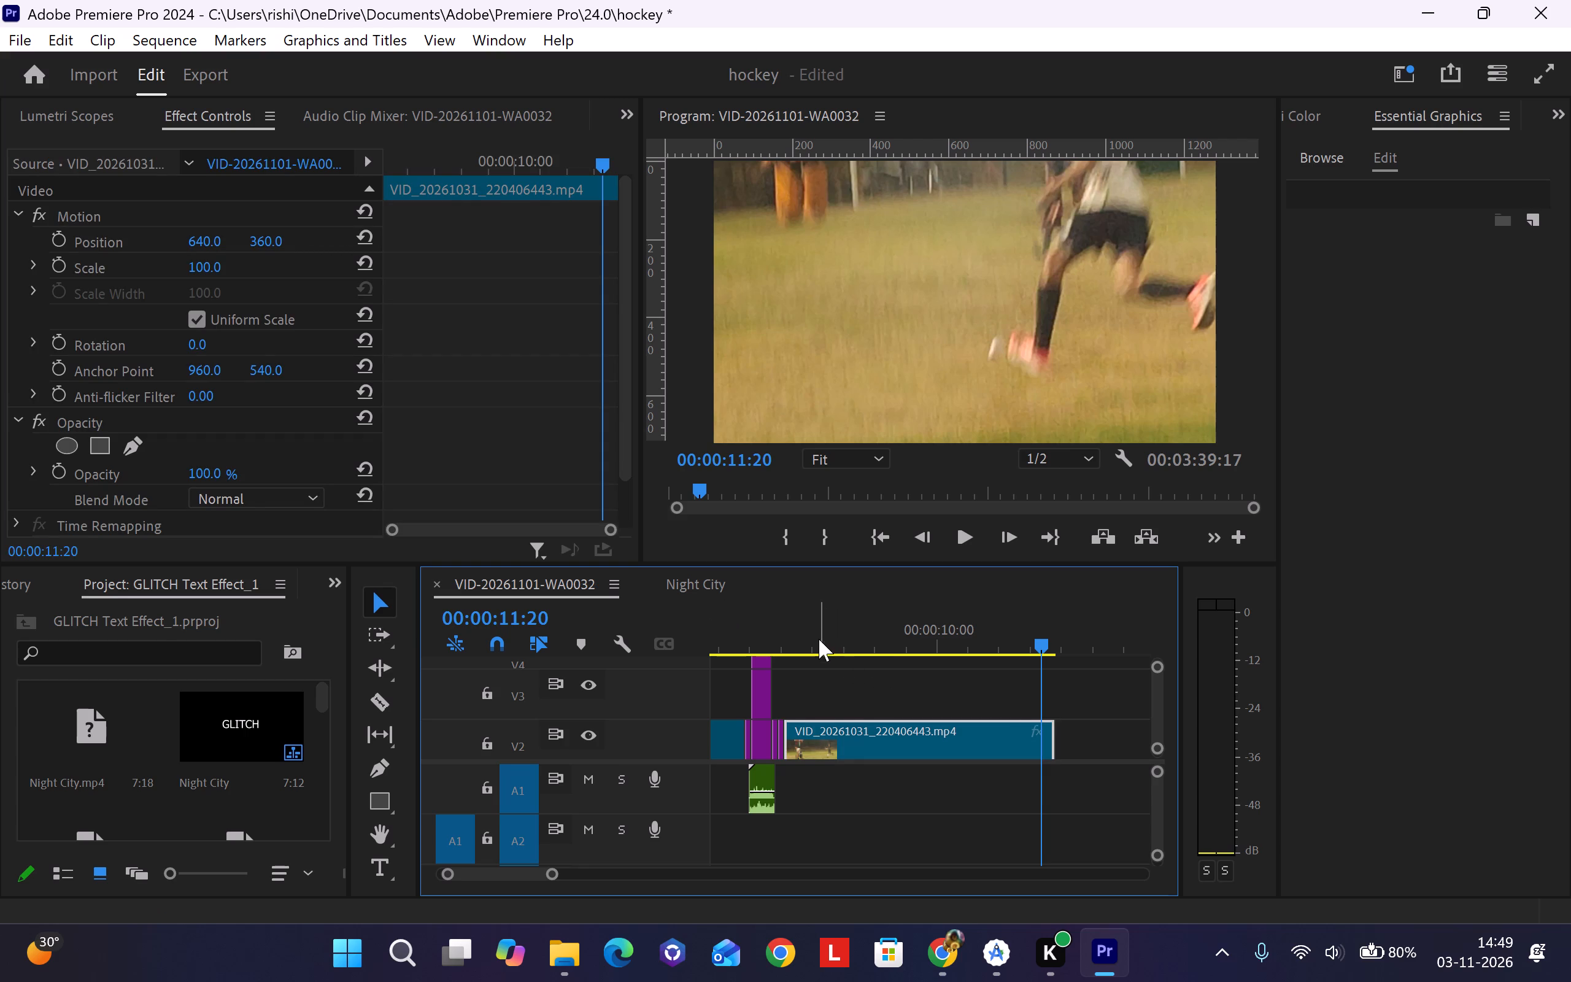
scroll(1022, 668, left, 1)
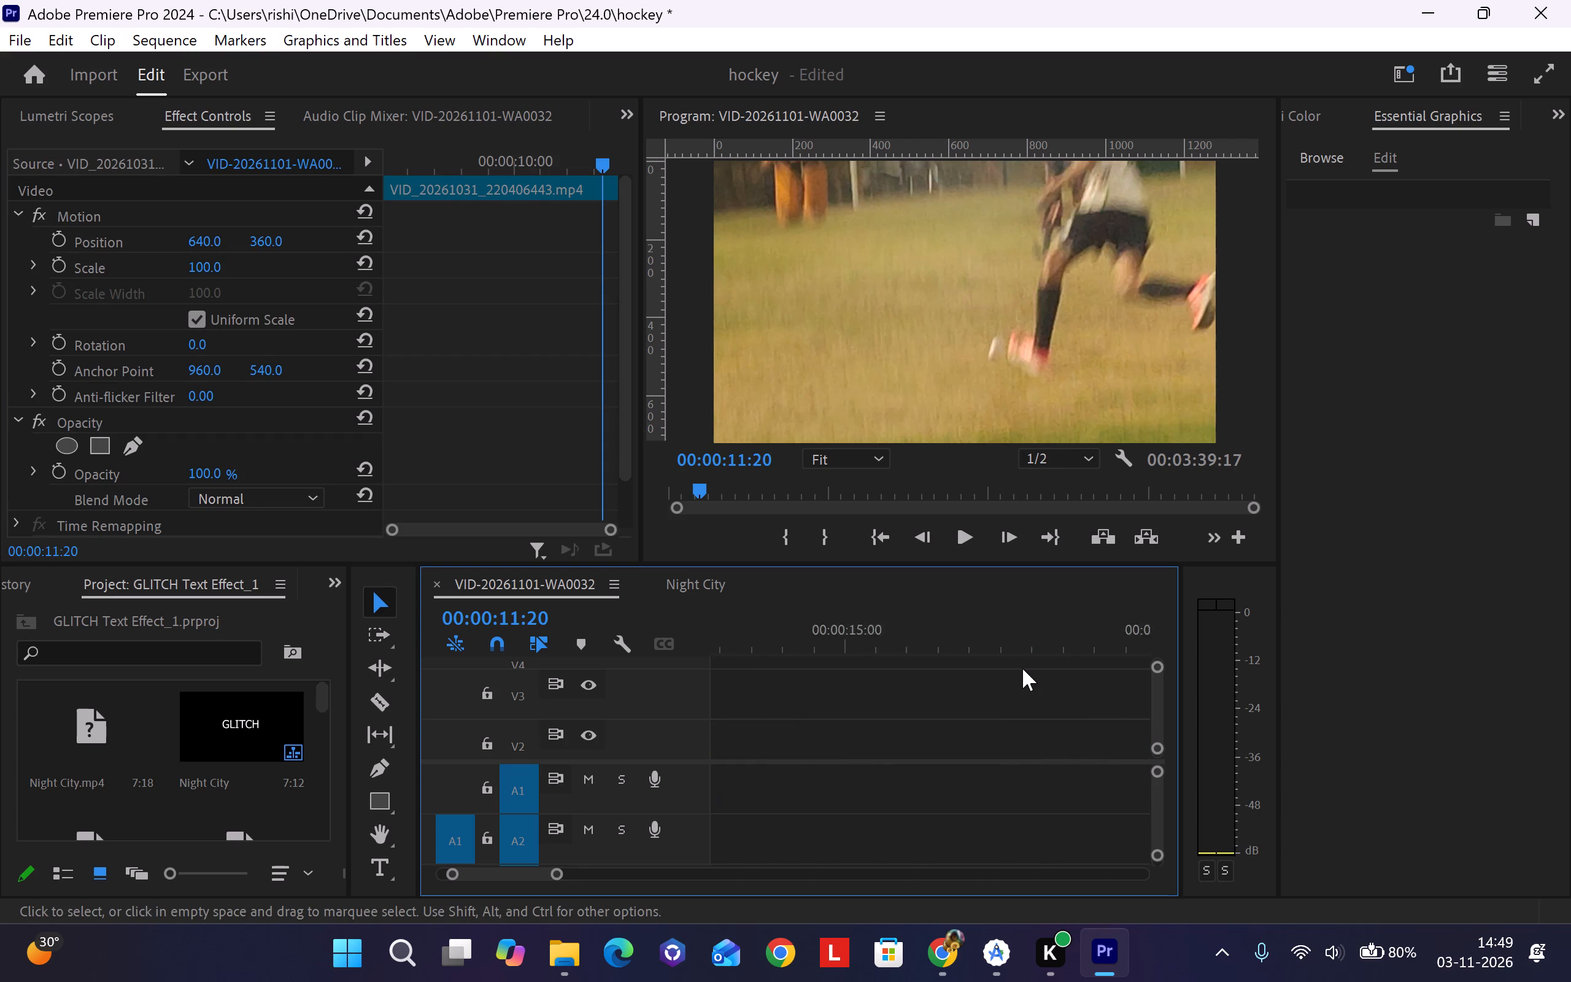
scroll(1022, 668, left, 1)
scroll(1022, 668, right, 2)
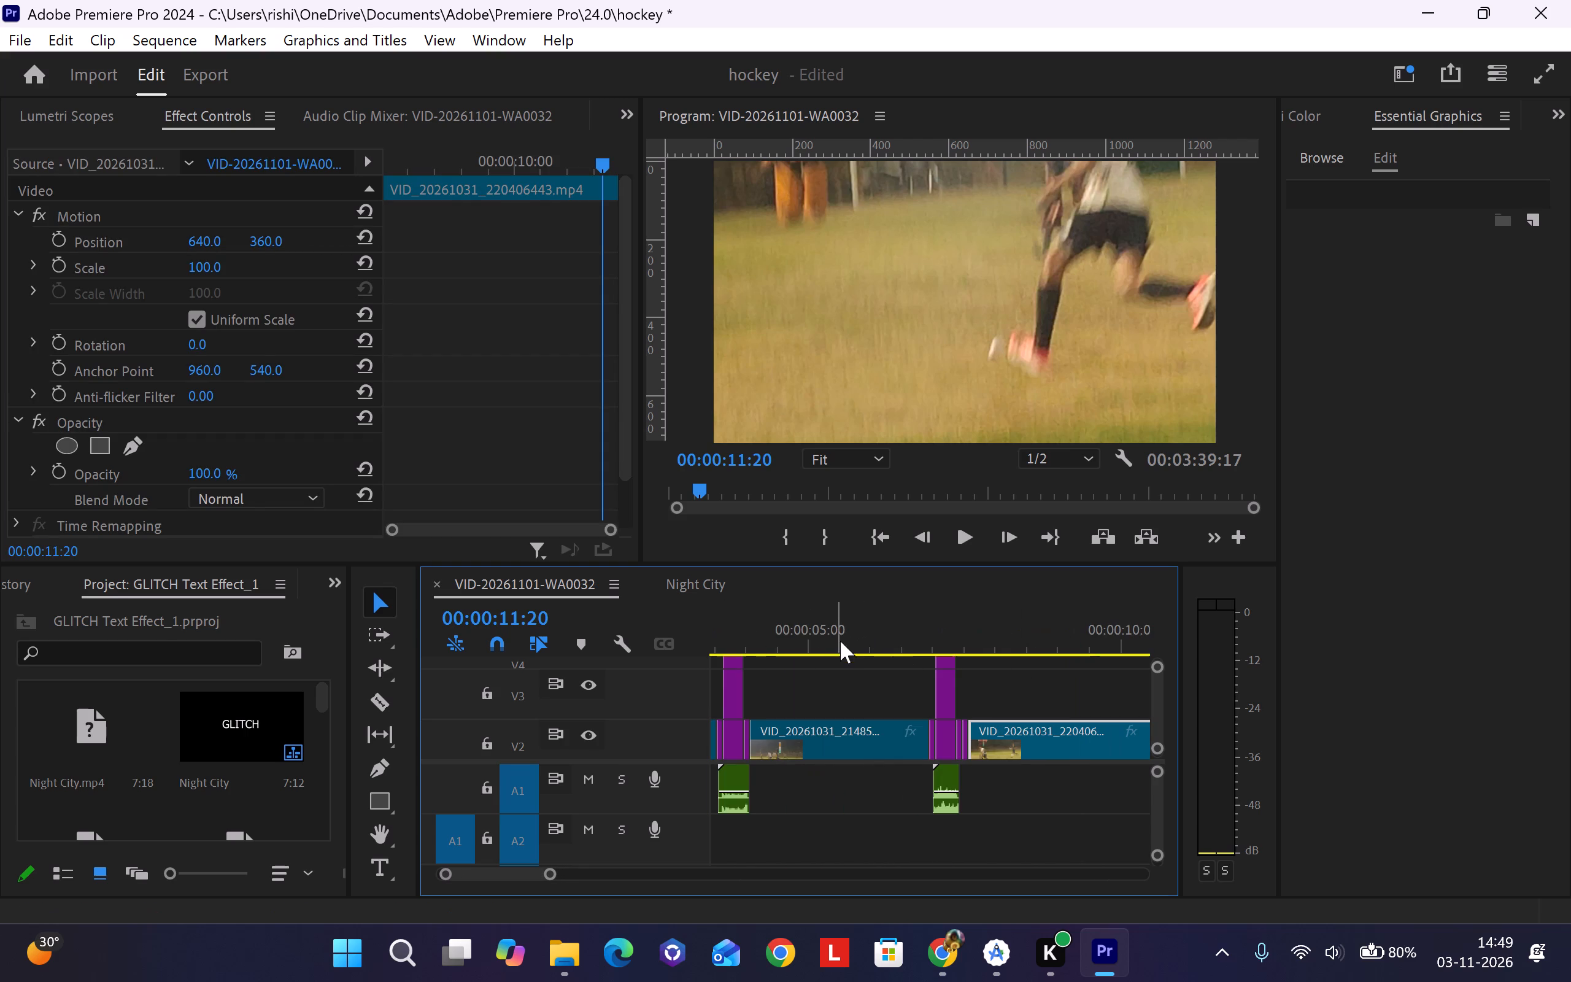
drag(1063, 695, 959, 714)
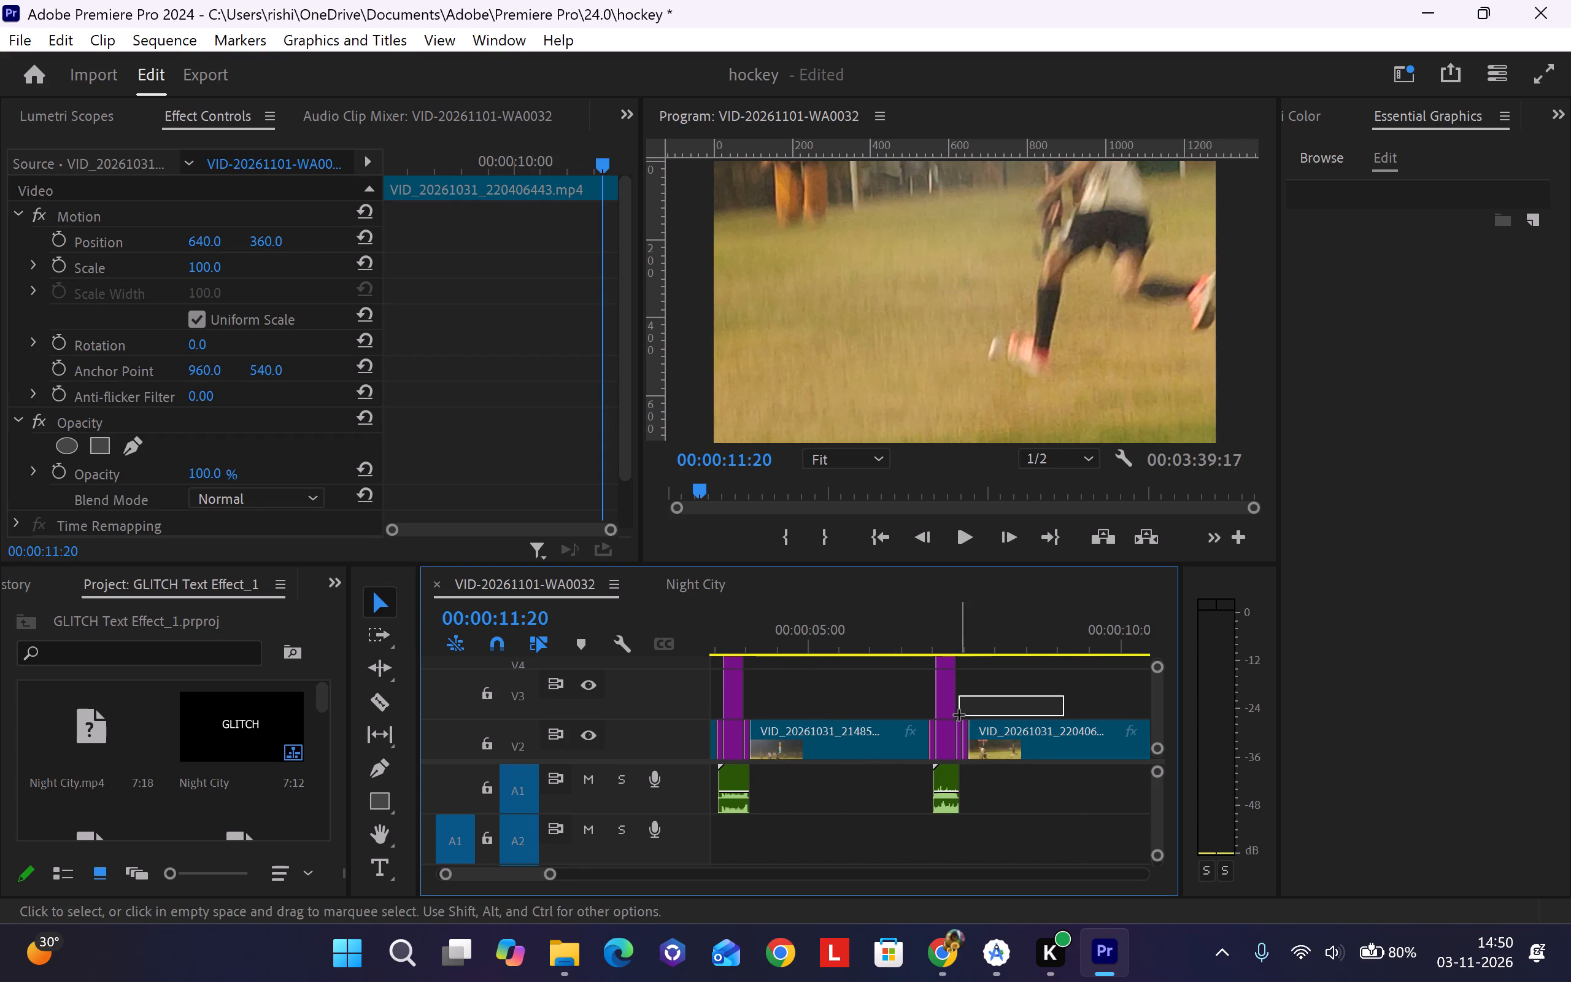
drag(959, 714, 964, 709)
drag(1043, 663, 873, 764)
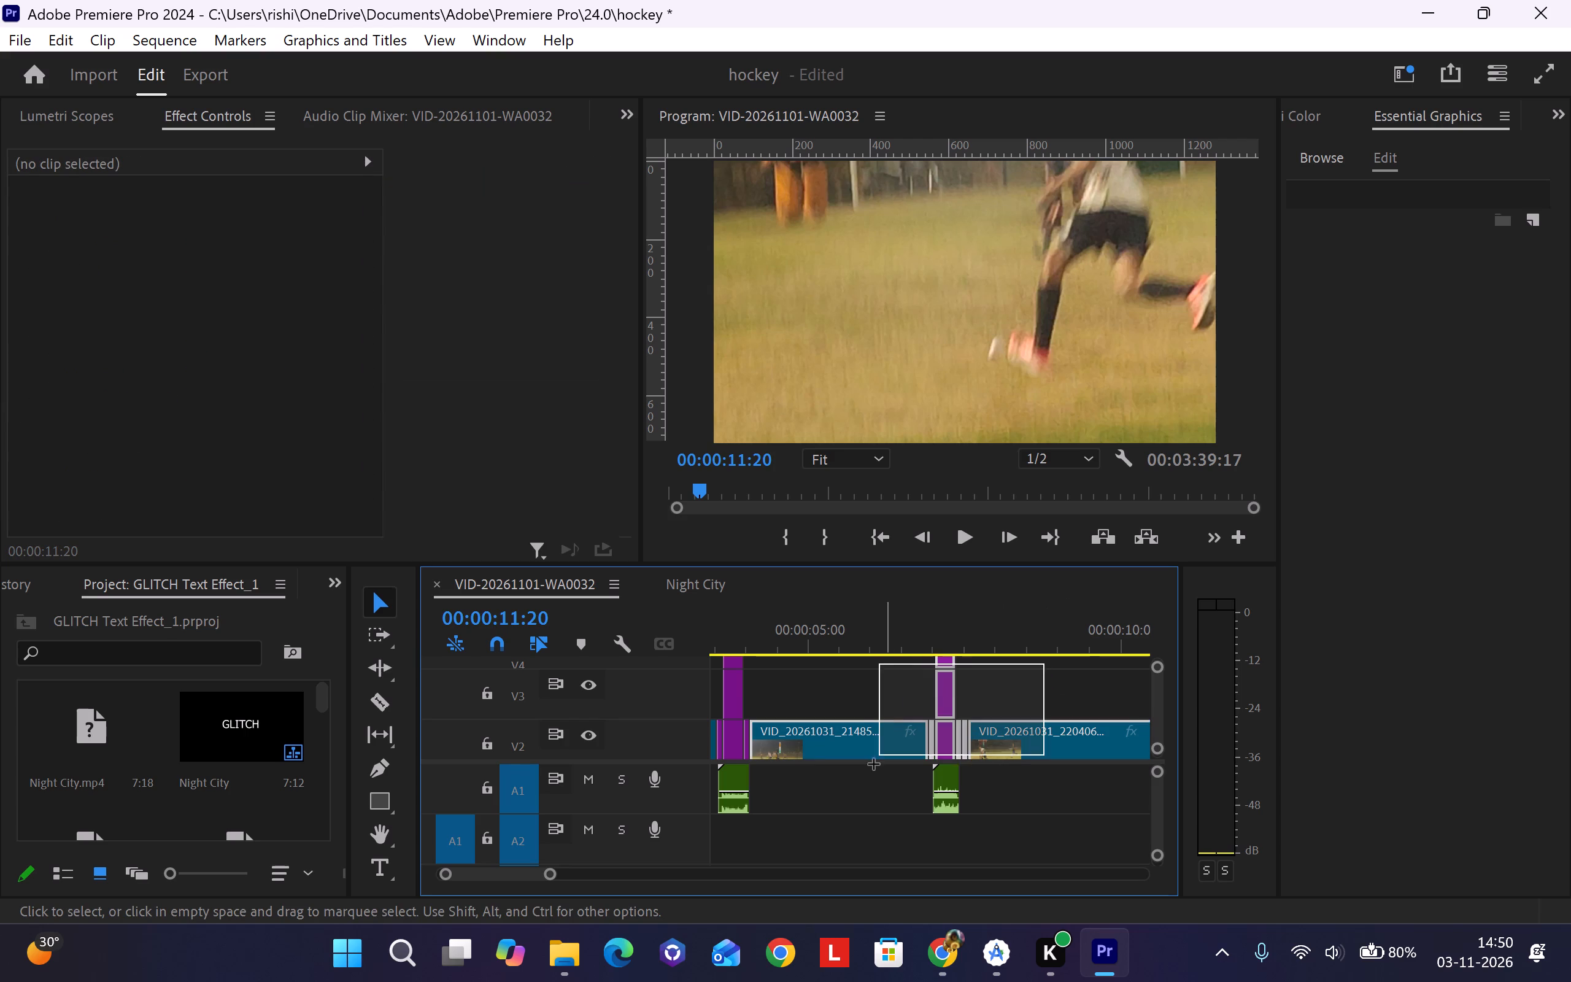
drag(873, 764, 867, 789)
drag(869, 694, 901, 694)
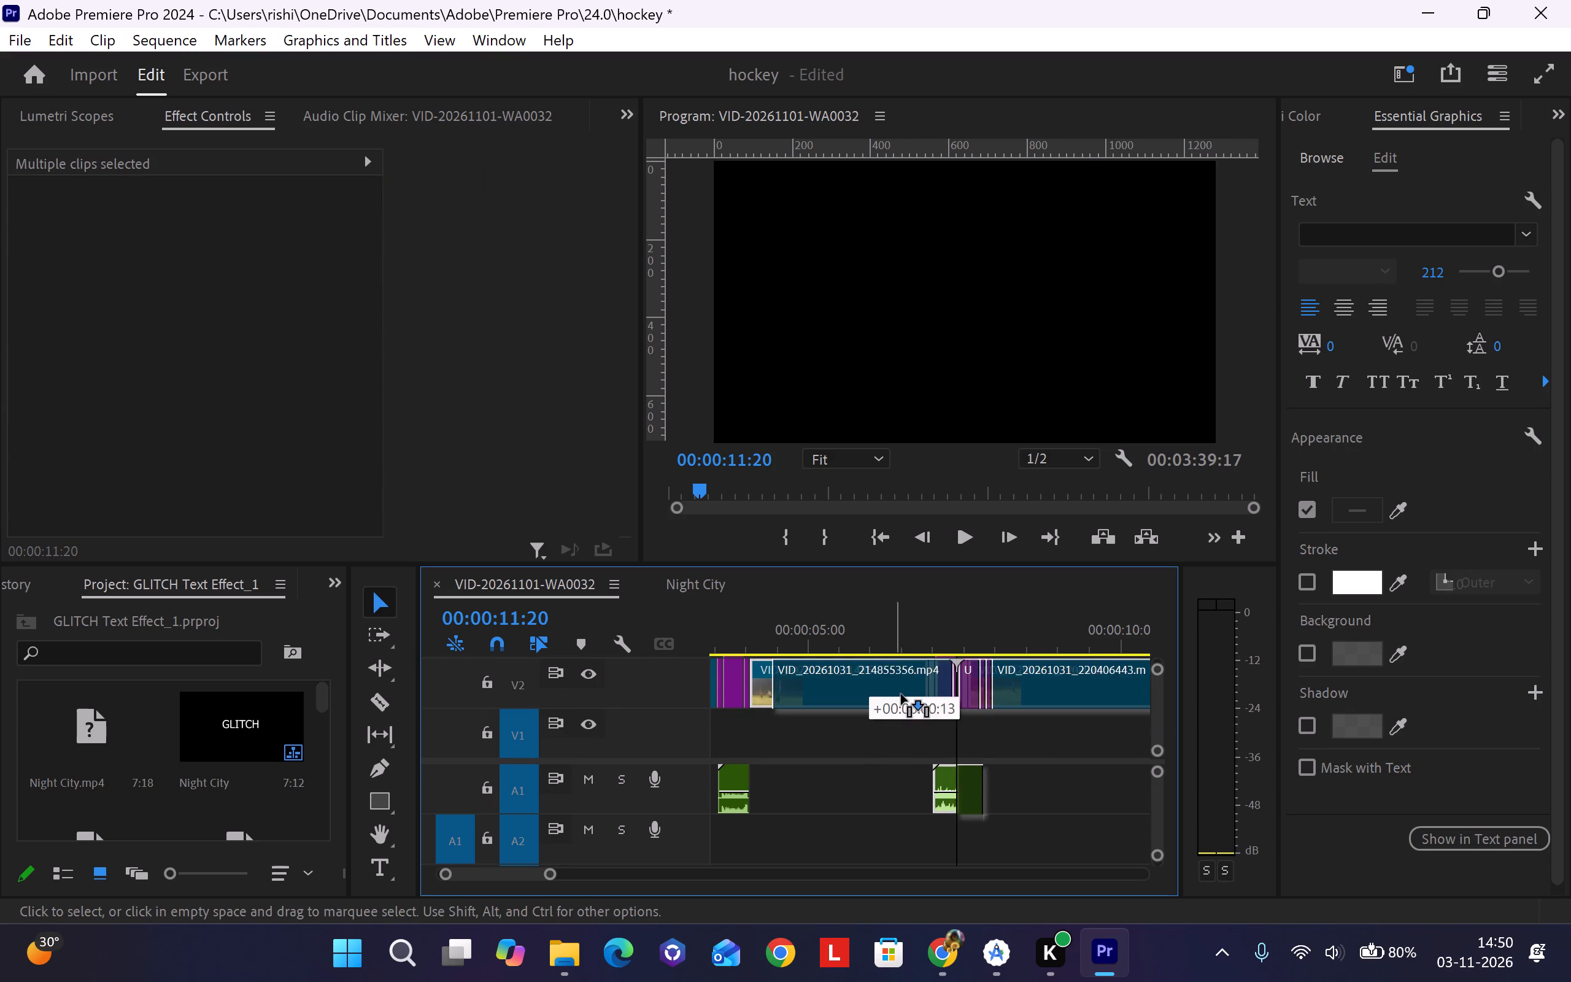
drag(901, 694, 906, 694)
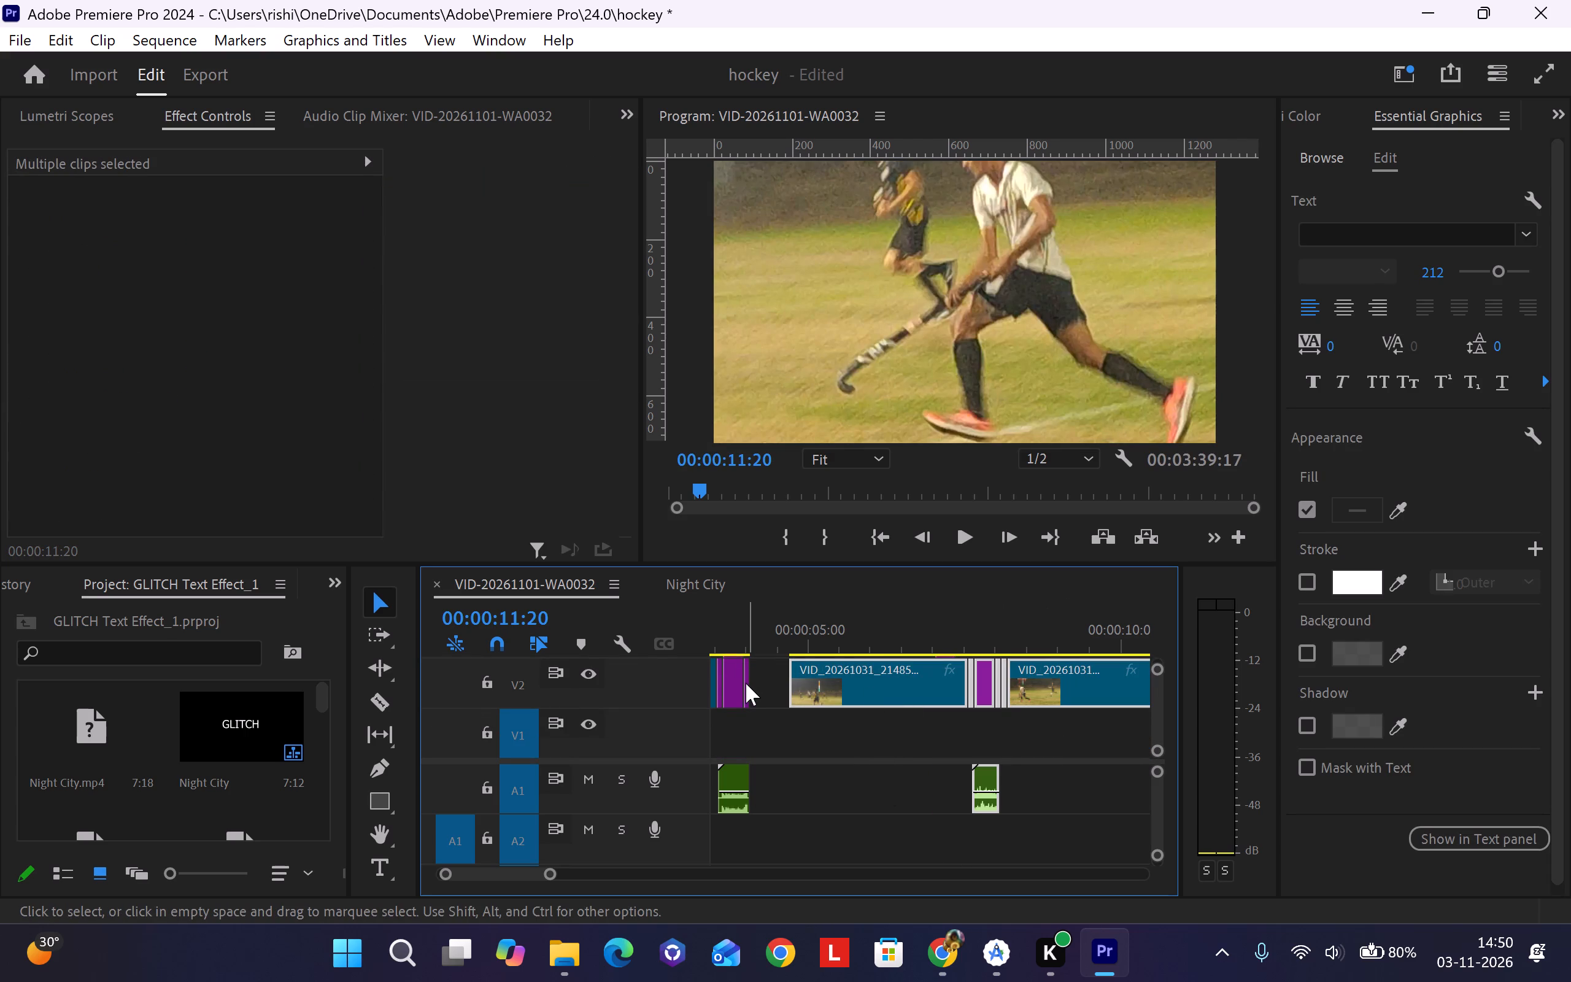
Extend the end of the plain THE GAME BEGINS title clip on V2 to about 00:00:04:17, into the gap before VID_20261031_214855356.
drag(552, 876, 525, 871)
click(491, 872)
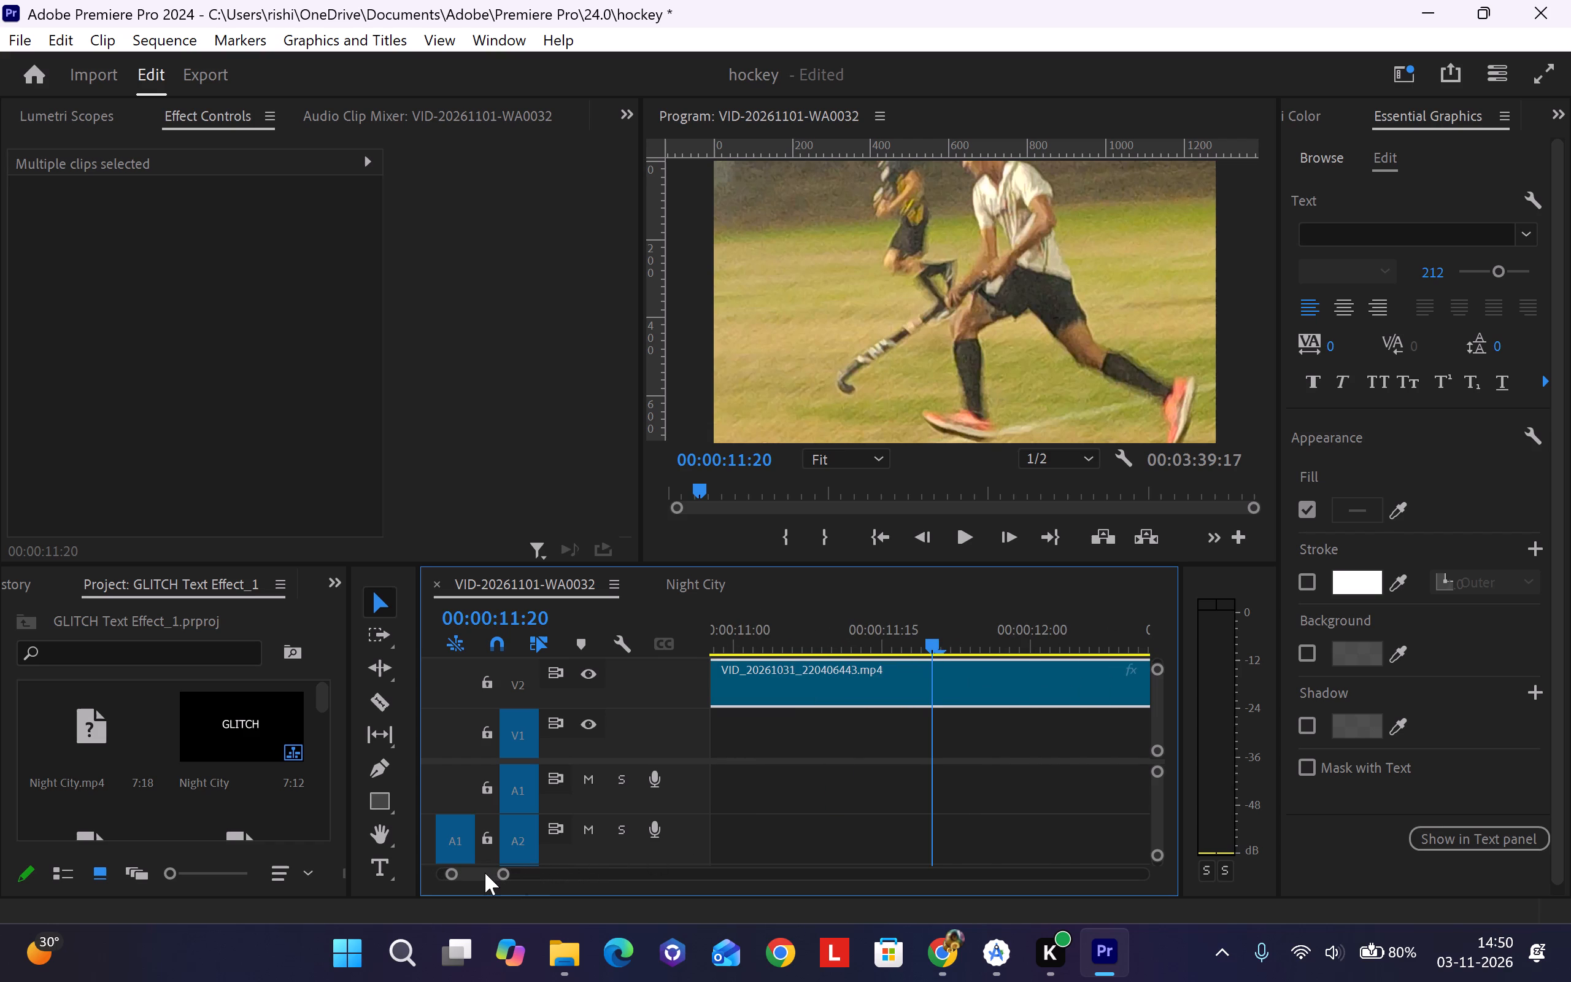
right_drag(485, 873, 450, 873)
drag(475, 878, 444, 876)
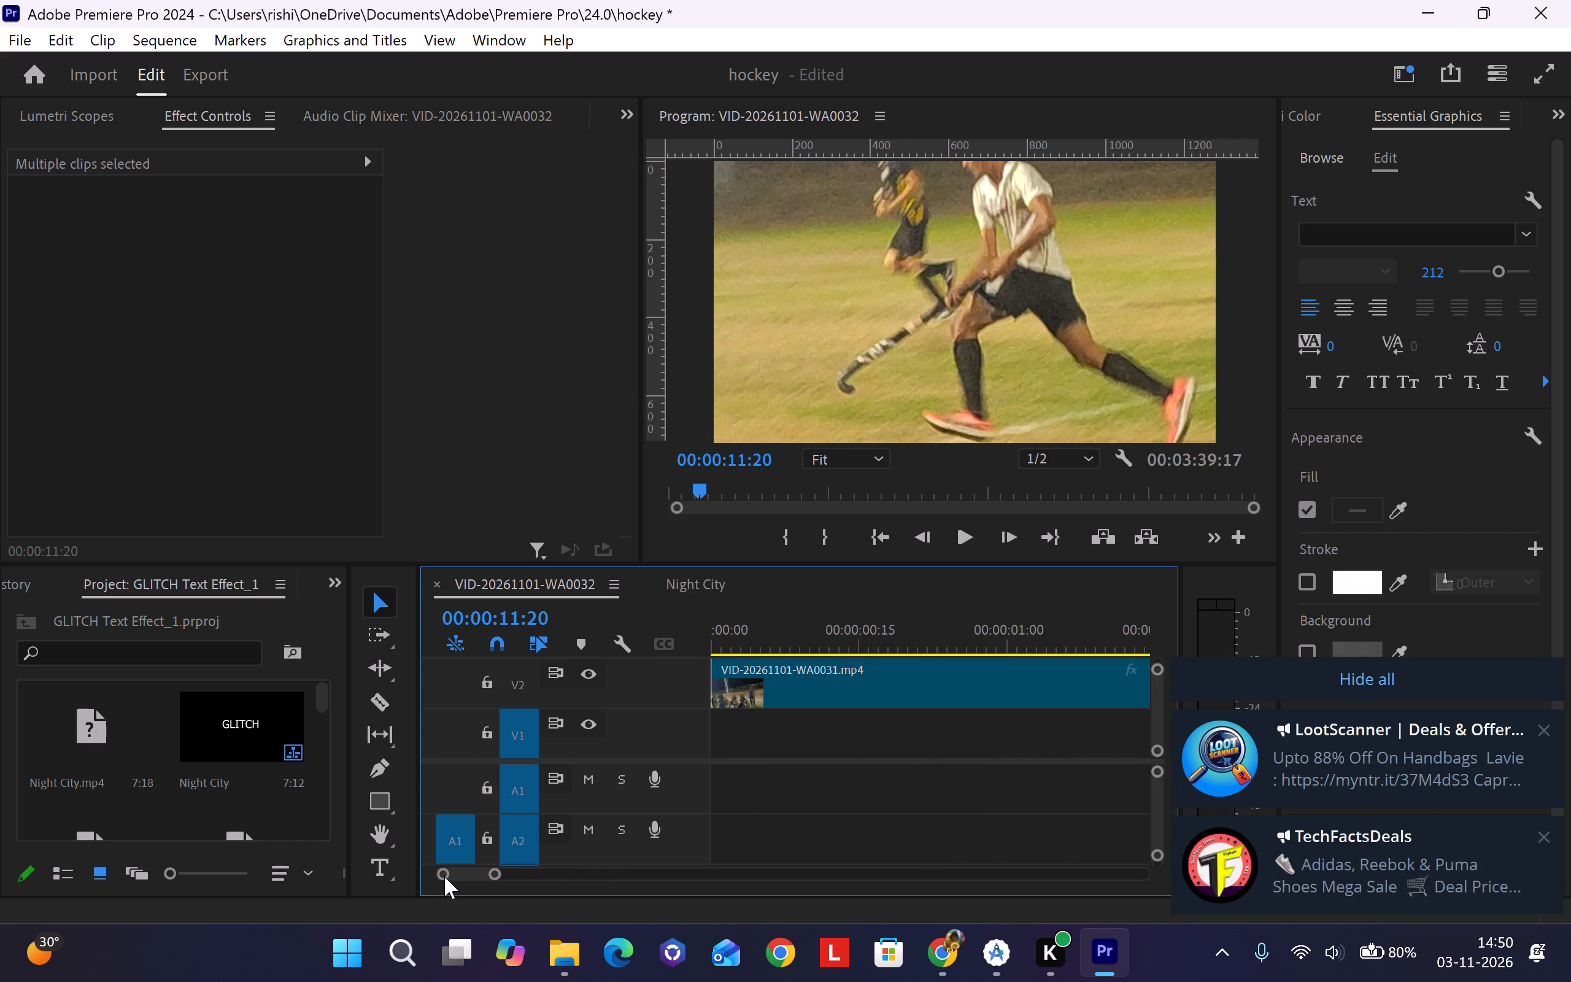
drag(444, 876, 457, 875)
drag(496, 874, 514, 875)
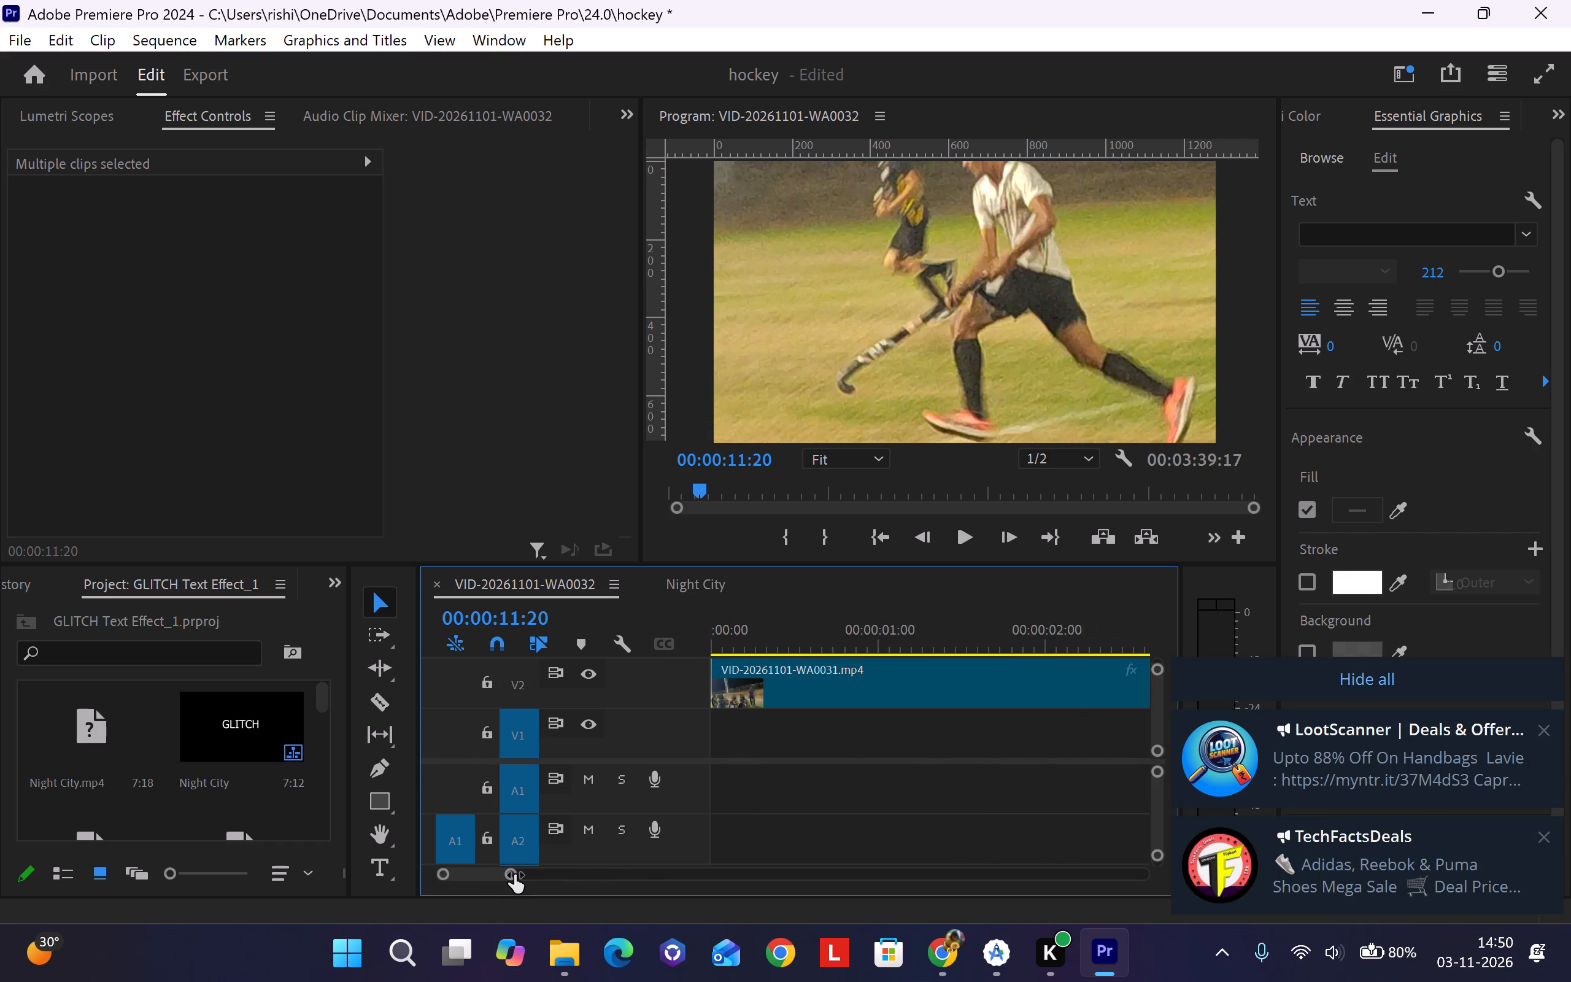
drag(514, 875, 536, 878)
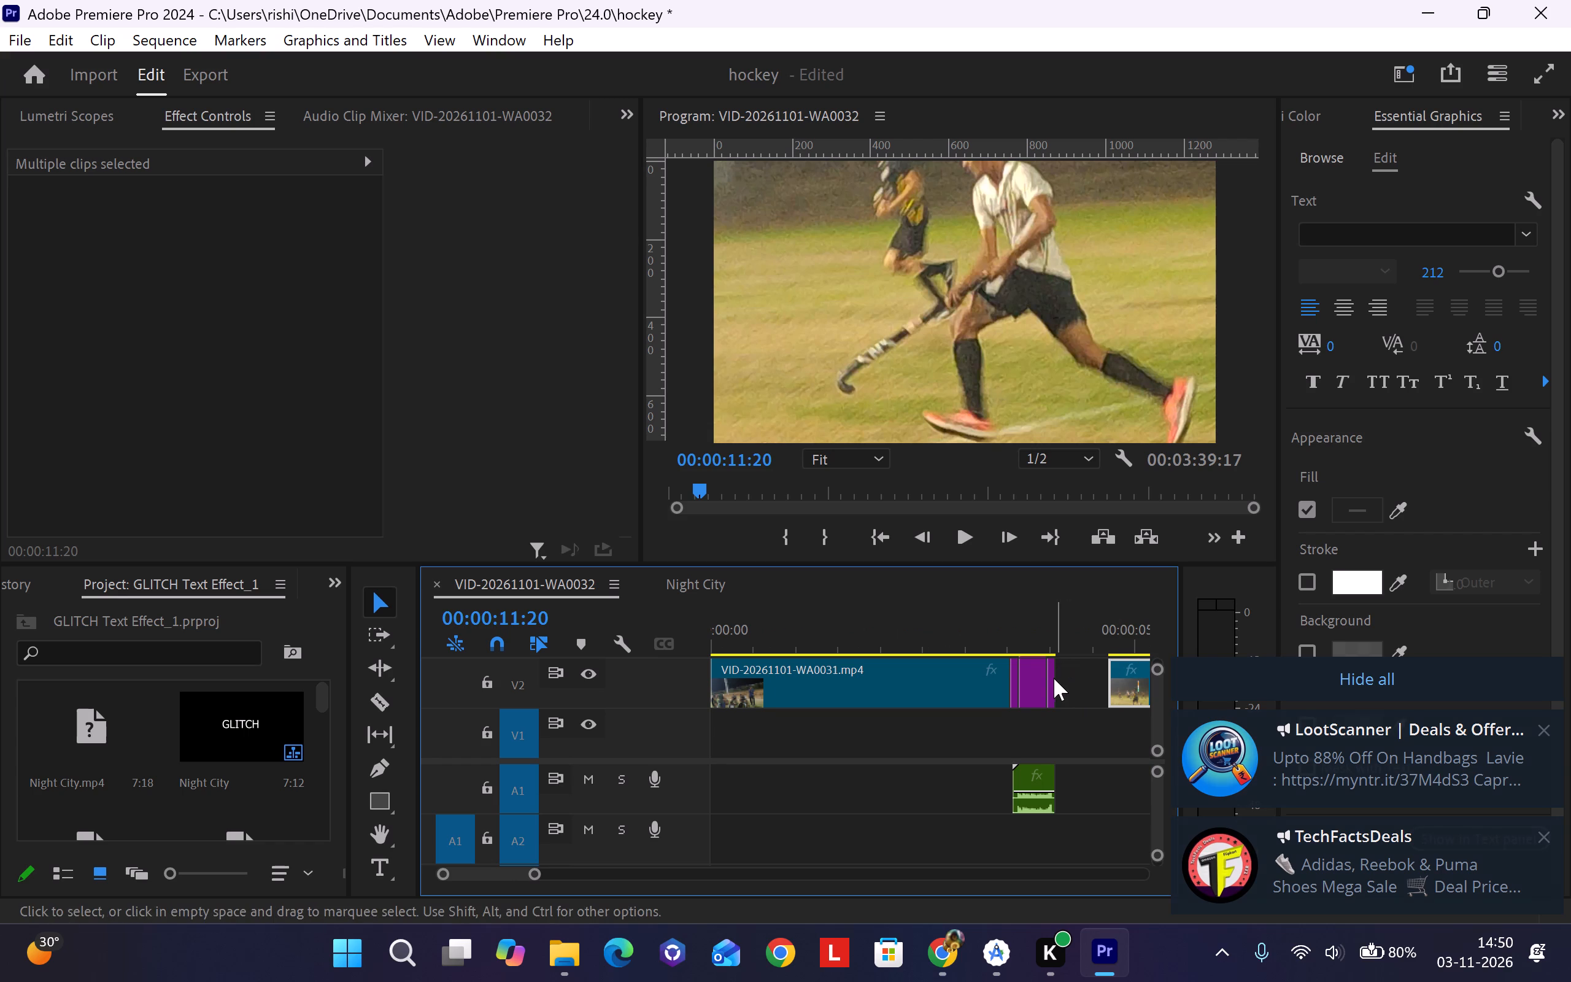
click(1048, 677)
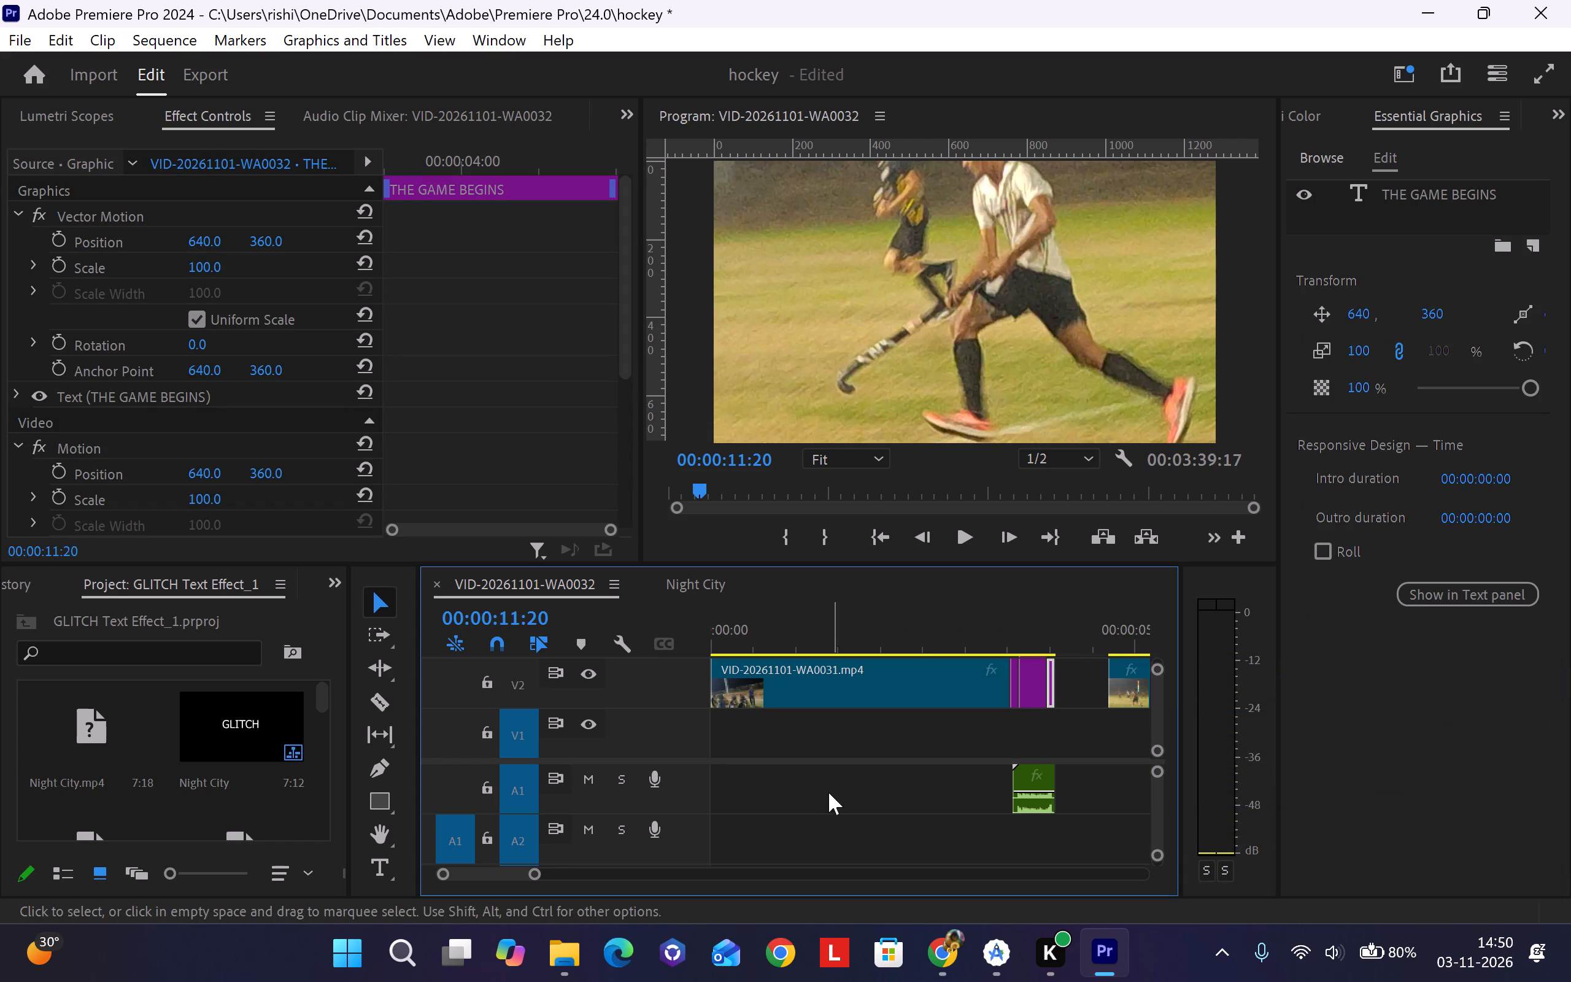
click(539, 874)
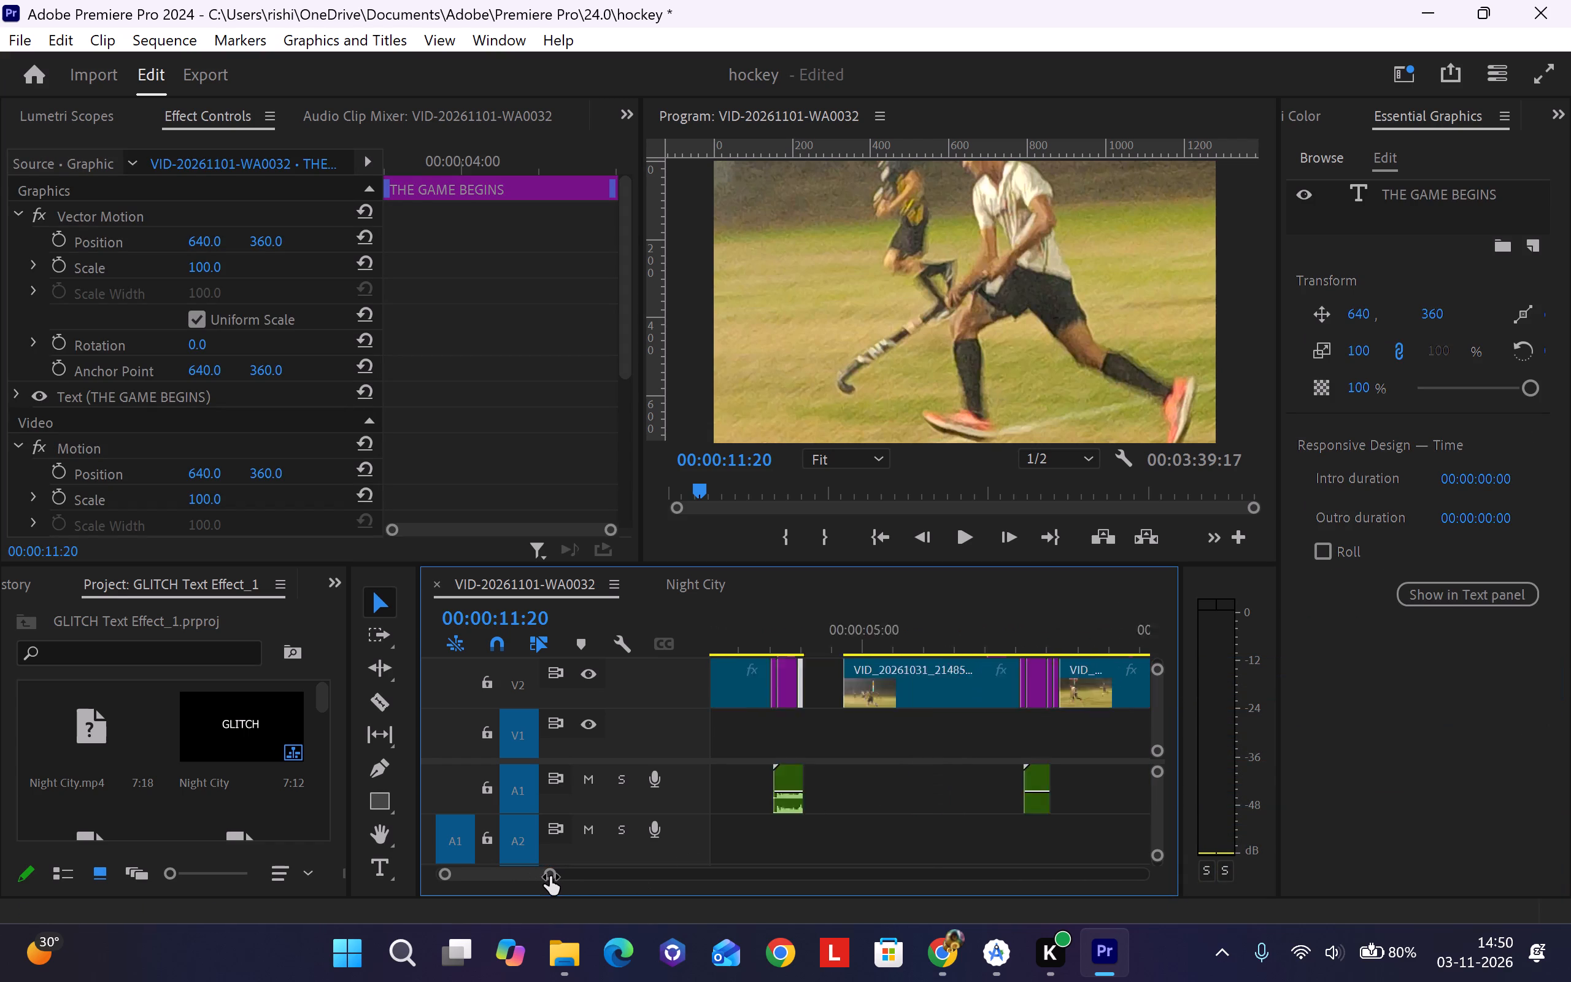
drag(530, 877, 525, 877)
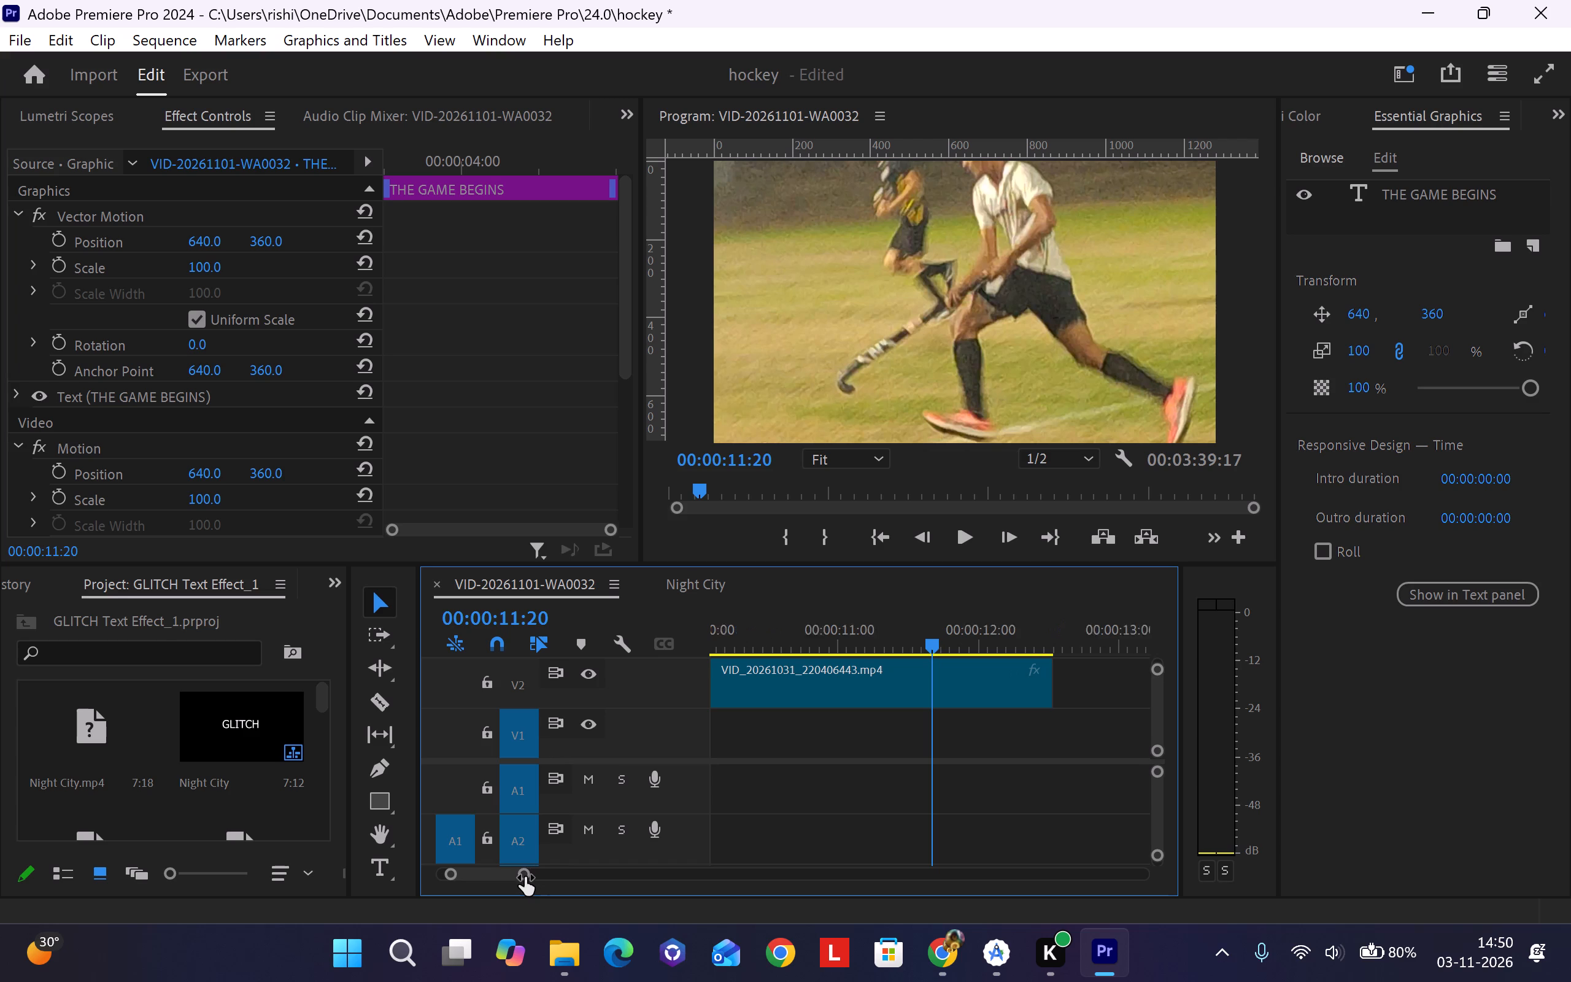
drag(525, 877, 520, 877)
drag(488, 875, 478, 873)
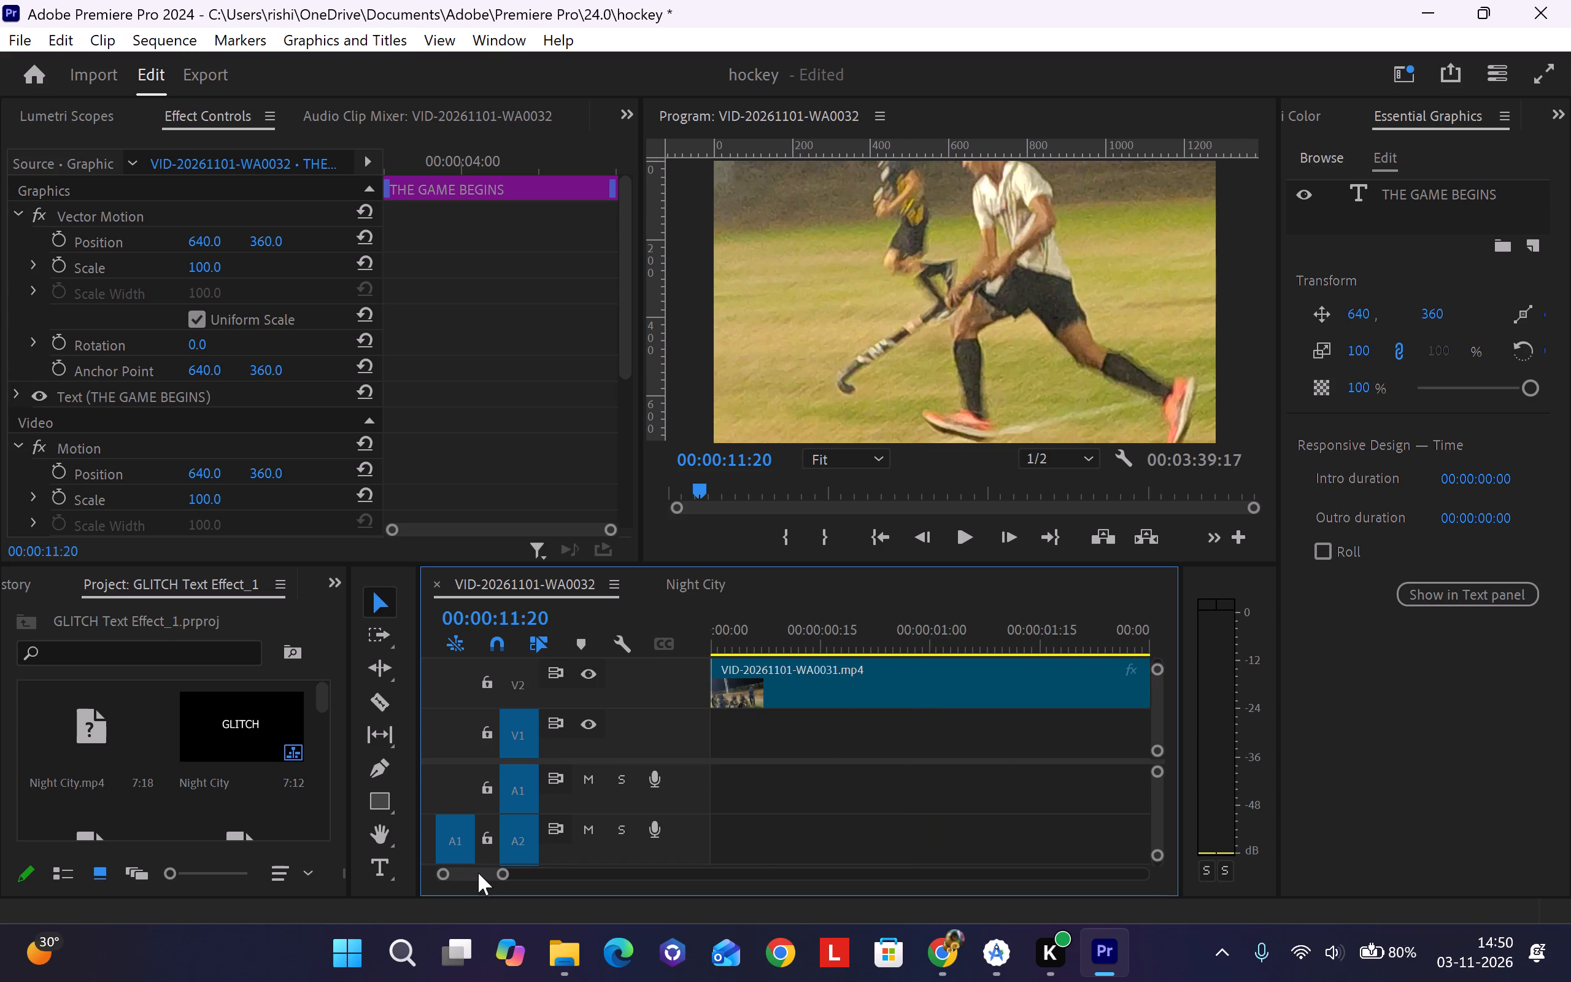
drag(478, 873, 474, 875)
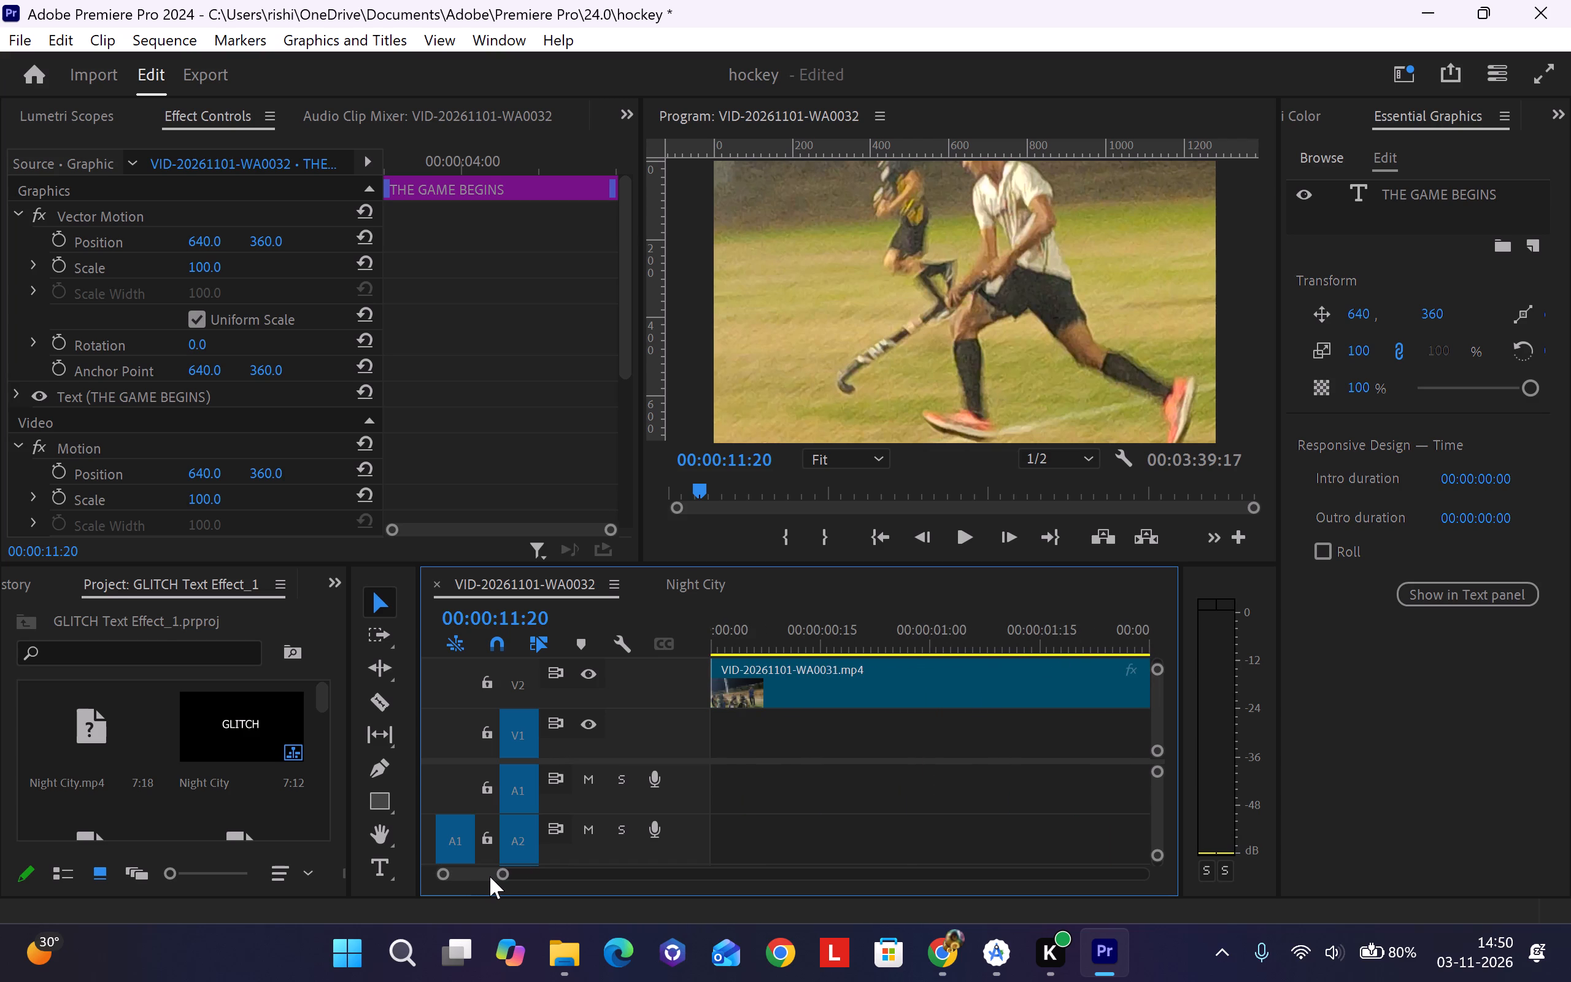
click(490, 876)
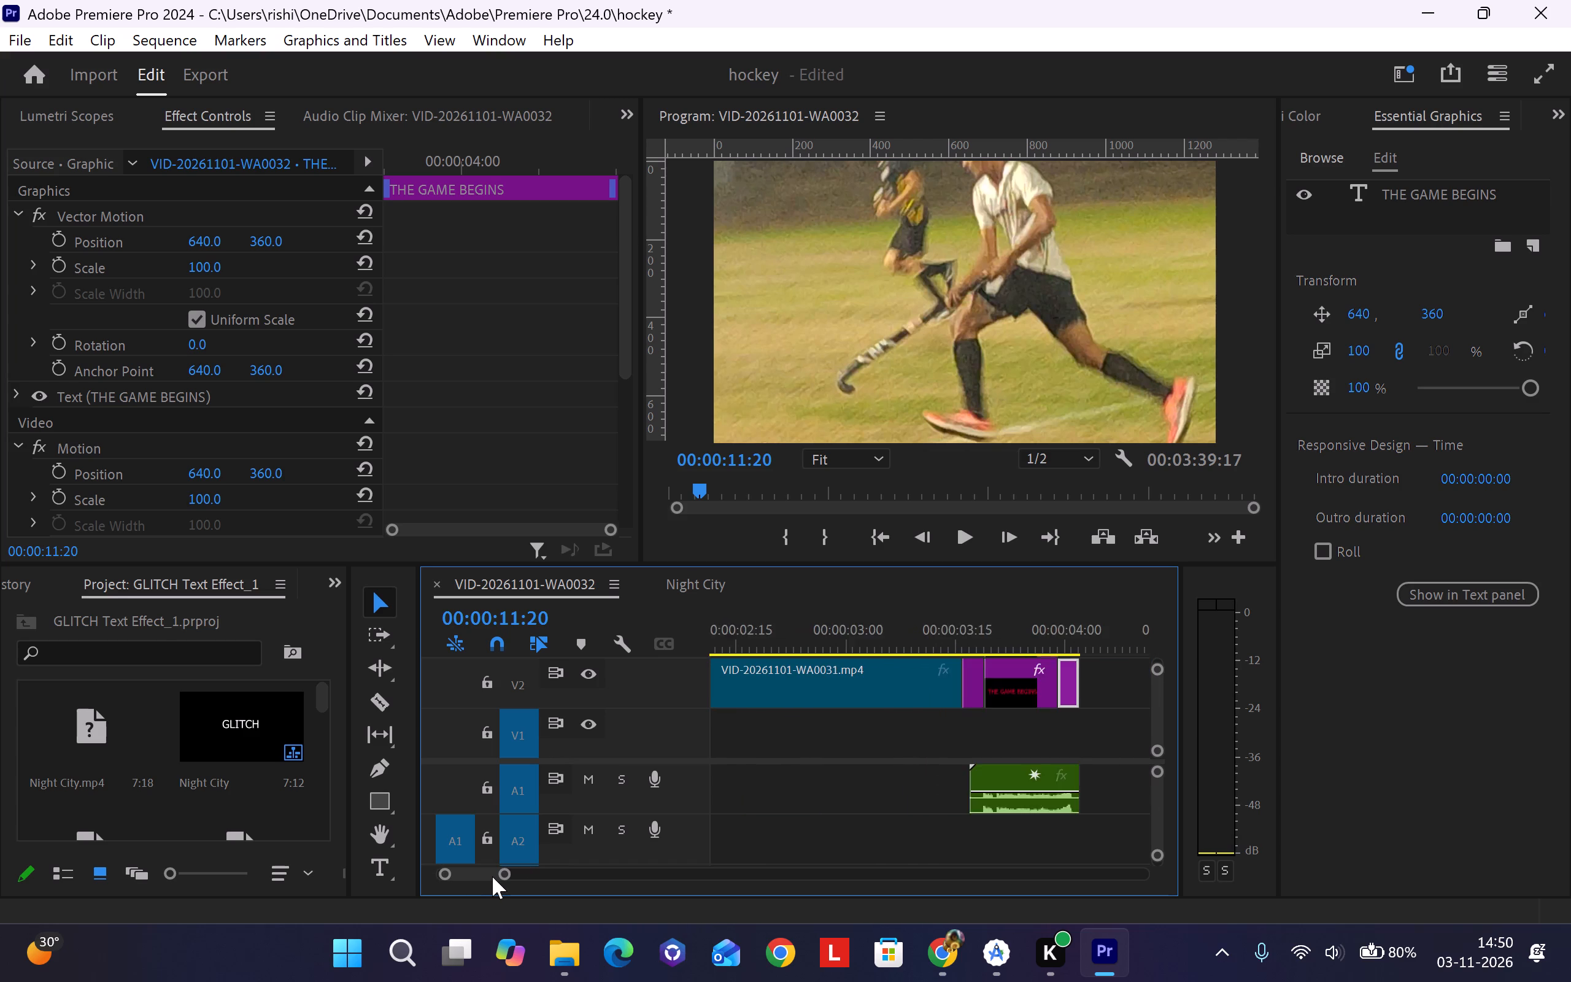
click(905, 676)
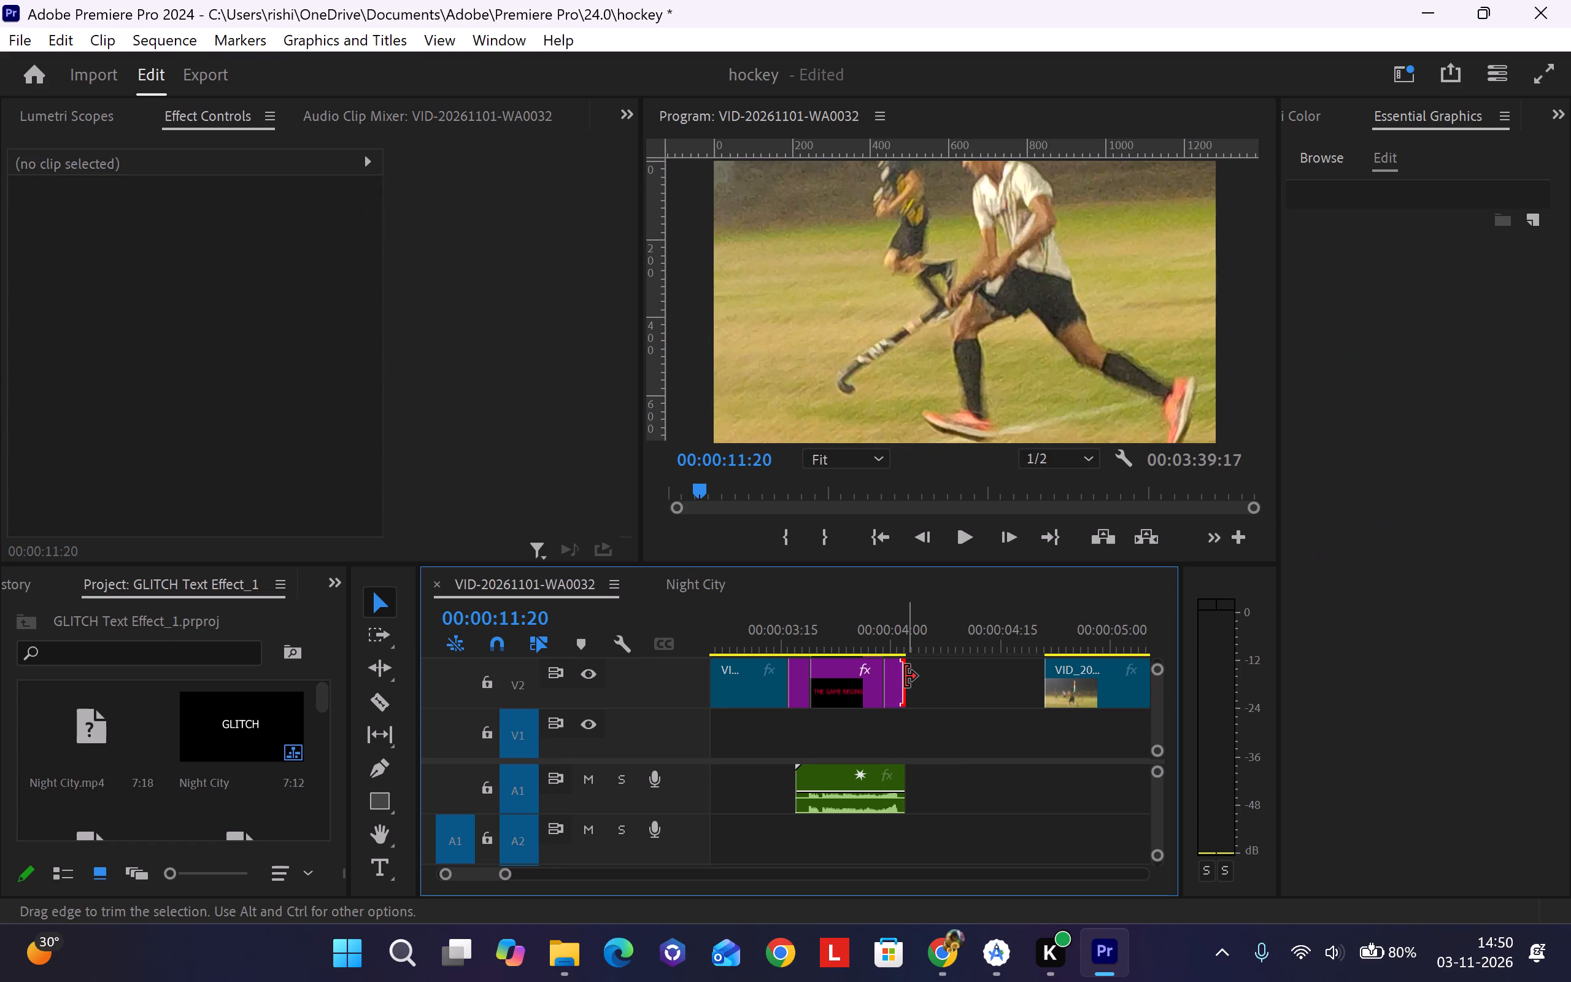
drag(901, 676, 946, 686)
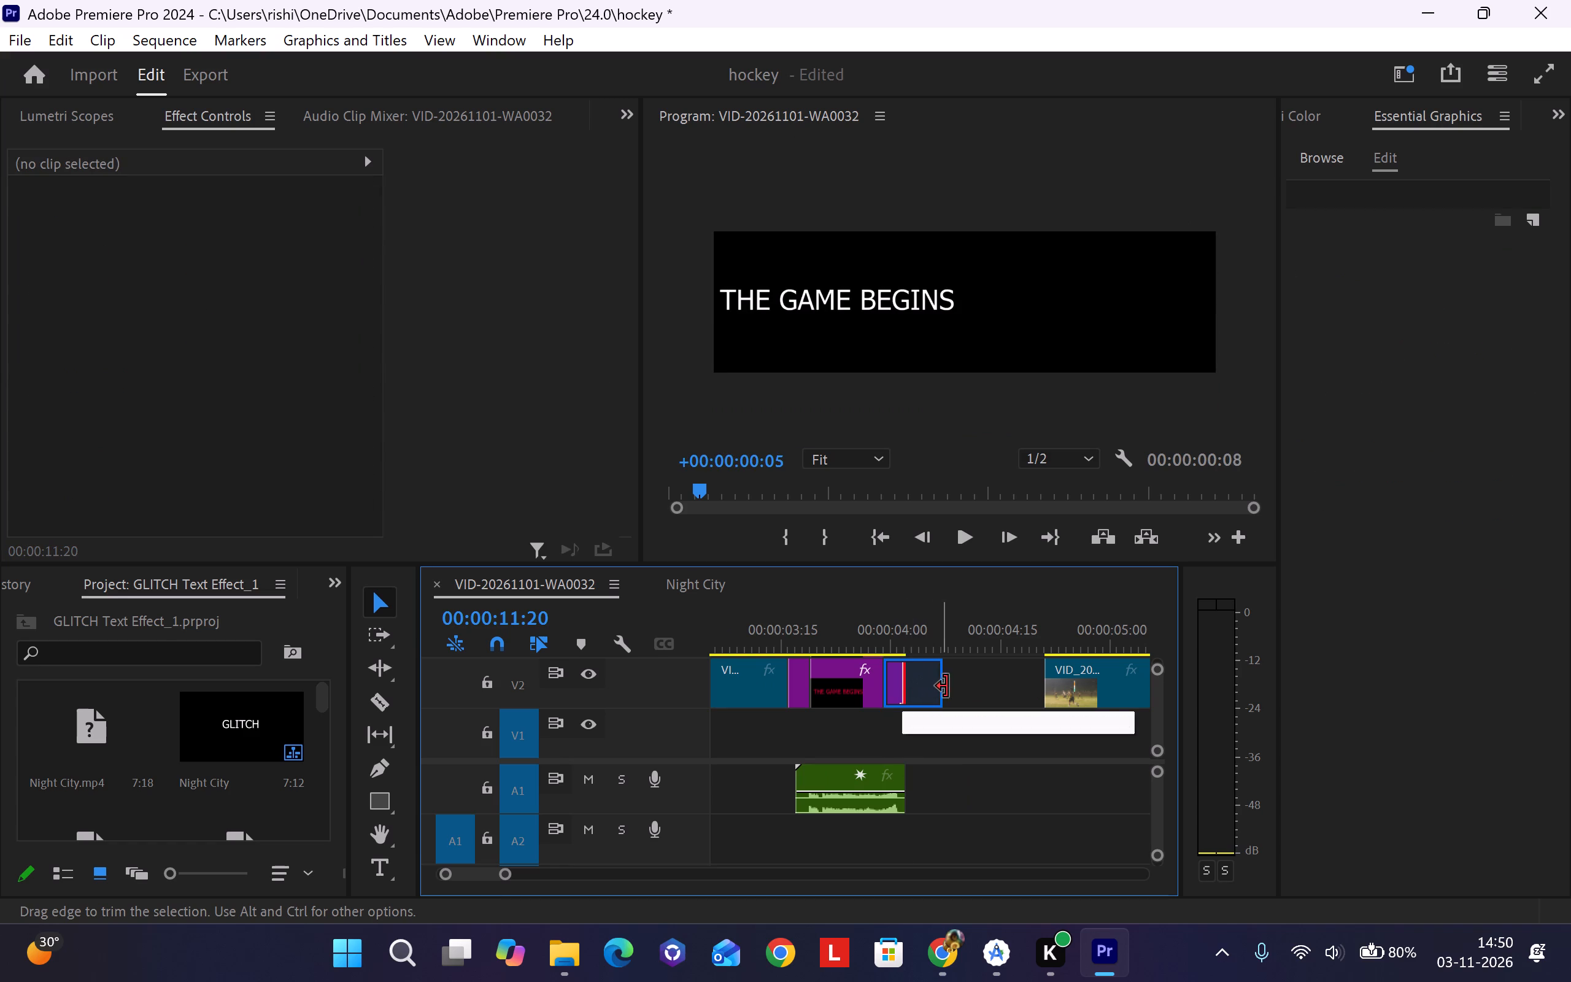
drag(946, 686, 1017, 689)
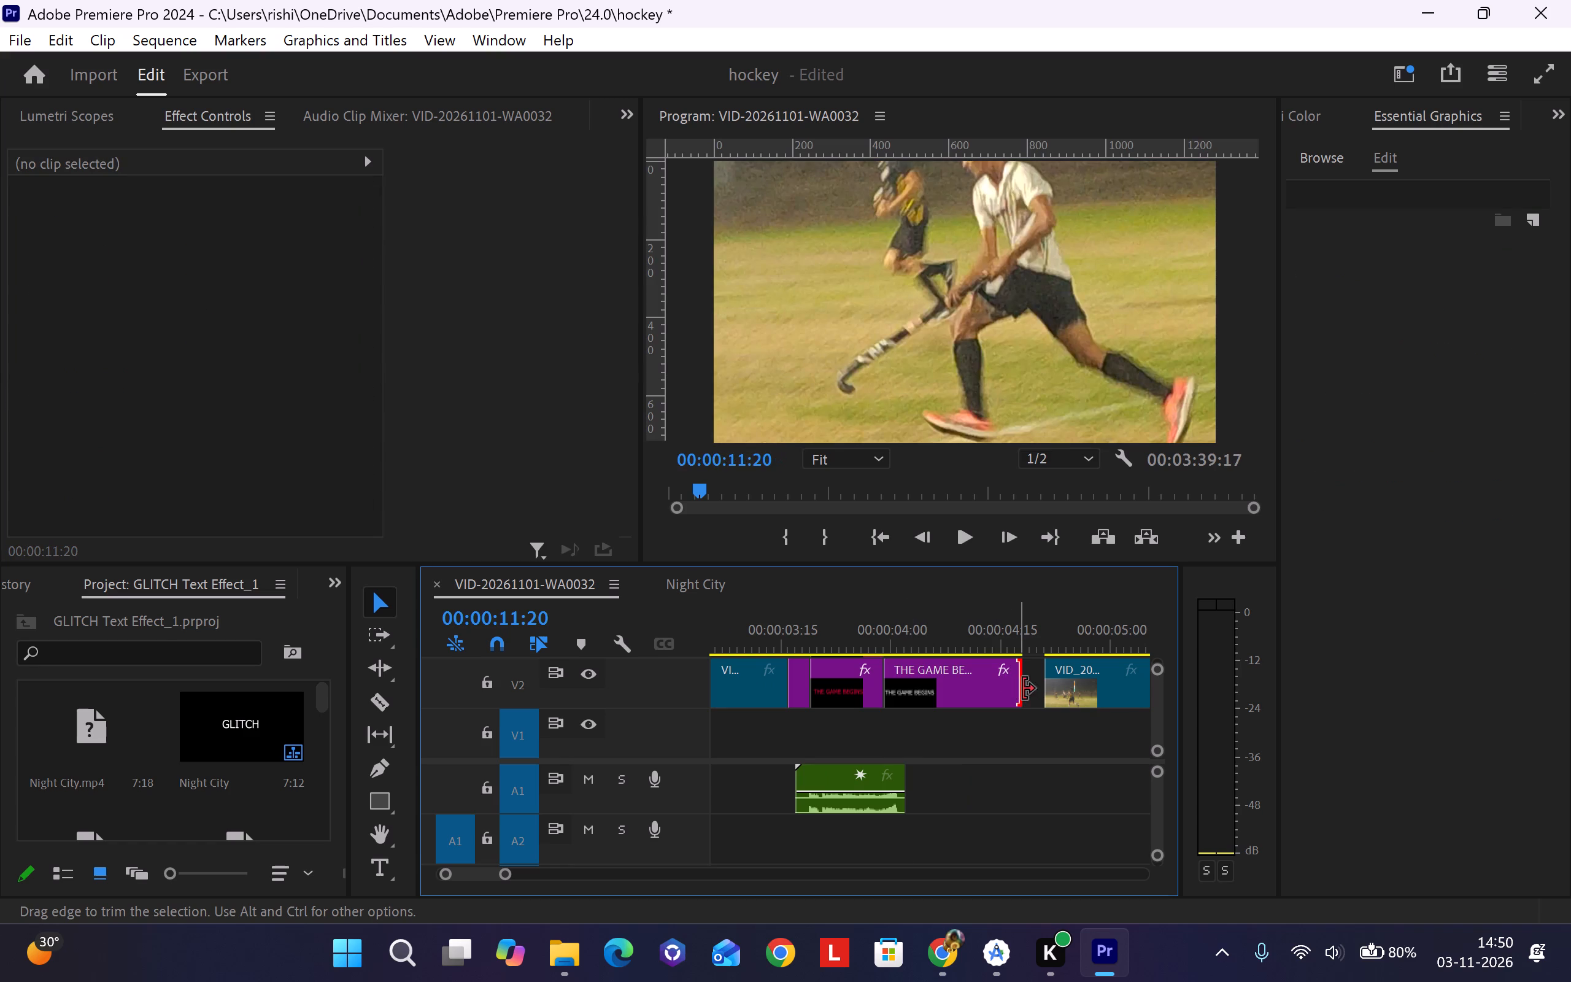
Check frames of the extended THE GAME BEGINS title and examine its source text font settings.
click(975, 632)
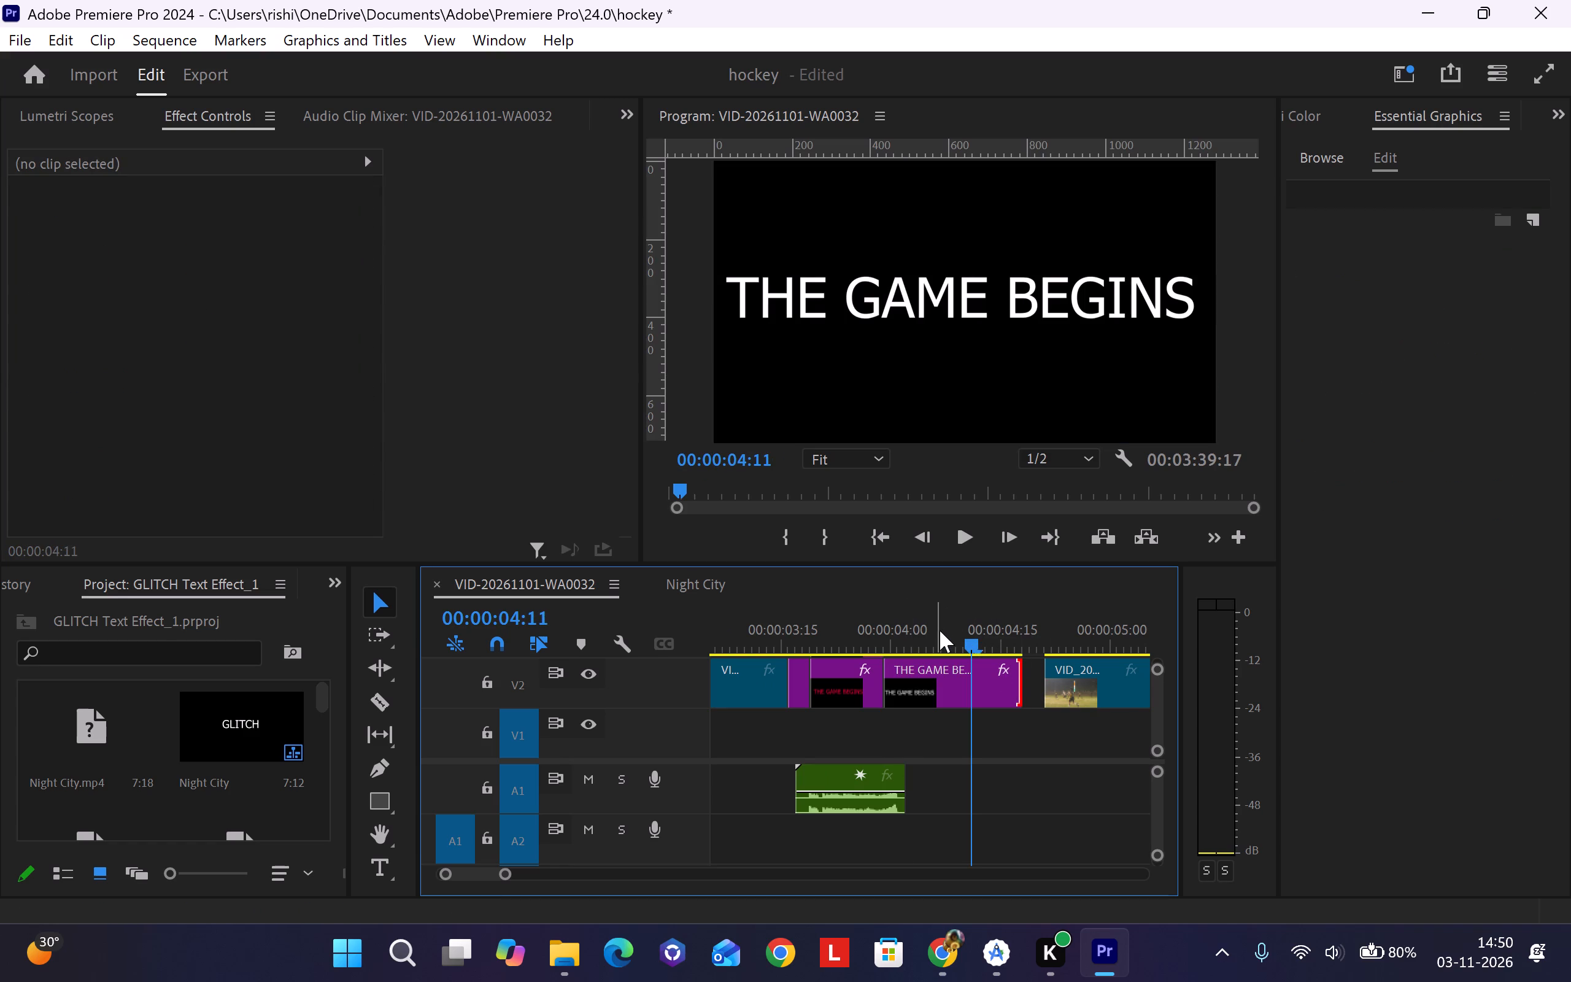
click(939, 635)
click(954, 680)
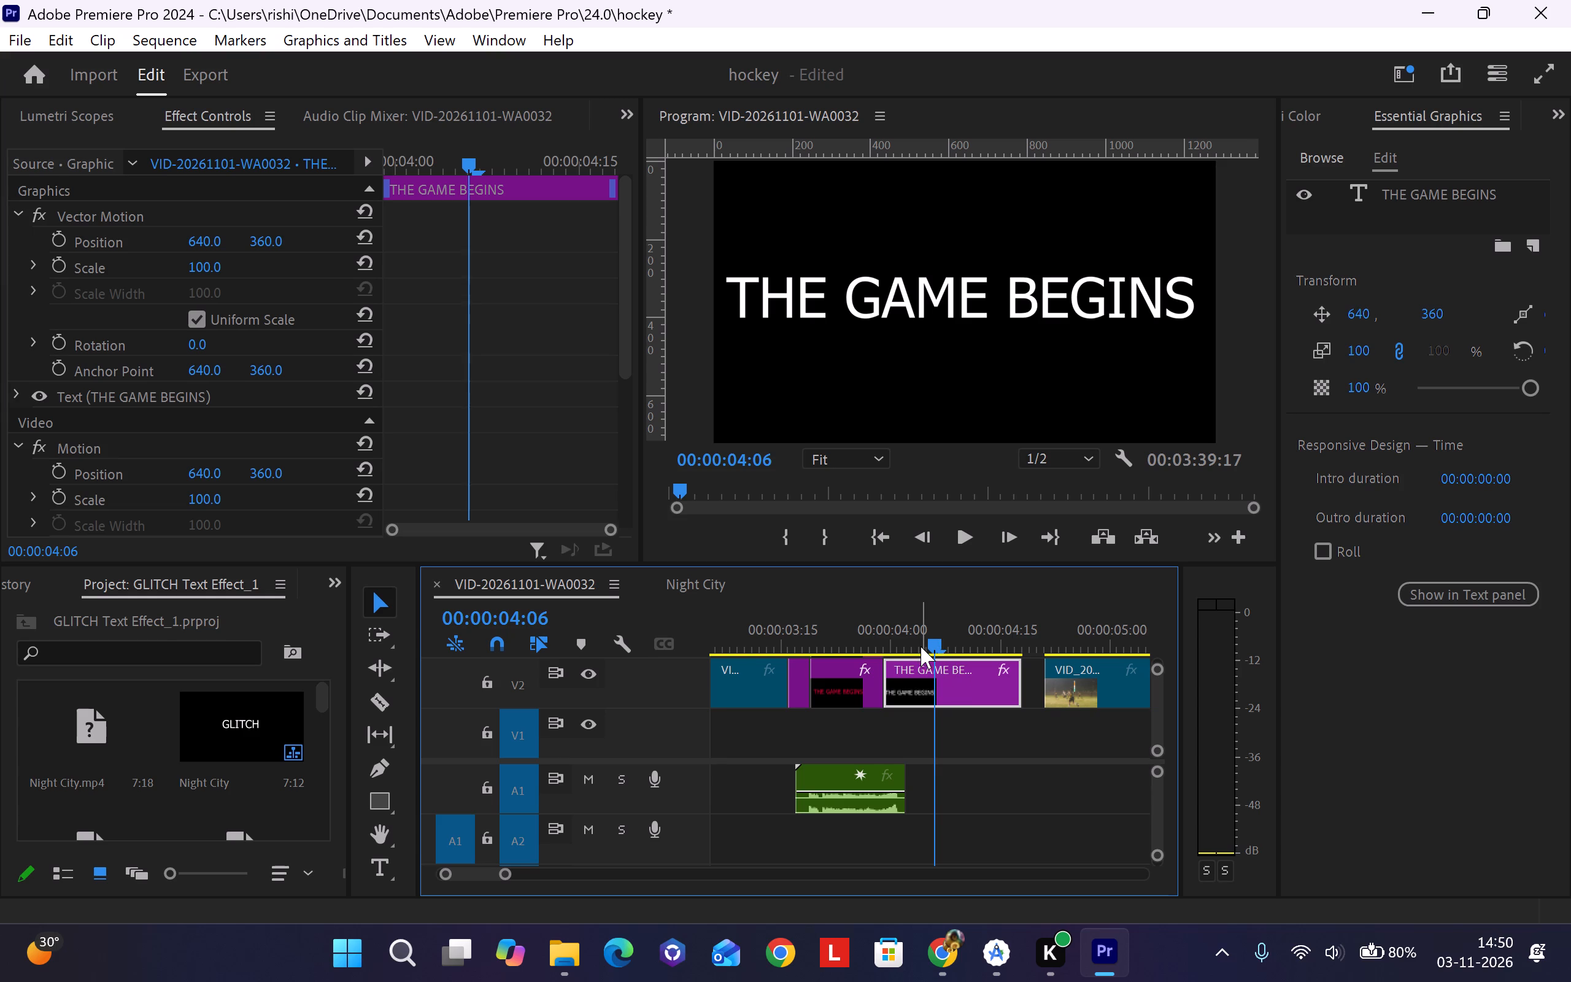
click(15, 393)
scroll(251, 482, left, 1)
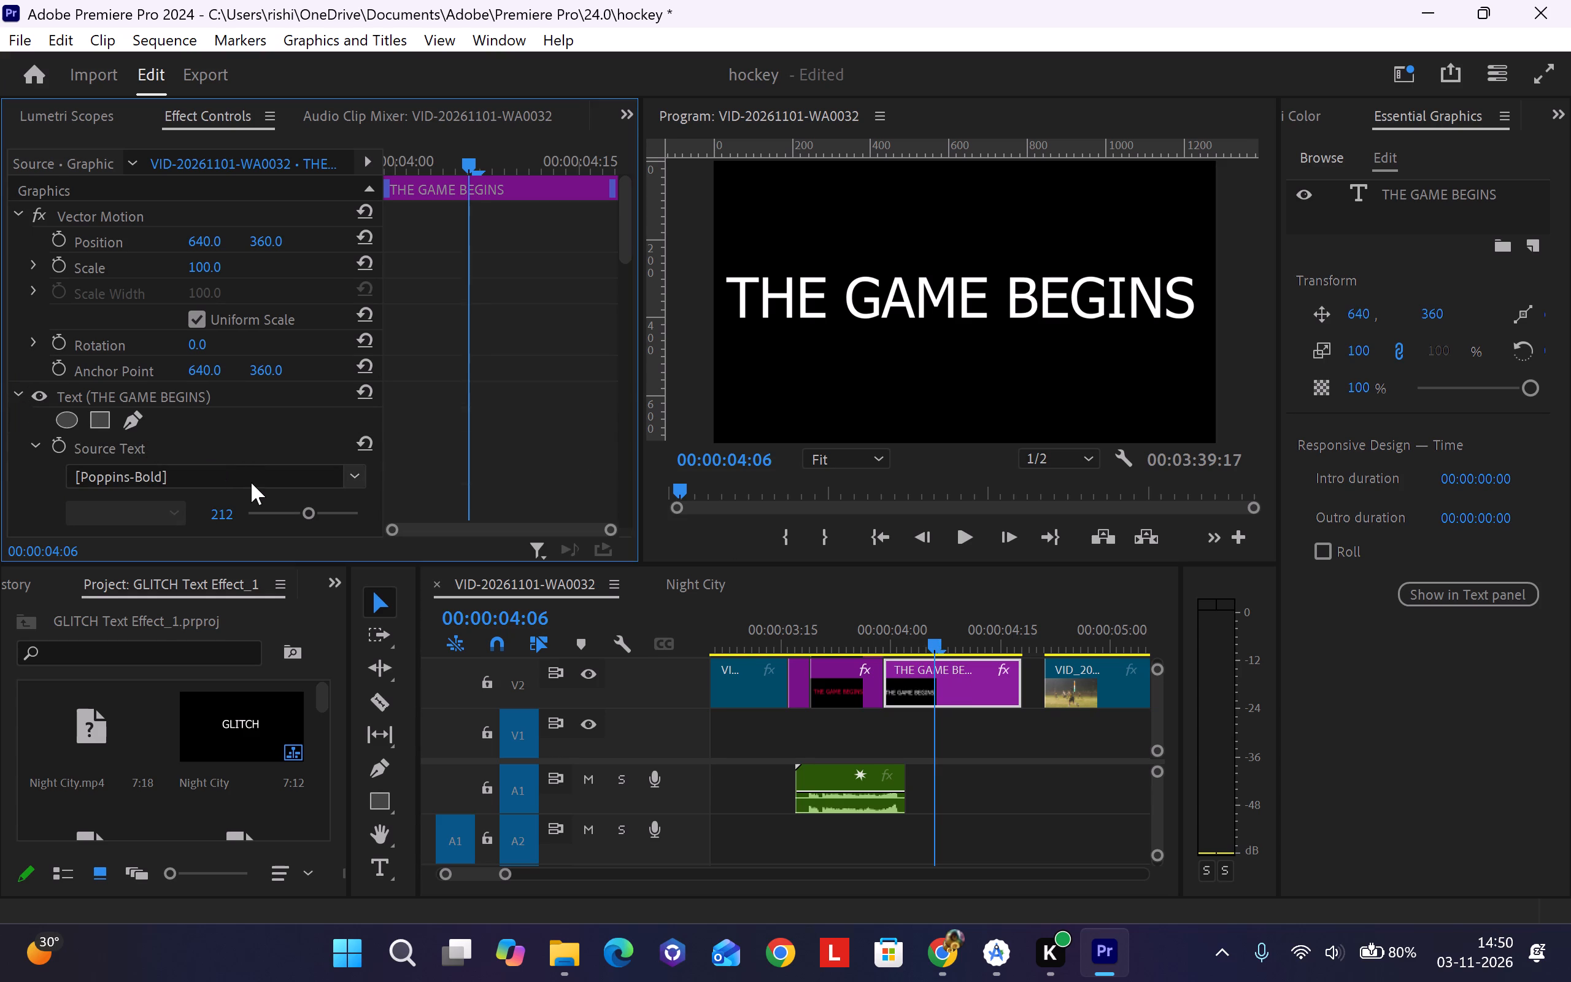
scroll(251, 482, left, 2)
click(356, 480)
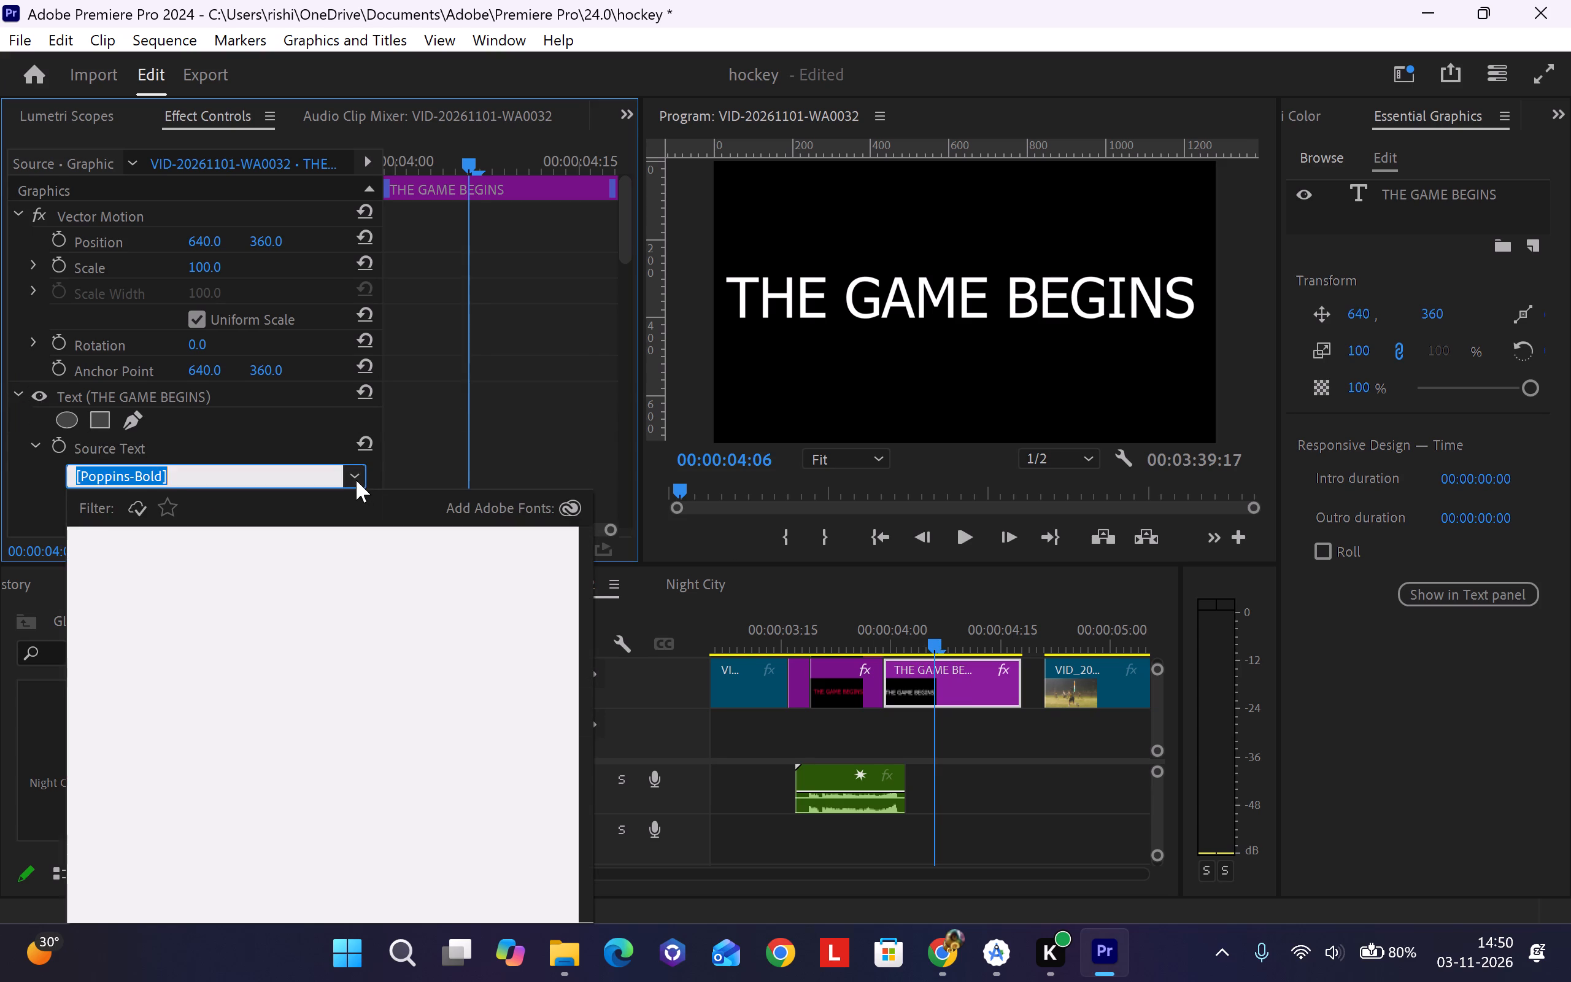
click(356, 480)
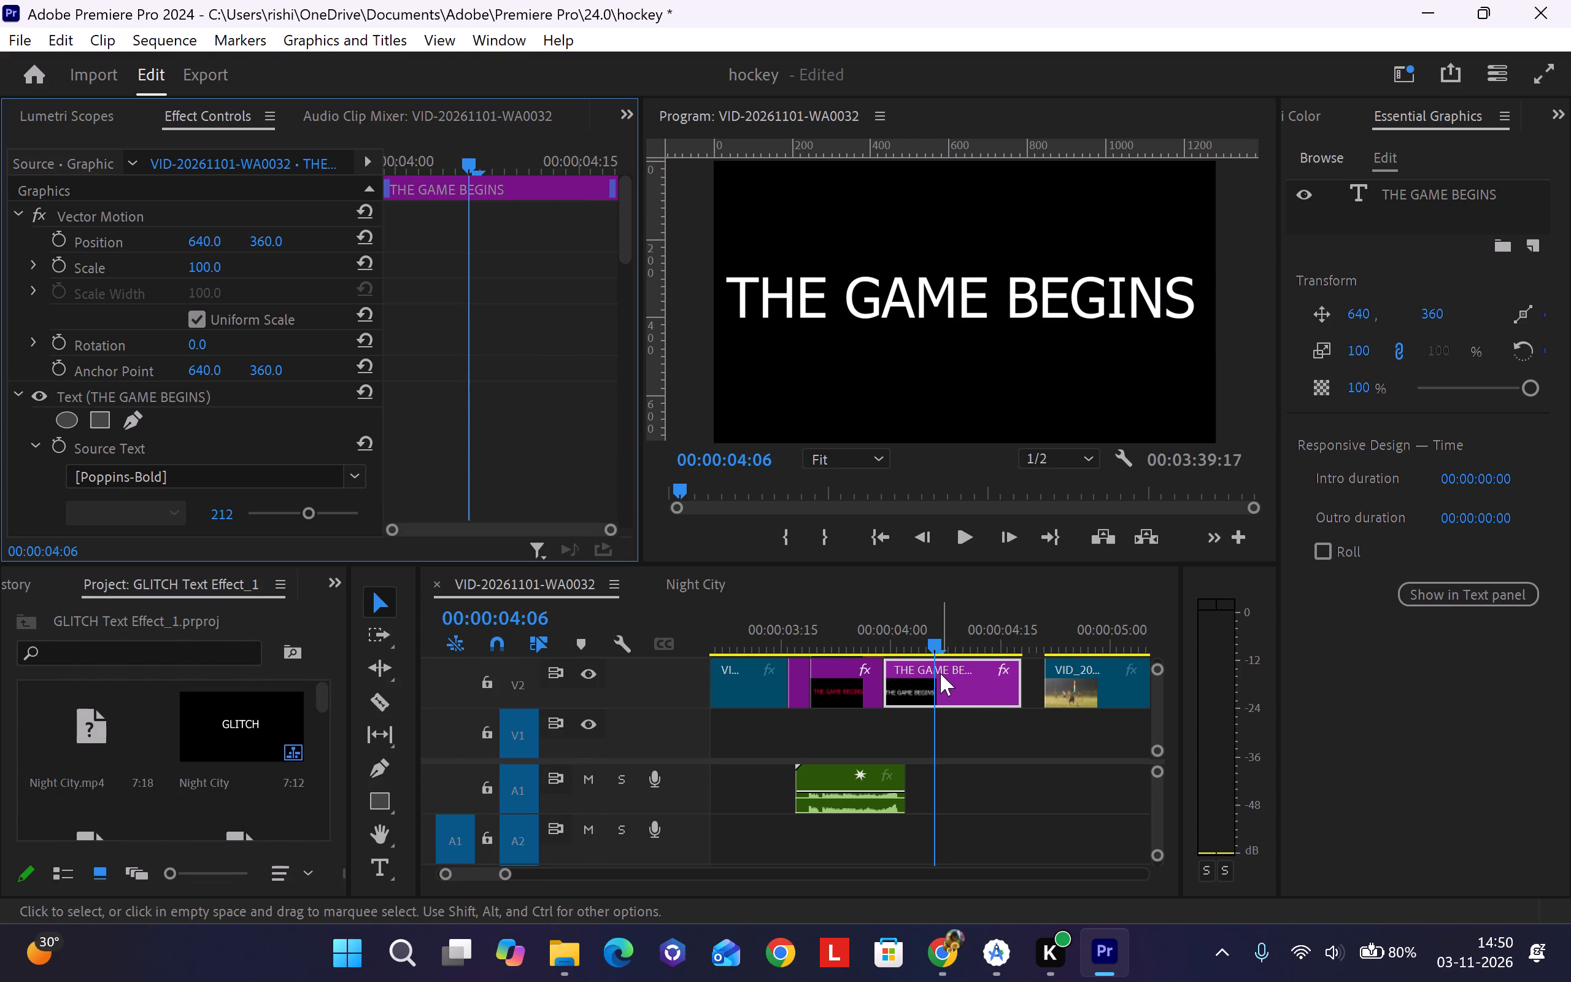
Split the plain THE GAME BEGINS title clip on V2 at about 00:00:04:04 and delete the later portion.
key(c)
click(918, 677)
key(v)
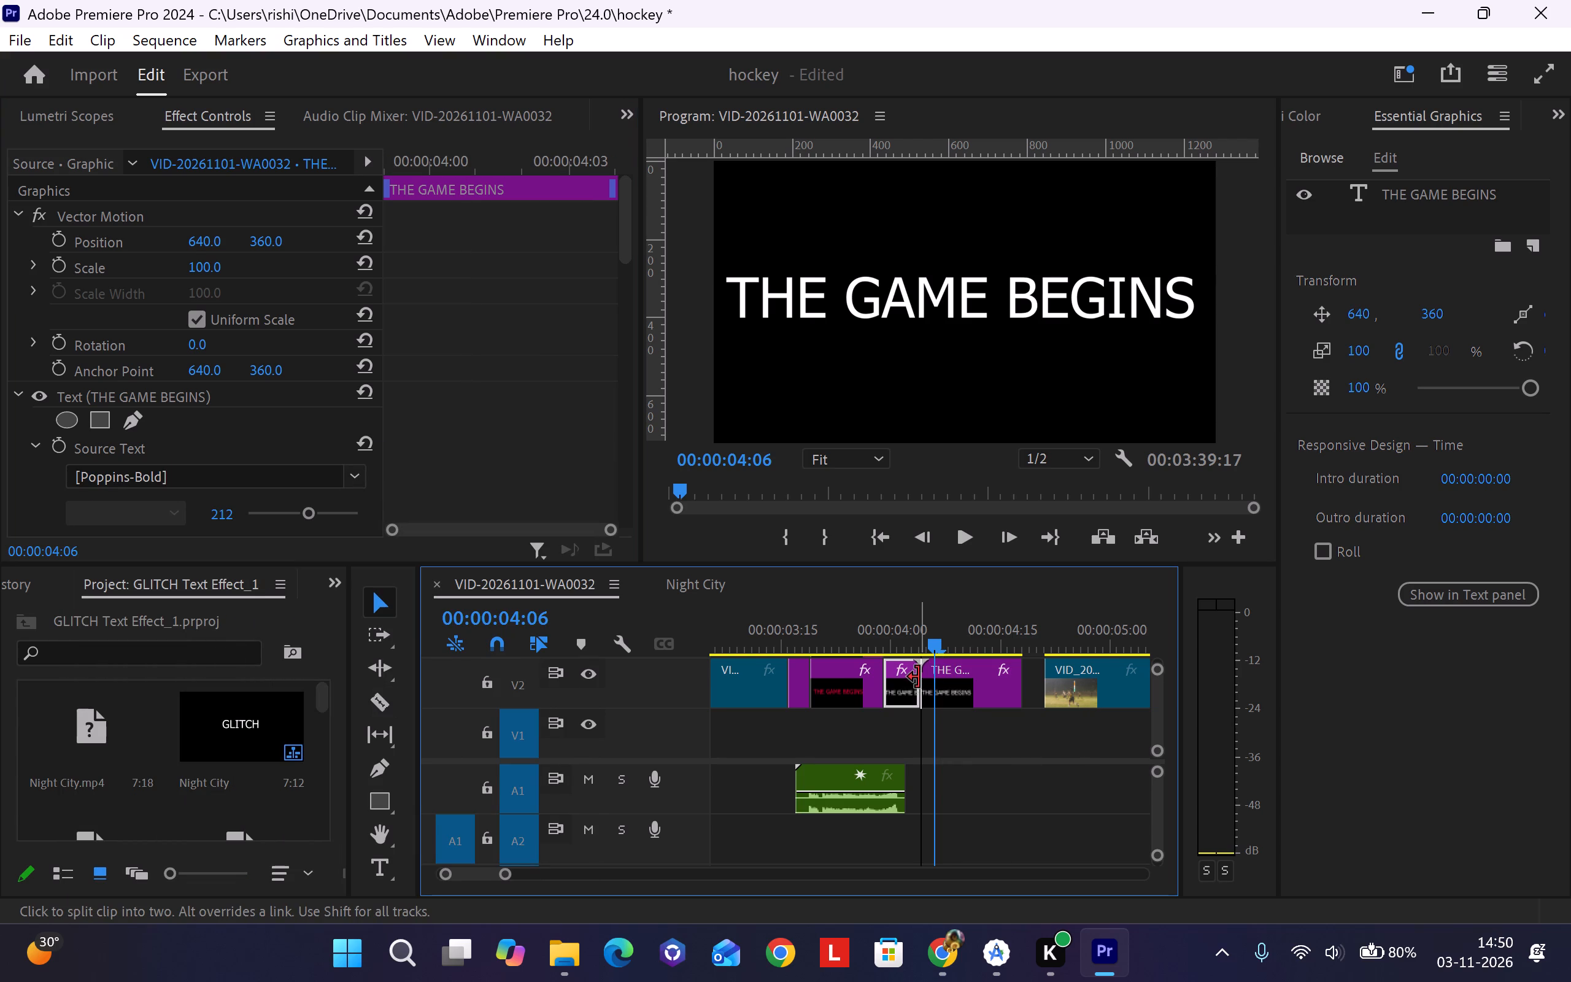
click(967, 686)
key(Delete)
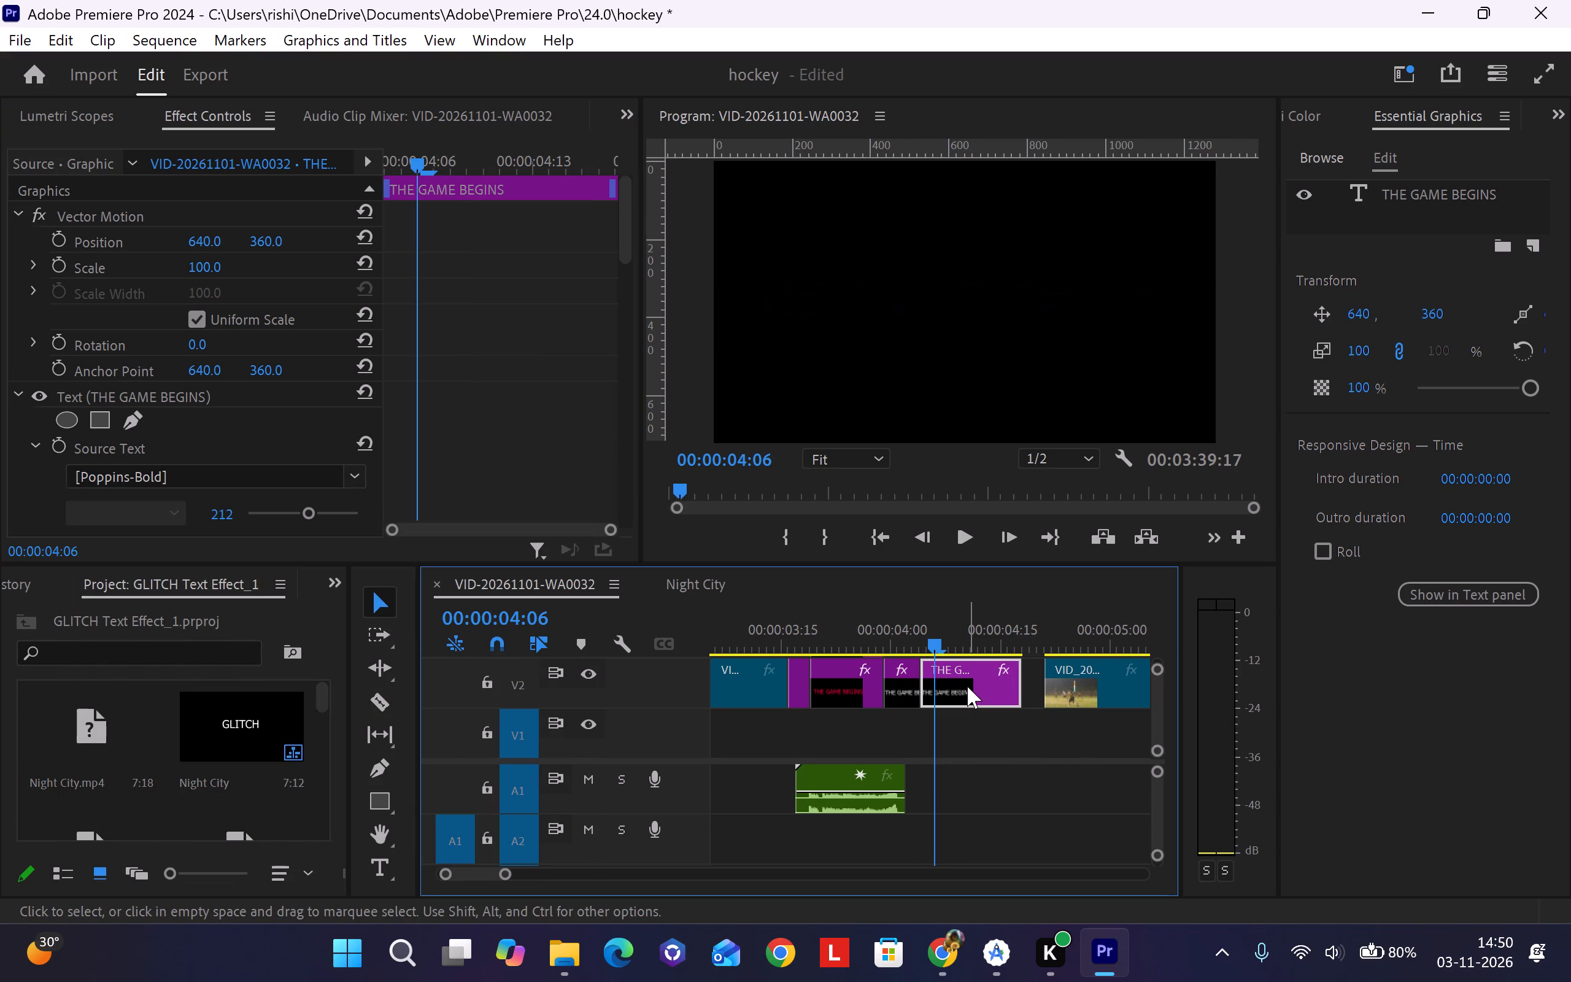
Add a new text graphic reading THE GAME BEGINS at 00:00:04:06 with the Type tool.
click(382, 864)
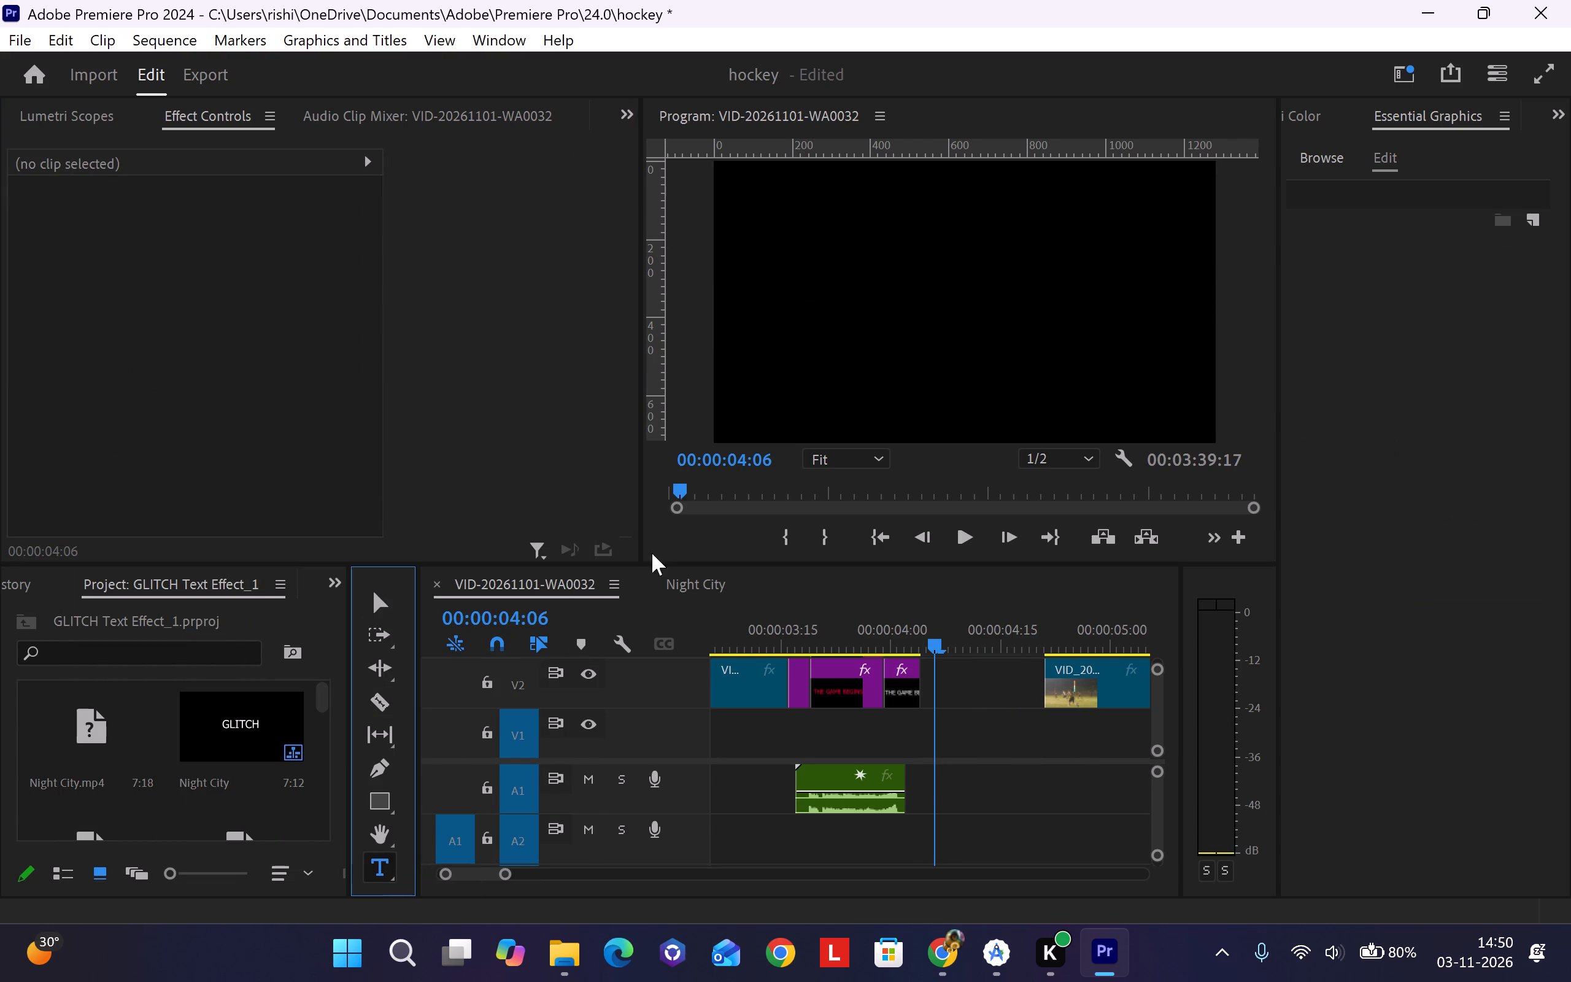
click(887, 284)
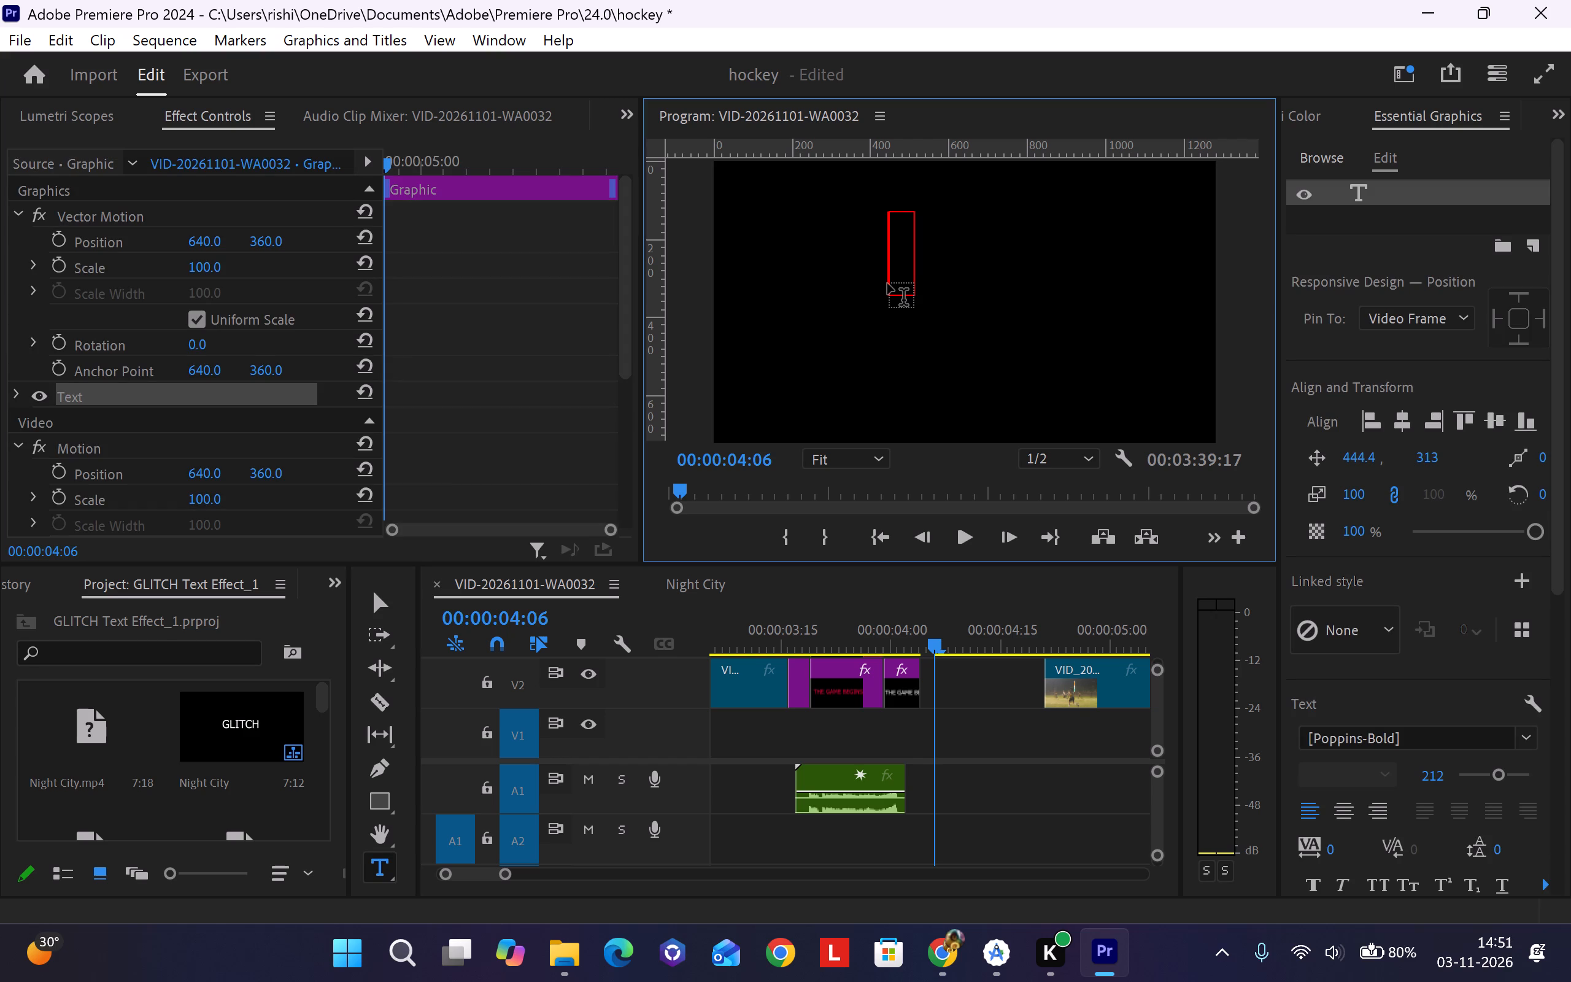
text(THE GAME BEGINS)
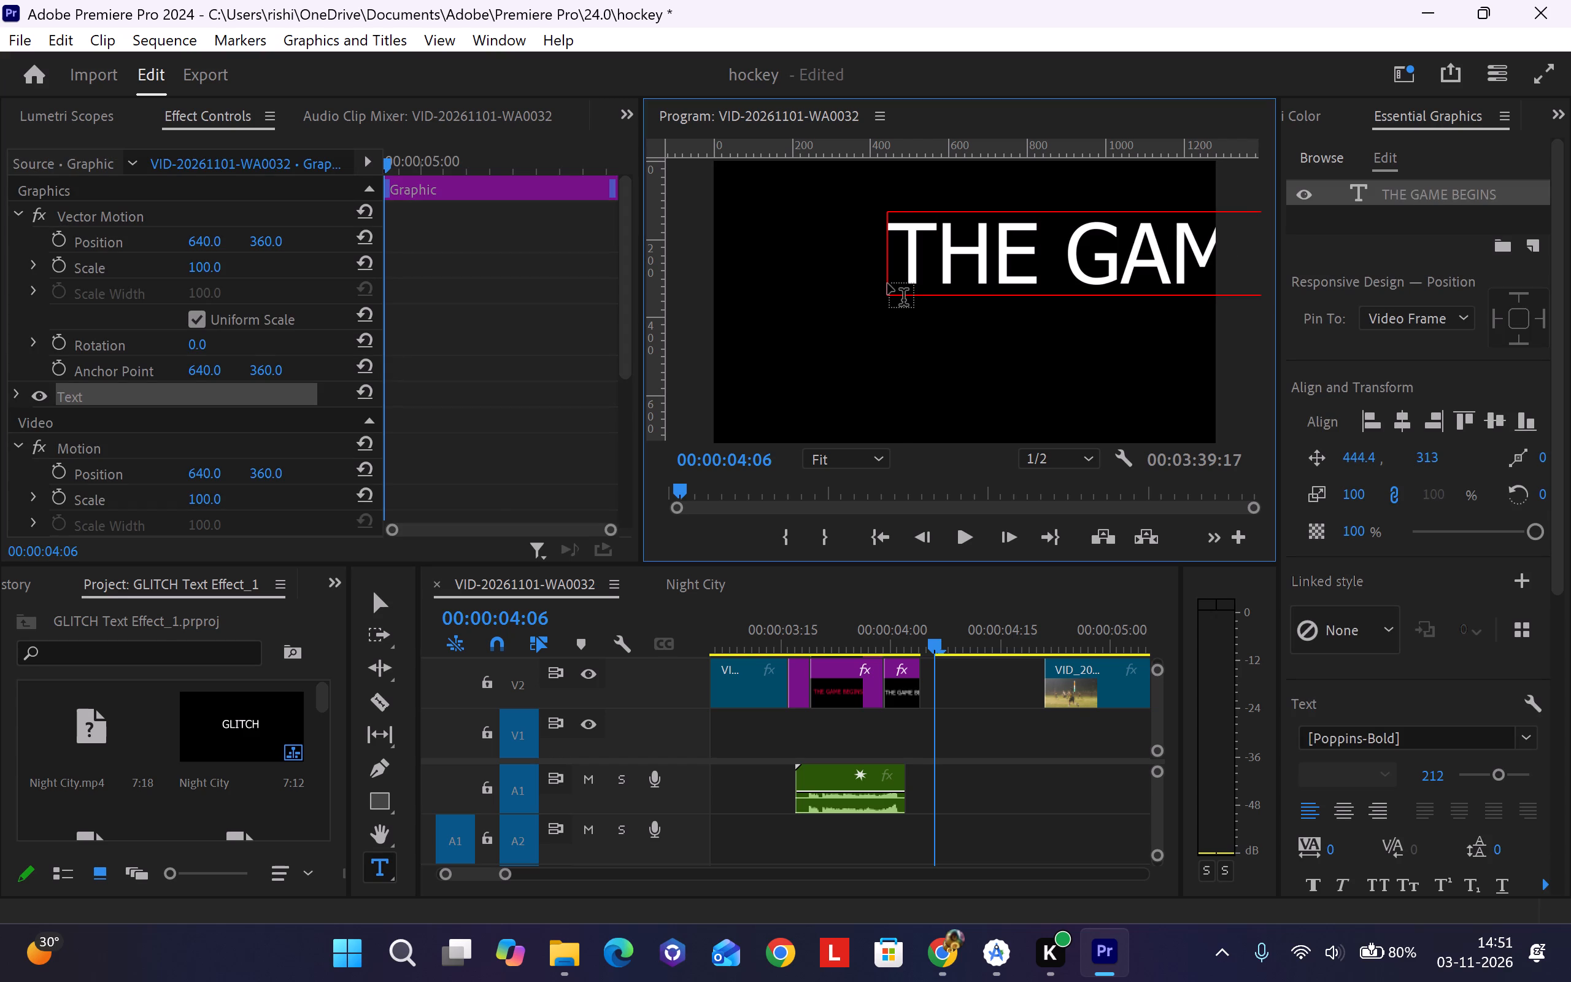
Scale the new THE GAME BEGINS text down to 57% and position it near the centre of the frame.
click(377, 600)
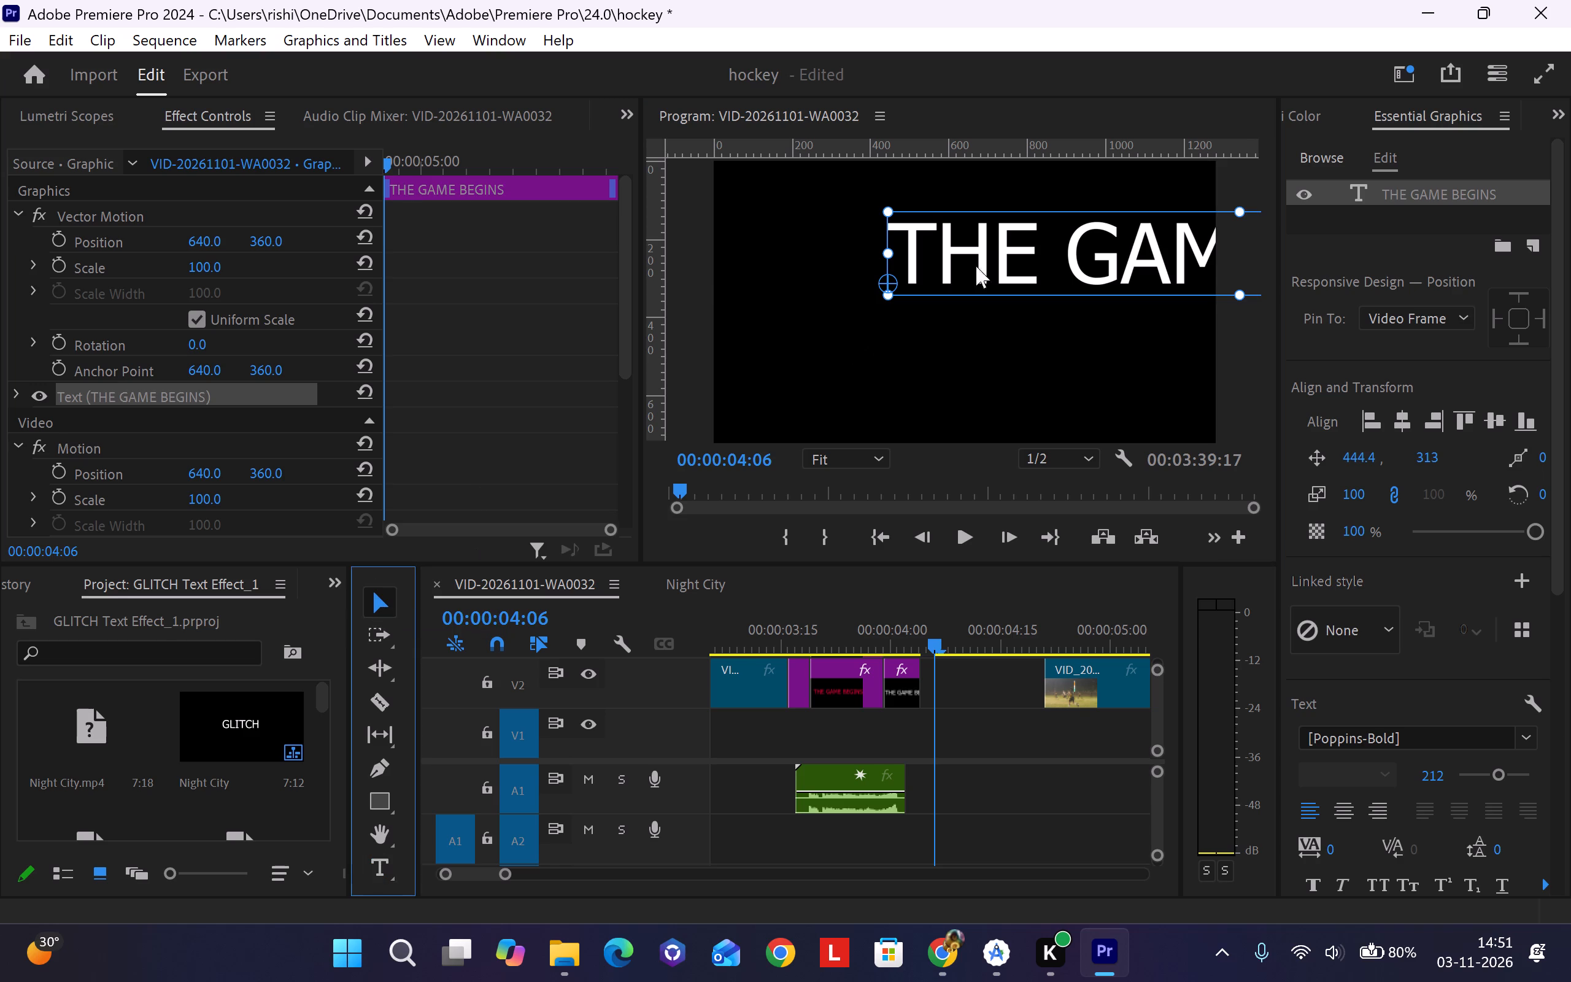
drag(990, 258, 906, 288)
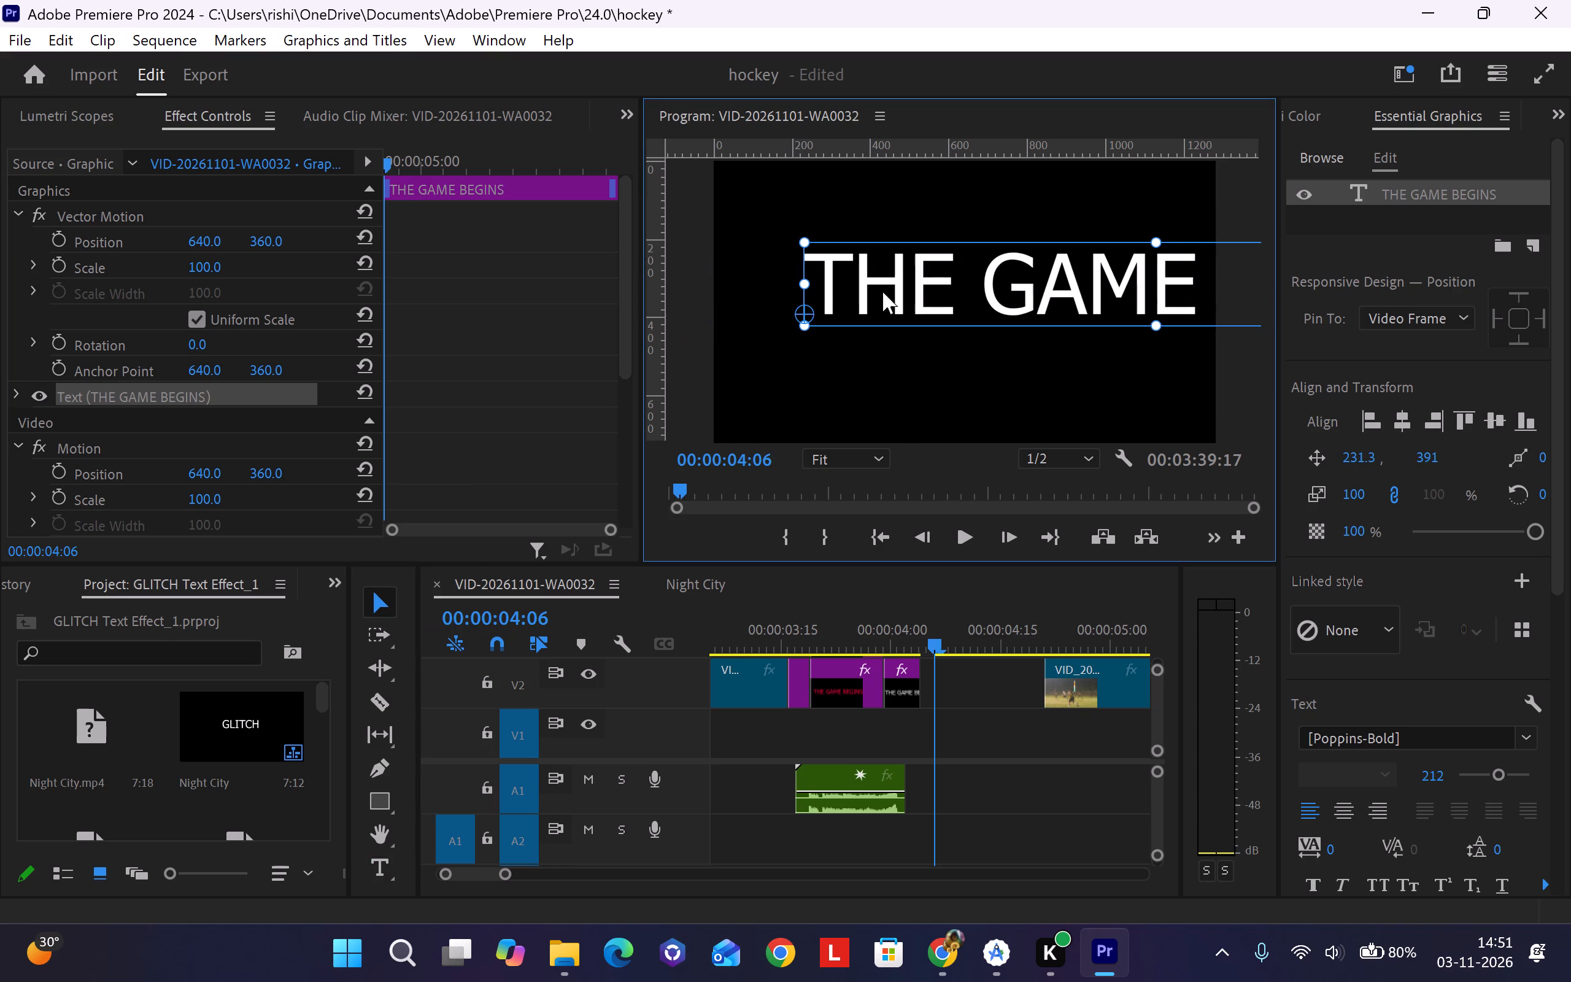
drag(807, 322, 913, 292)
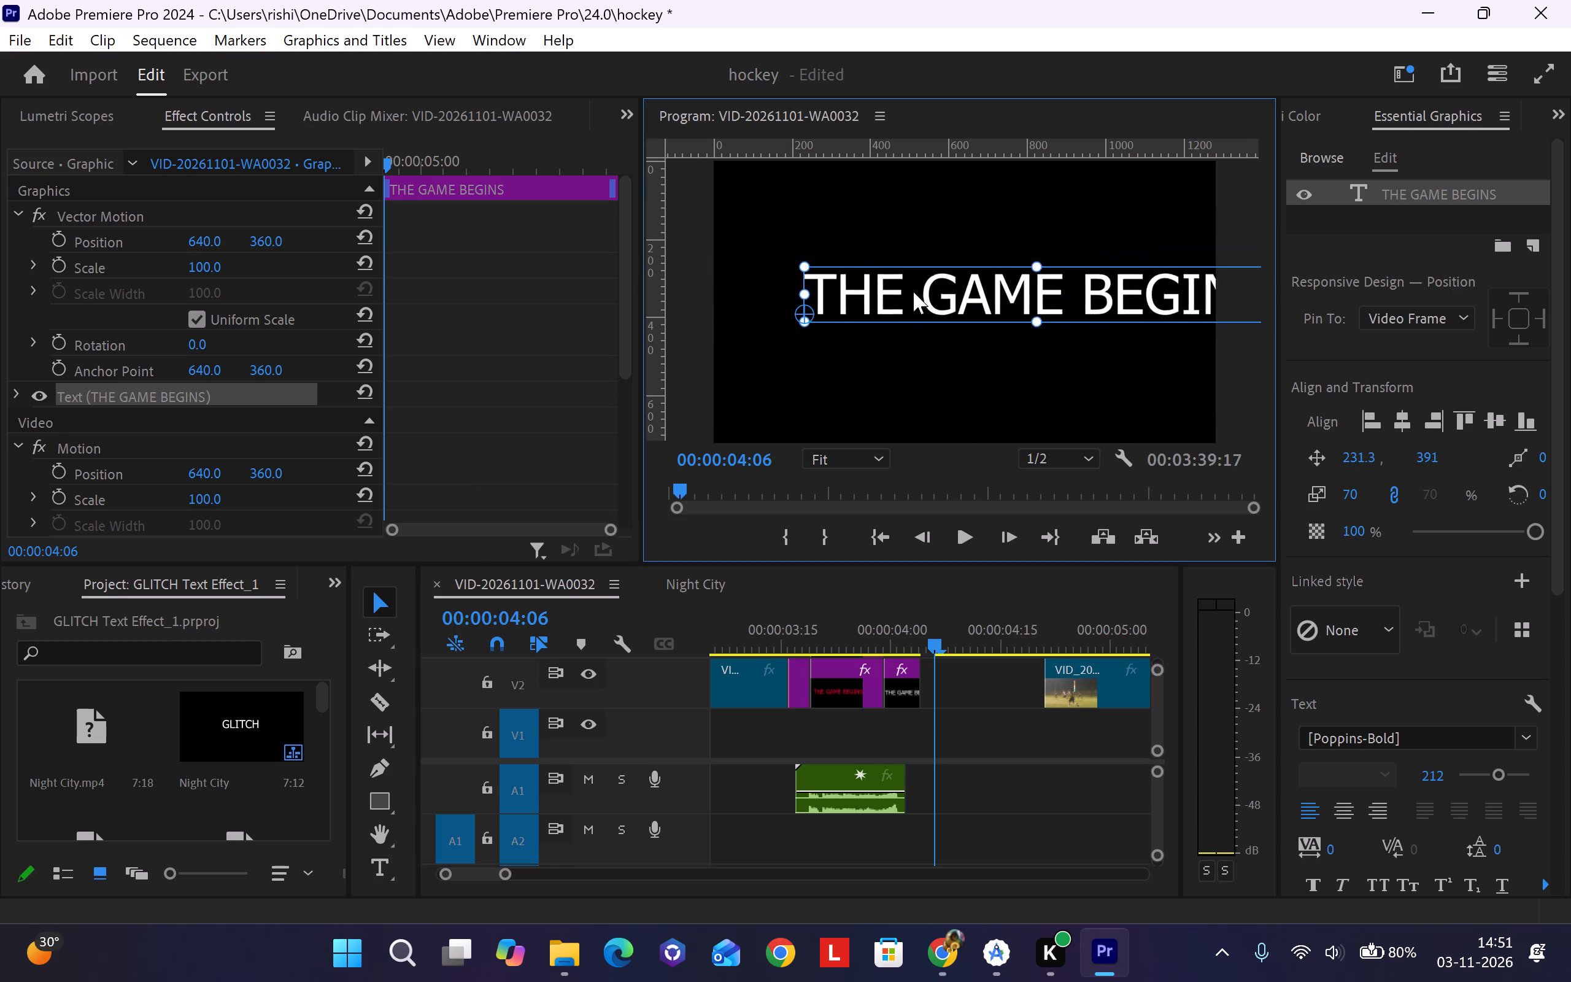
drag(913, 292, 940, 282)
drag(940, 301, 935, 310)
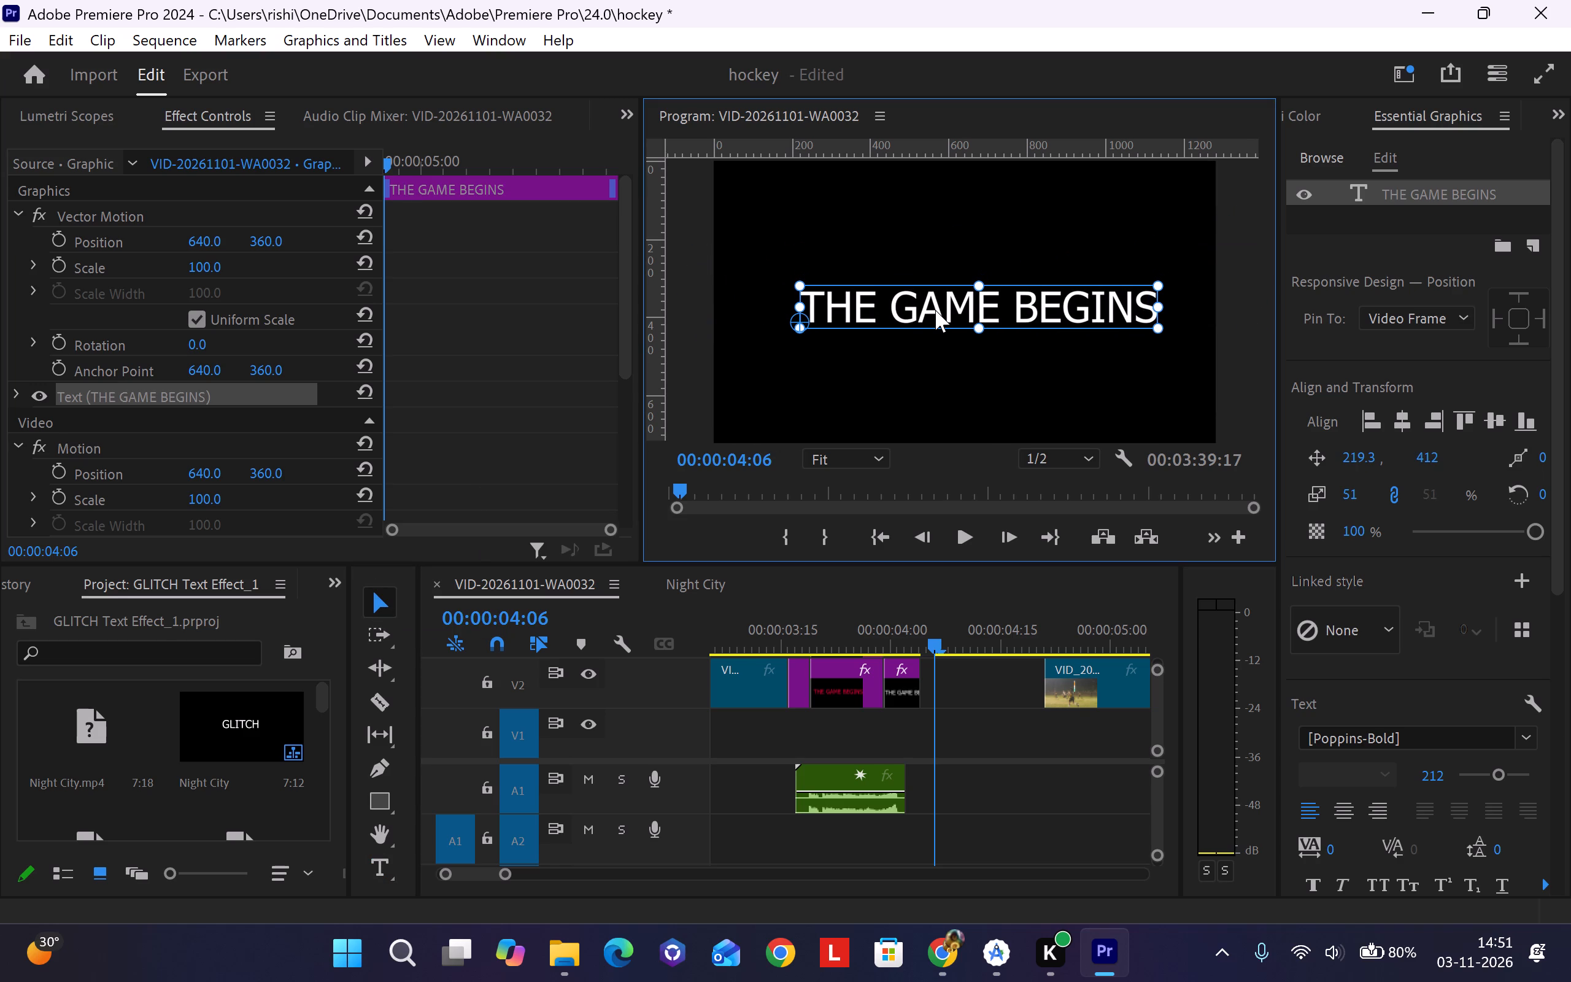
drag(935, 310, 938, 296)
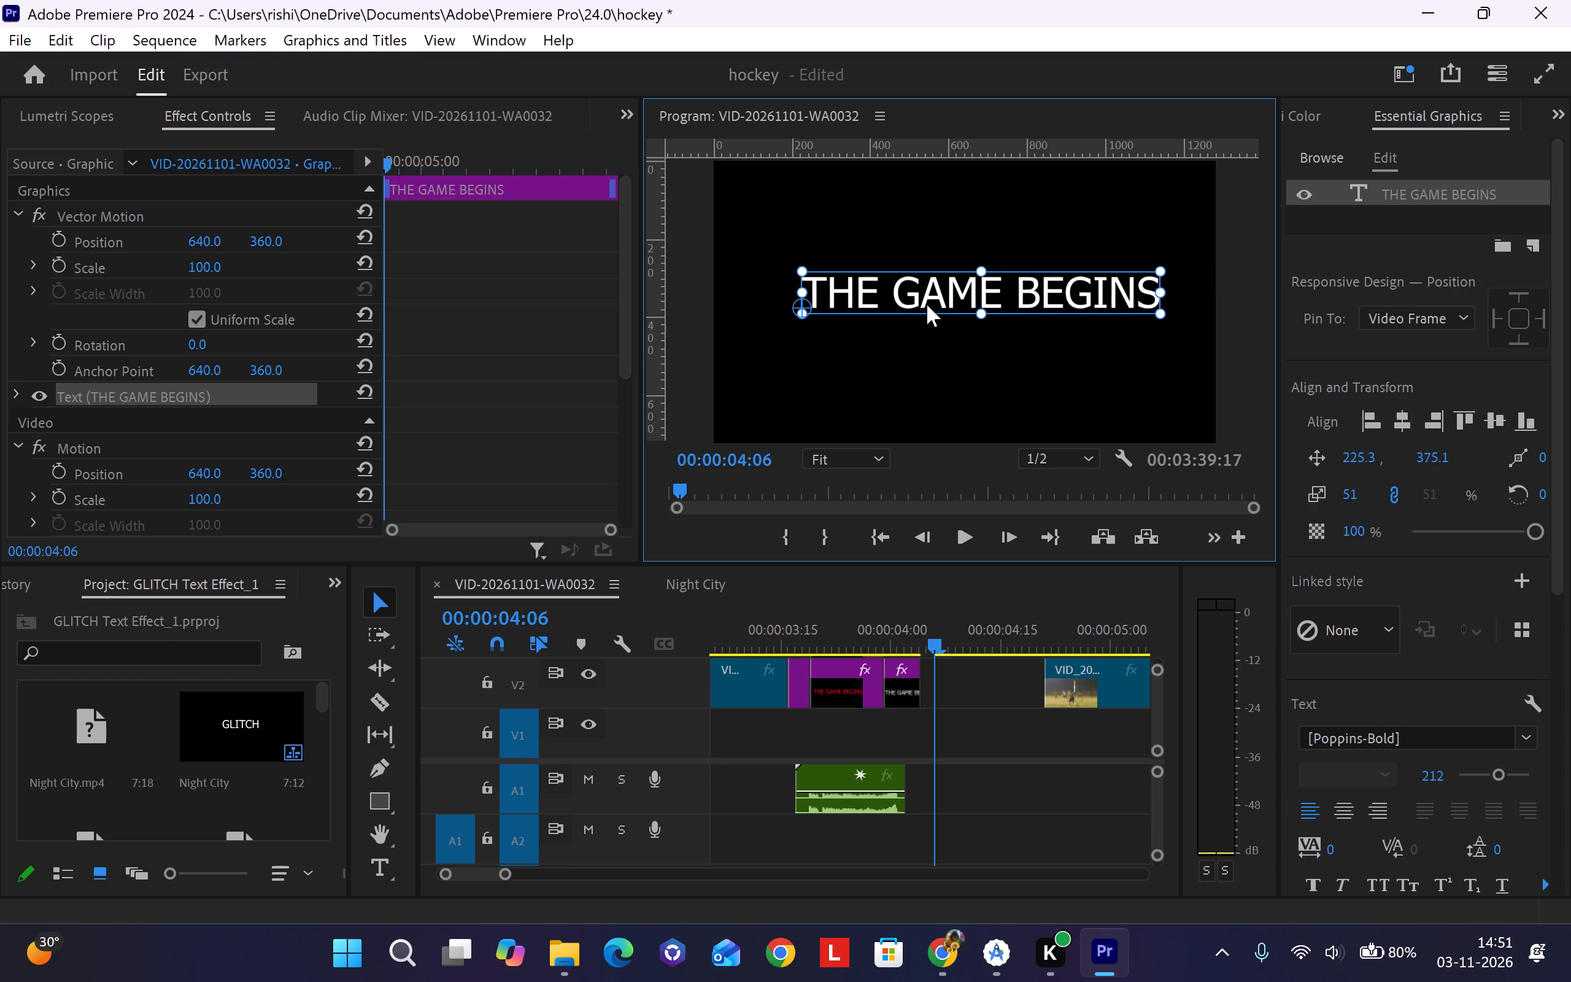
click(937, 295)
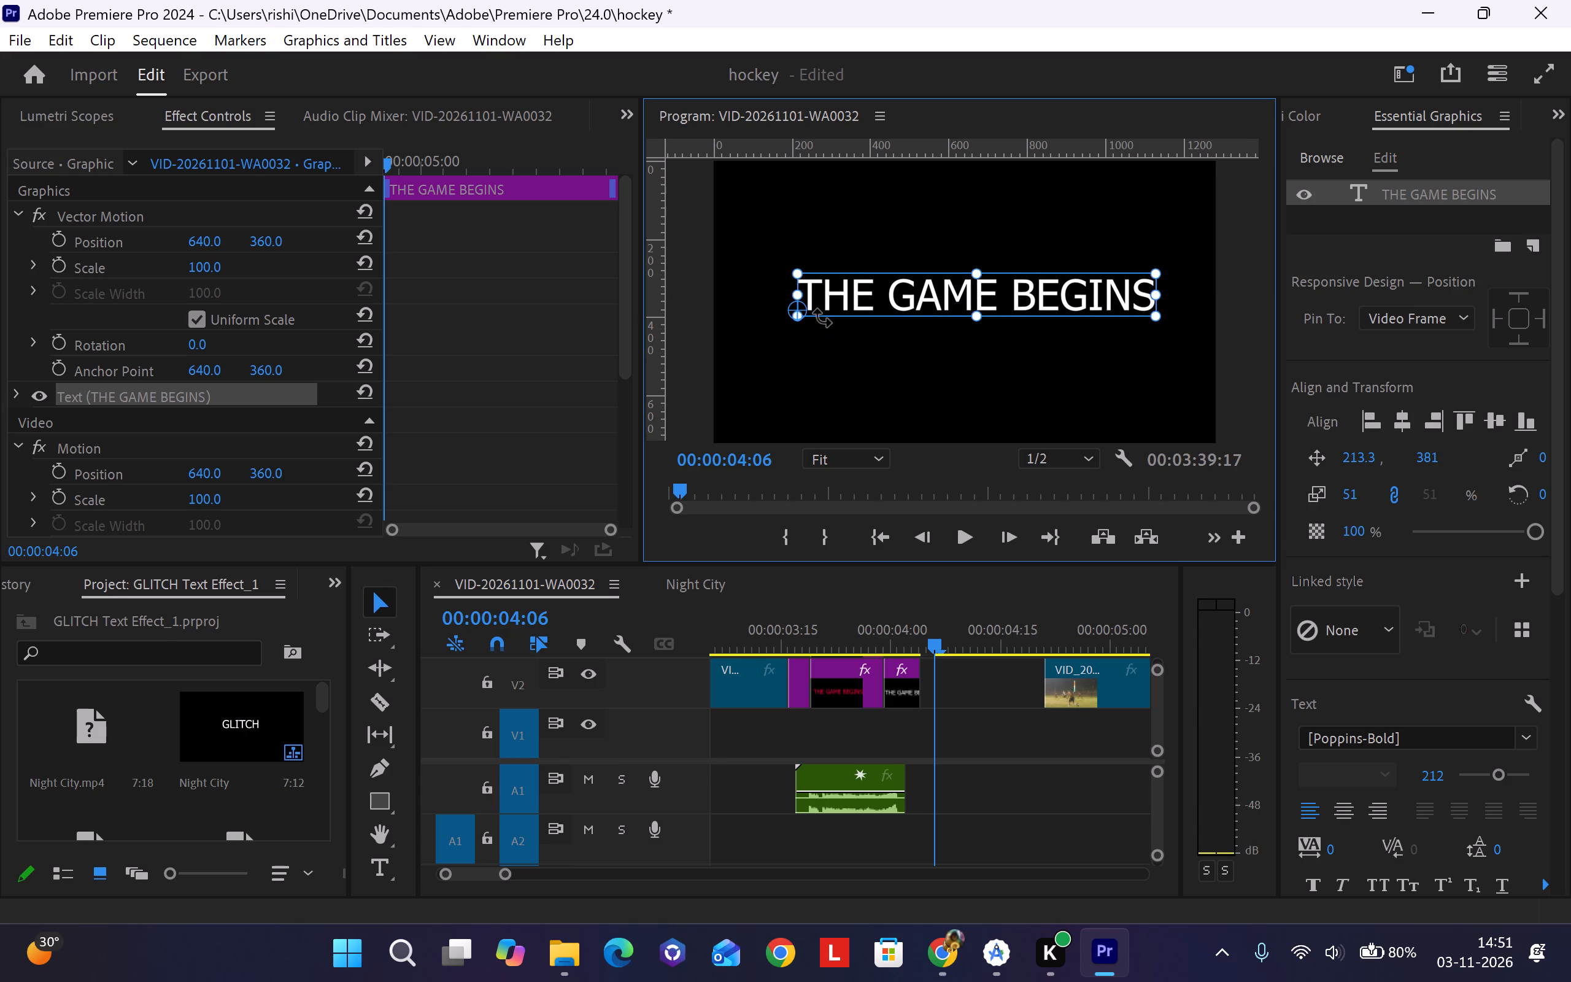
click(797, 318)
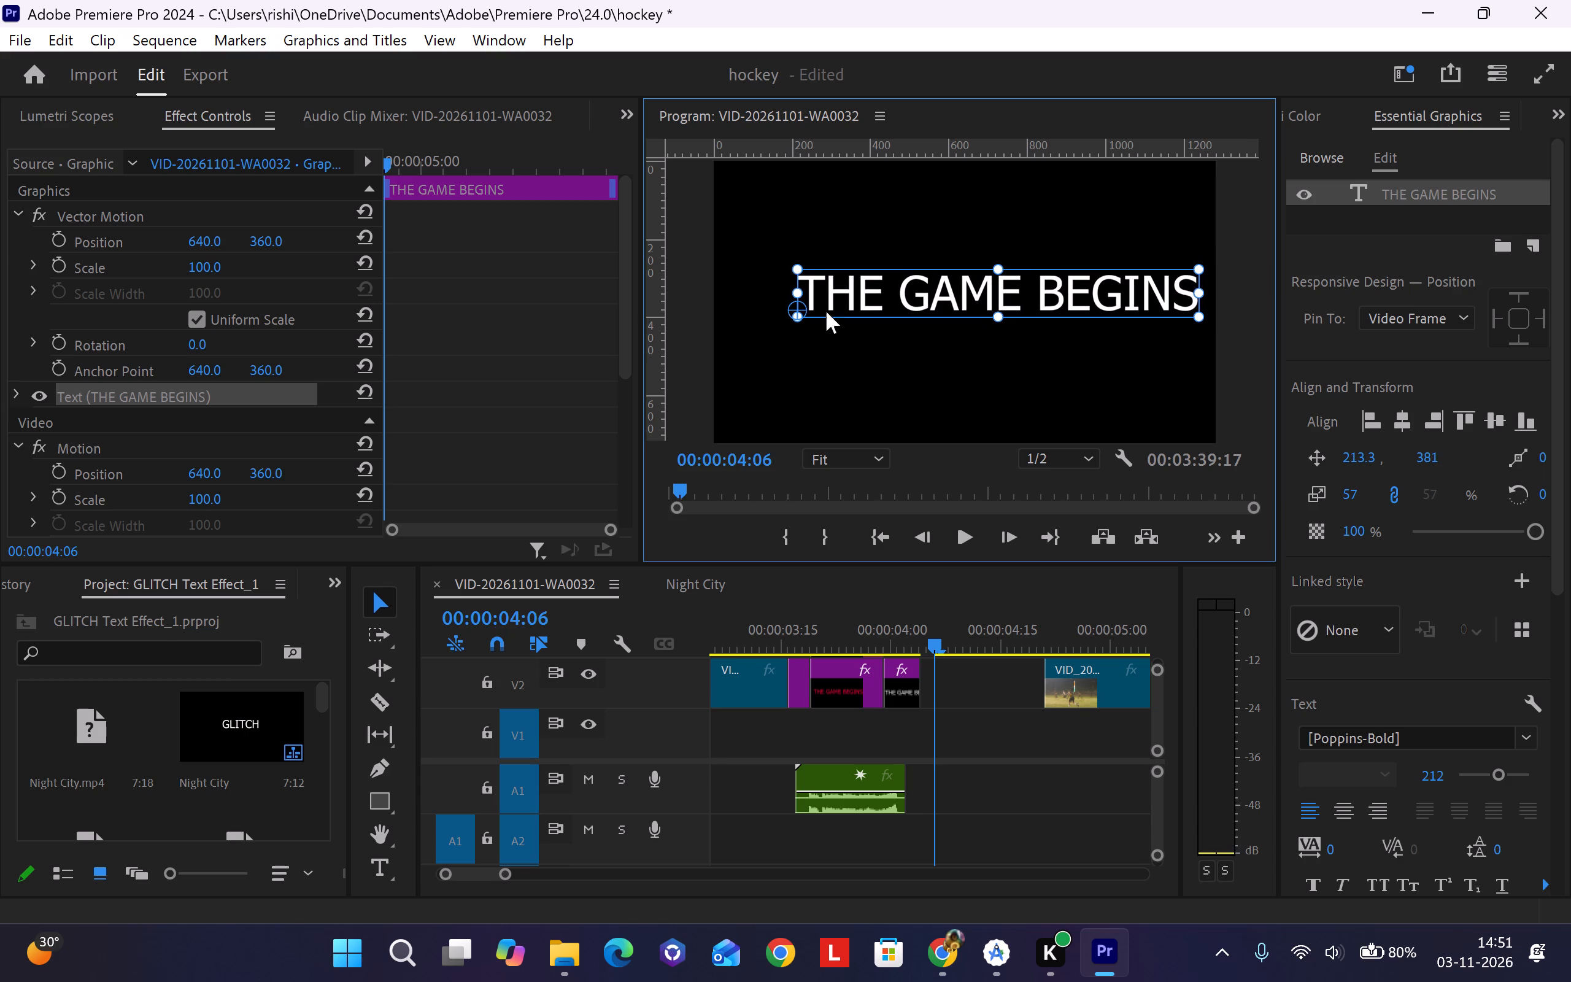
drag(907, 285, 883, 295)
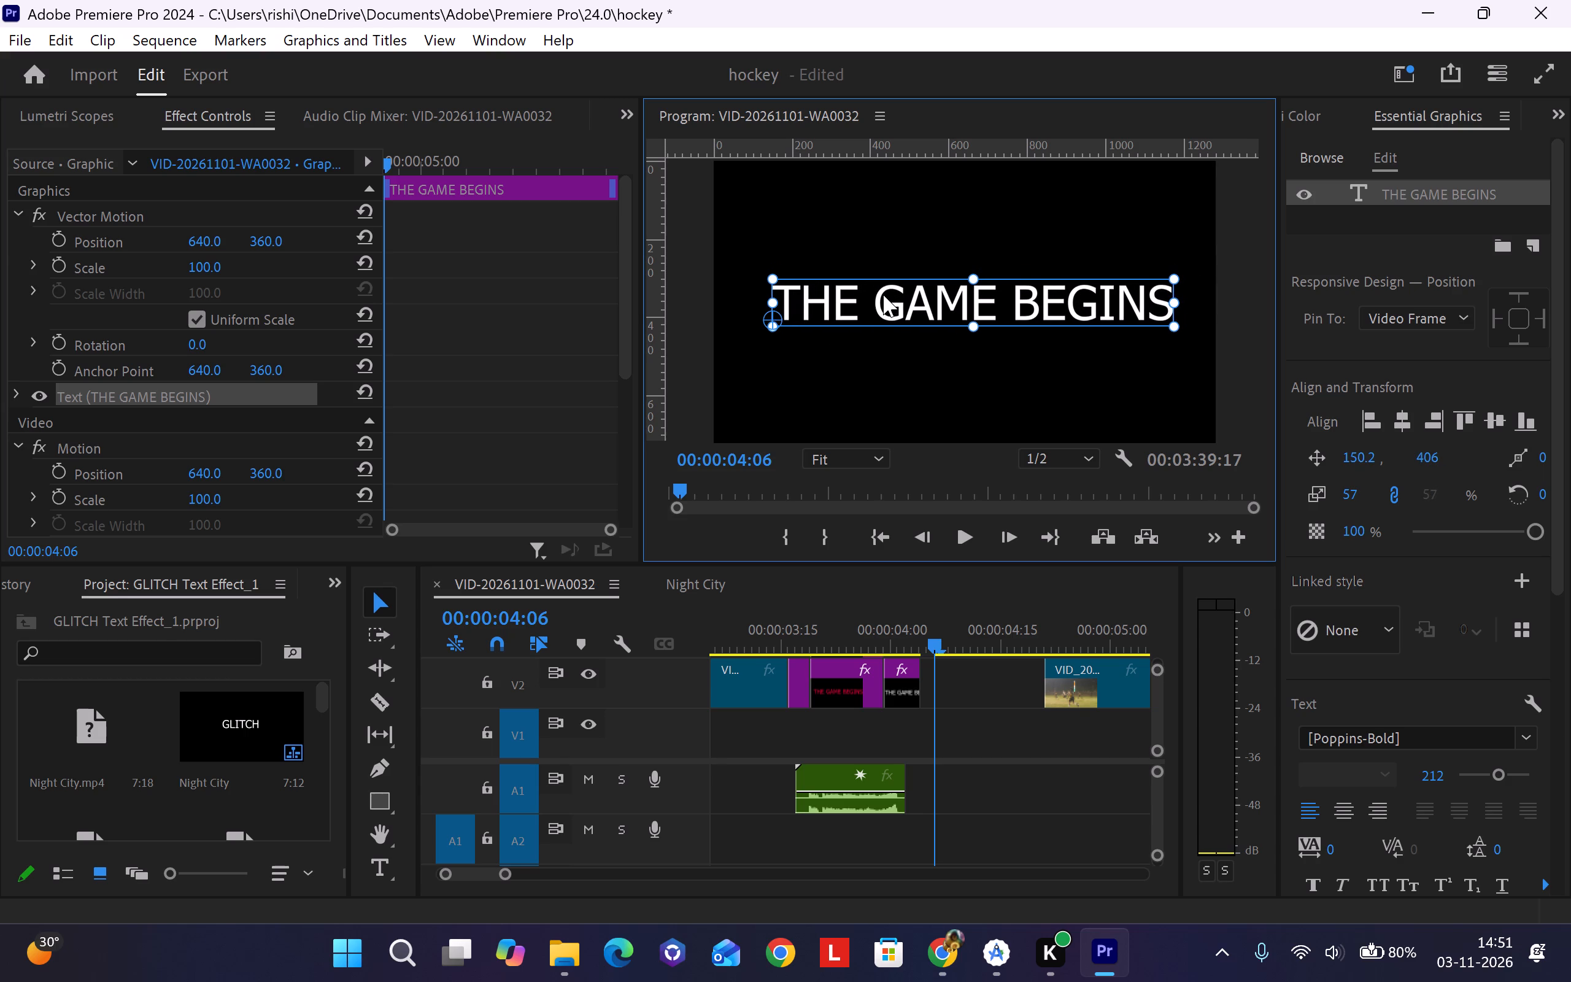
drag(883, 295, 880, 292)
click(837, 378)
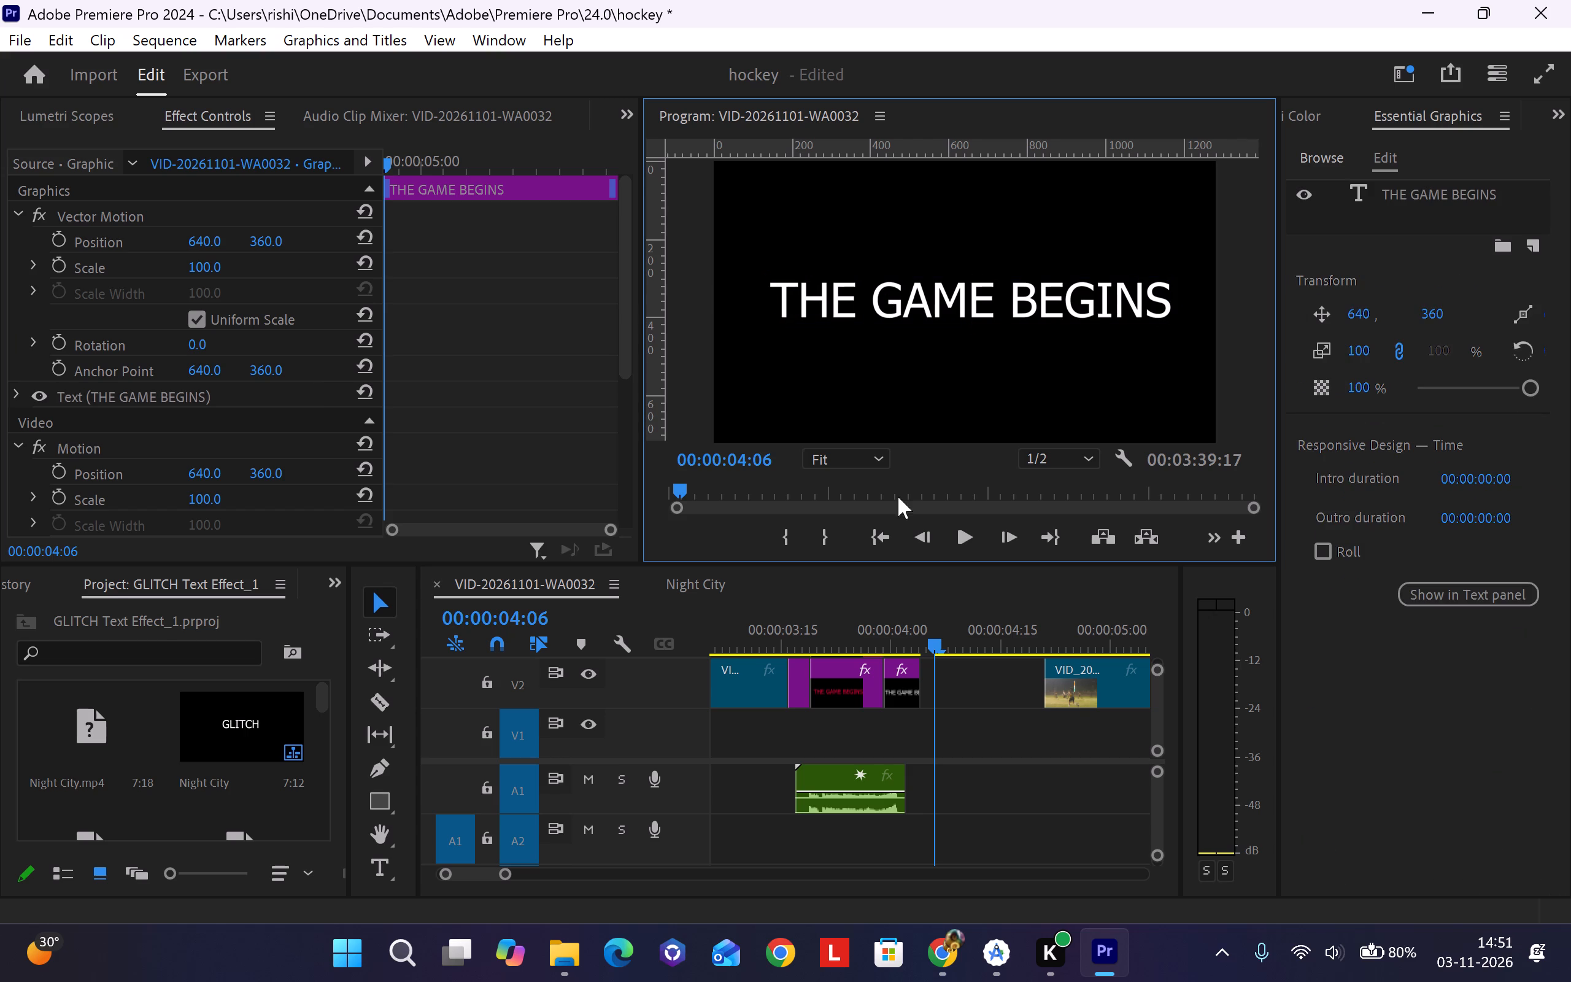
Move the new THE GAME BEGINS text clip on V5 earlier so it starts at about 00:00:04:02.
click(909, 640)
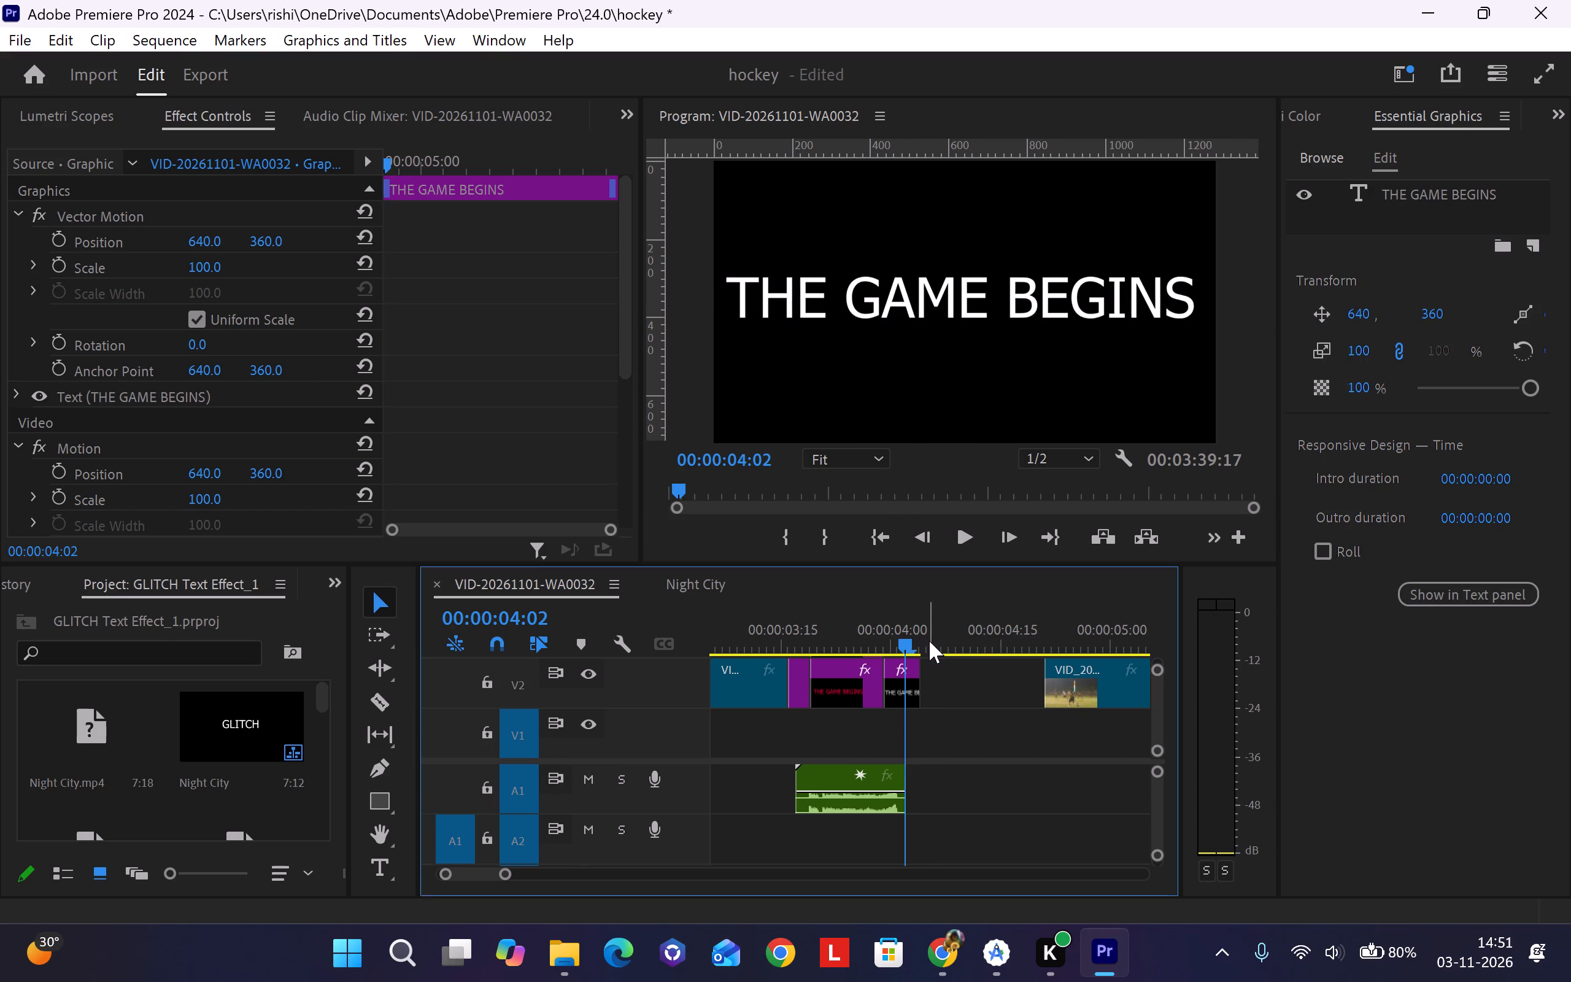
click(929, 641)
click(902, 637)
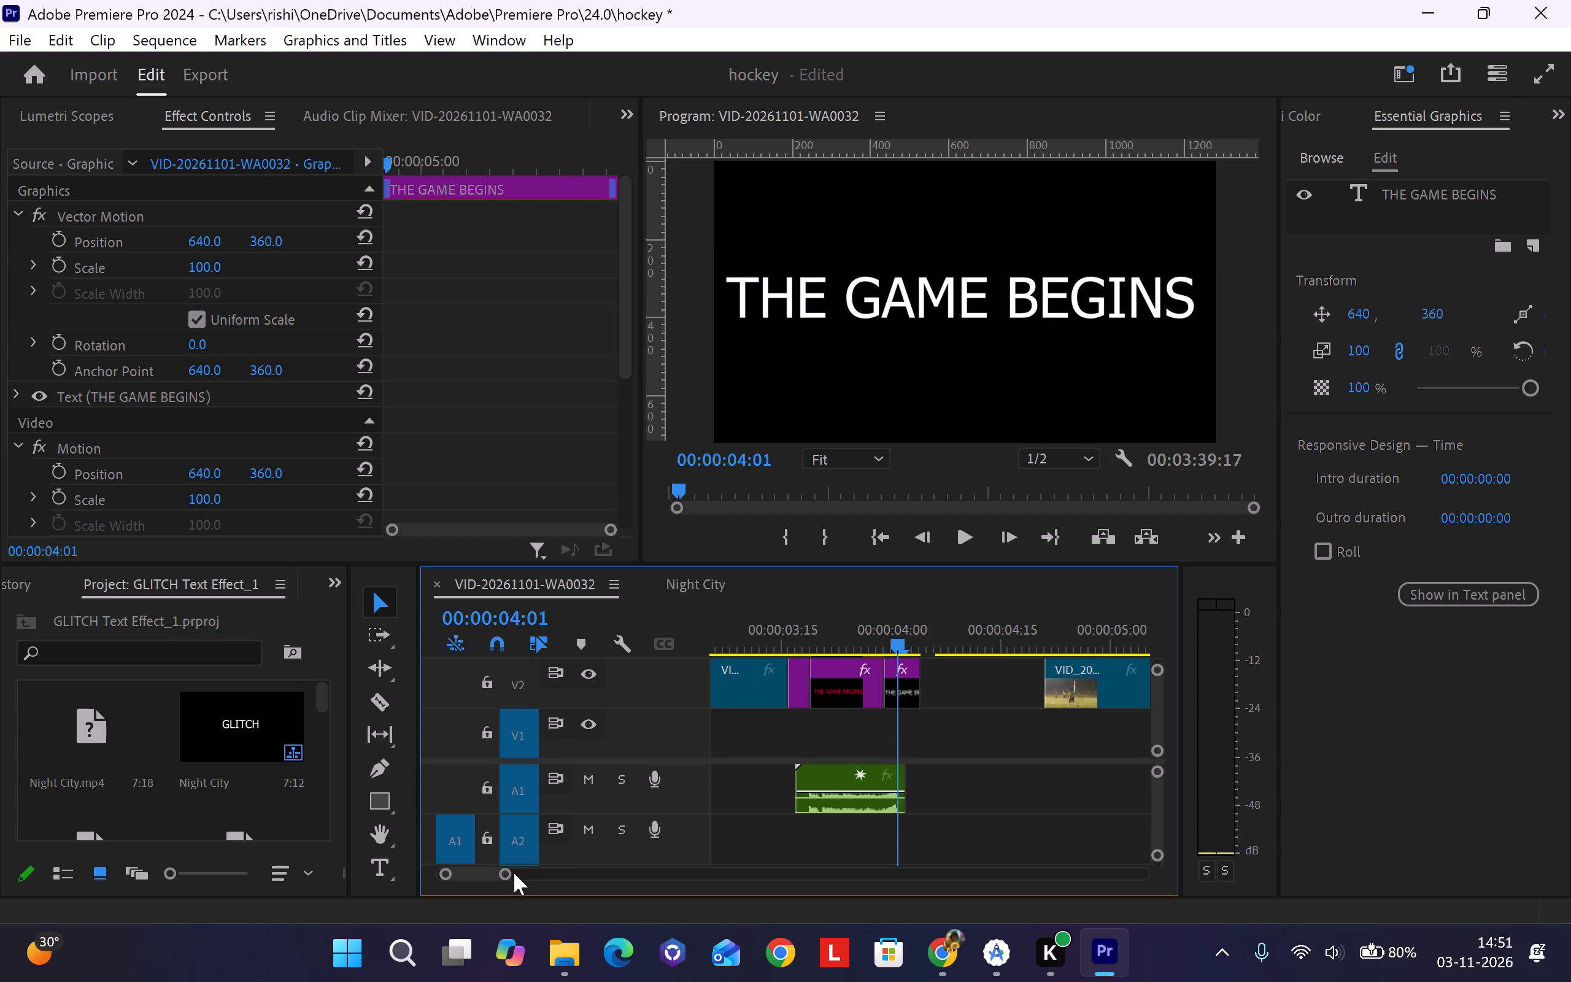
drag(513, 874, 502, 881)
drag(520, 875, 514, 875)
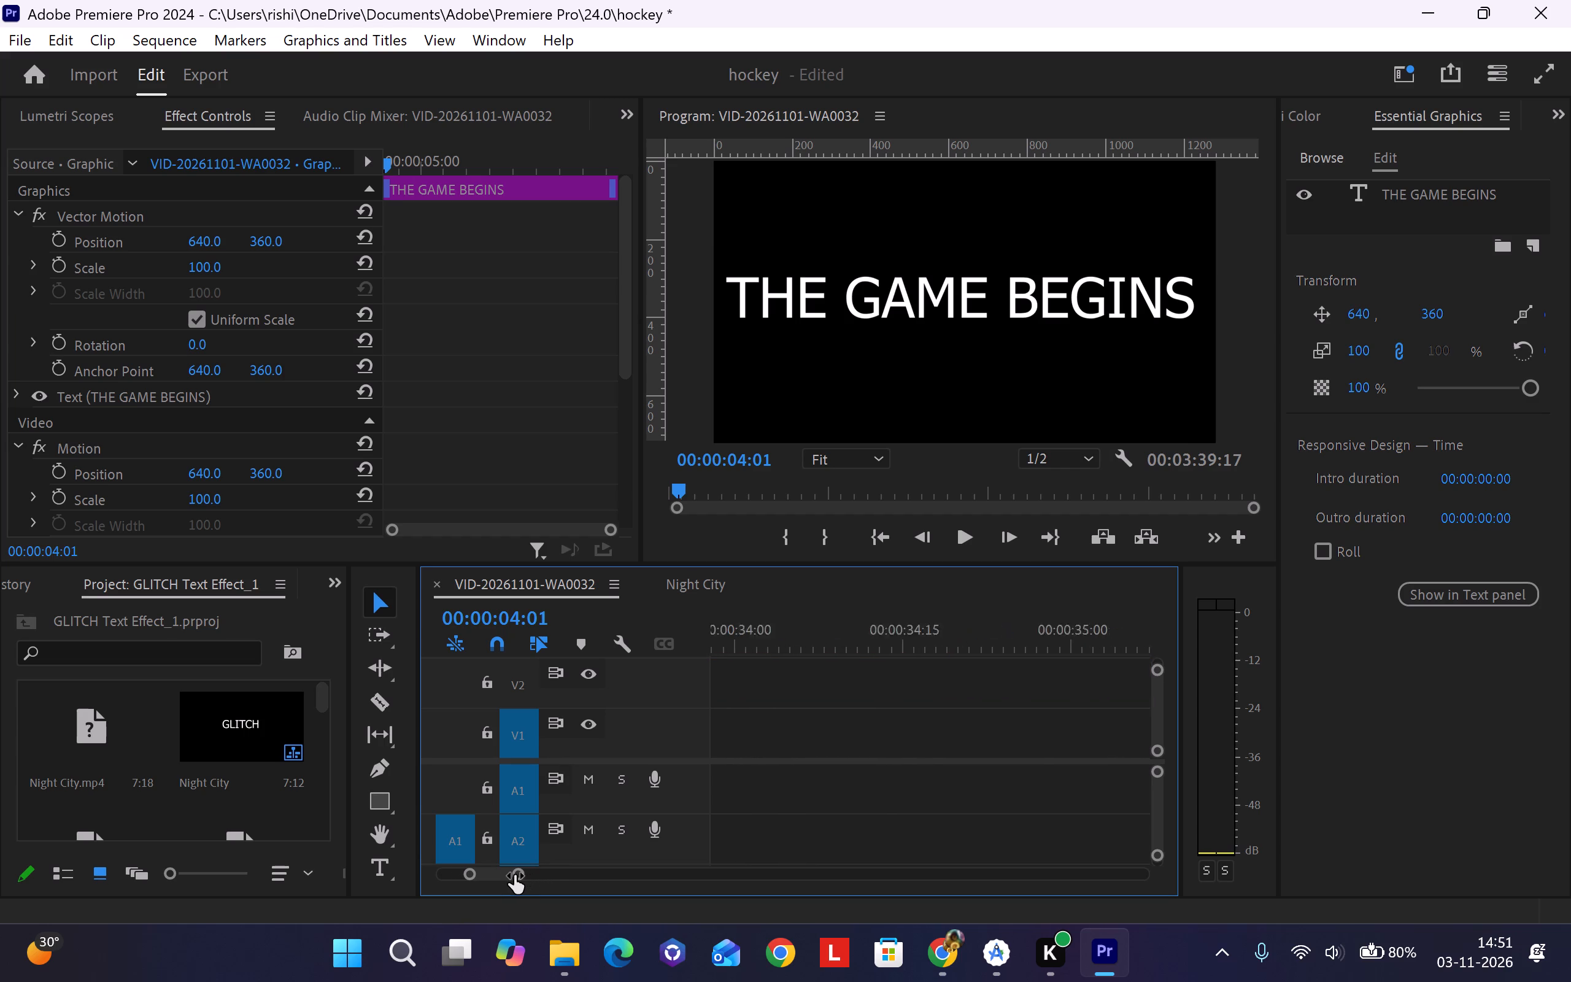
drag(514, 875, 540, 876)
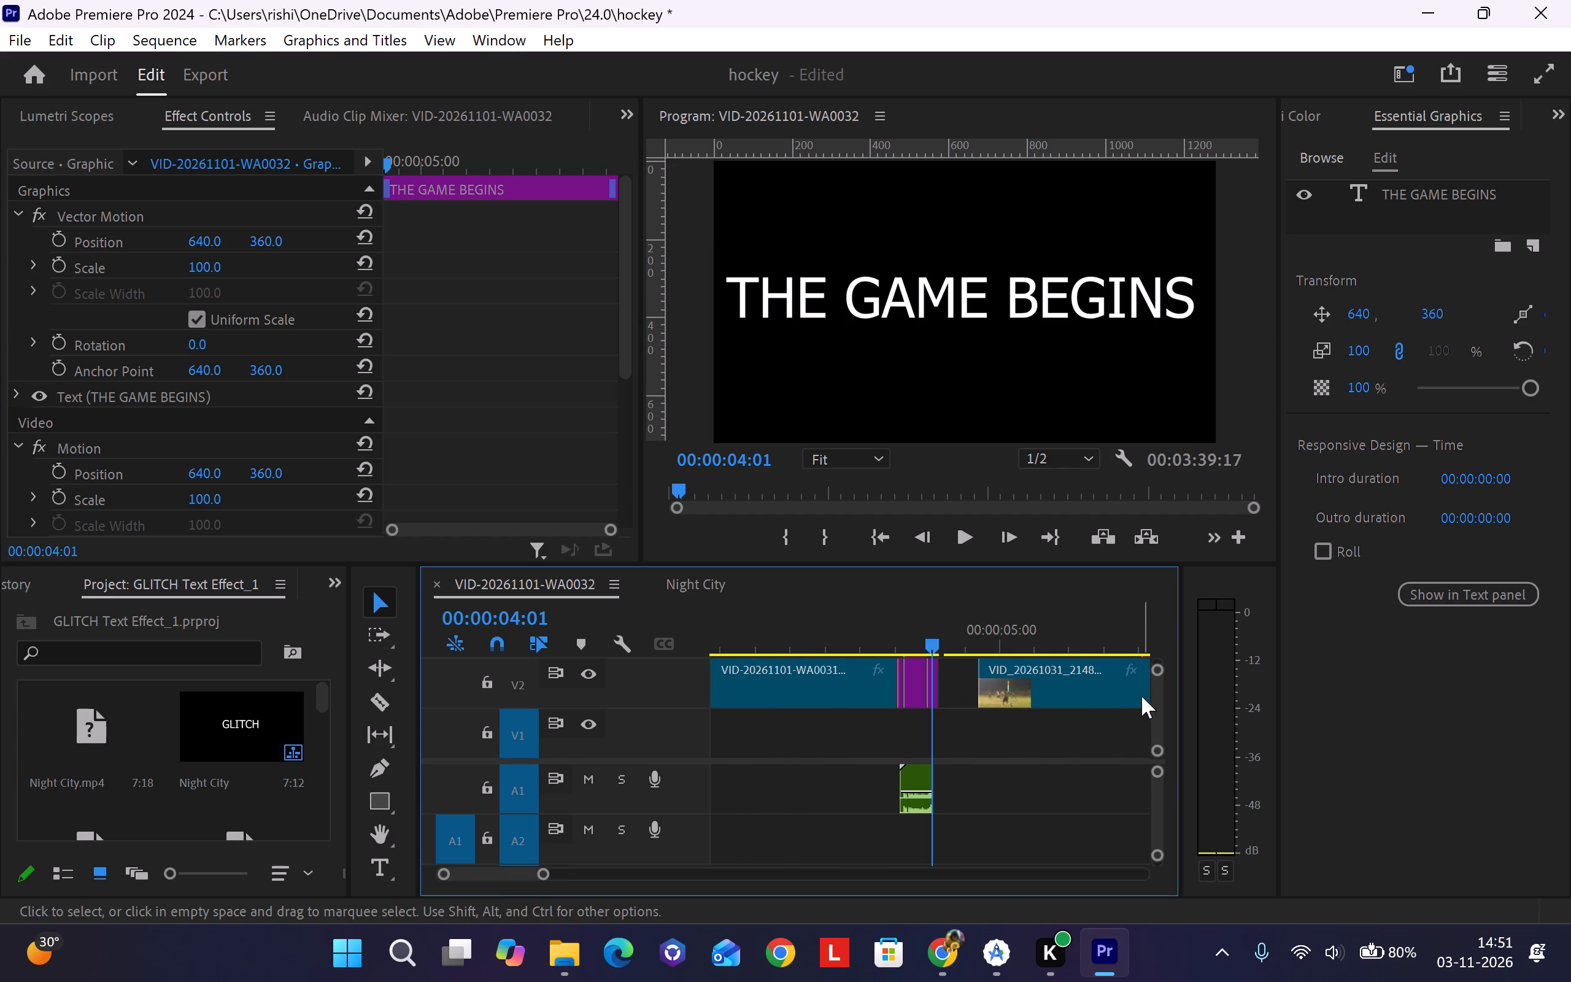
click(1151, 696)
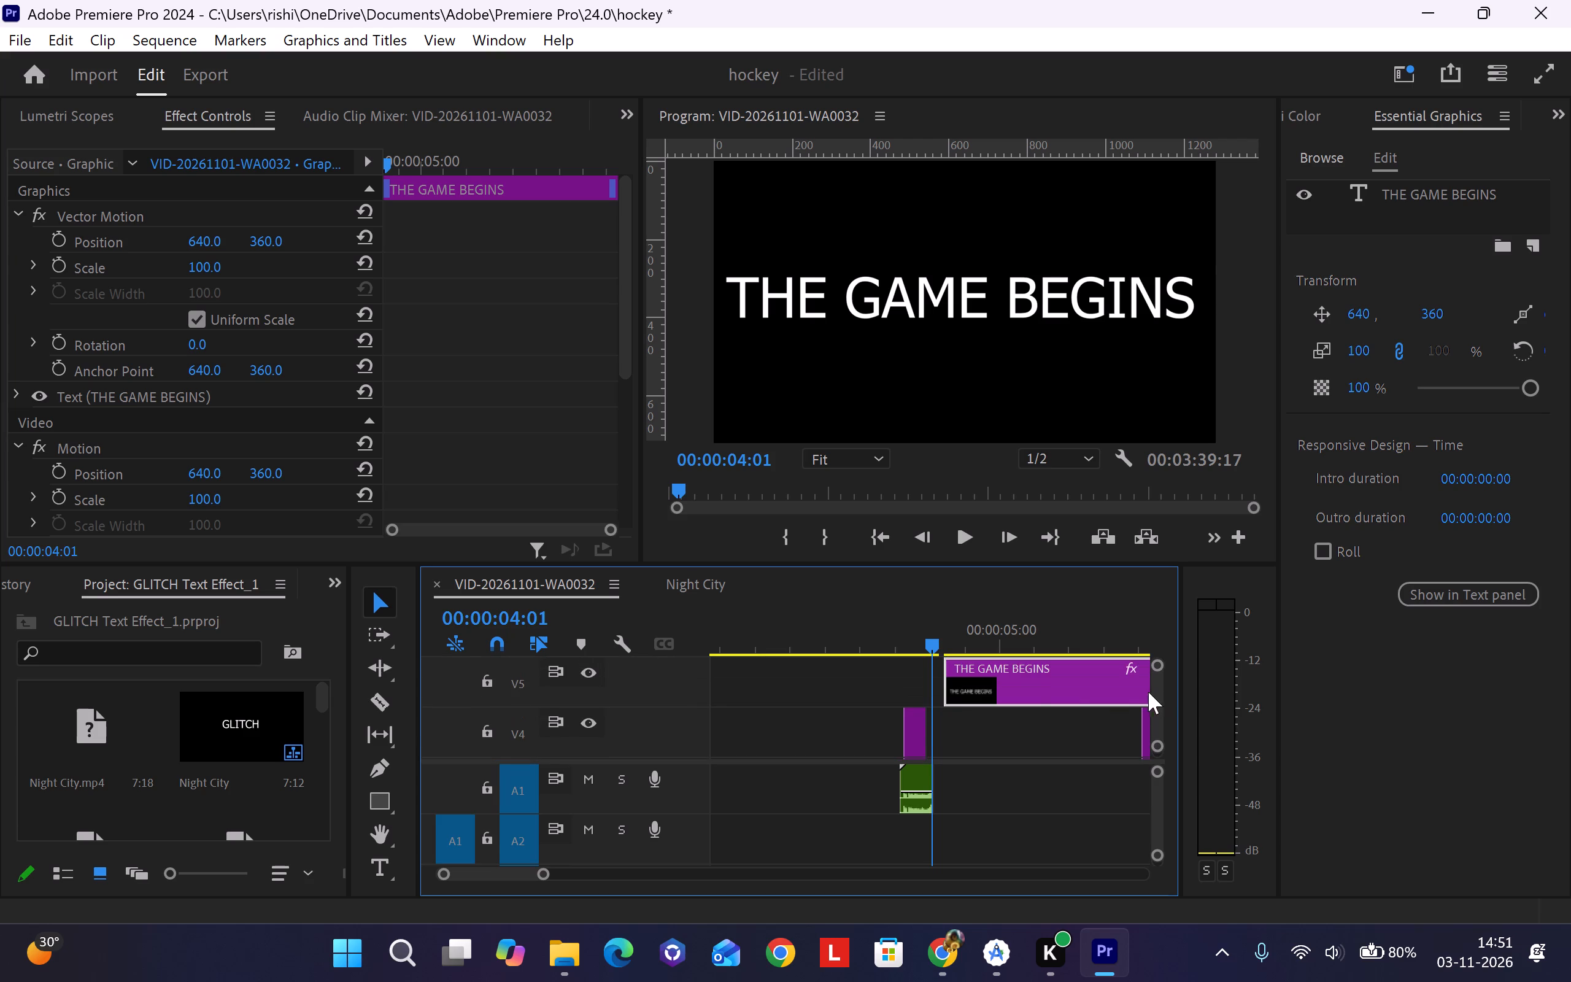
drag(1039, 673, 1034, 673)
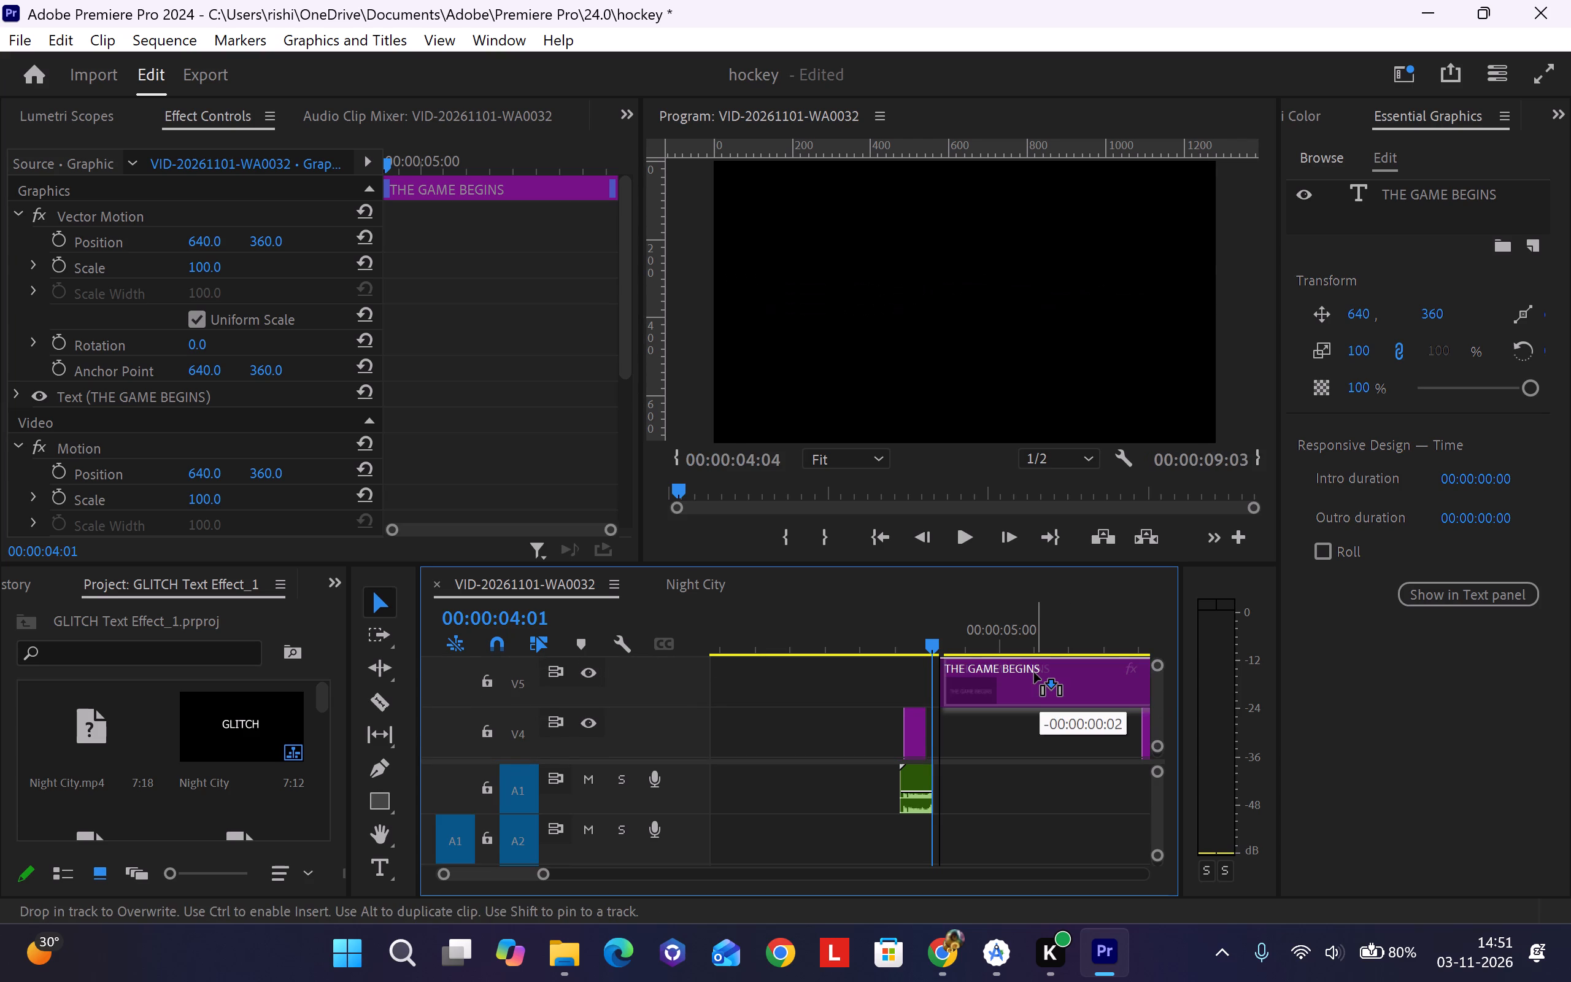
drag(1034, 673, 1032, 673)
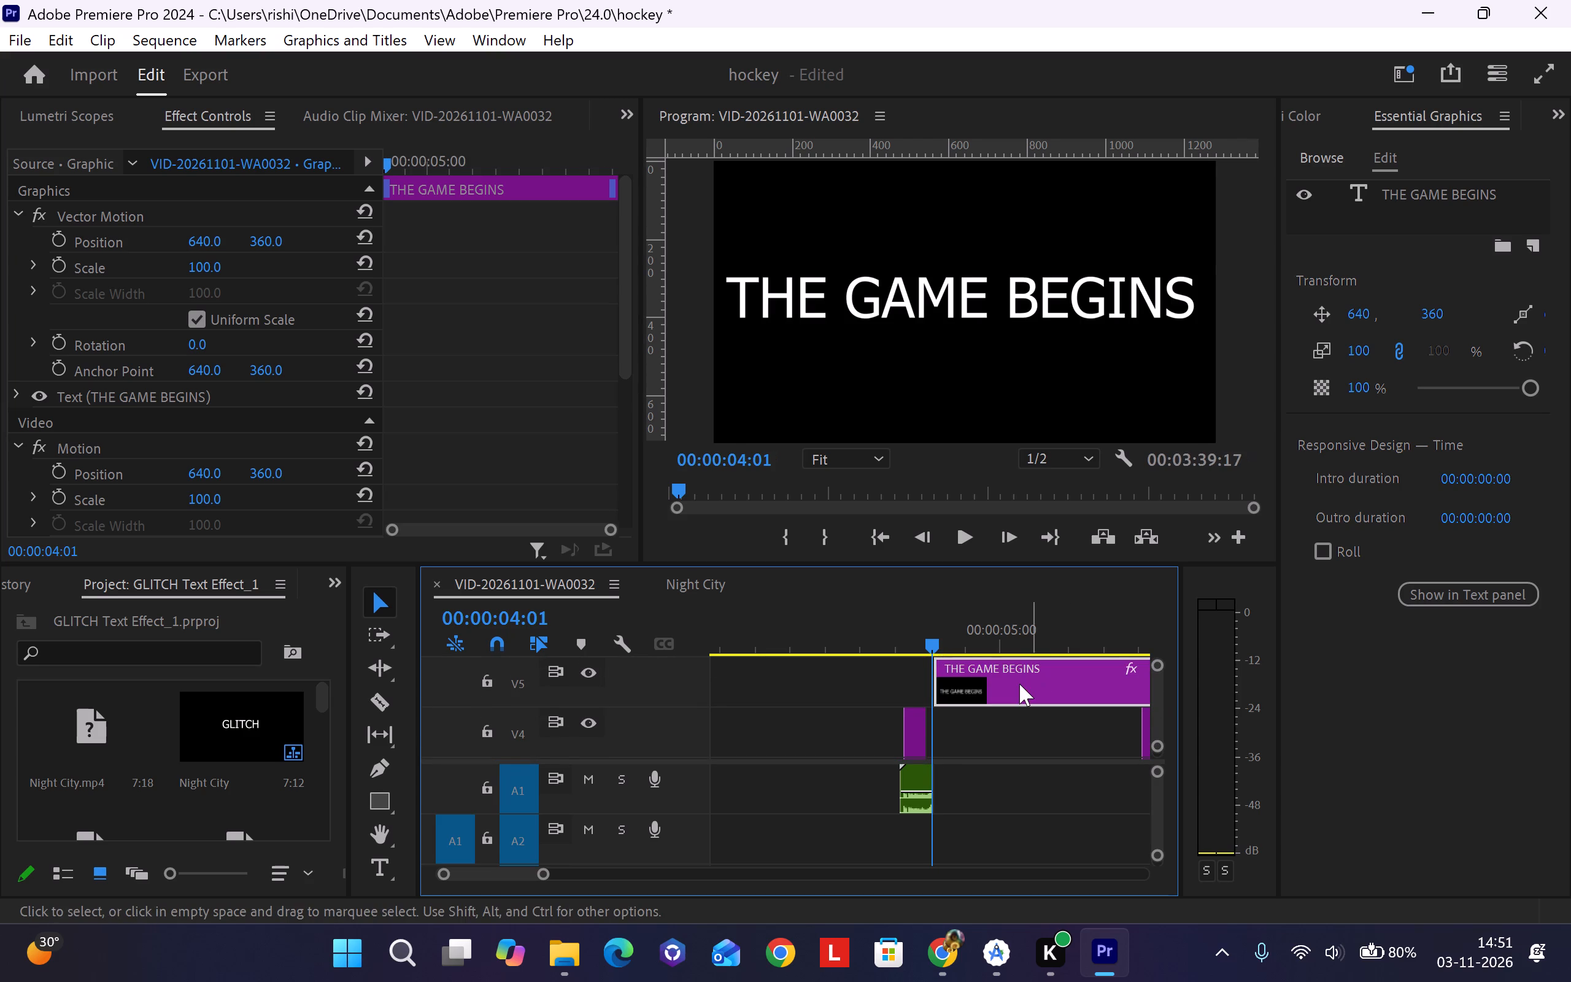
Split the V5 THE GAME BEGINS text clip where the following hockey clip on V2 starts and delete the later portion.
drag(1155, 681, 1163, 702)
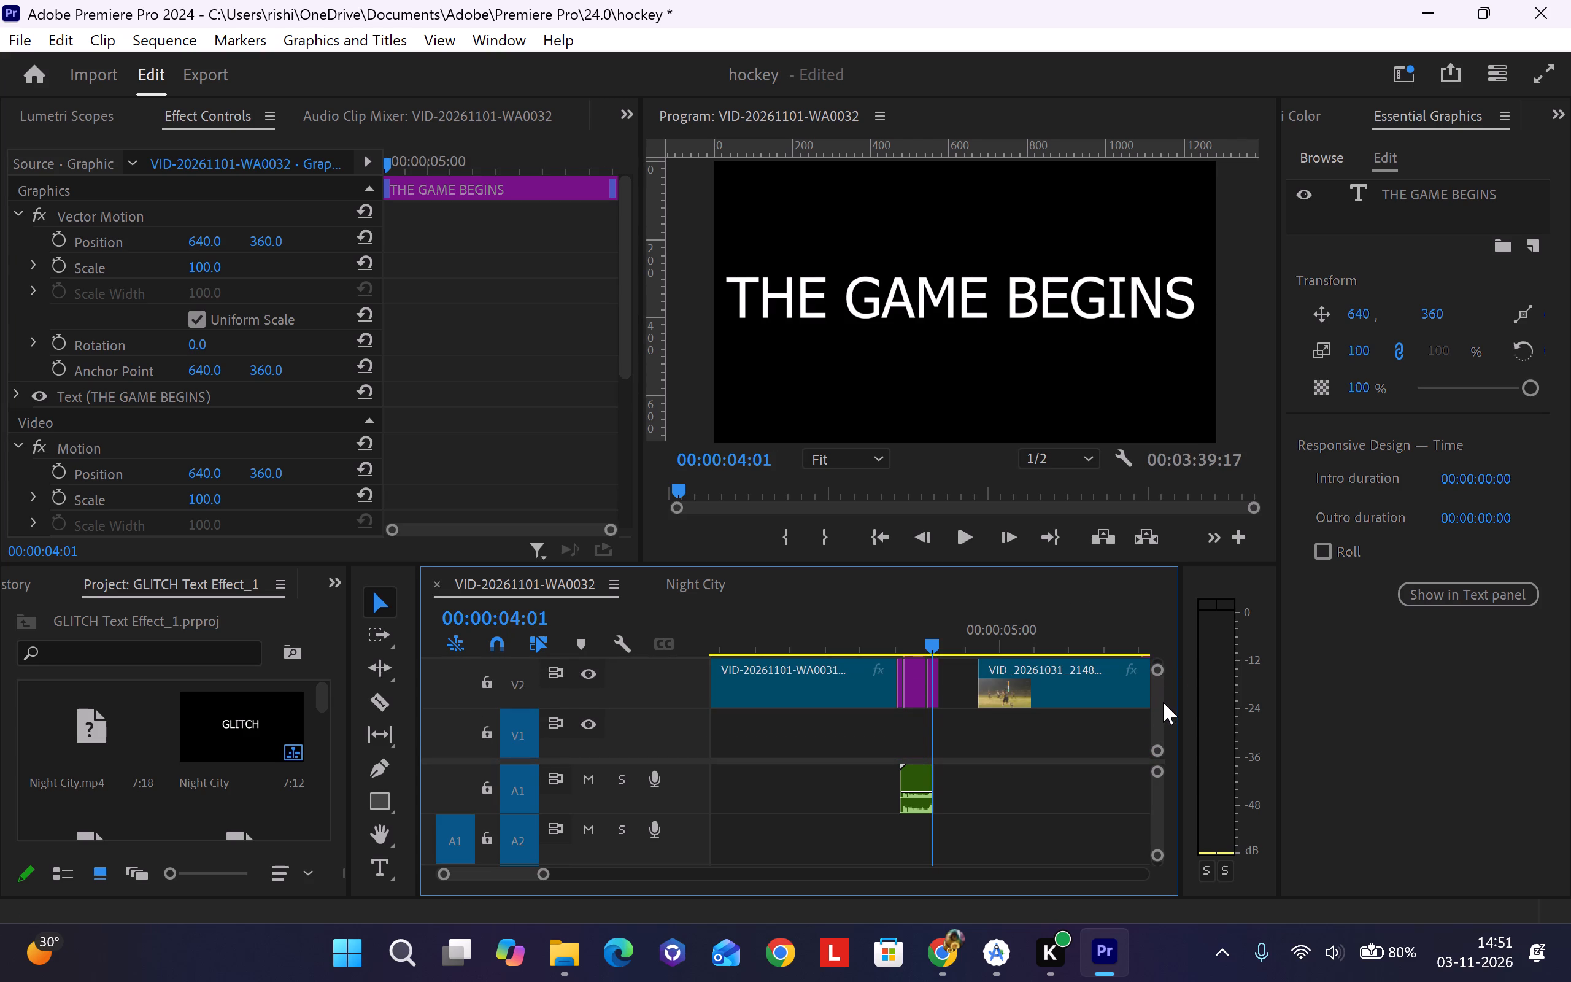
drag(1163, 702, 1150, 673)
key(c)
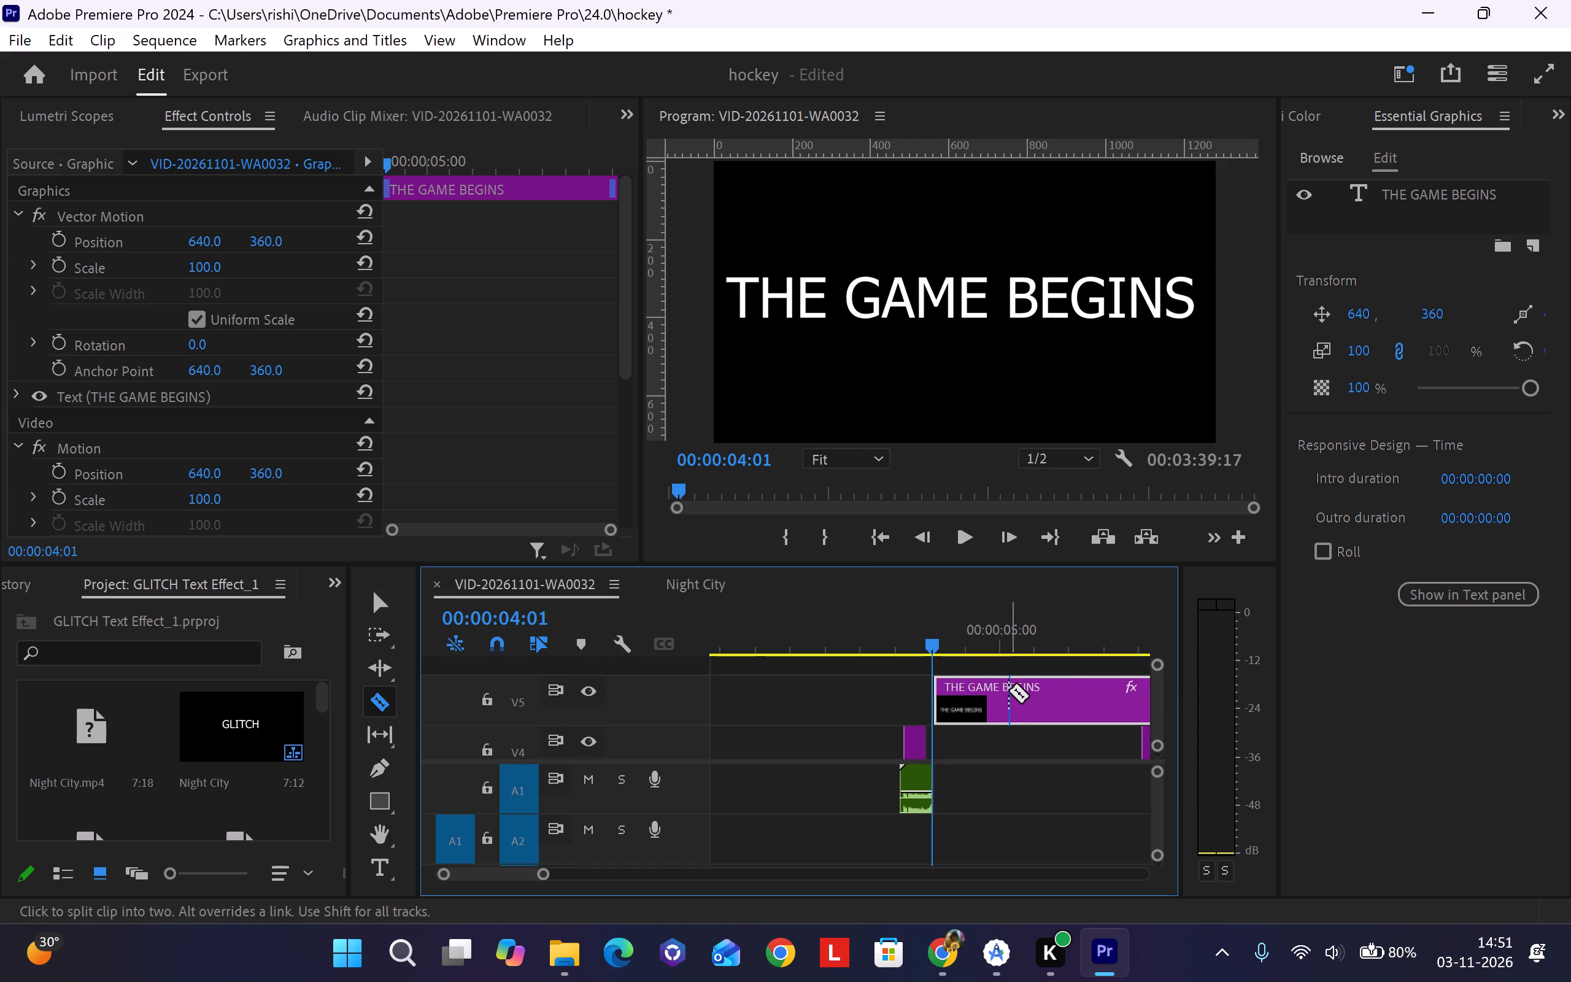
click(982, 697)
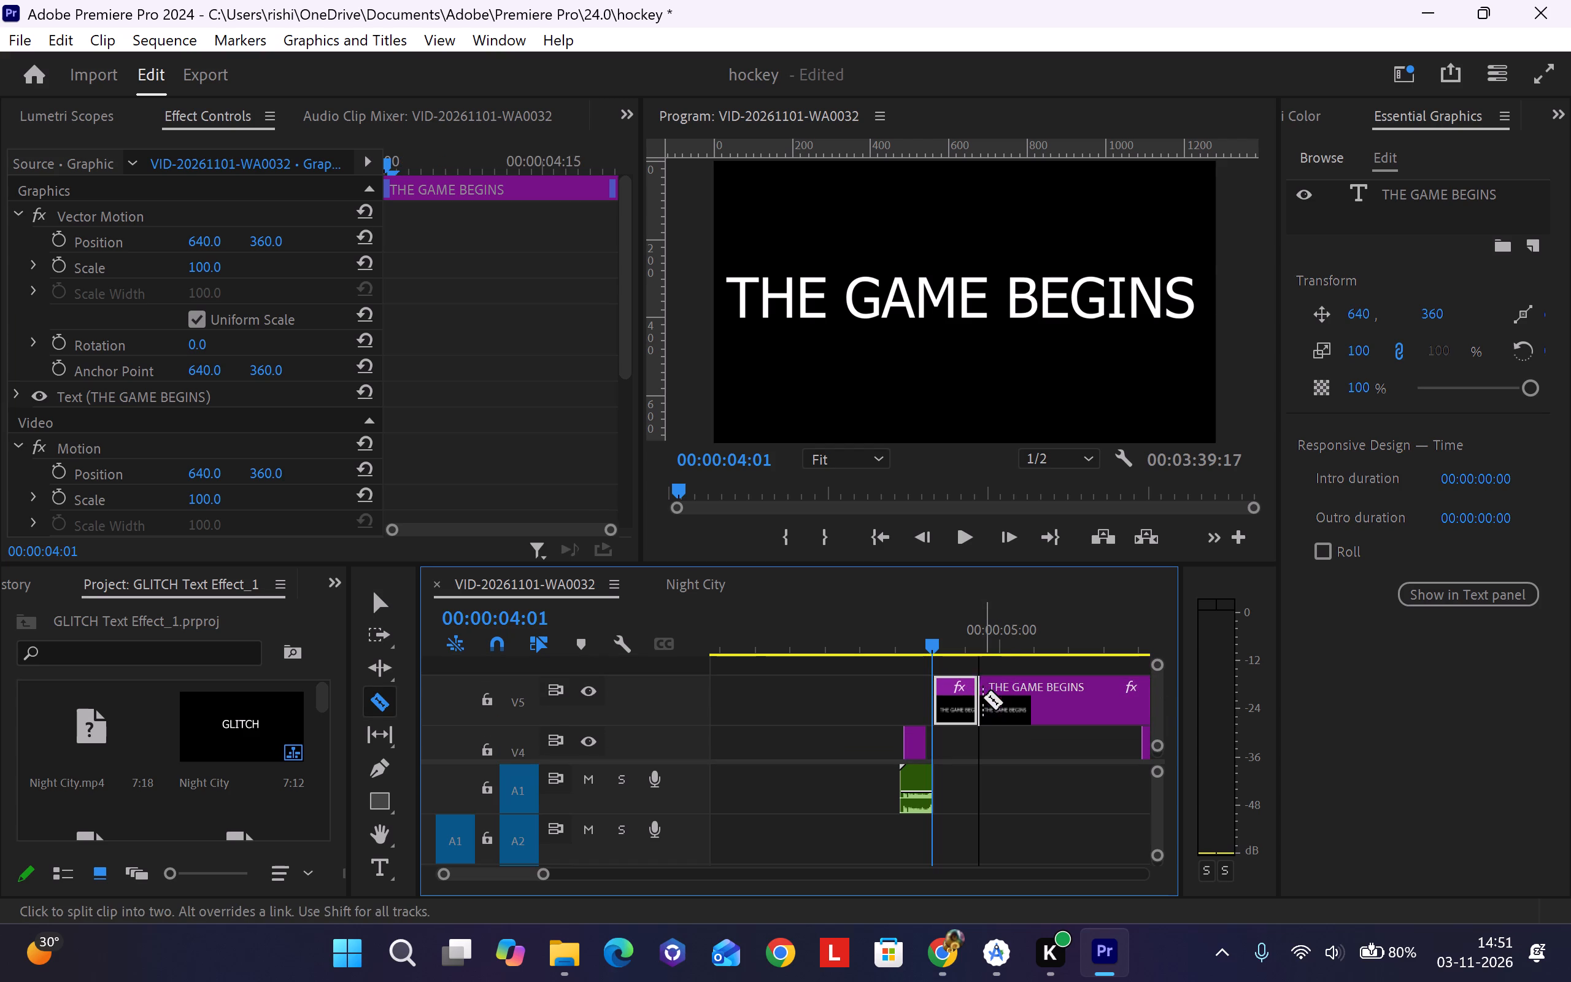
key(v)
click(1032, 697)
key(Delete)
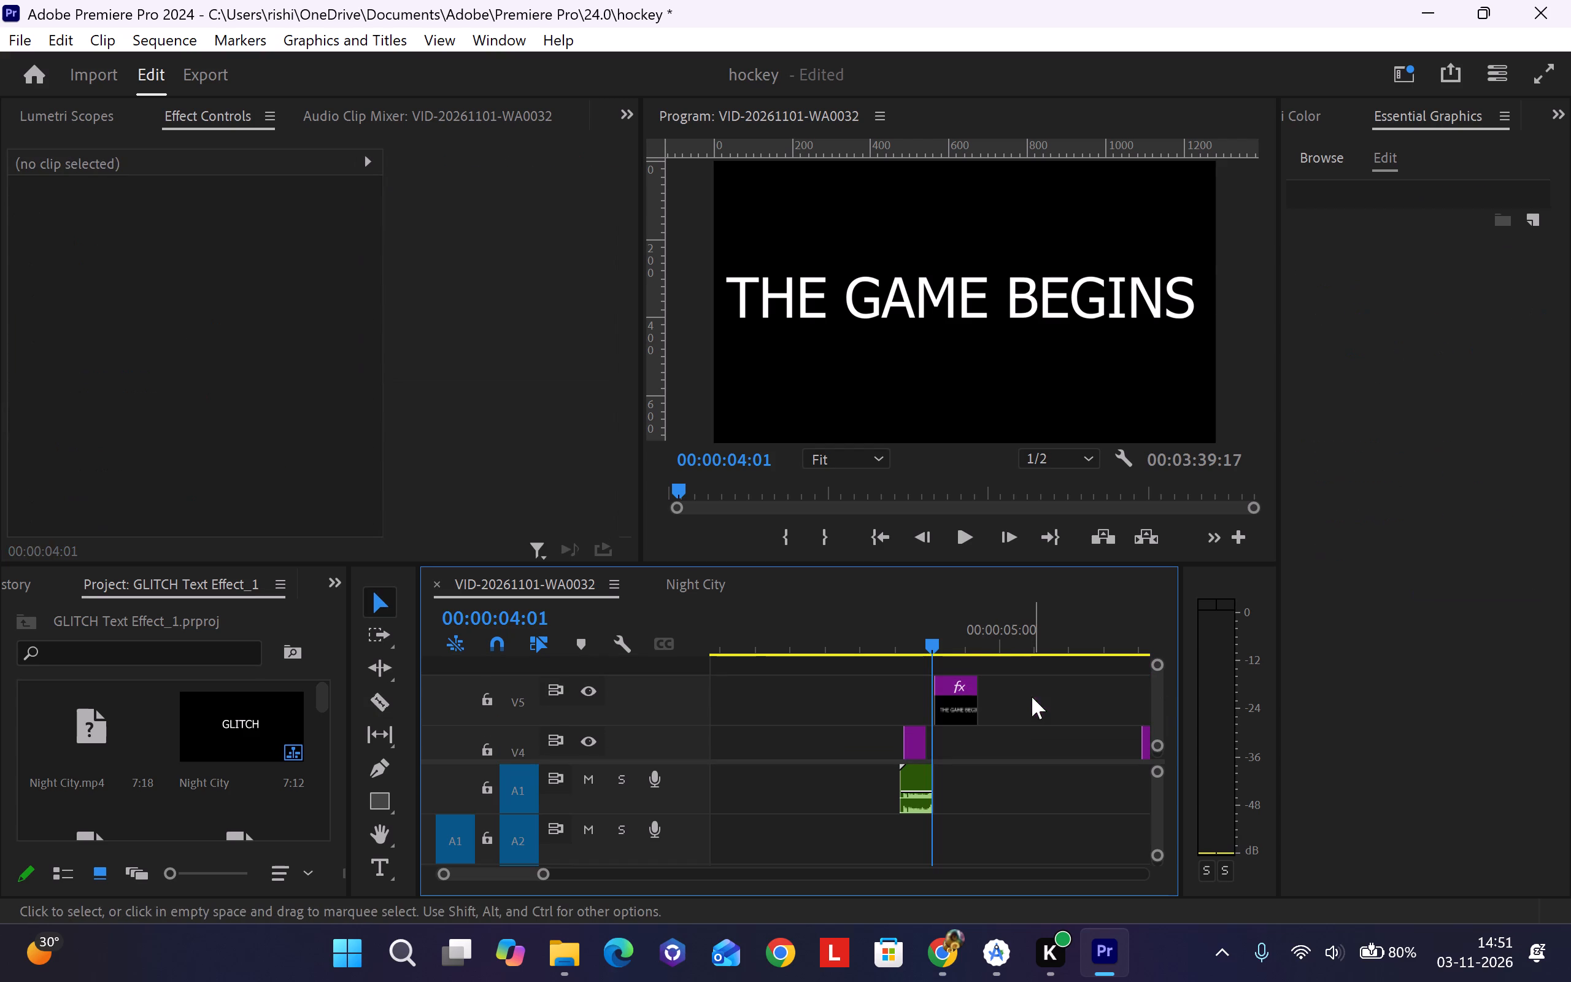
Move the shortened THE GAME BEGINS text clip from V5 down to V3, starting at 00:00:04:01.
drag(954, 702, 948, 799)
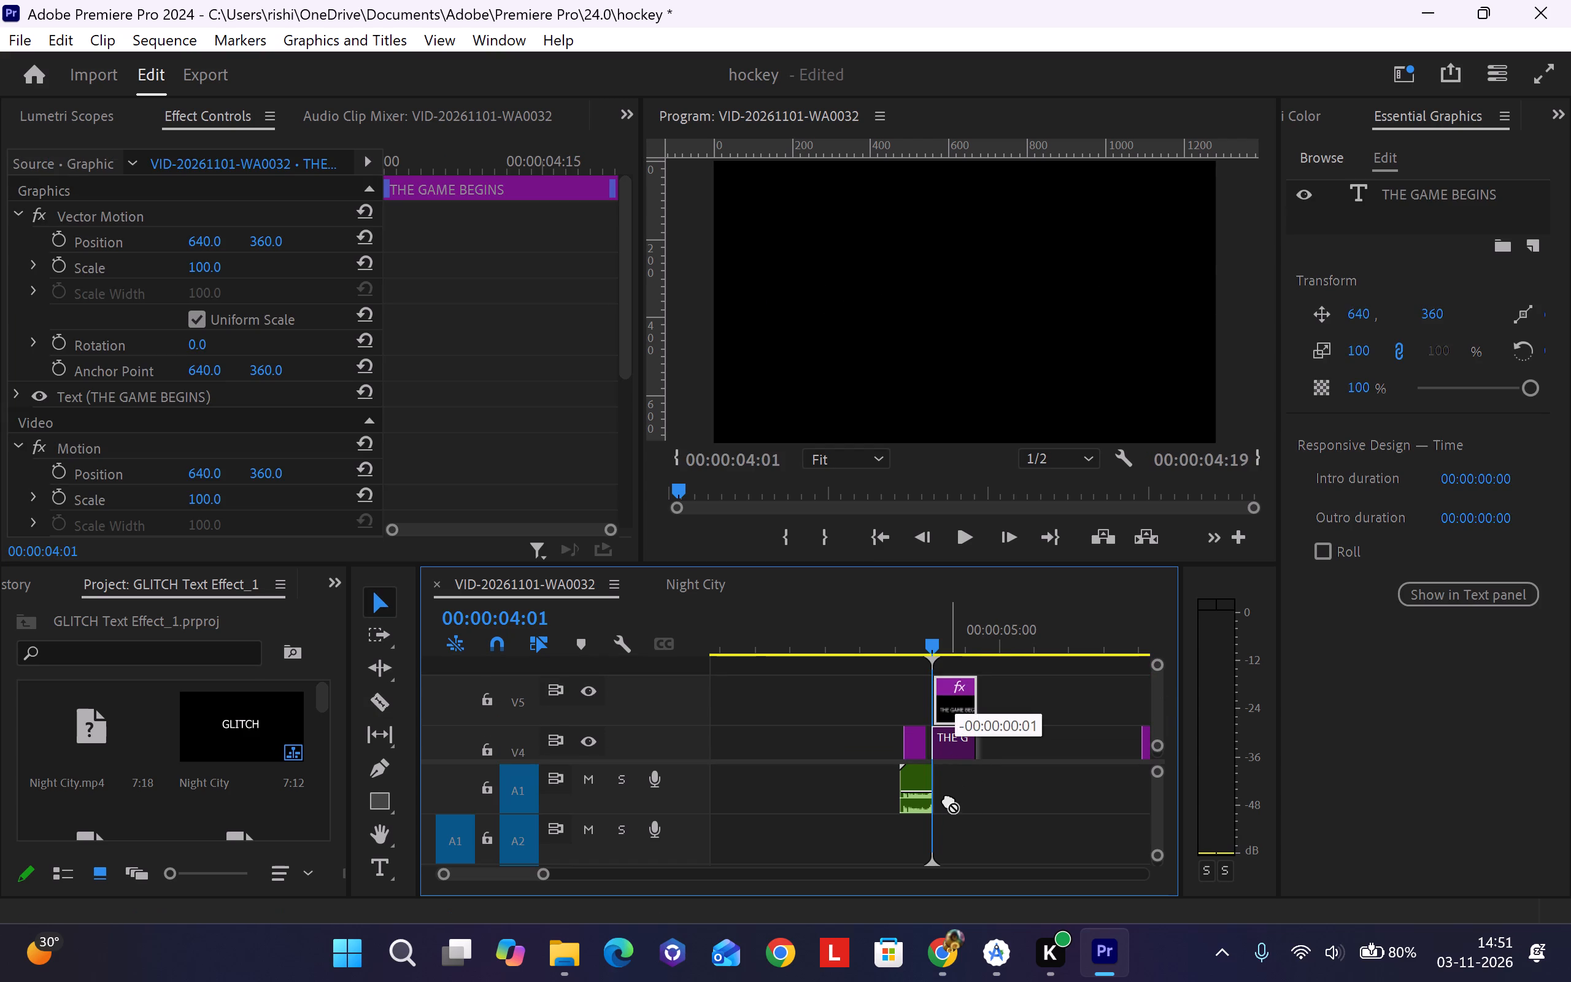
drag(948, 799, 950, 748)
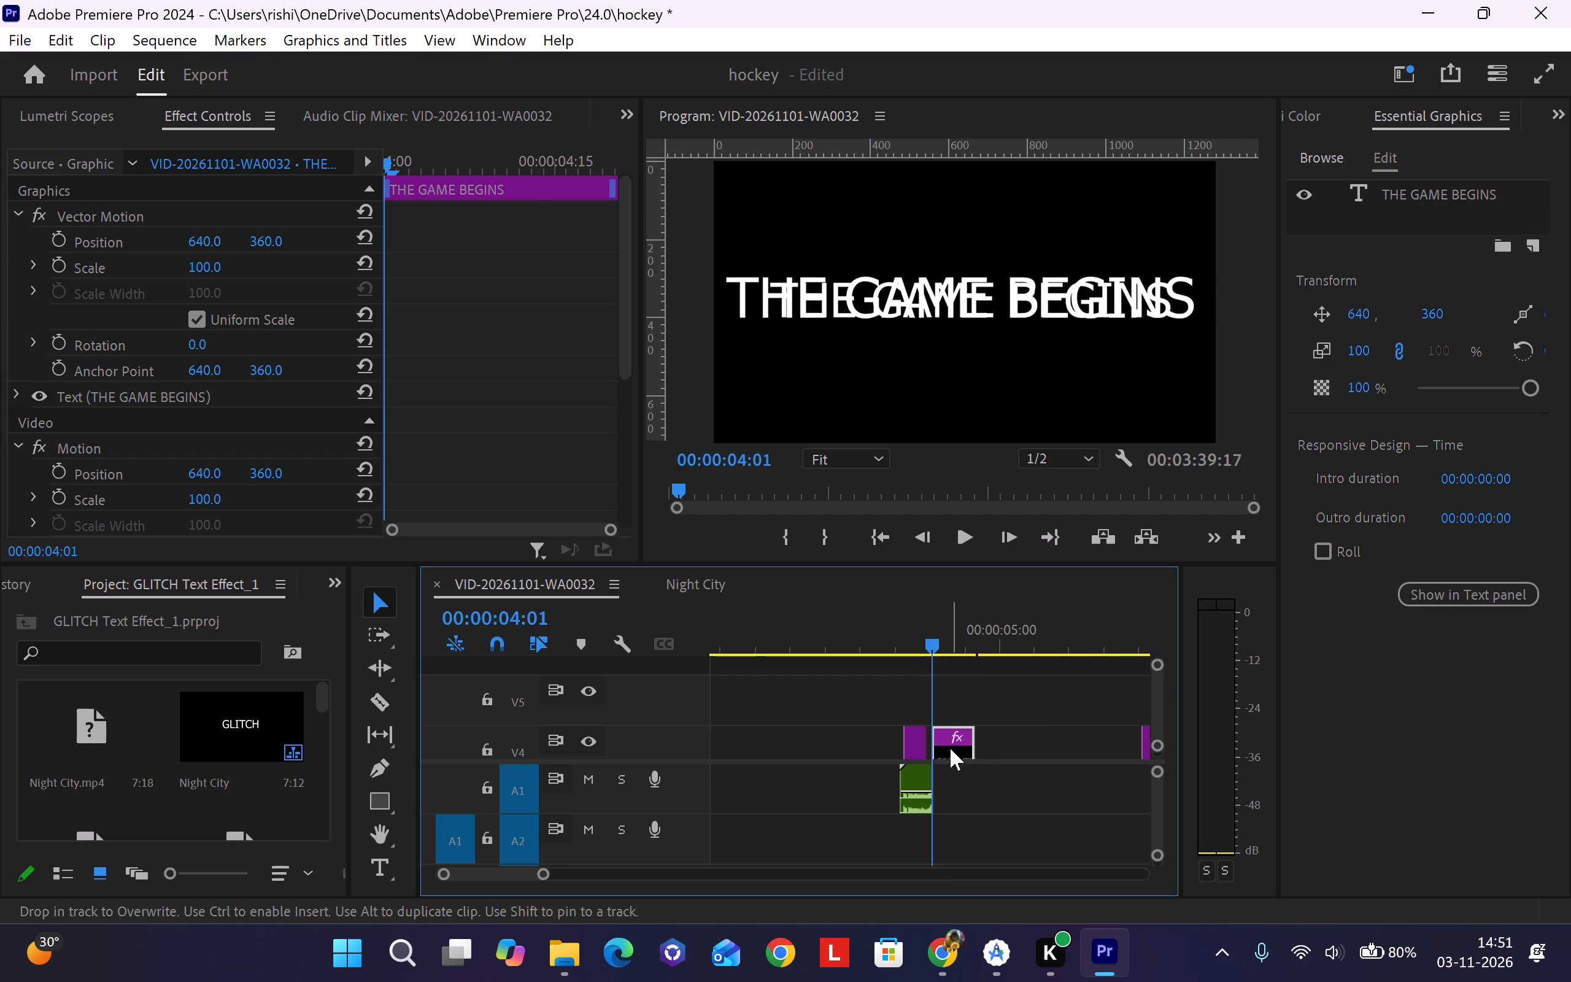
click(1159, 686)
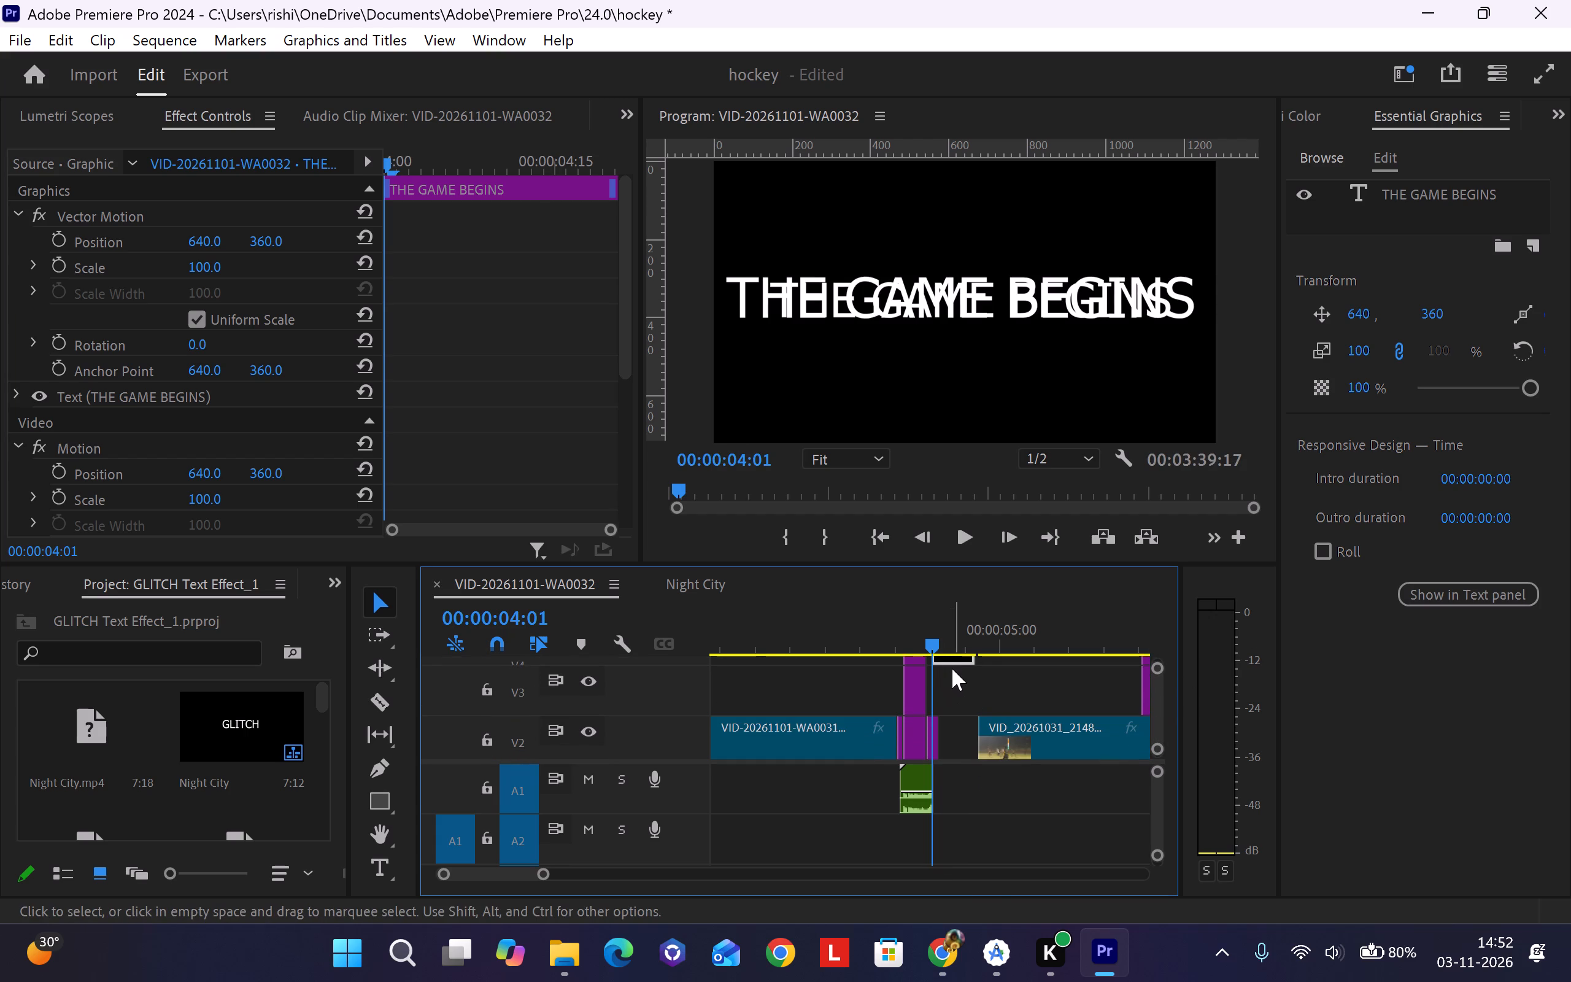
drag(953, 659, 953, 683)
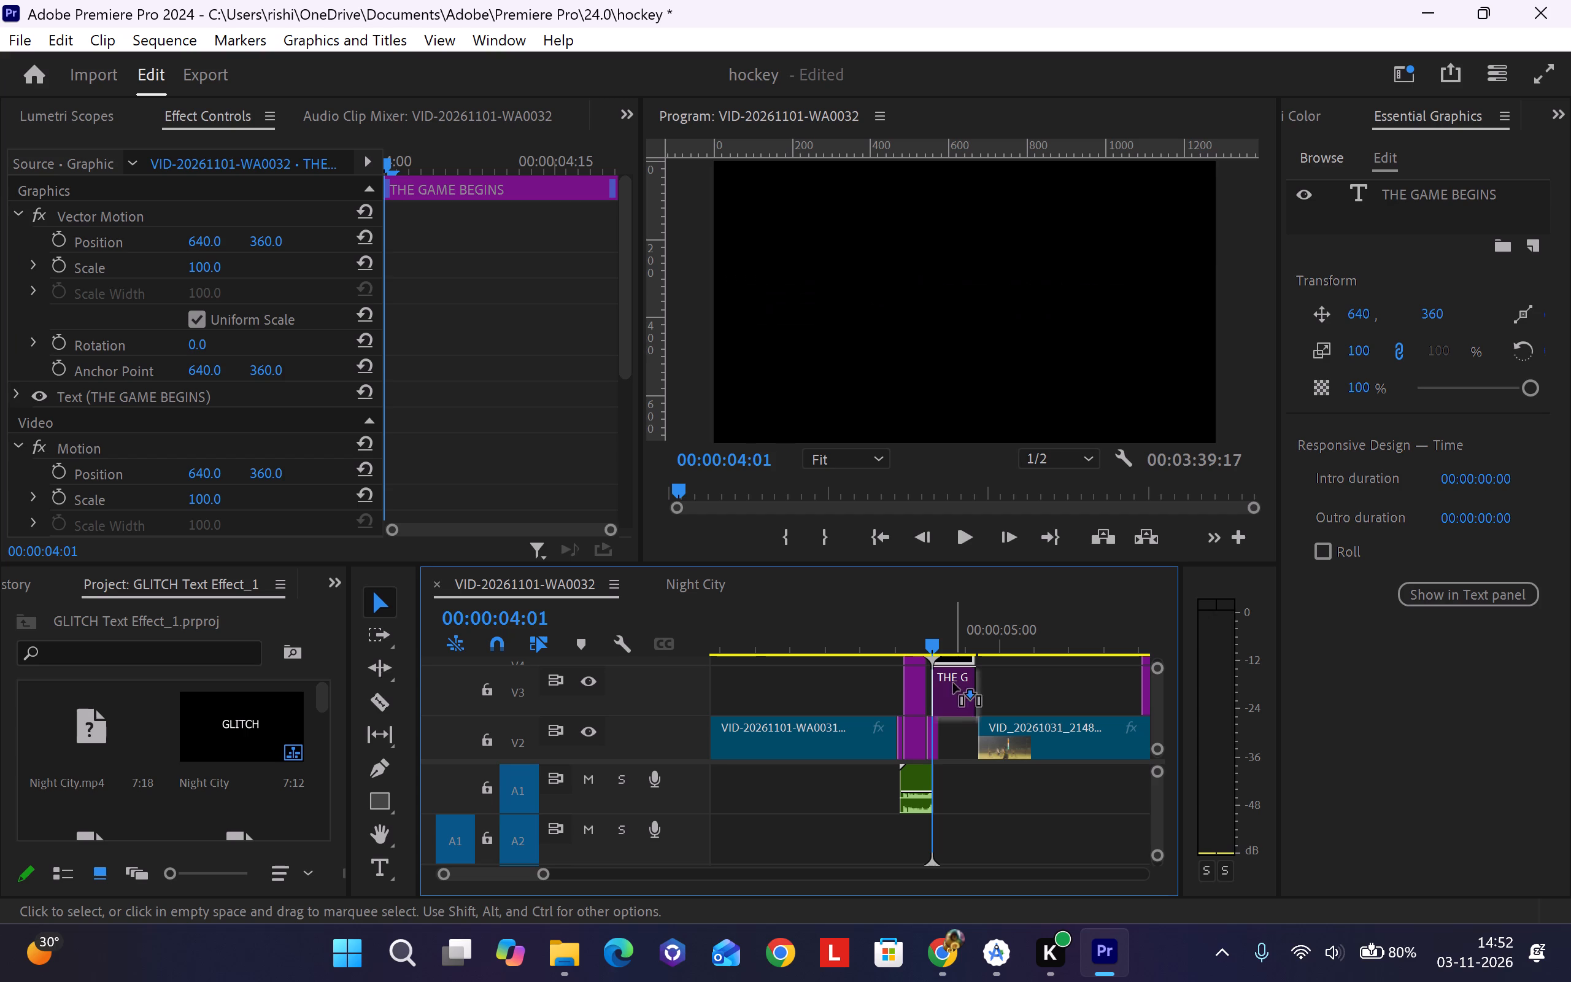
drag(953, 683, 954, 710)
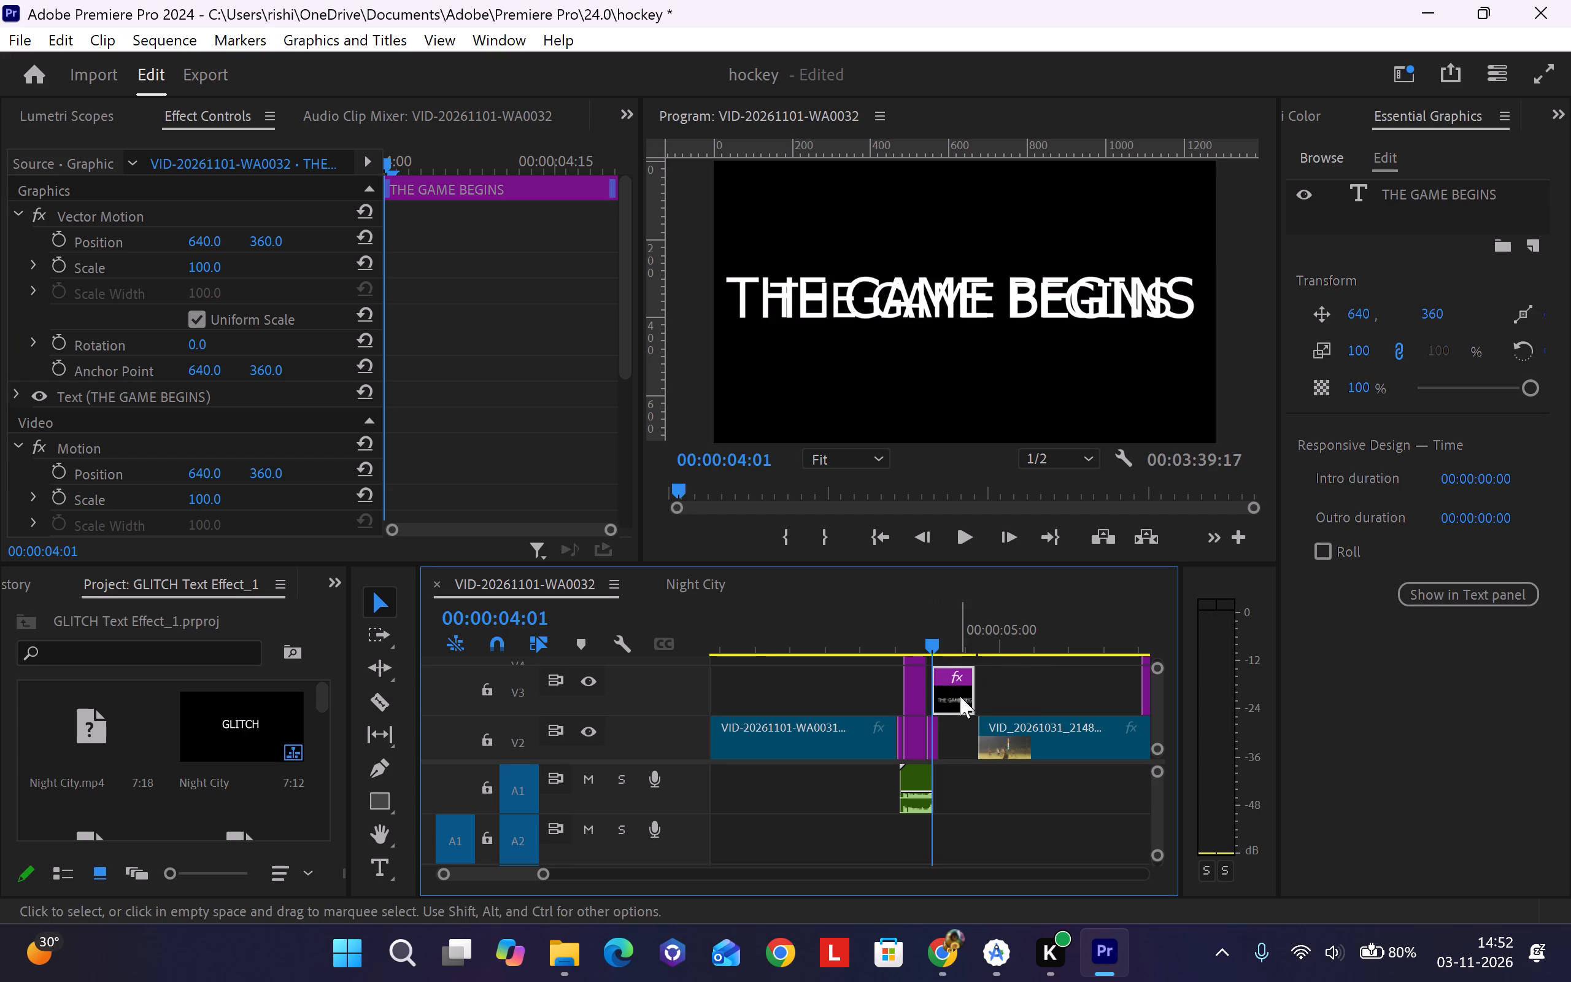
Play back the change from the glitch title to the plain THE GAME BEGINS text from about 00:00:03:26.
click(922, 650)
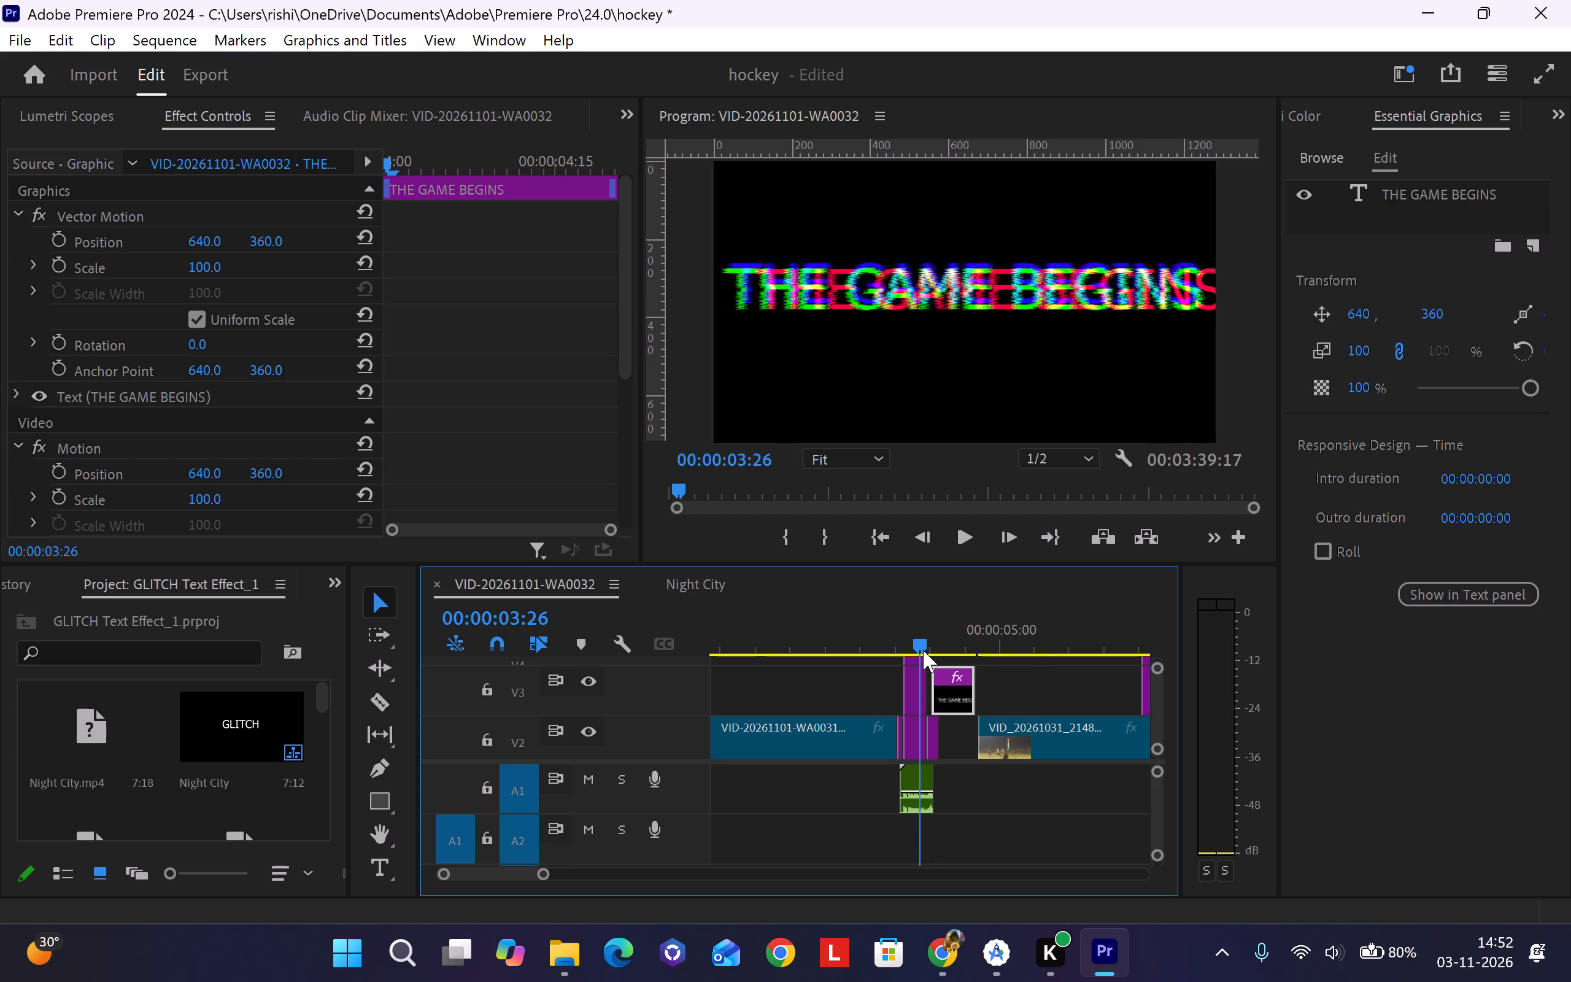
click(923, 650)
key(space)
click(964, 541)
key(space)
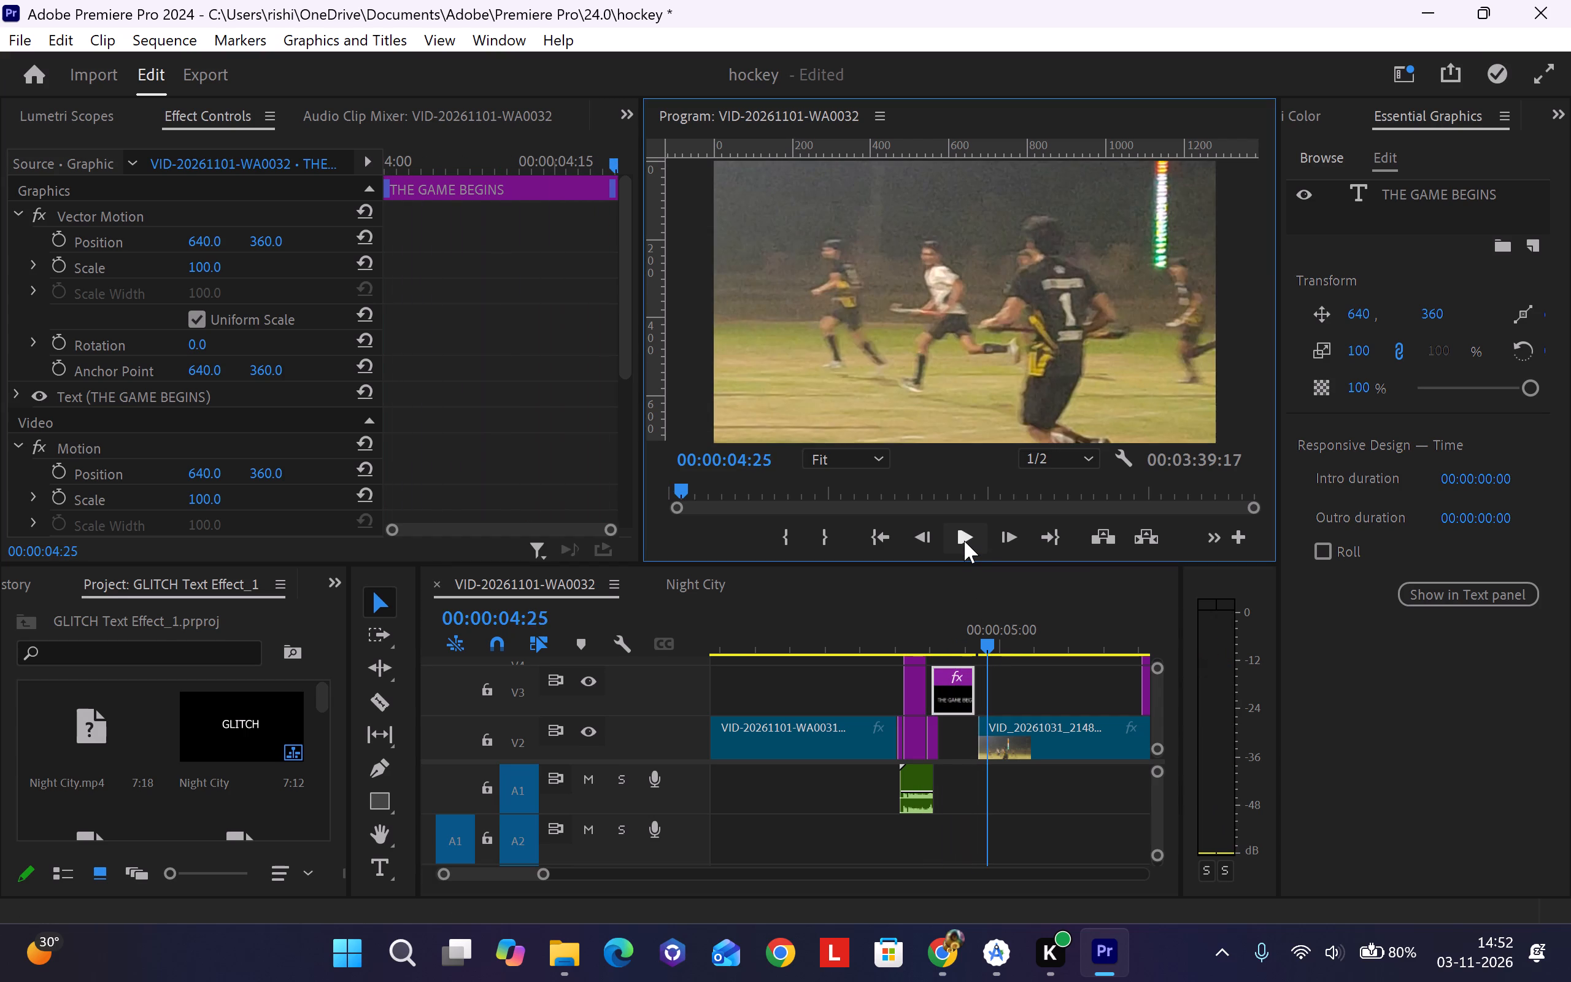
click(919, 639)
key(space)
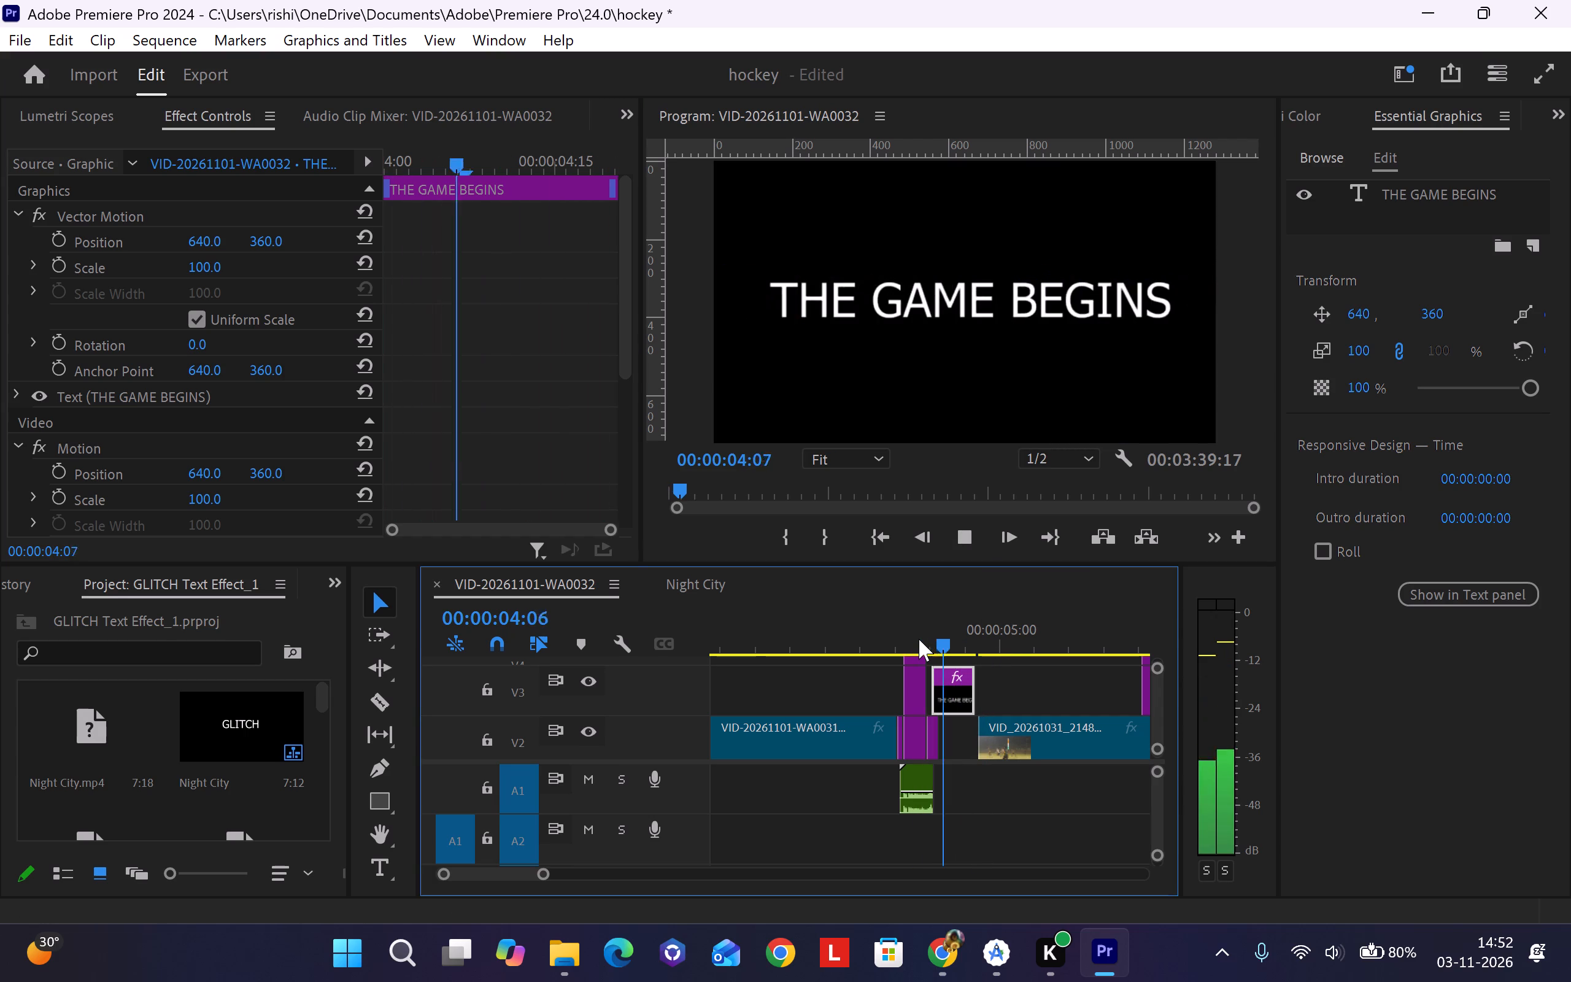
key(space)
click(956, 638)
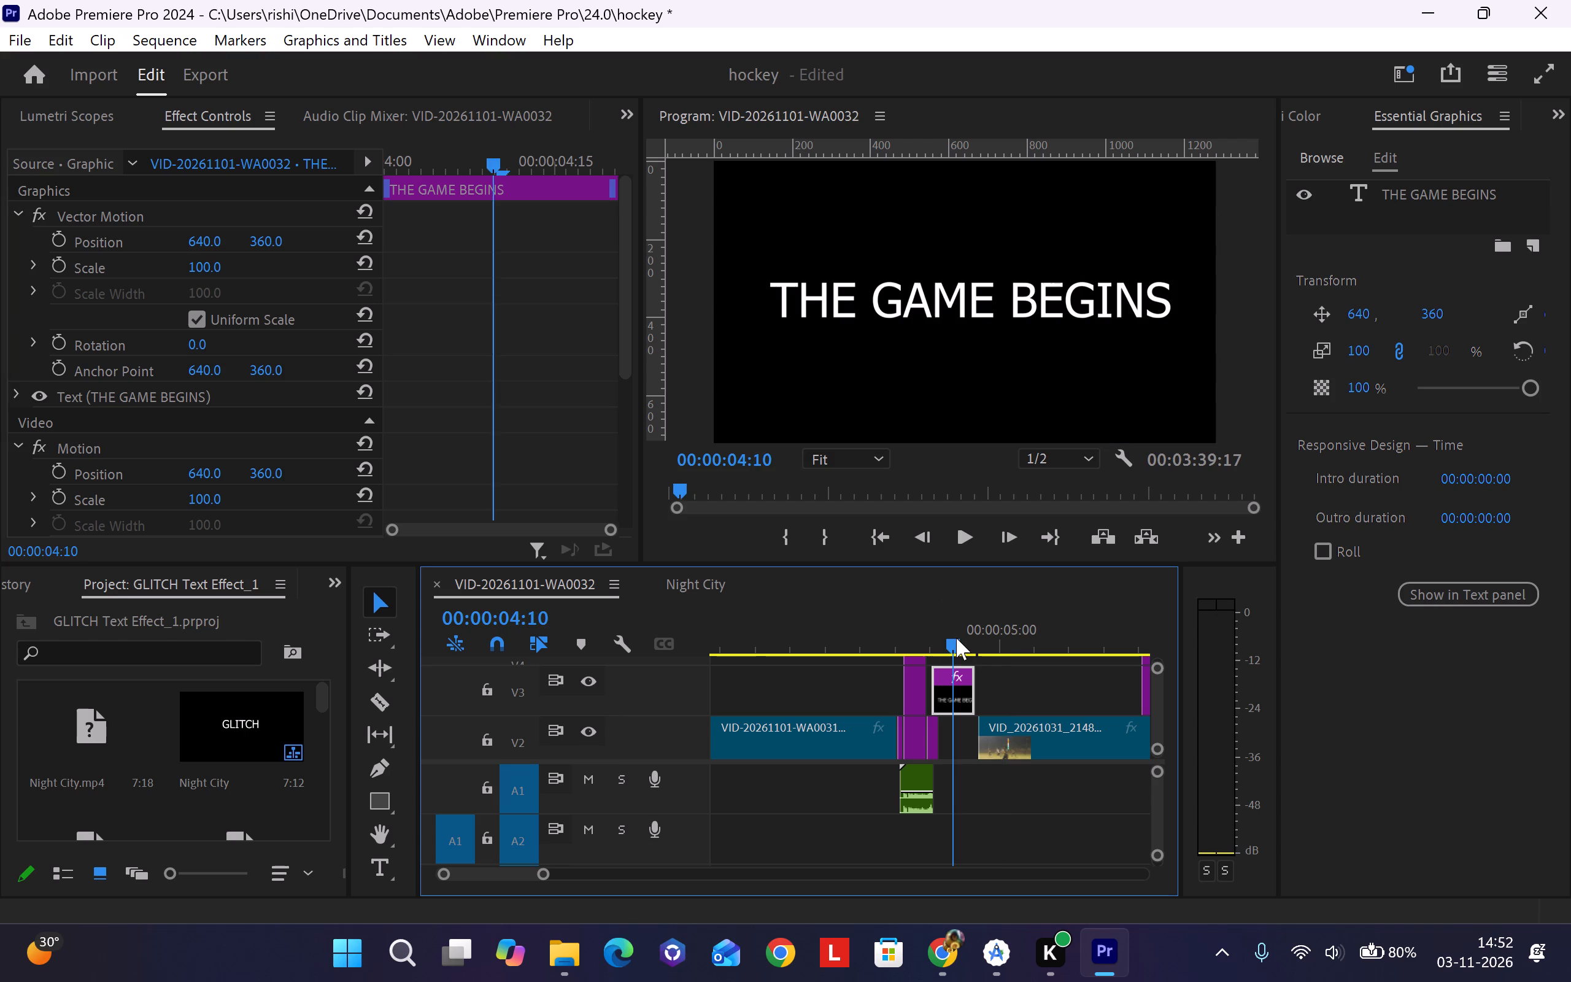
Examine the source text settings and font list of the plain THE GAME BEGINS clip on V3.
scroll(443, 433, down, 1)
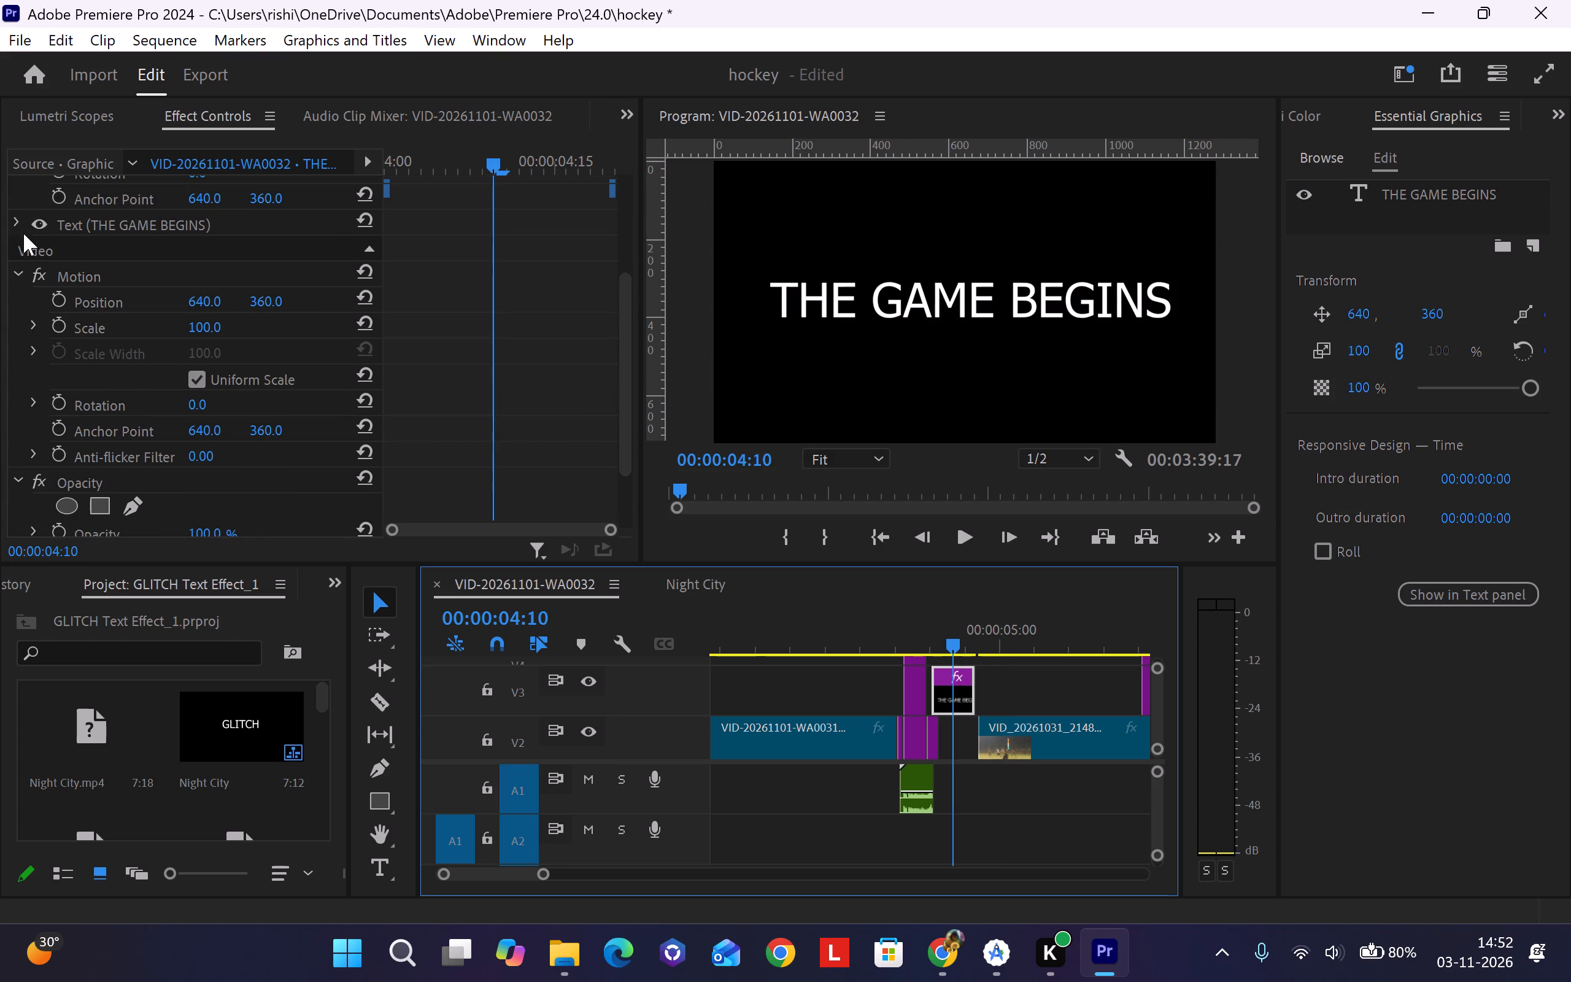
click(12, 222)
click(353, 301)
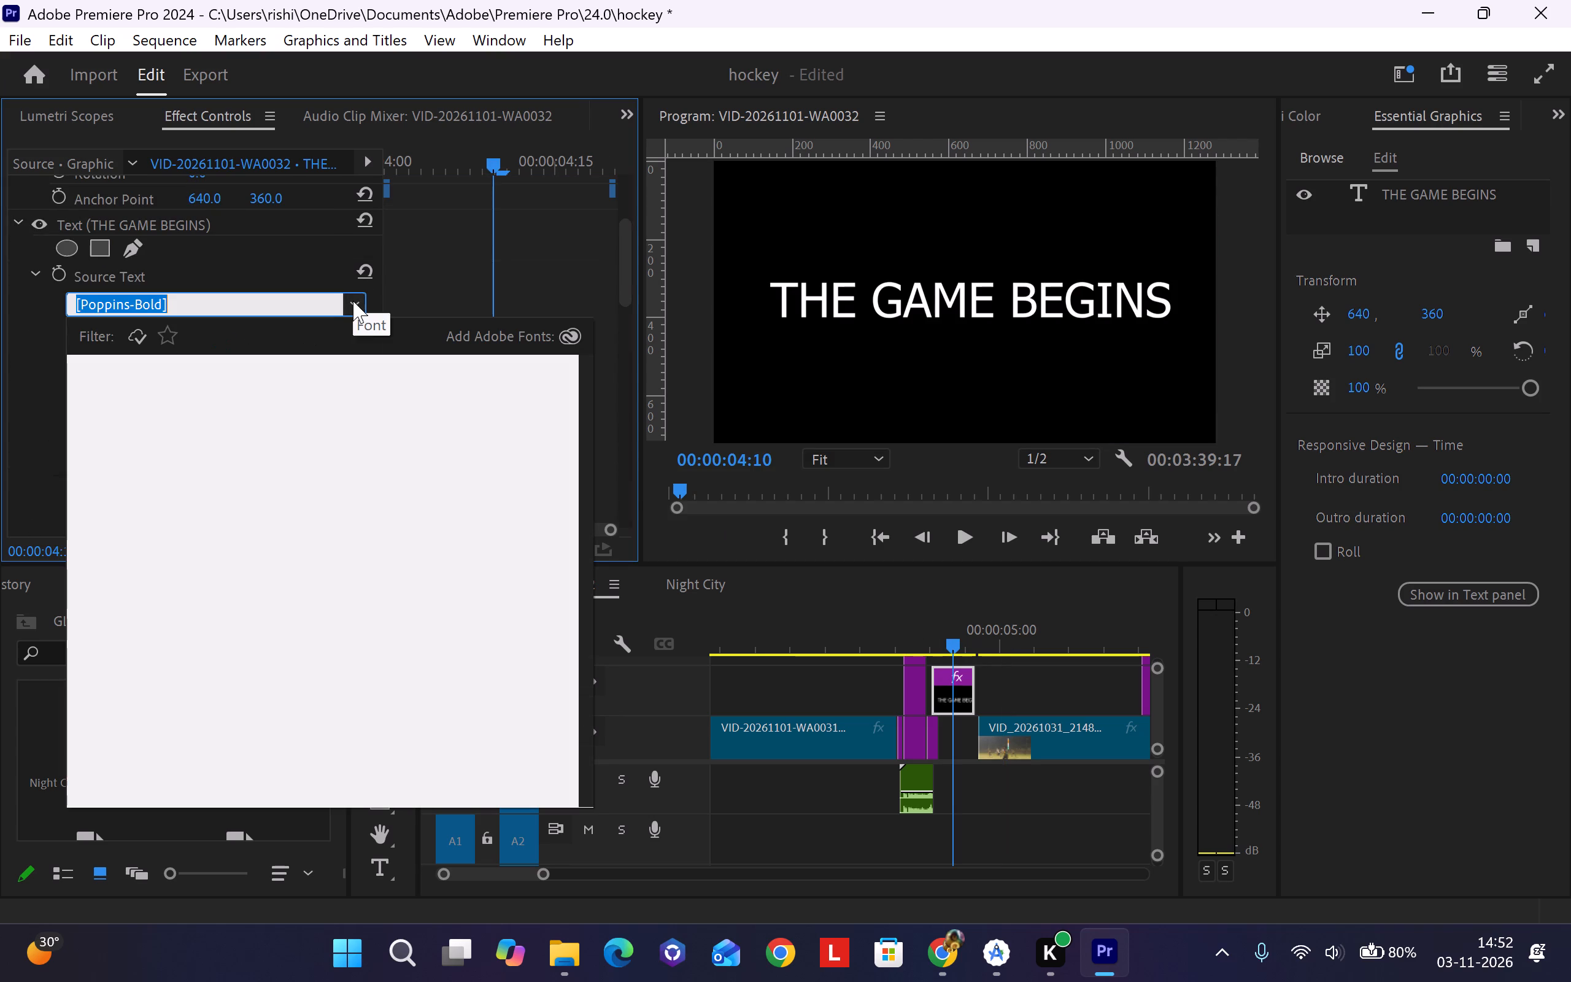
click(353, 301)
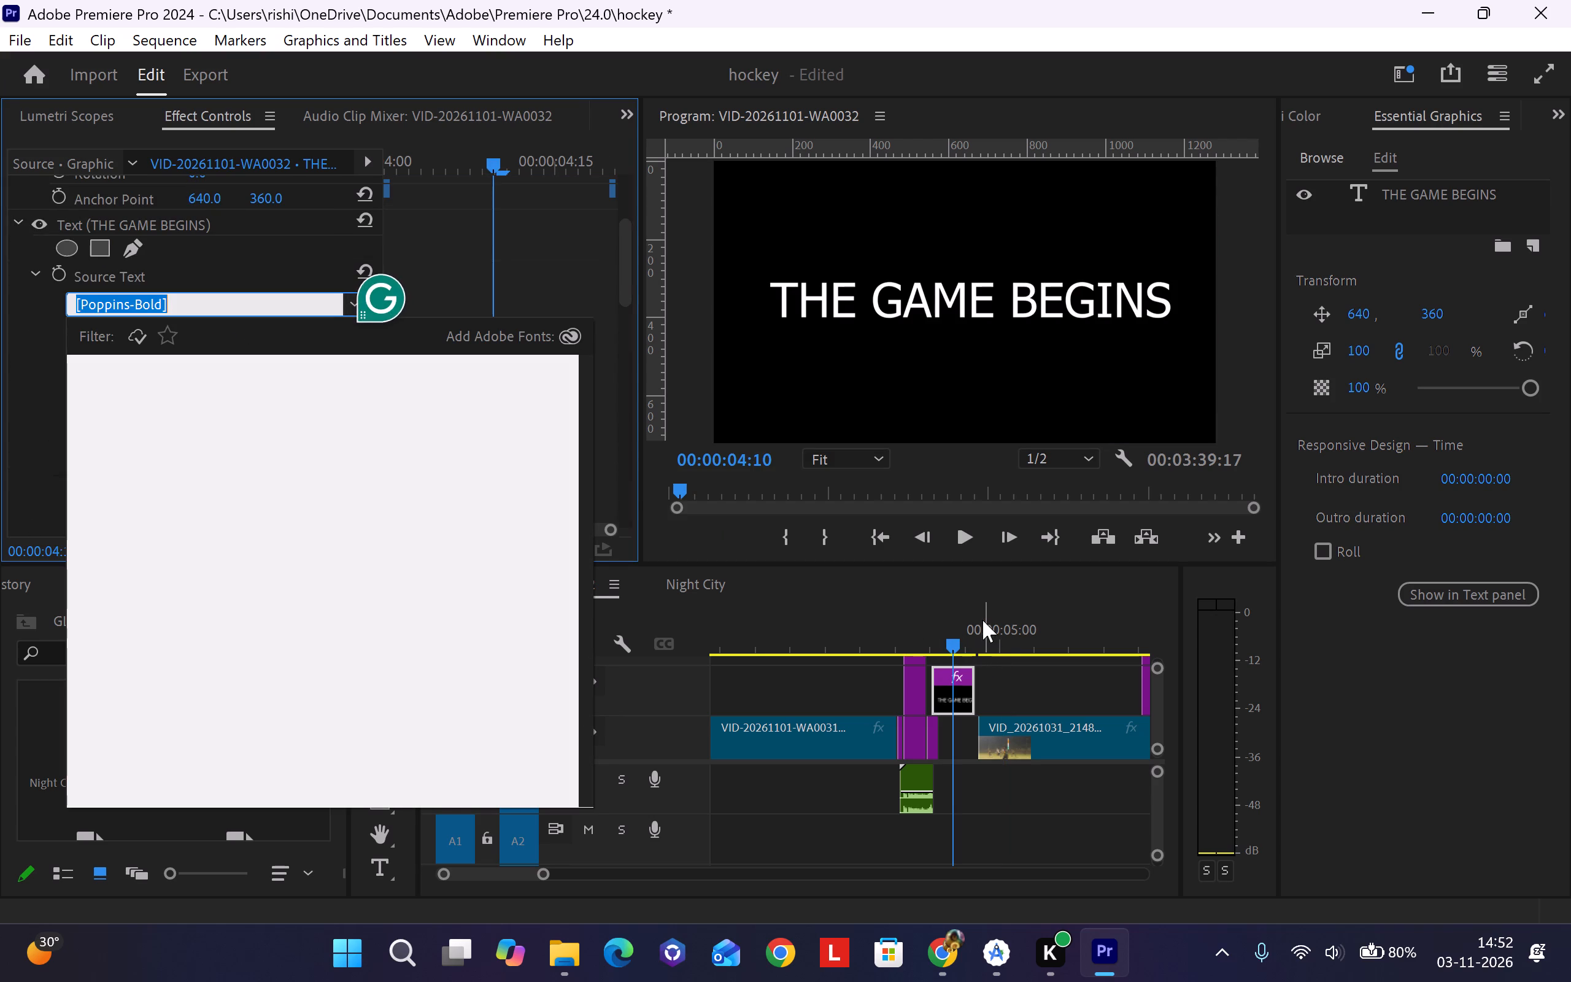
click(982, 620)
click(960, 634)
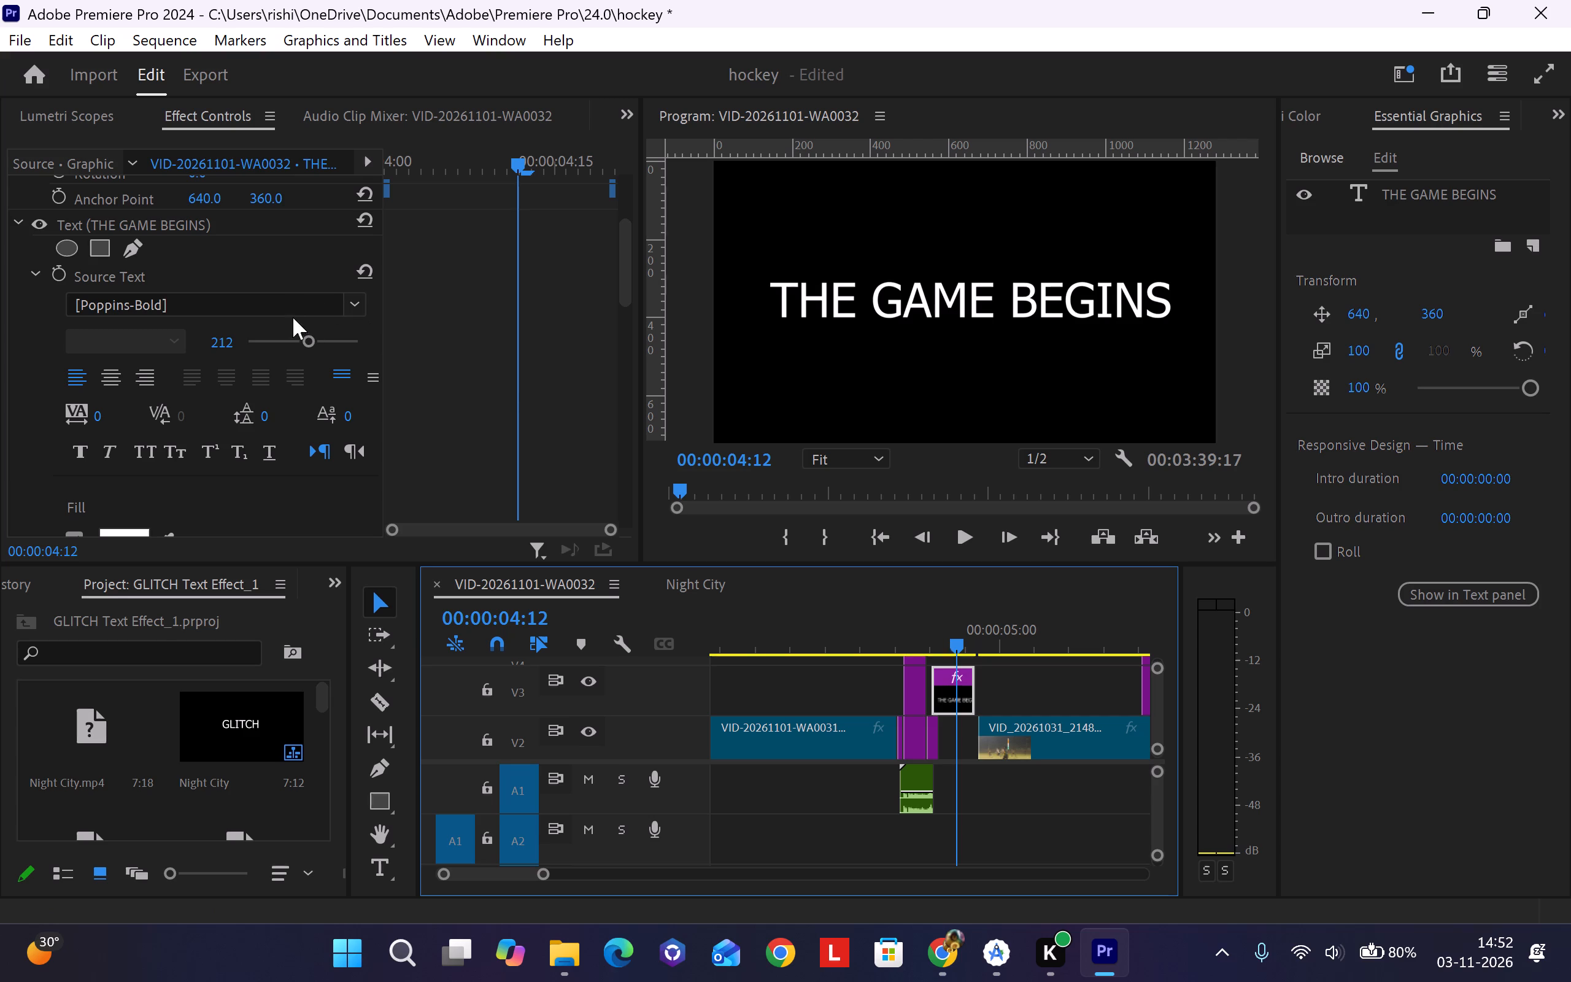
scroll(554, 344, up, 2)
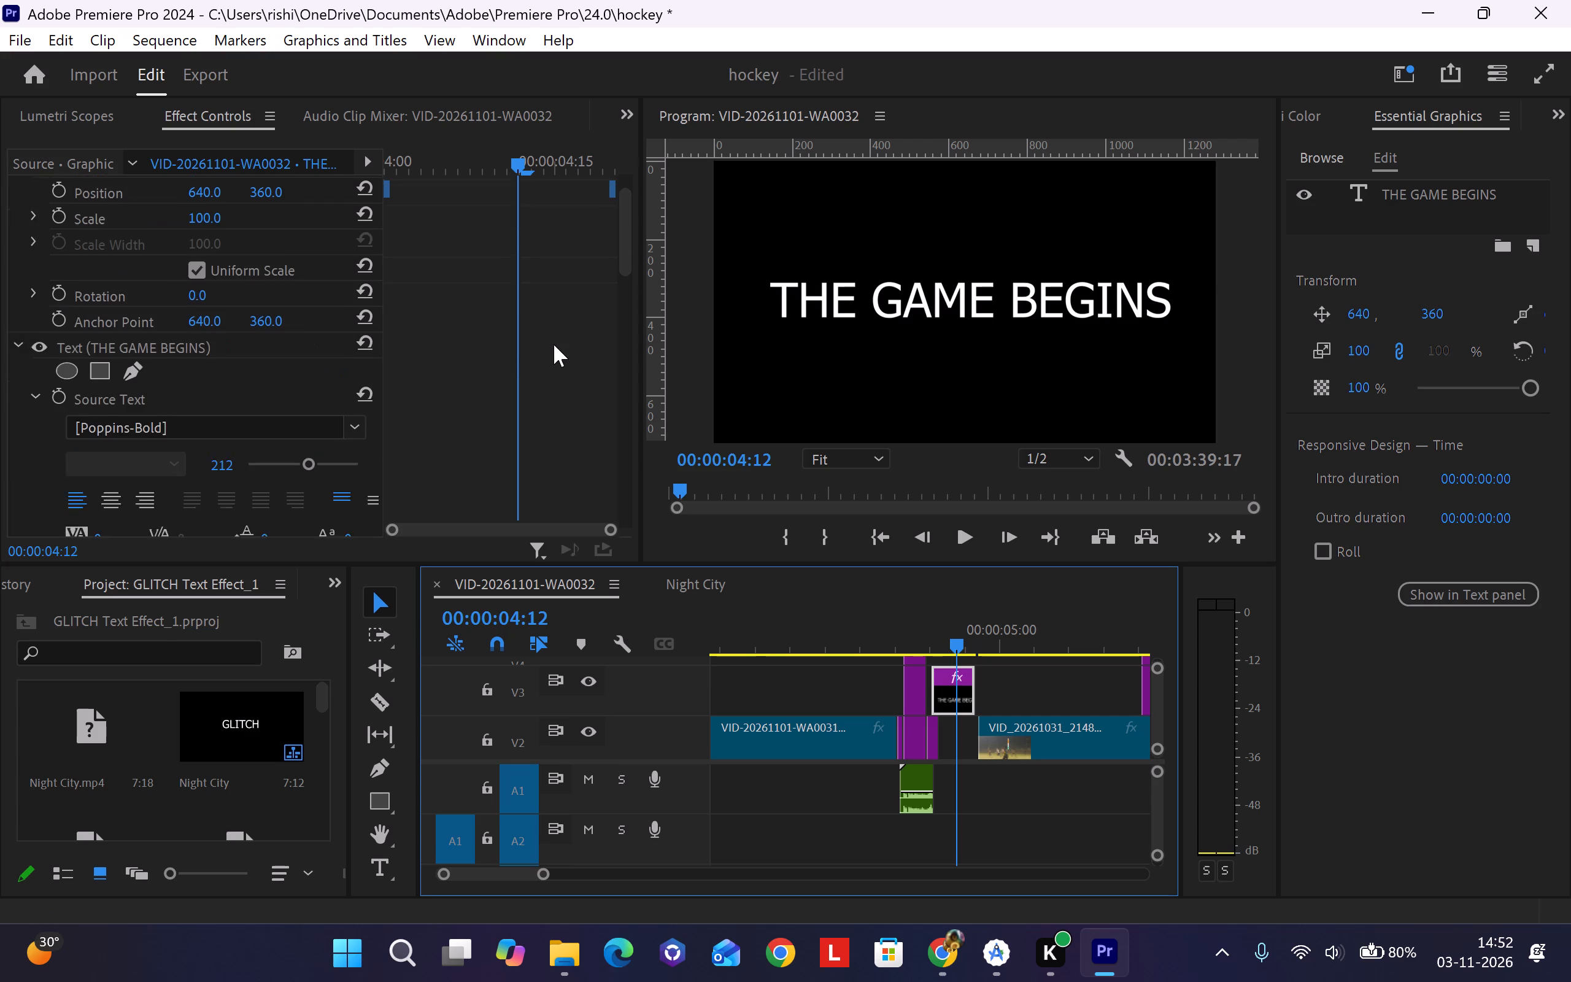
scroll(554, 344, up, 2)
scroll(554, 344, down, 1)
click(357, 331)
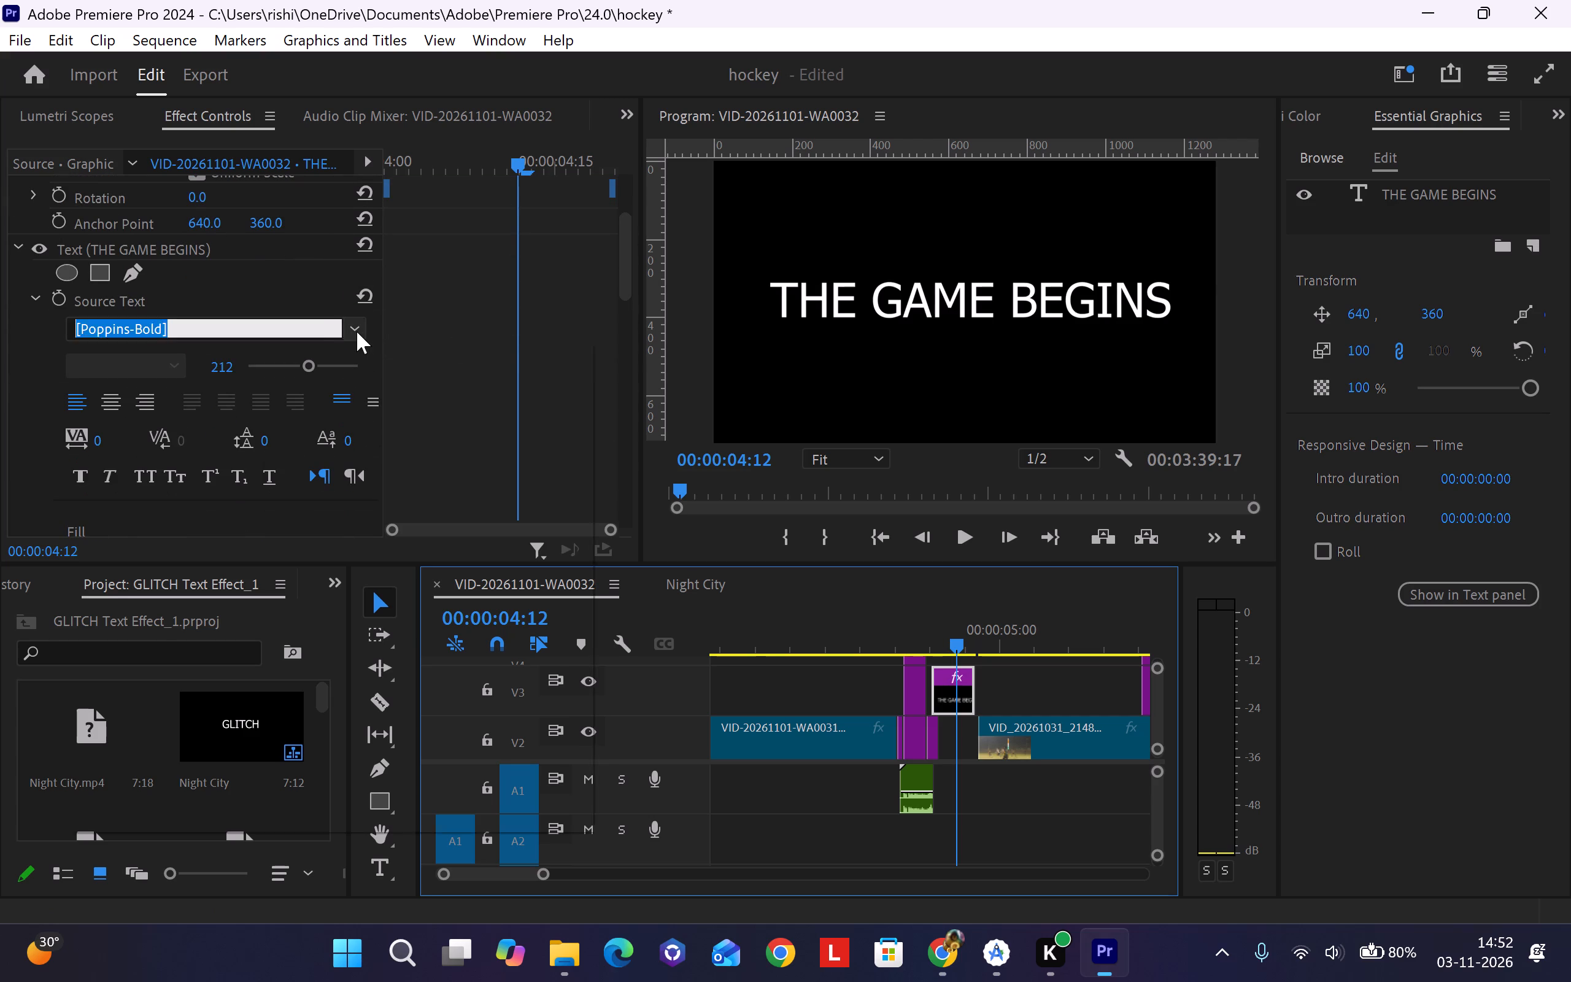
click(357, 331)
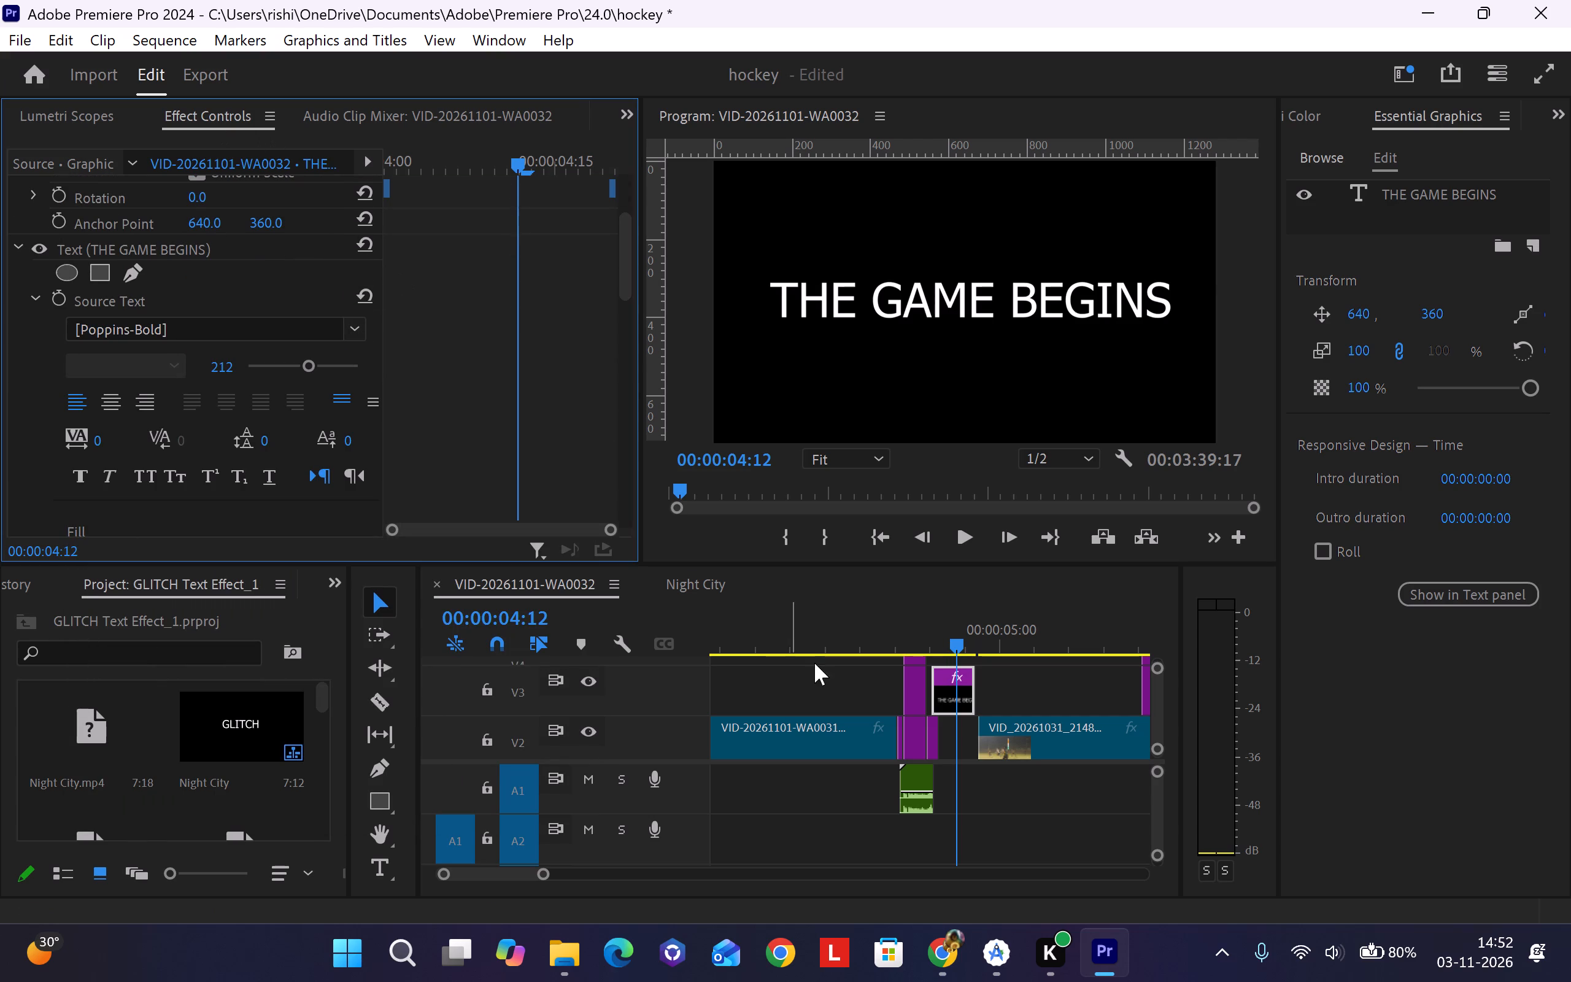
Delete the plain THE GAME BEGINS text clip from V3.
click(962, 686)
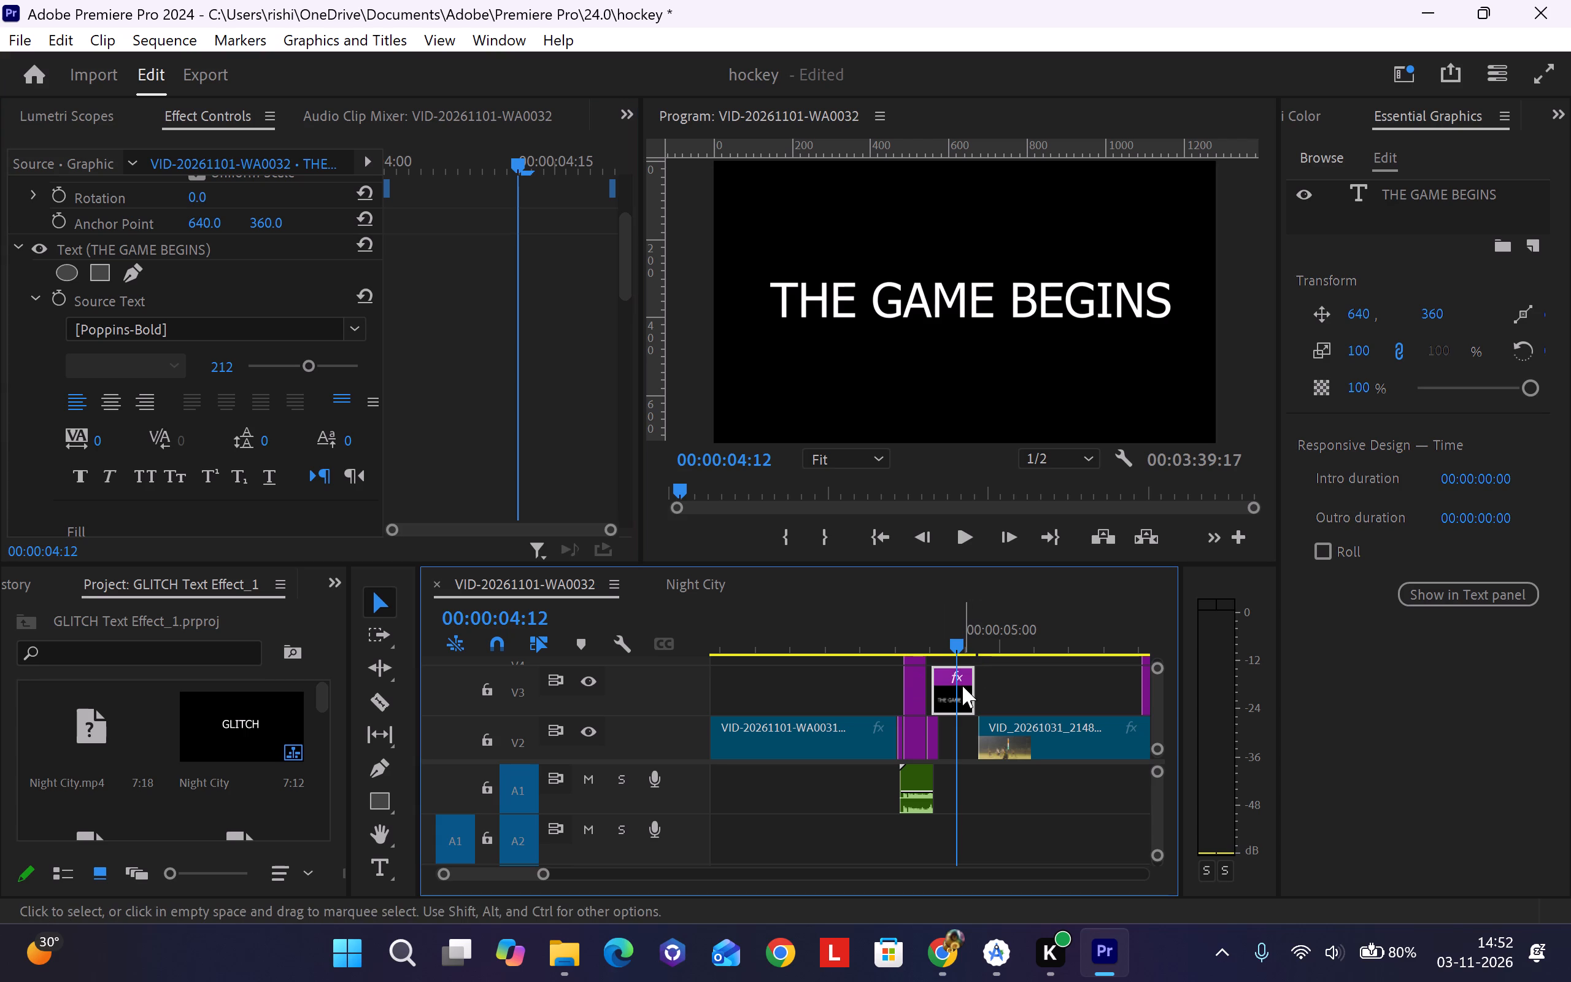
key(Delete)
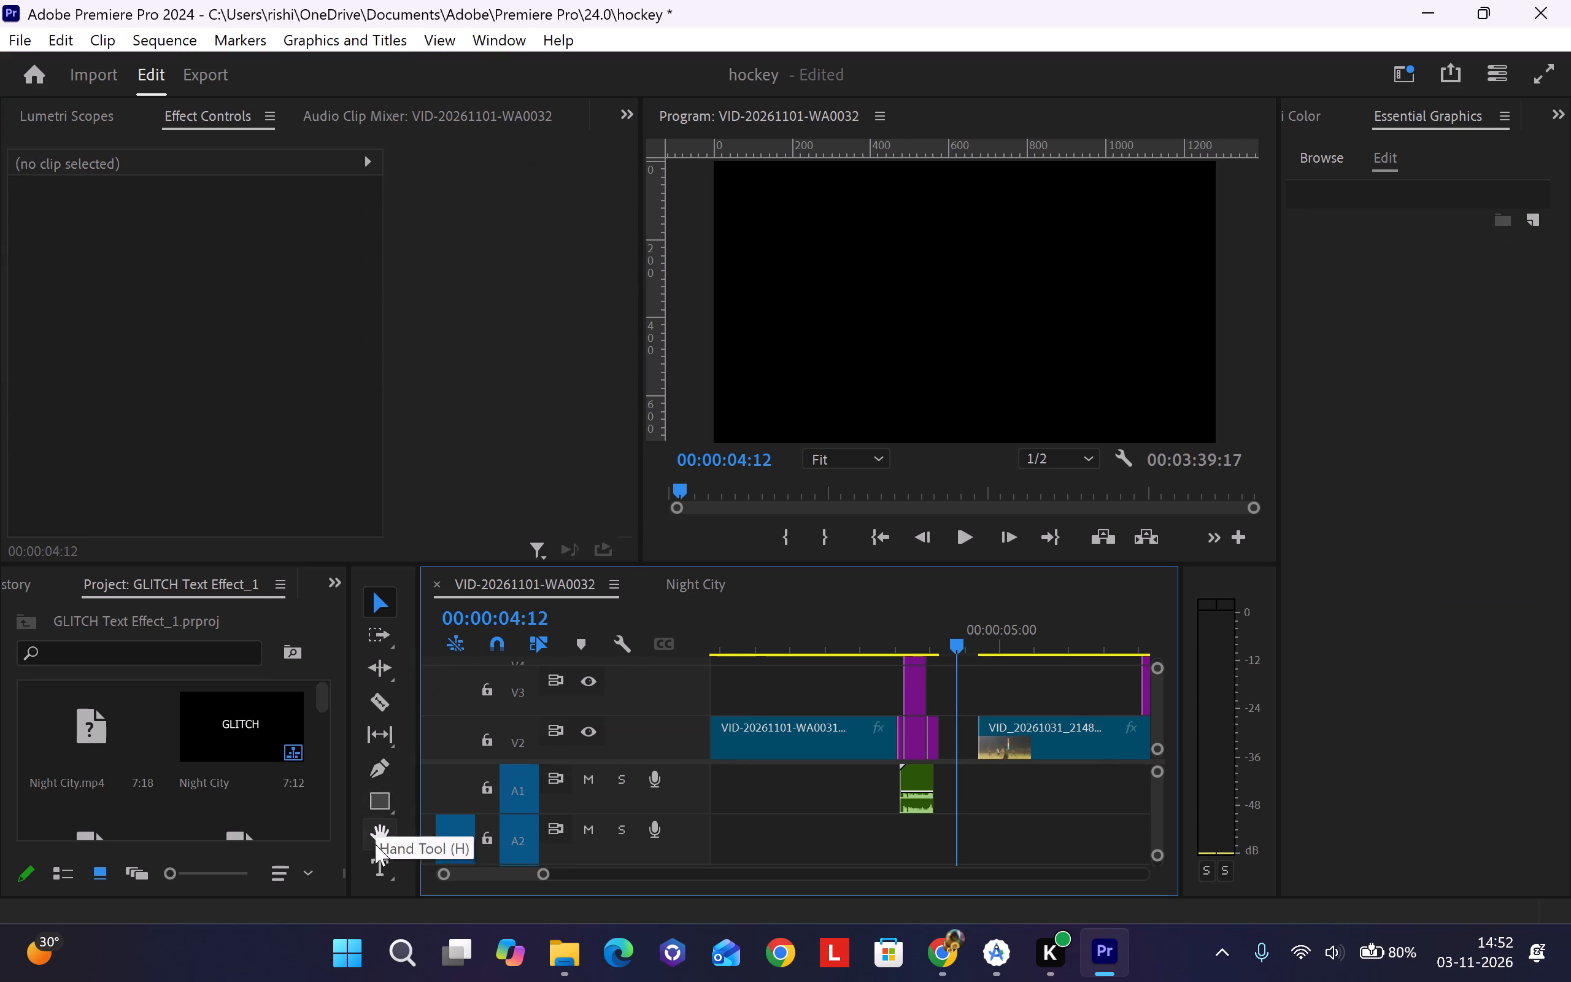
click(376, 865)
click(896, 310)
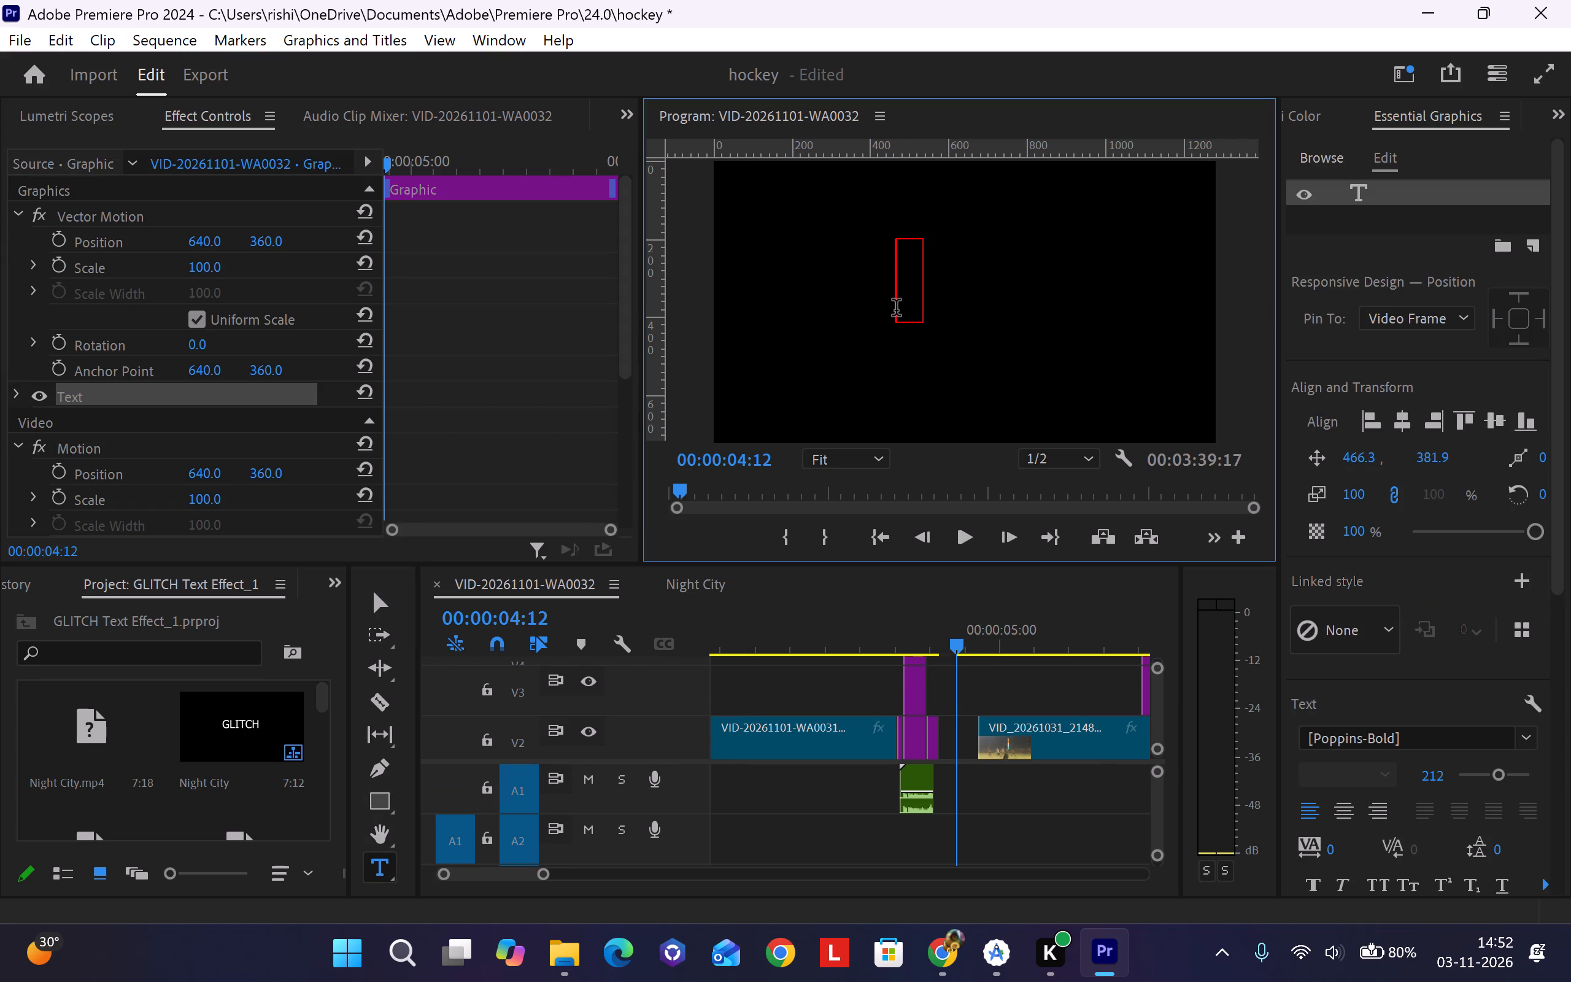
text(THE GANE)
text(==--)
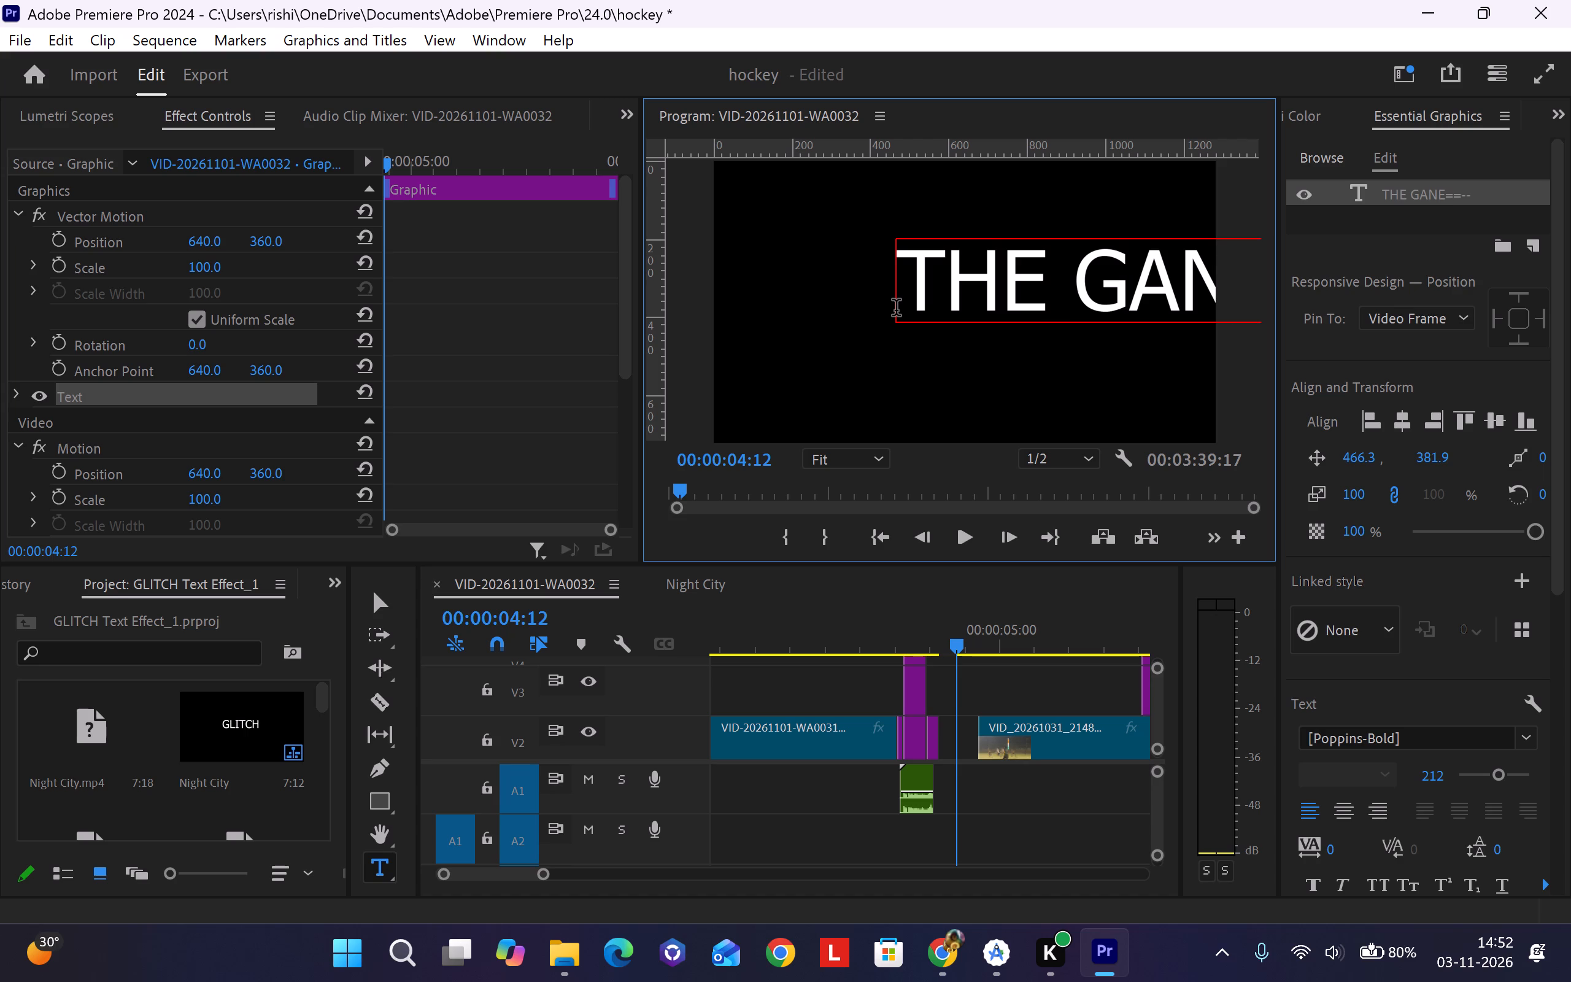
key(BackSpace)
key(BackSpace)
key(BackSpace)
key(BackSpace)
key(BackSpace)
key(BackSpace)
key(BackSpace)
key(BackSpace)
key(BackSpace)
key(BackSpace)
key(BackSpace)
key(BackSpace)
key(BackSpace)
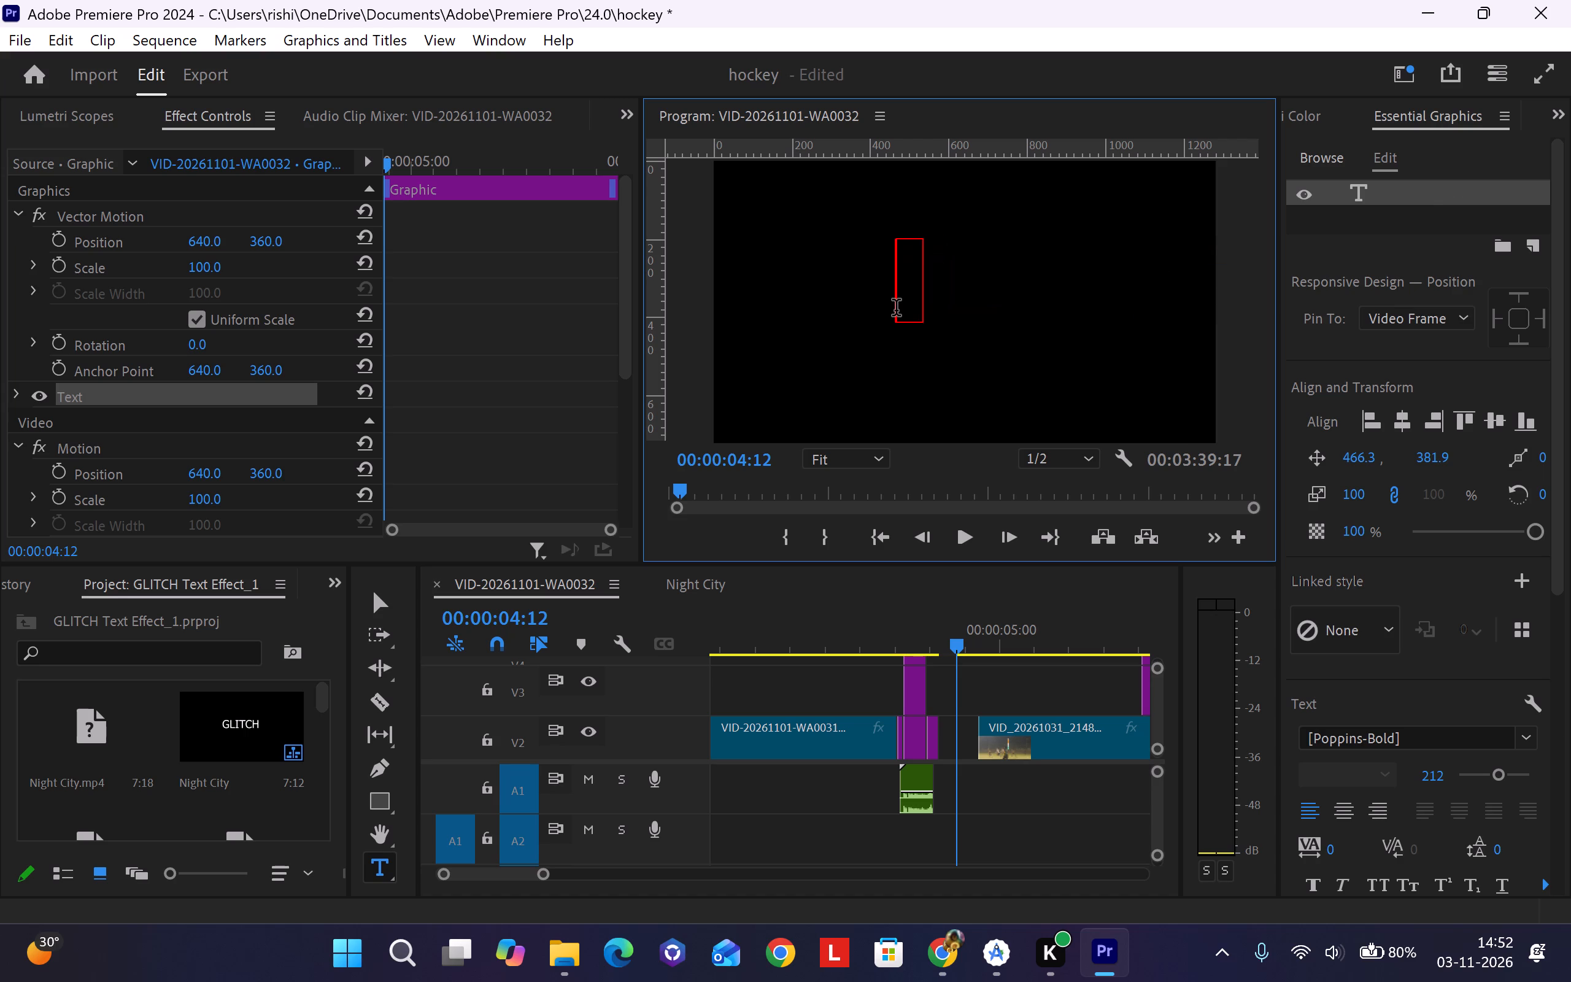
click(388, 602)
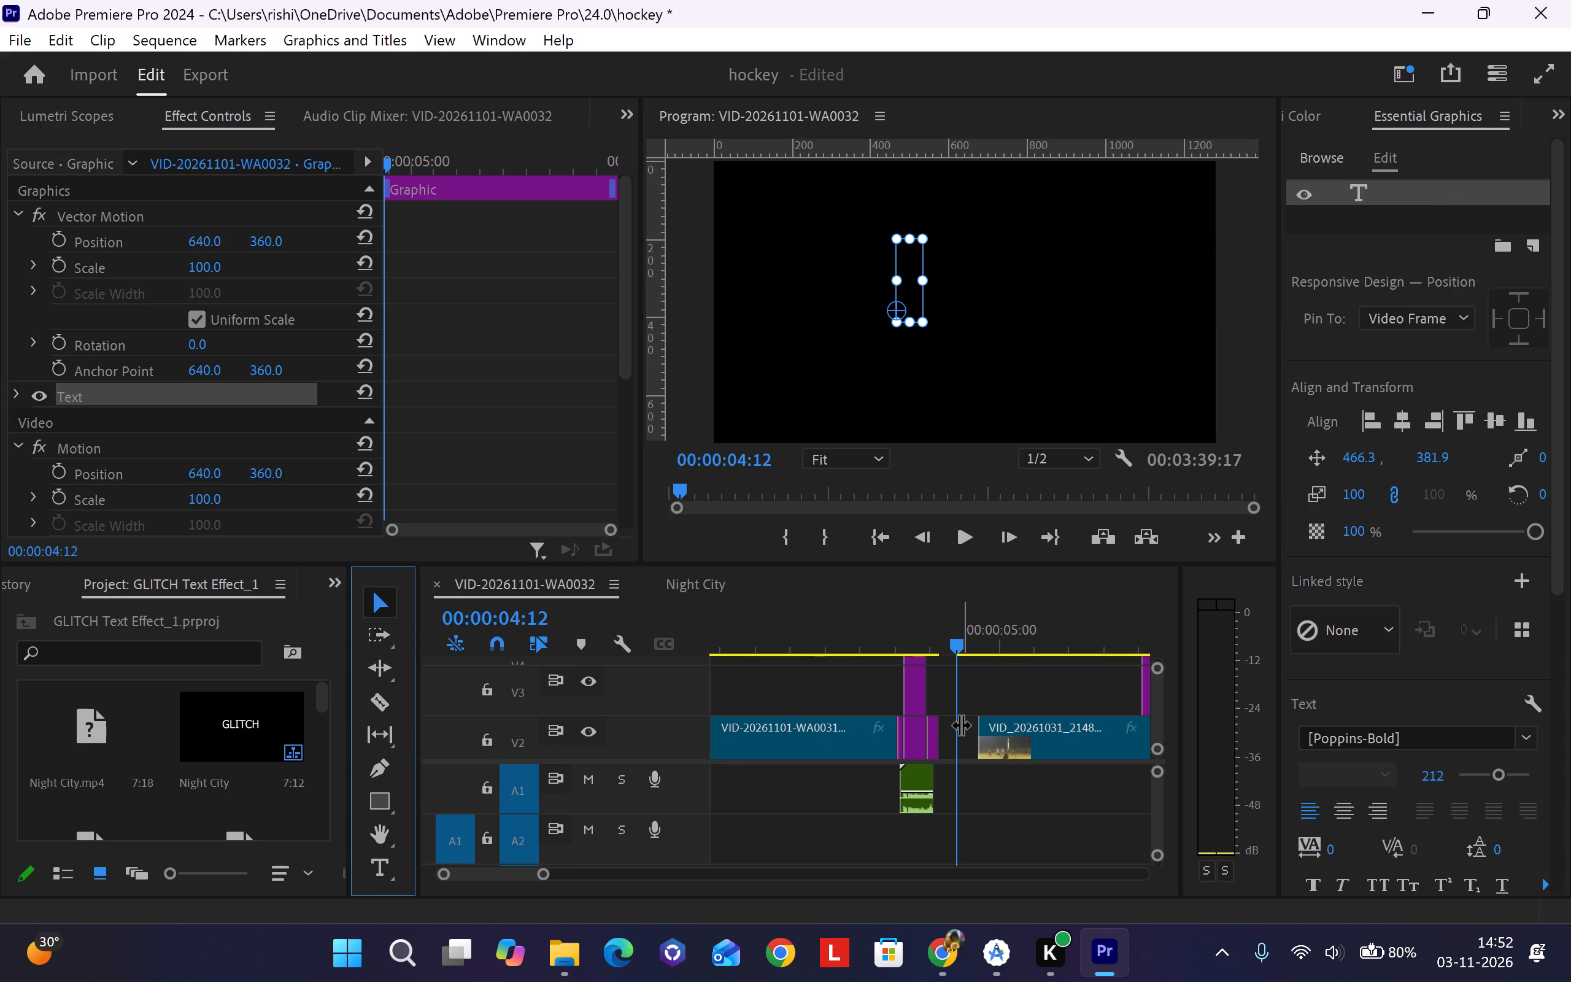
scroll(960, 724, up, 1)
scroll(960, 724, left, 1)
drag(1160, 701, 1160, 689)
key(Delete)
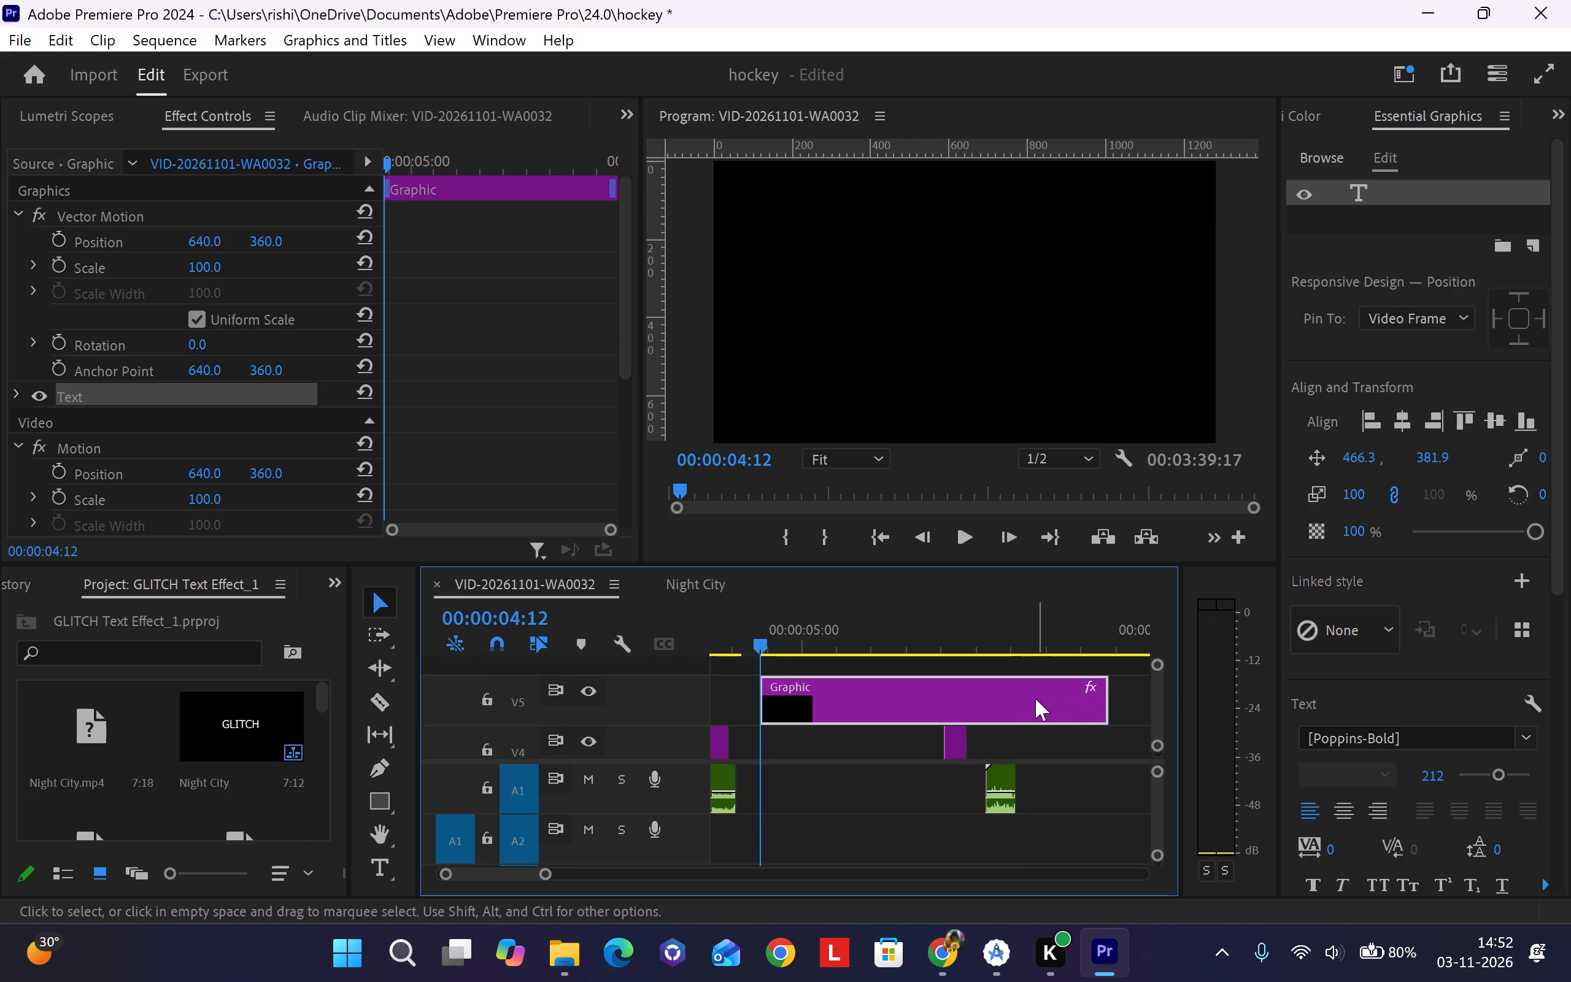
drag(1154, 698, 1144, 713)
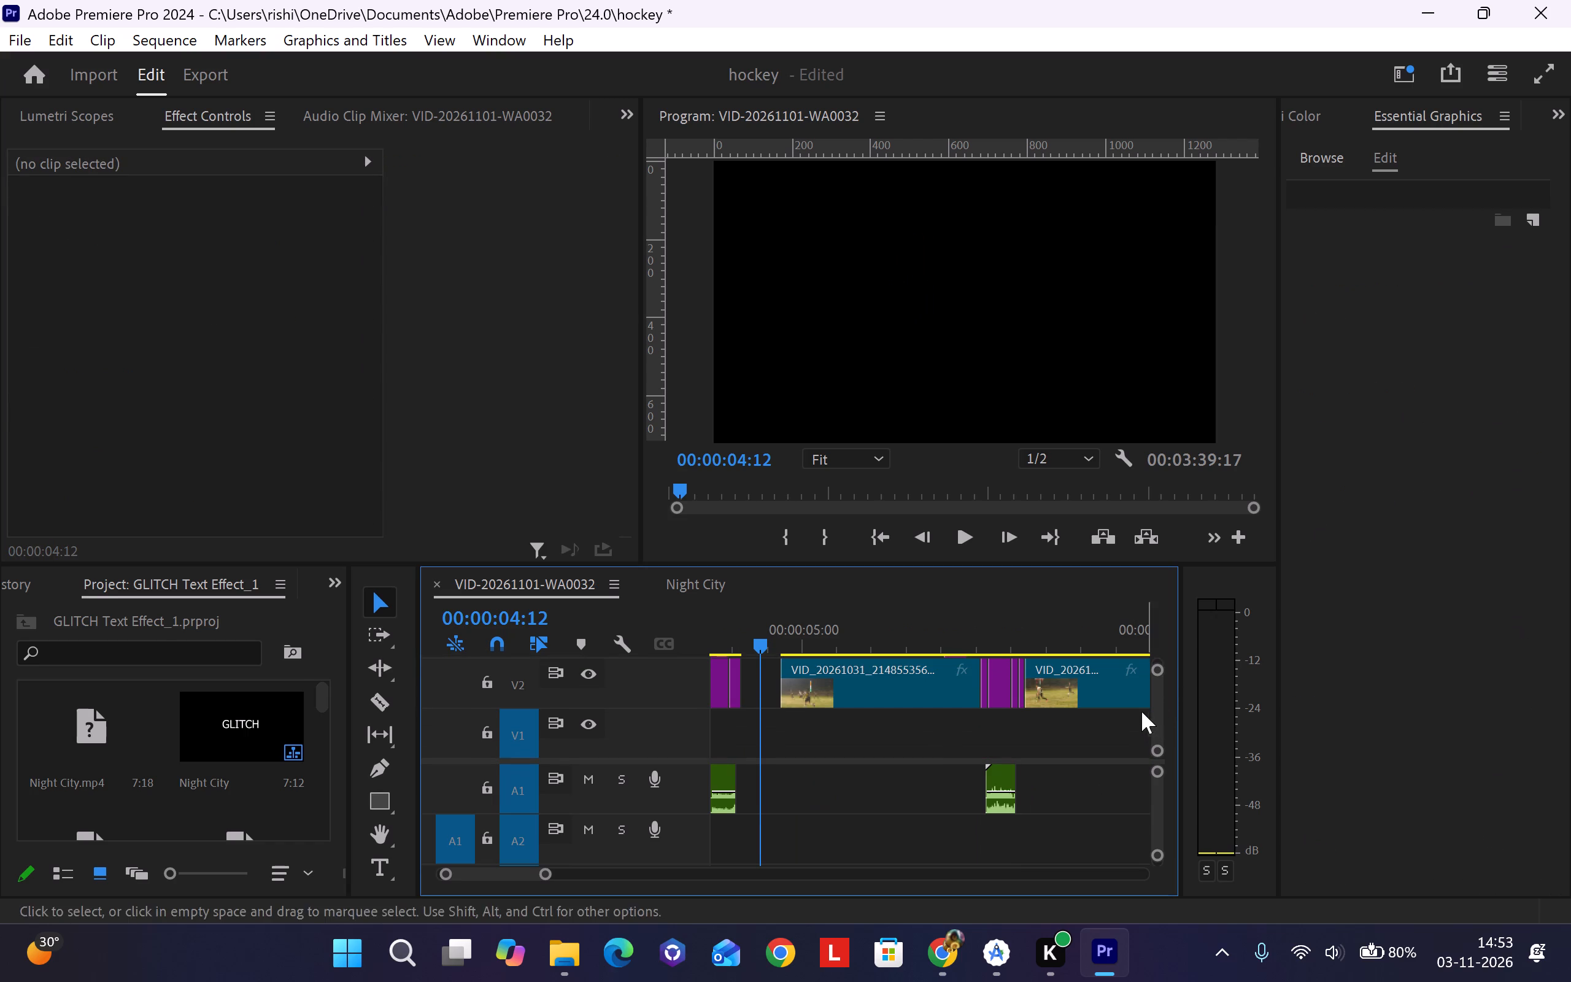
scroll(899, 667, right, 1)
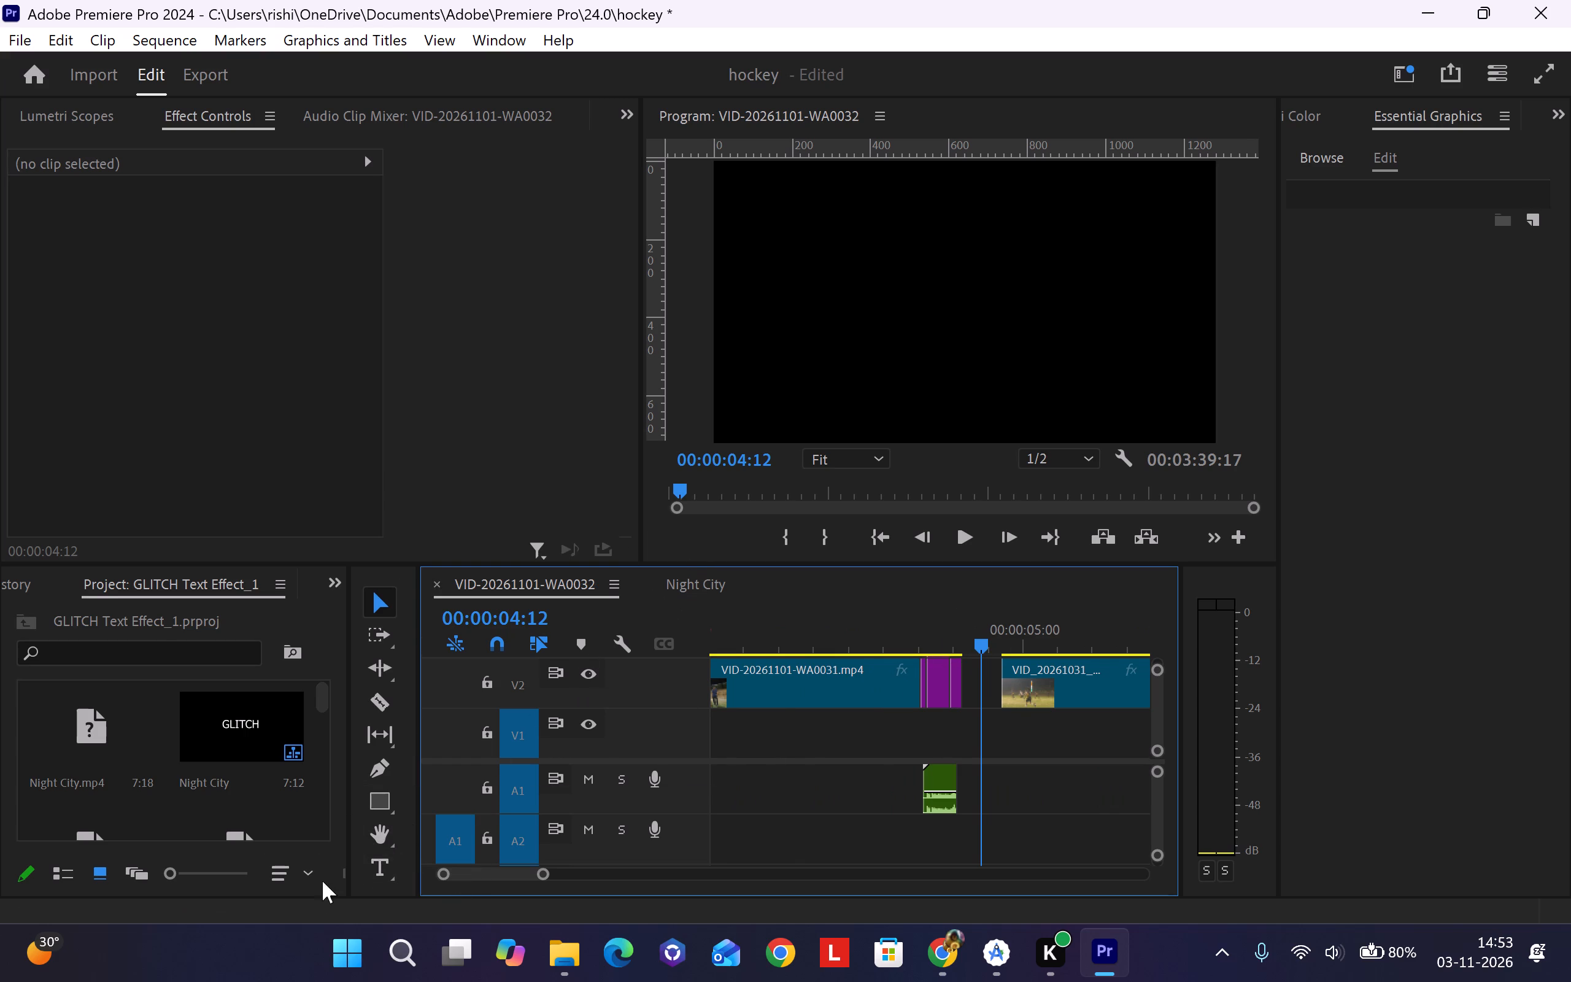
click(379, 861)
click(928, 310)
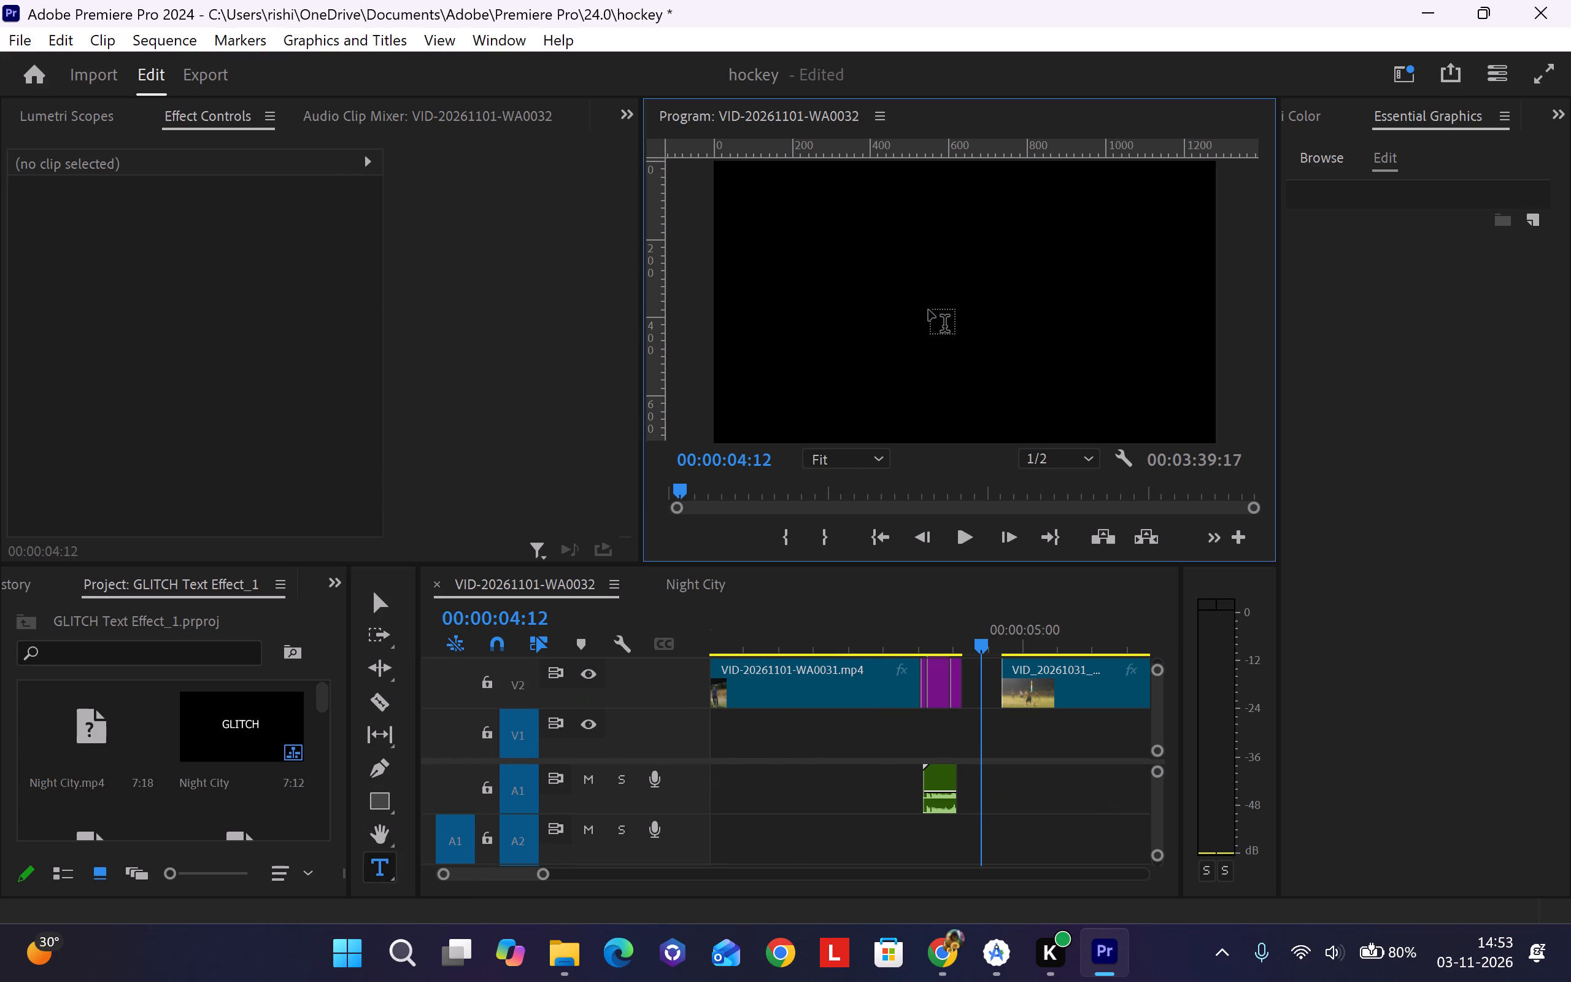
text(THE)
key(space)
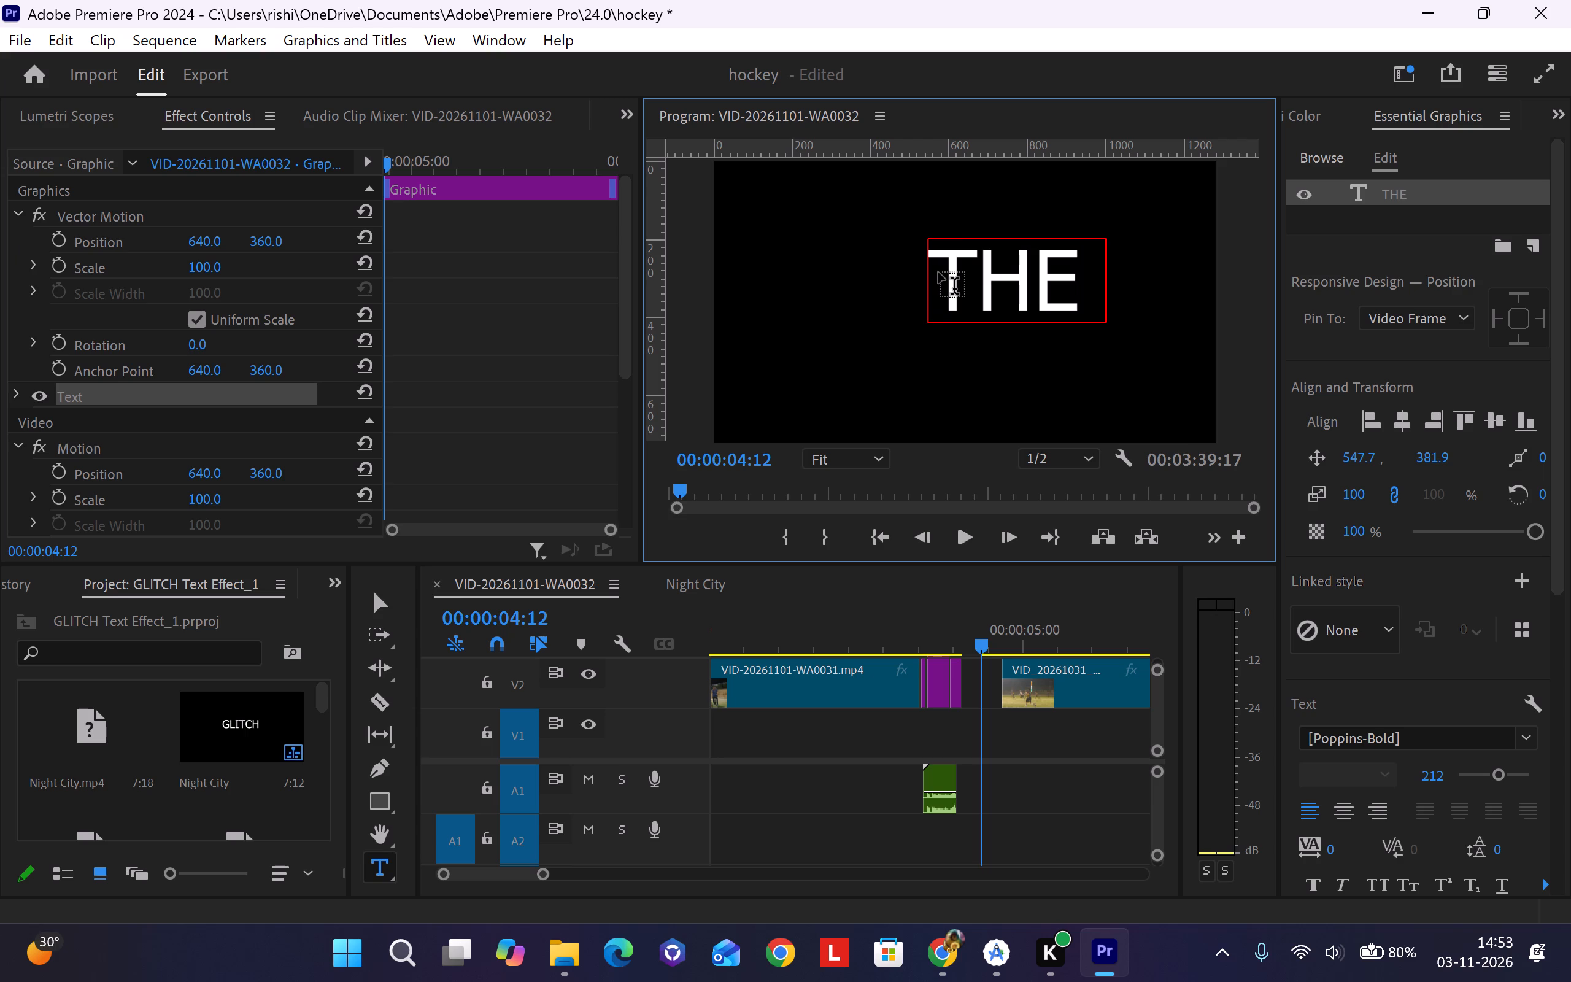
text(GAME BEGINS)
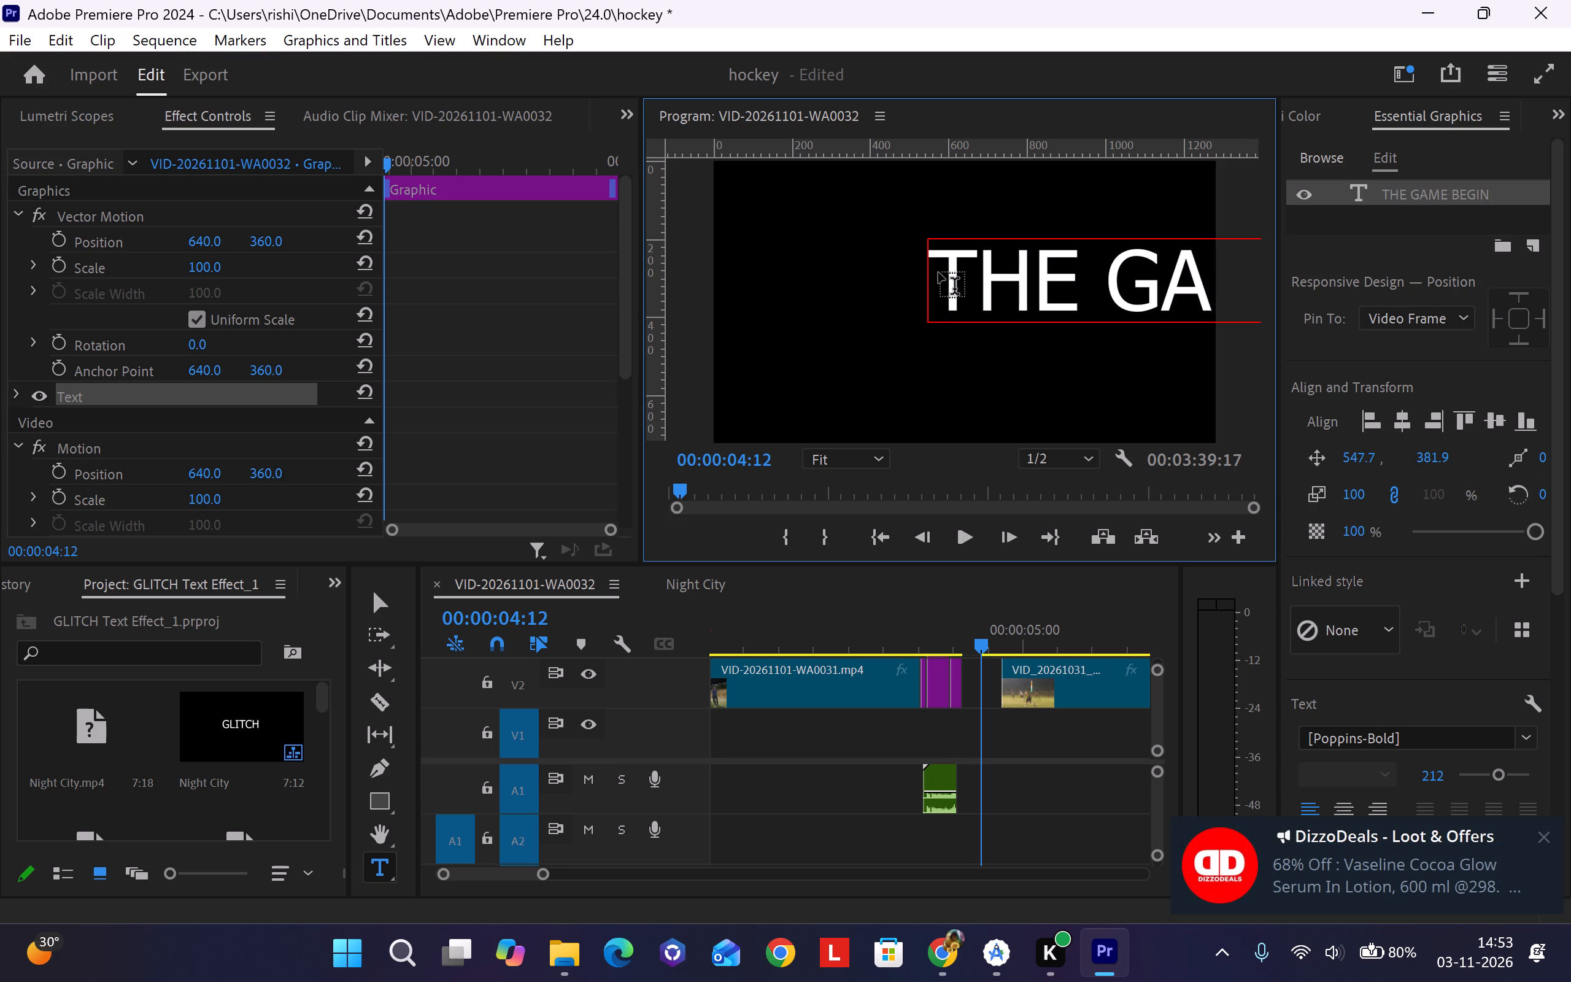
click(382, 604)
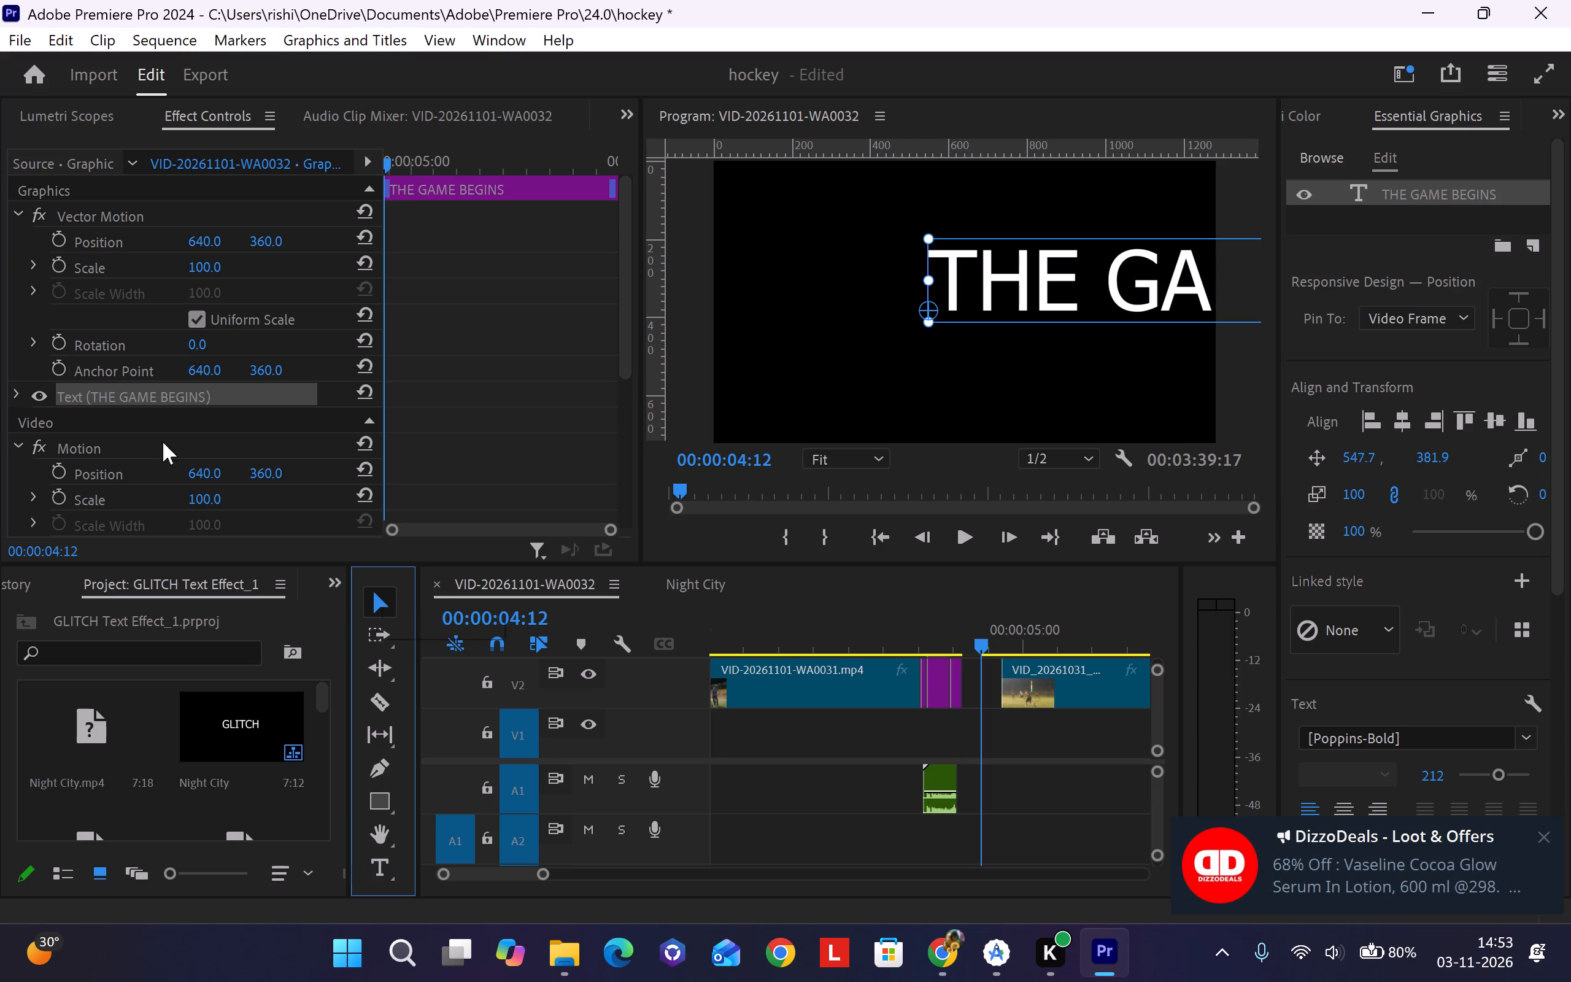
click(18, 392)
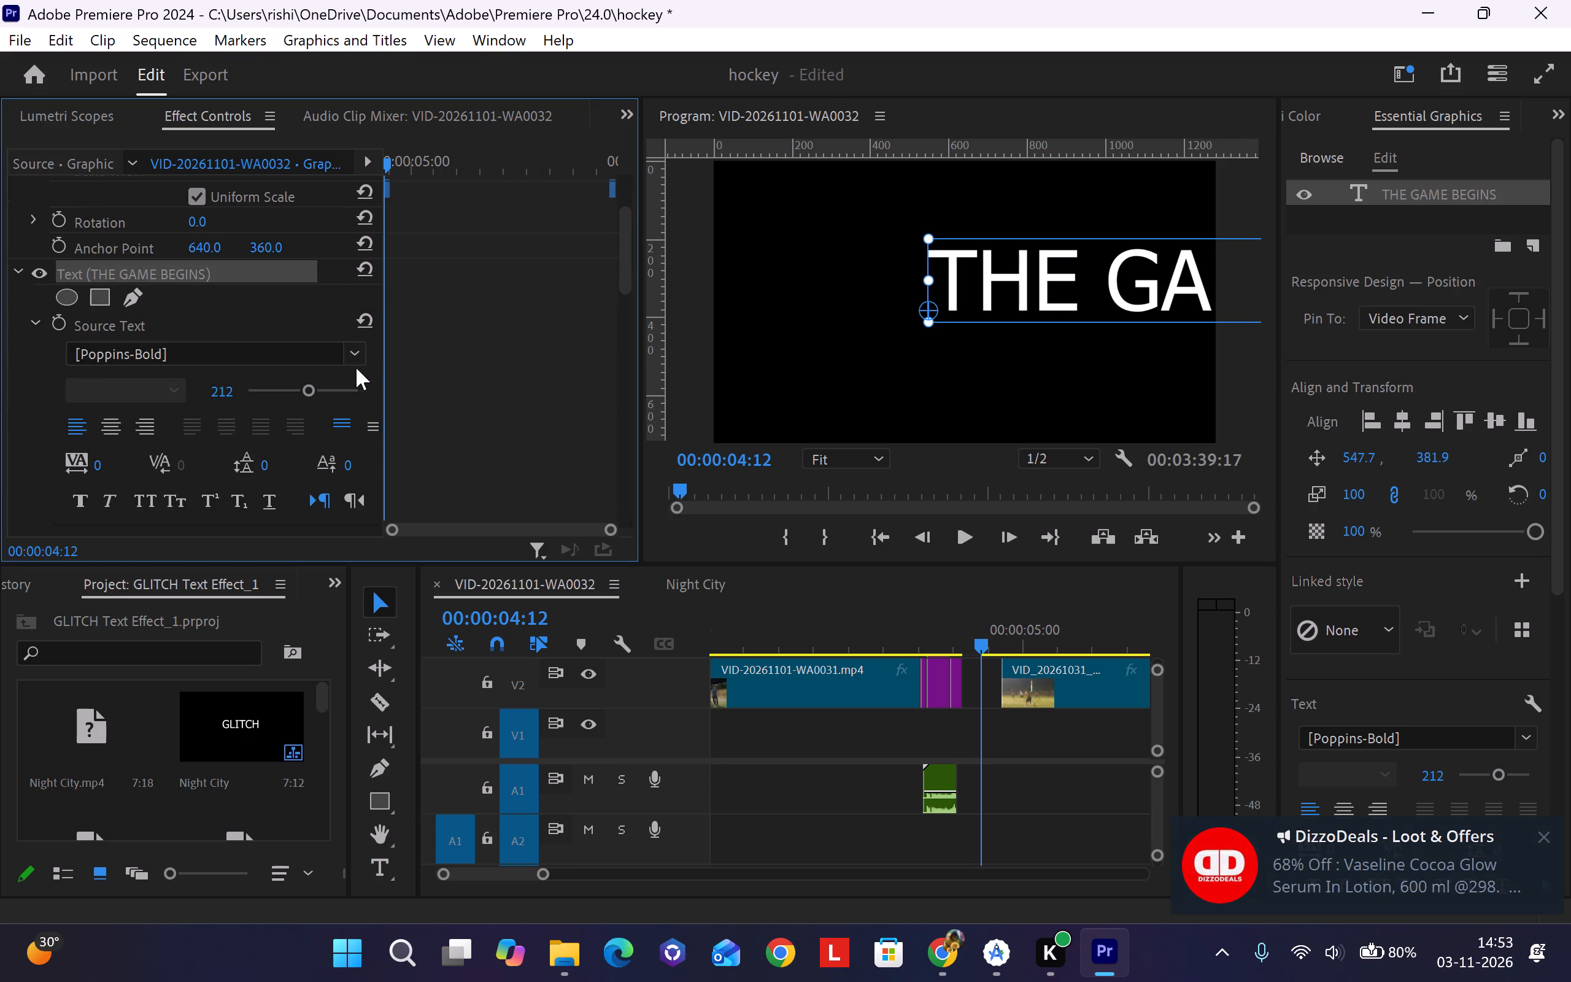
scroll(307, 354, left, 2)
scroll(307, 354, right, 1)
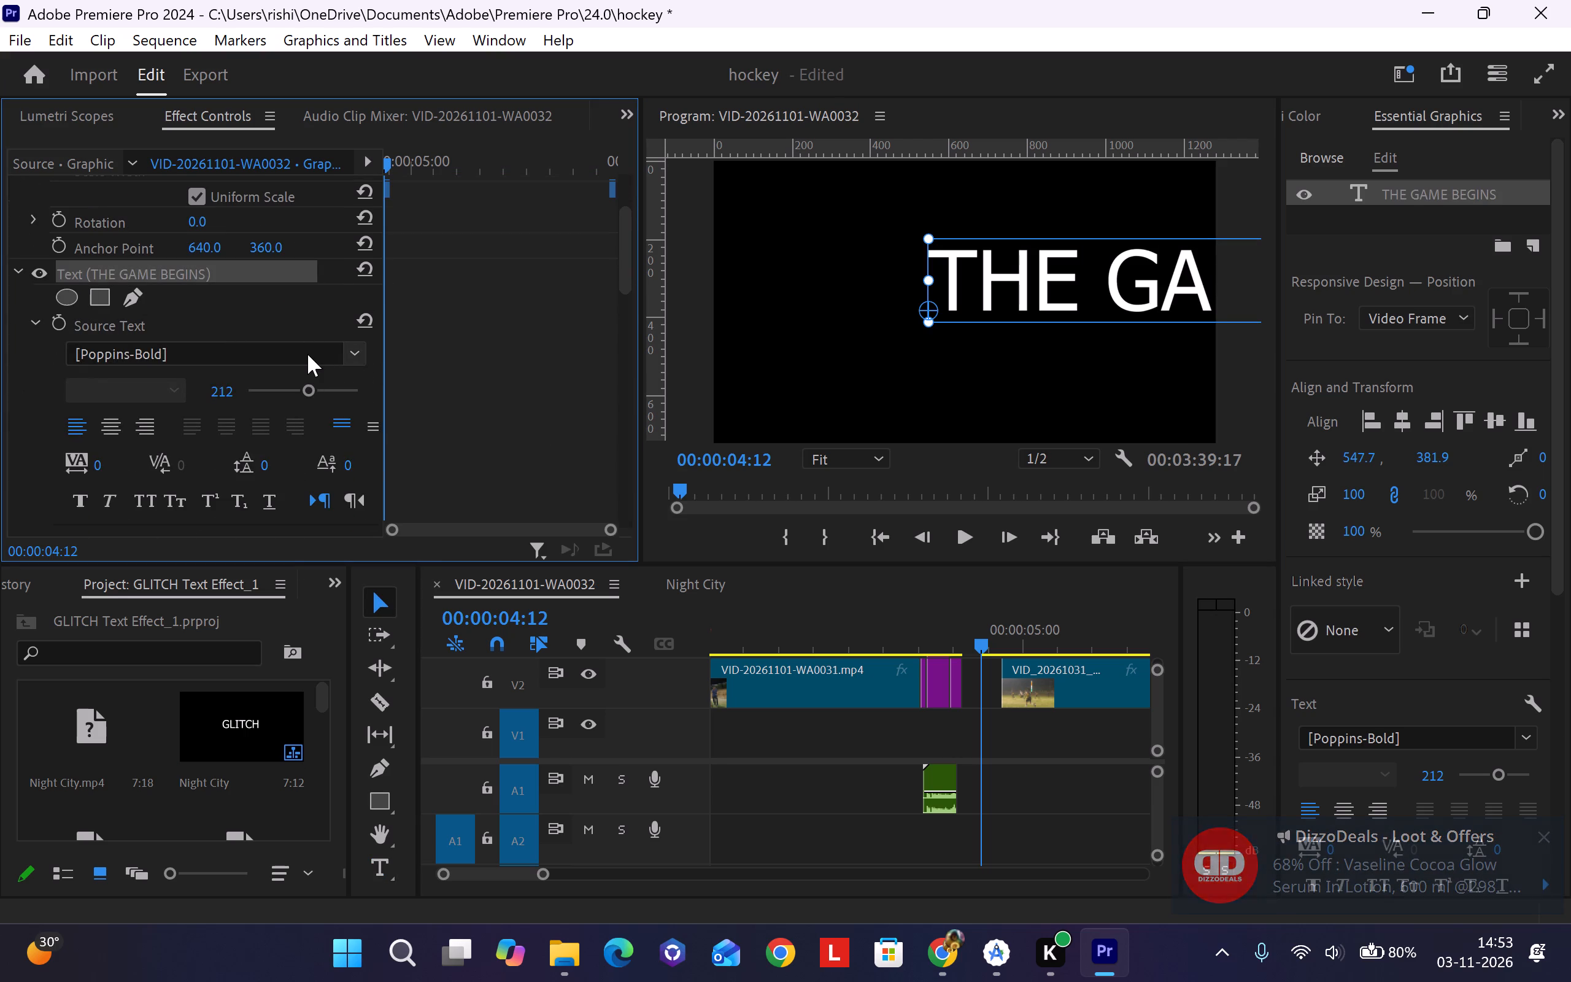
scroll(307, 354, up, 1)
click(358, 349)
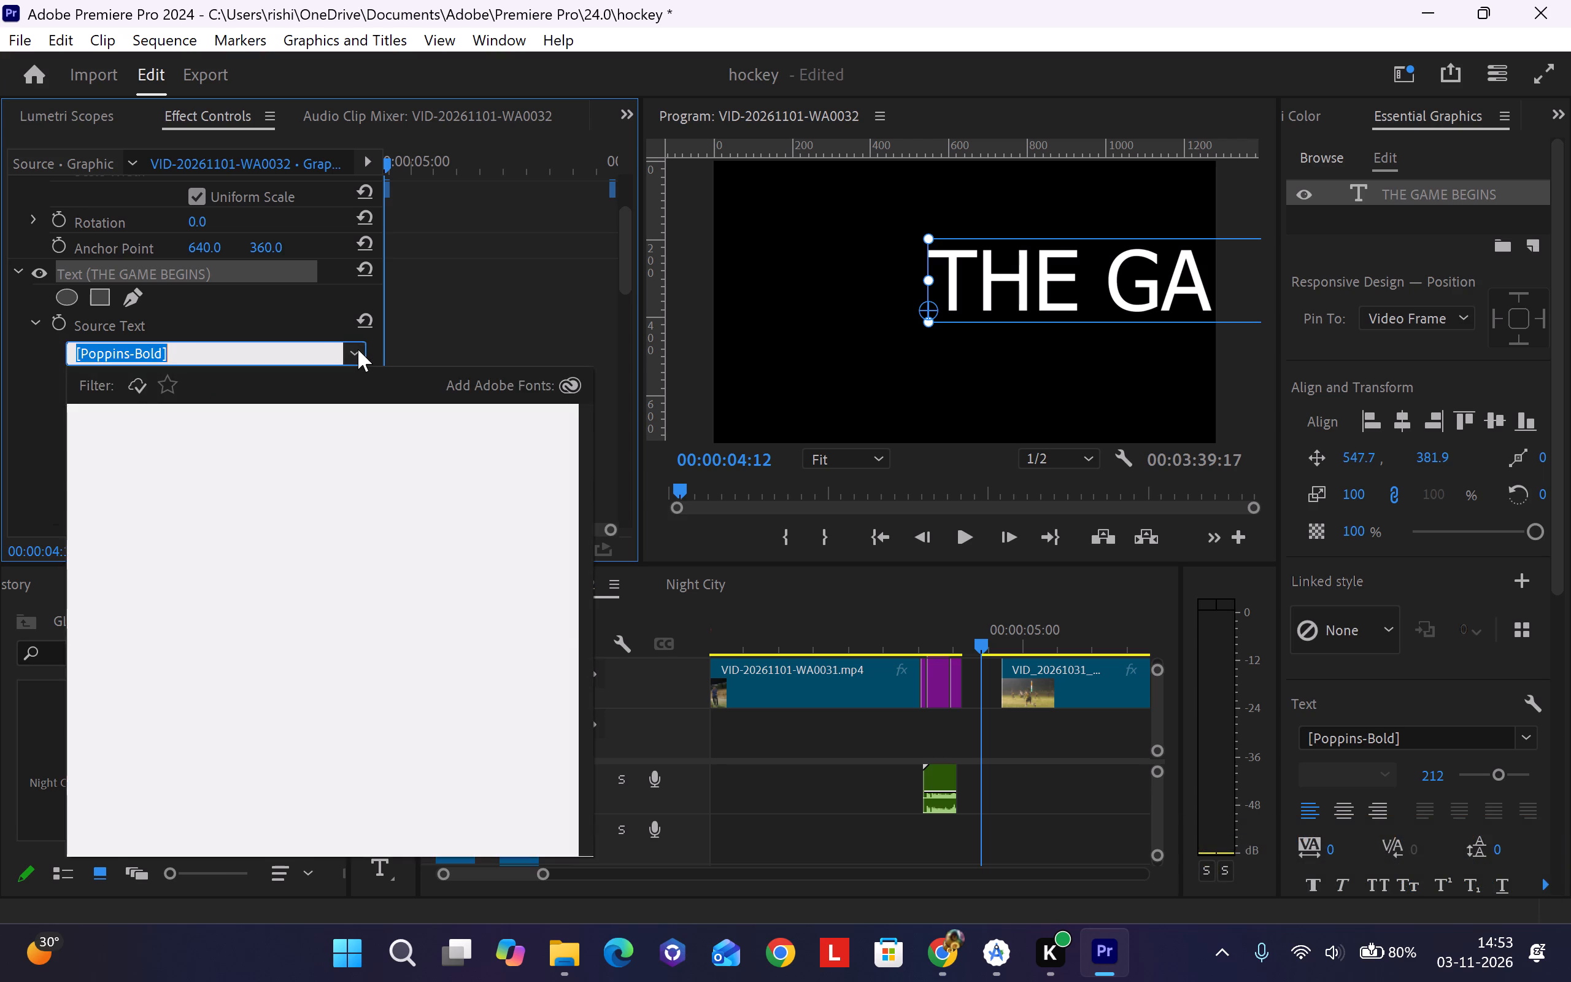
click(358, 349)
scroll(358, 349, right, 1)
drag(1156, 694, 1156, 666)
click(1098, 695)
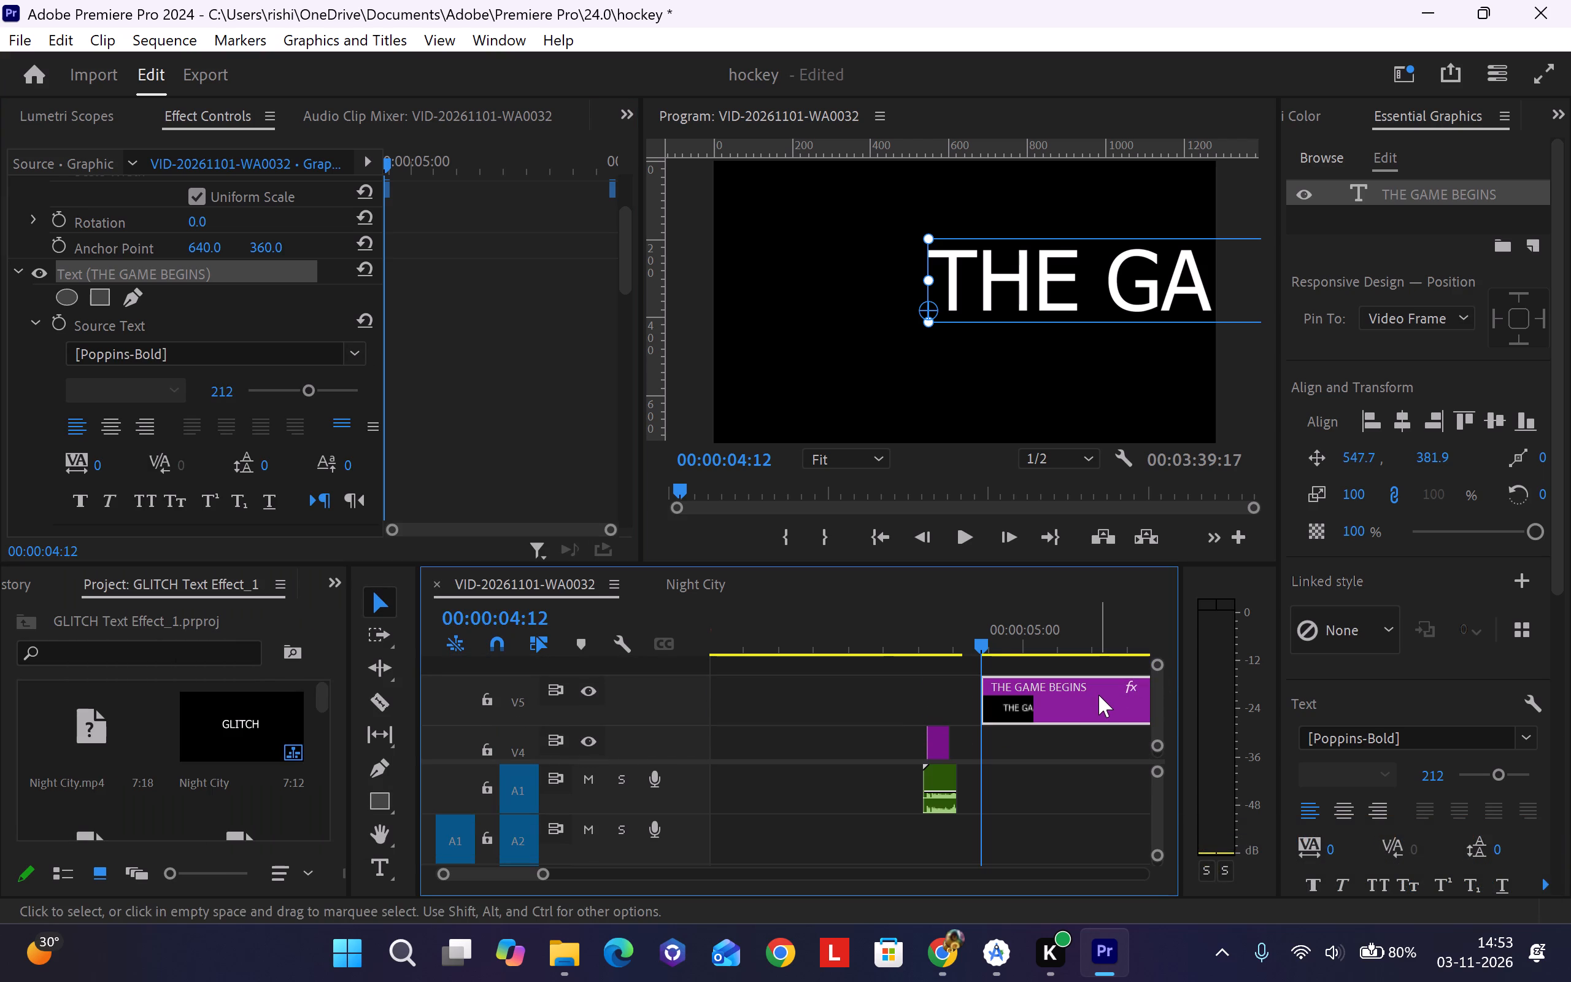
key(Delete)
Close the gap on V2 between the THE GAME BEGINS title and the VID_20261031_214855356.mp4 clip.
scroll(1077, 717, left, 2)
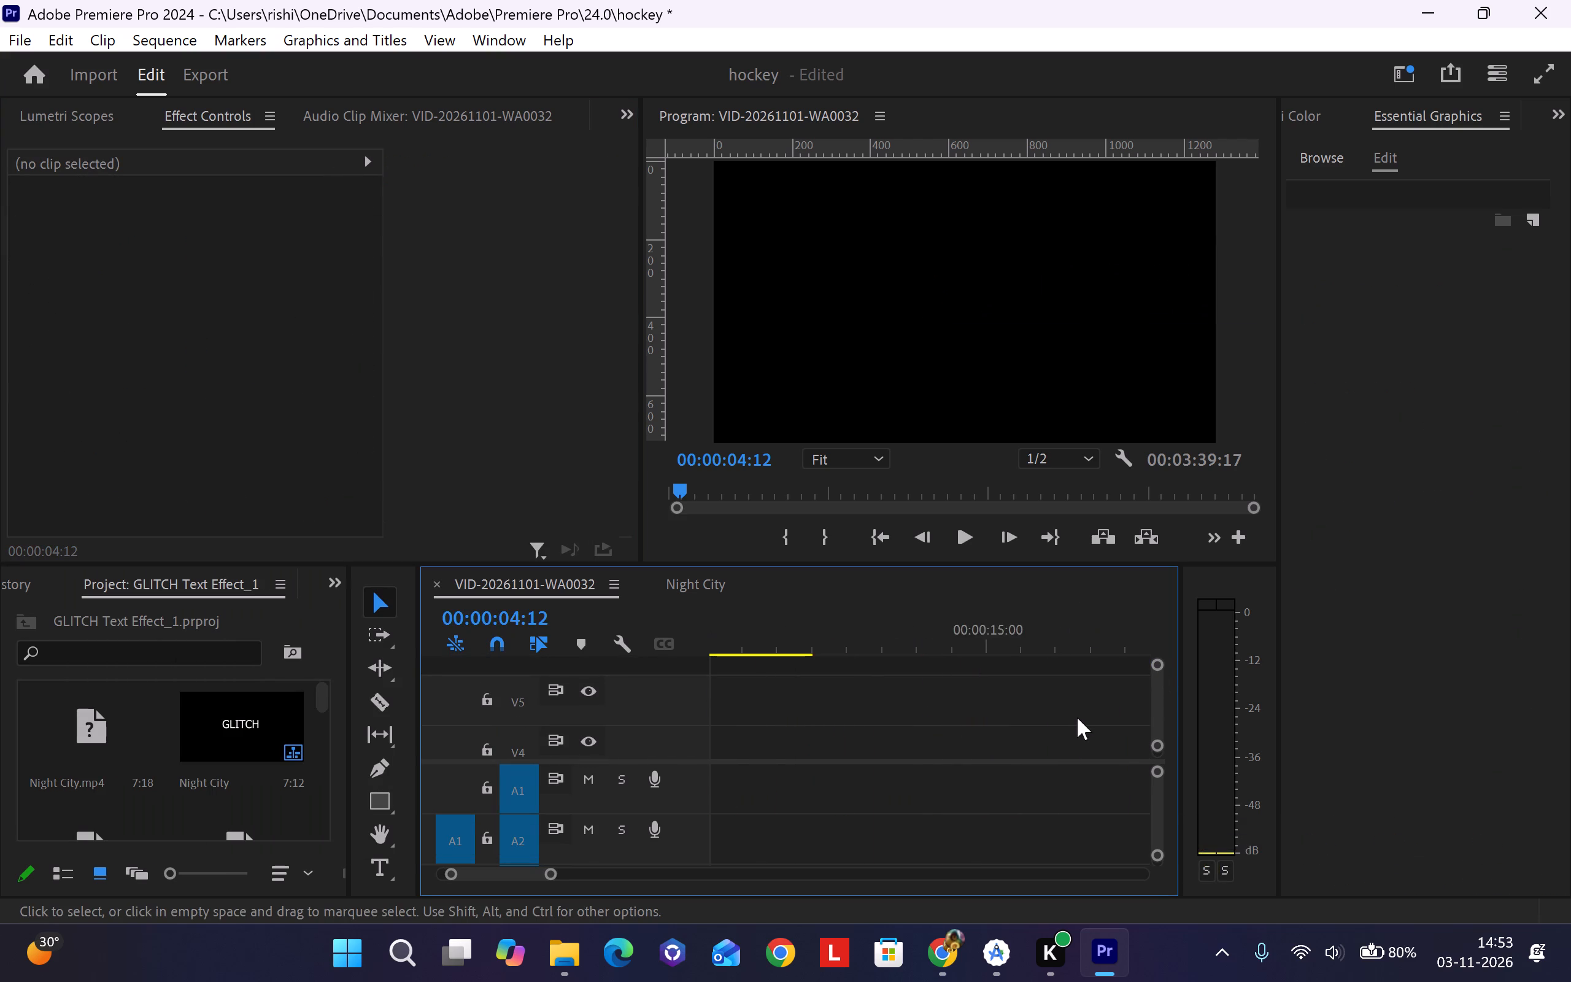
scroll(1077, 717, right, 2)
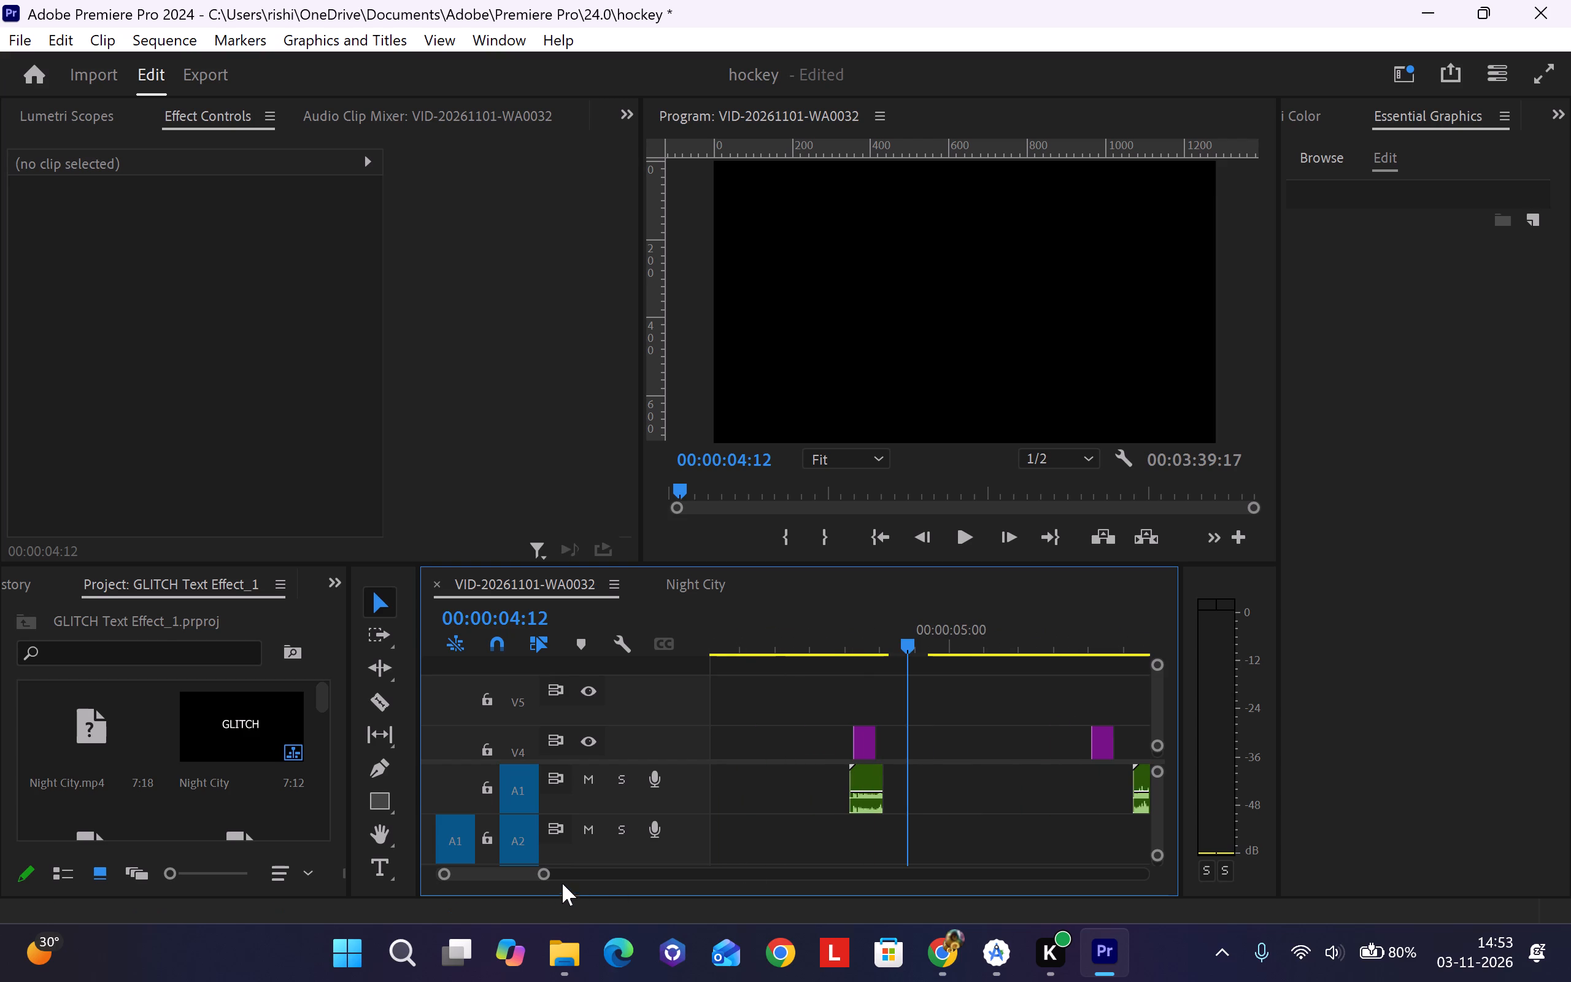
click(547, 881)
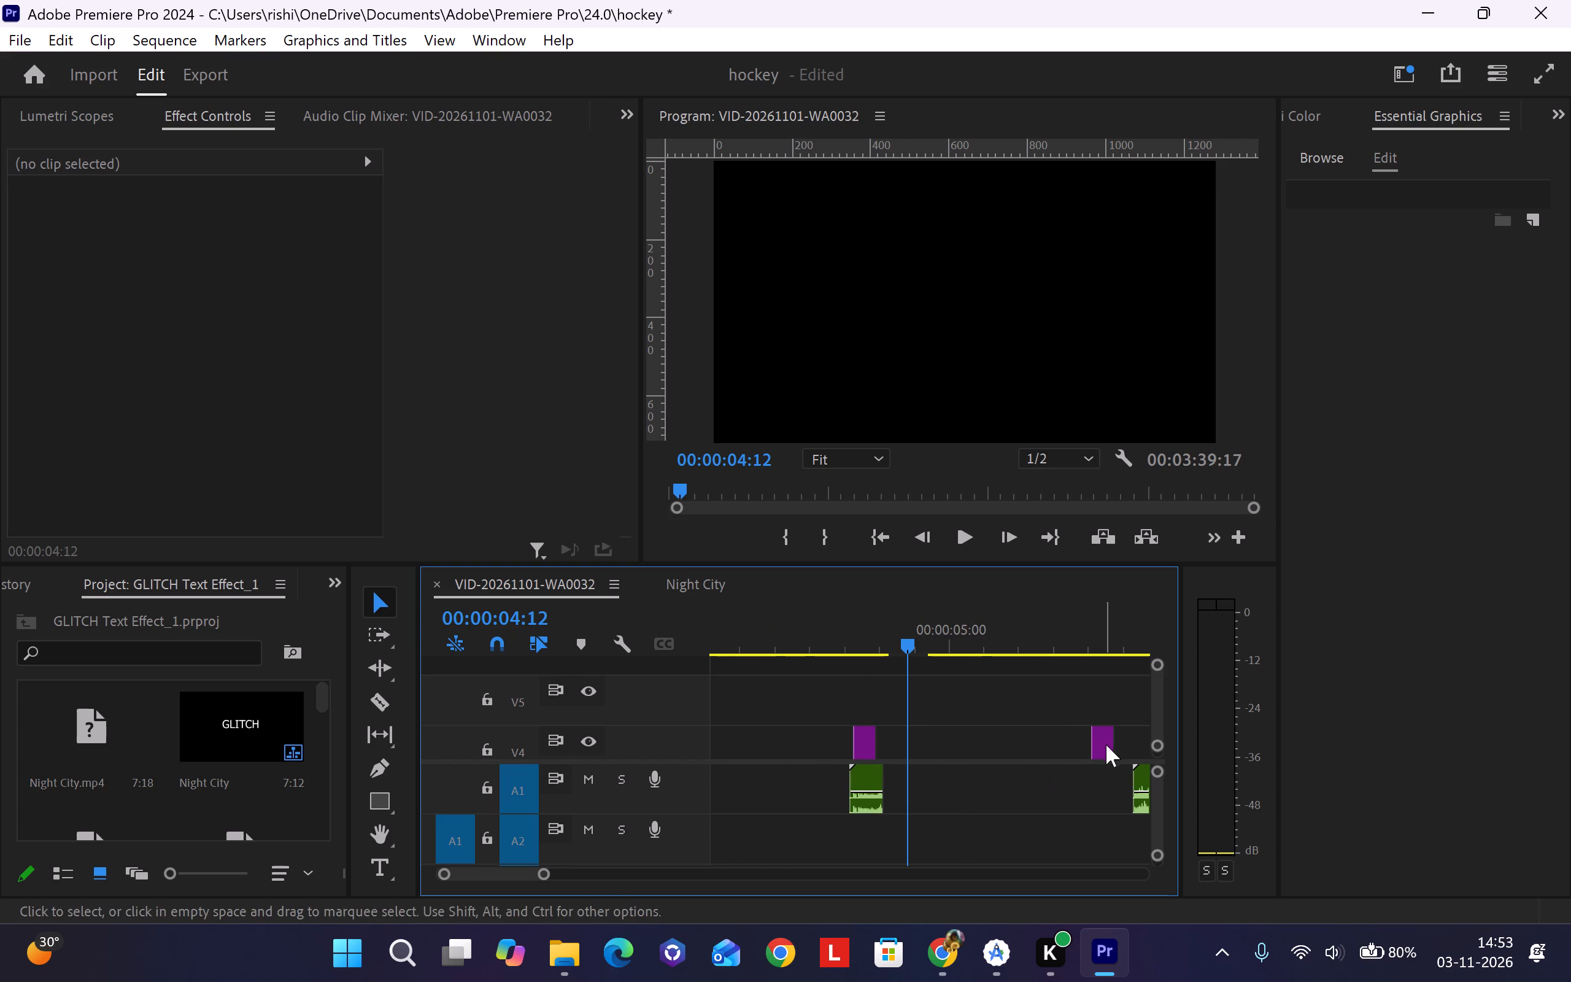
drag(1160, 713, 1159, 730)
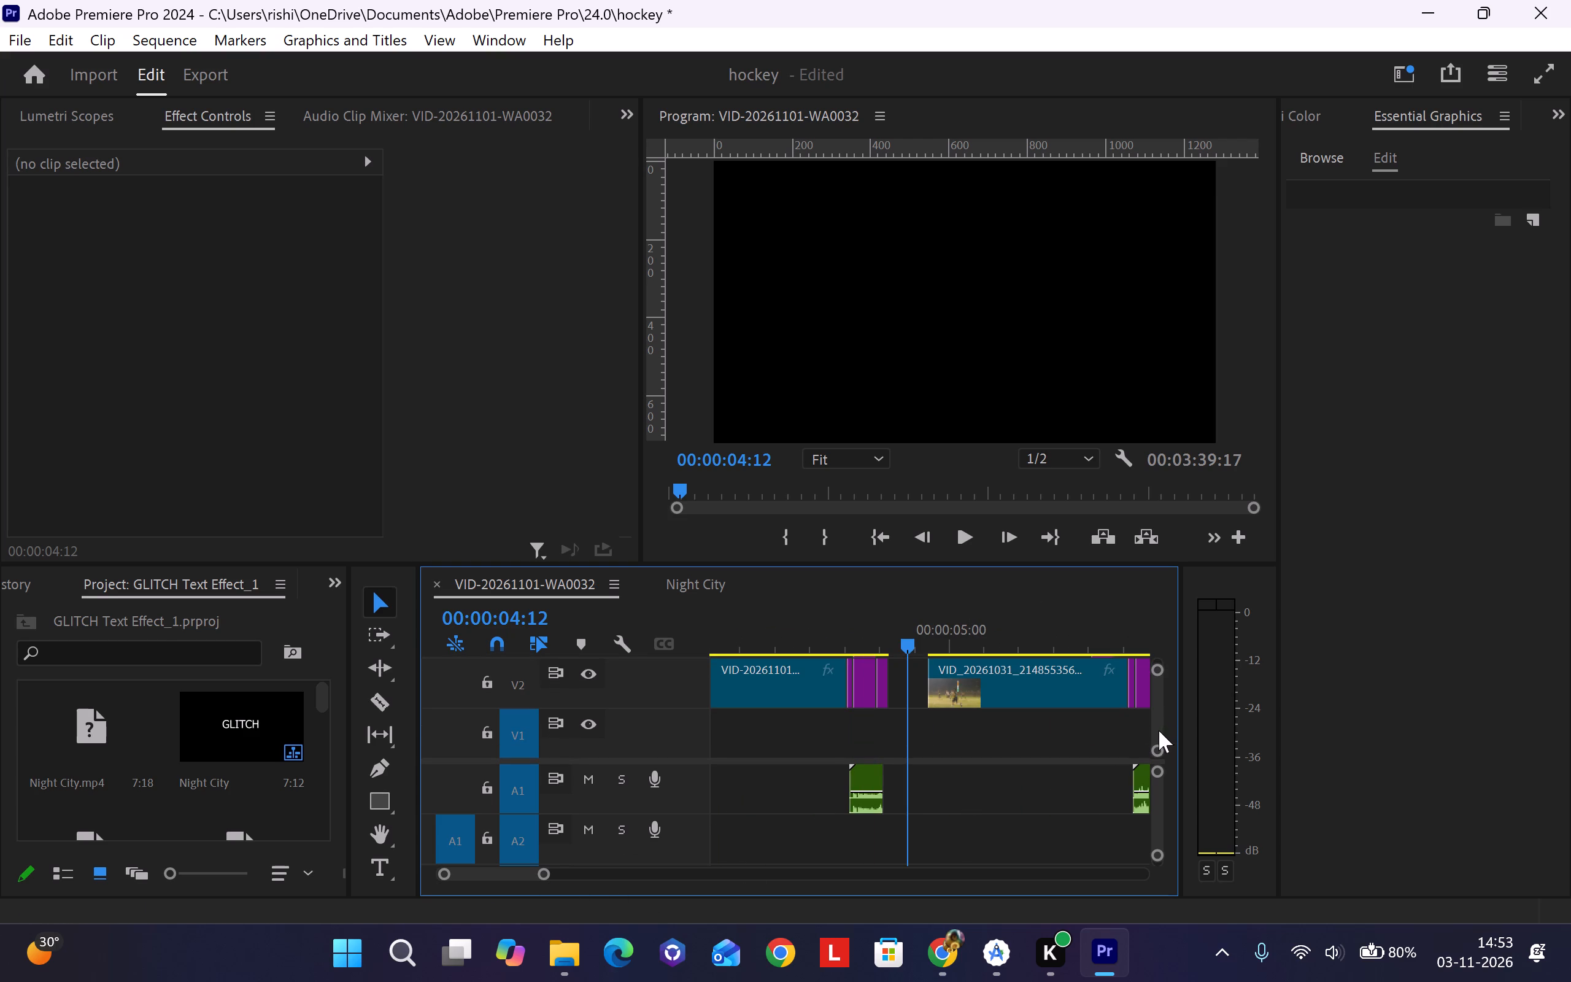
drag(1159, 730, 1157, 726)
click(909, 690)
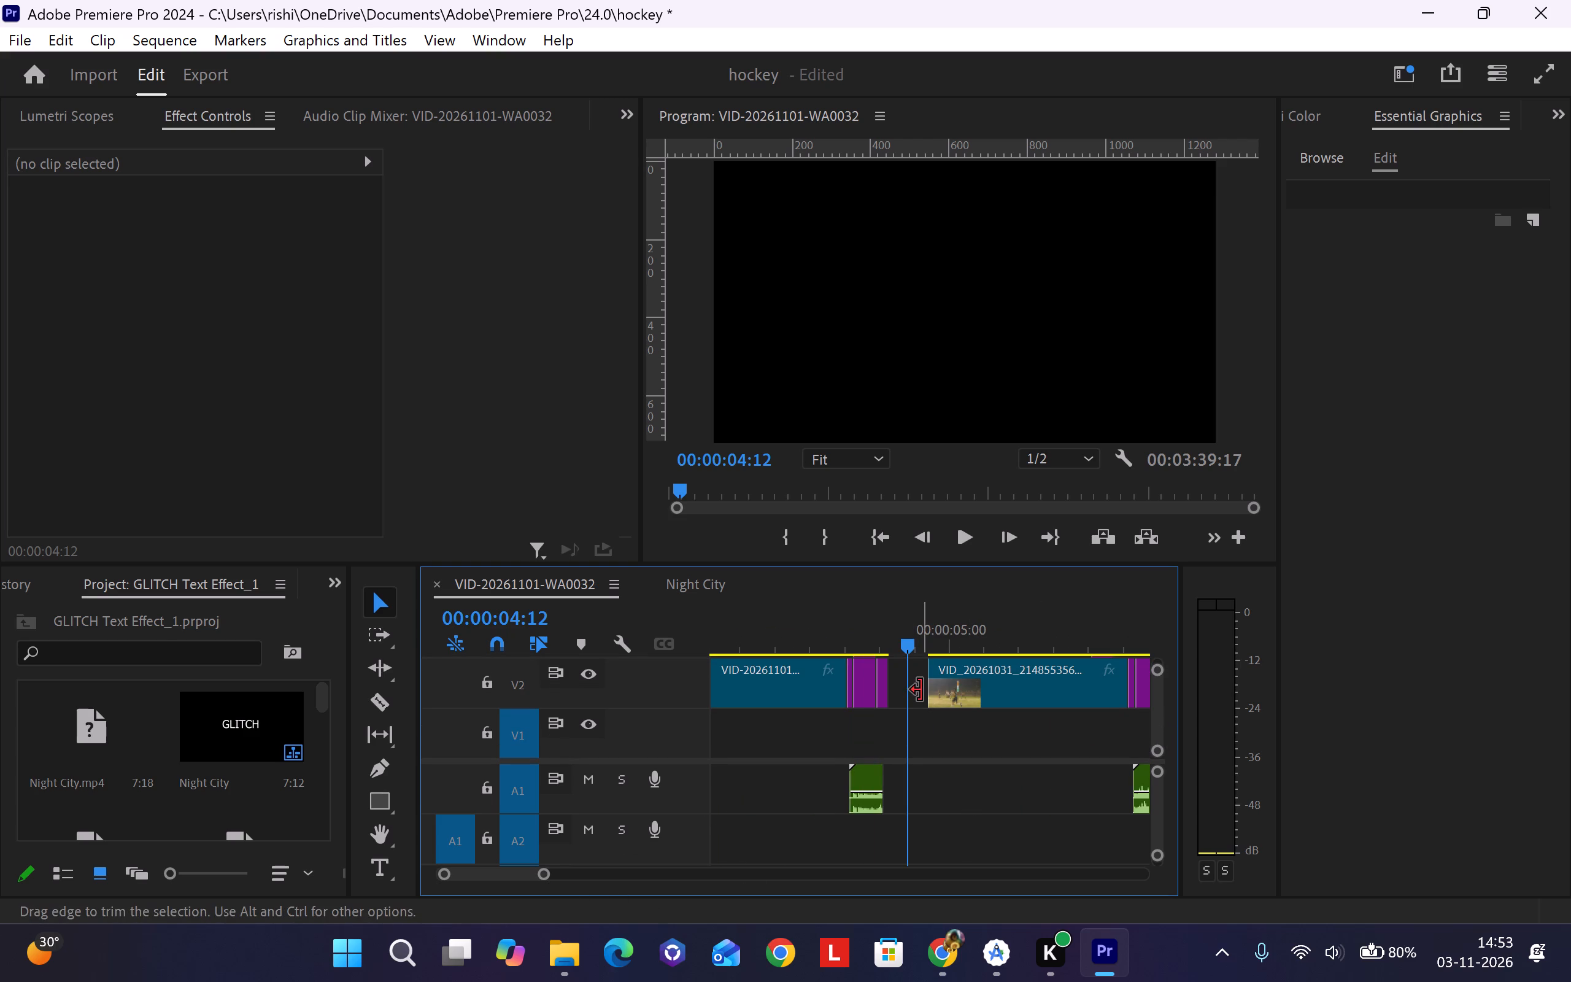
click(920, 690)
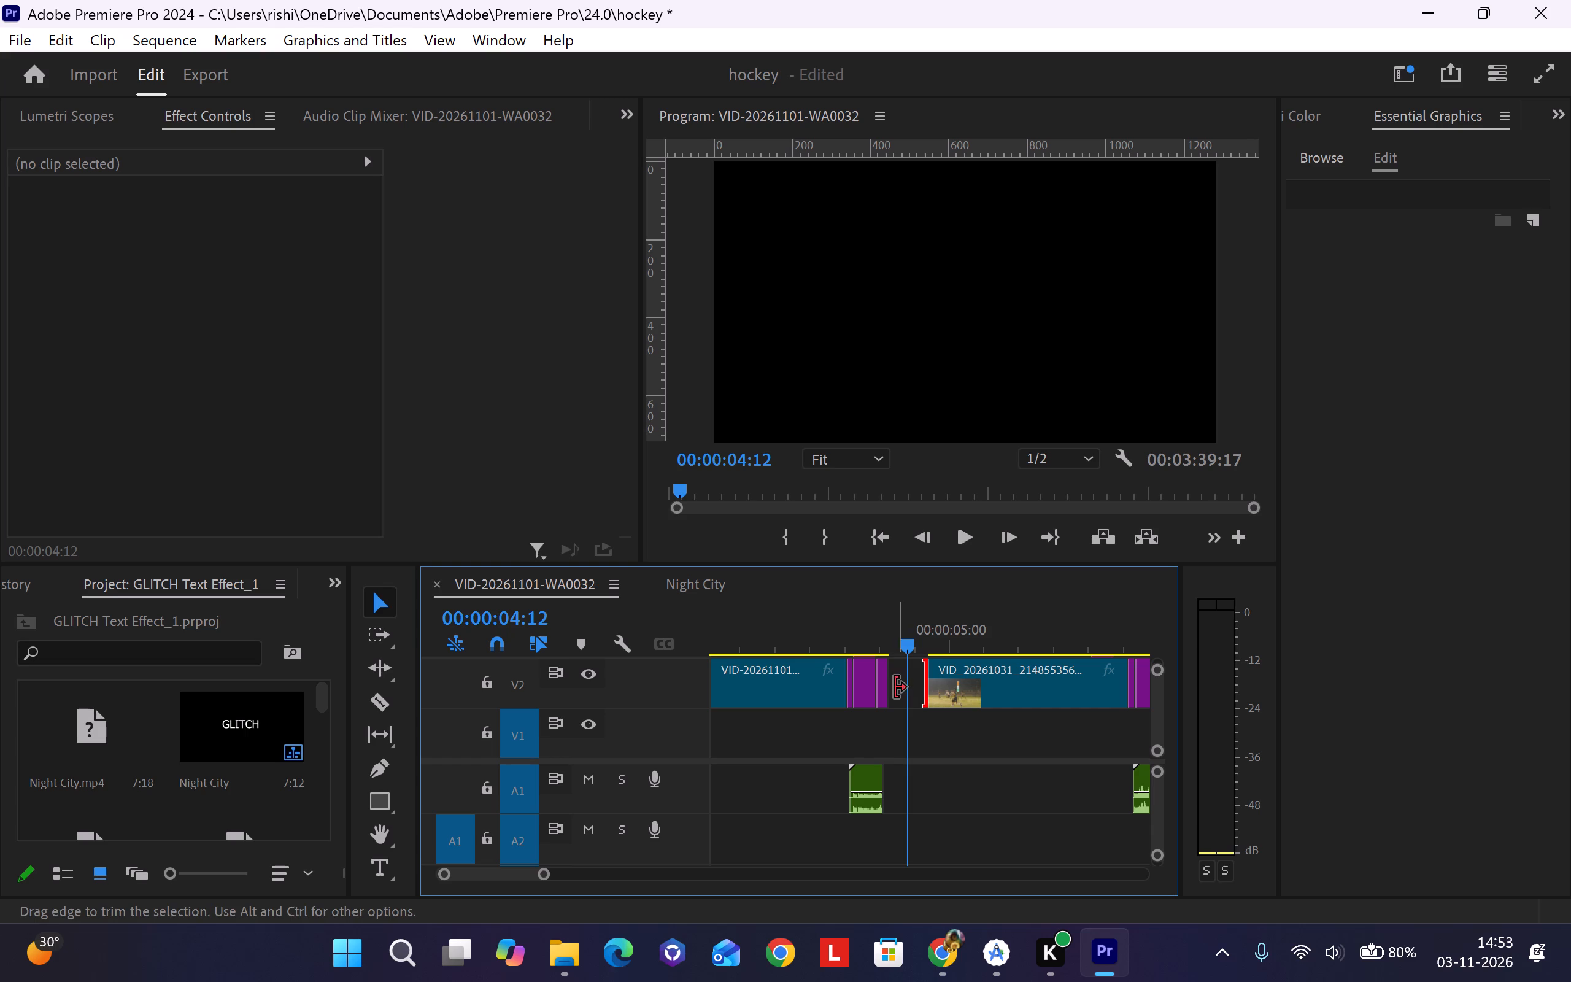
click(897, 687)
click(903, 683)
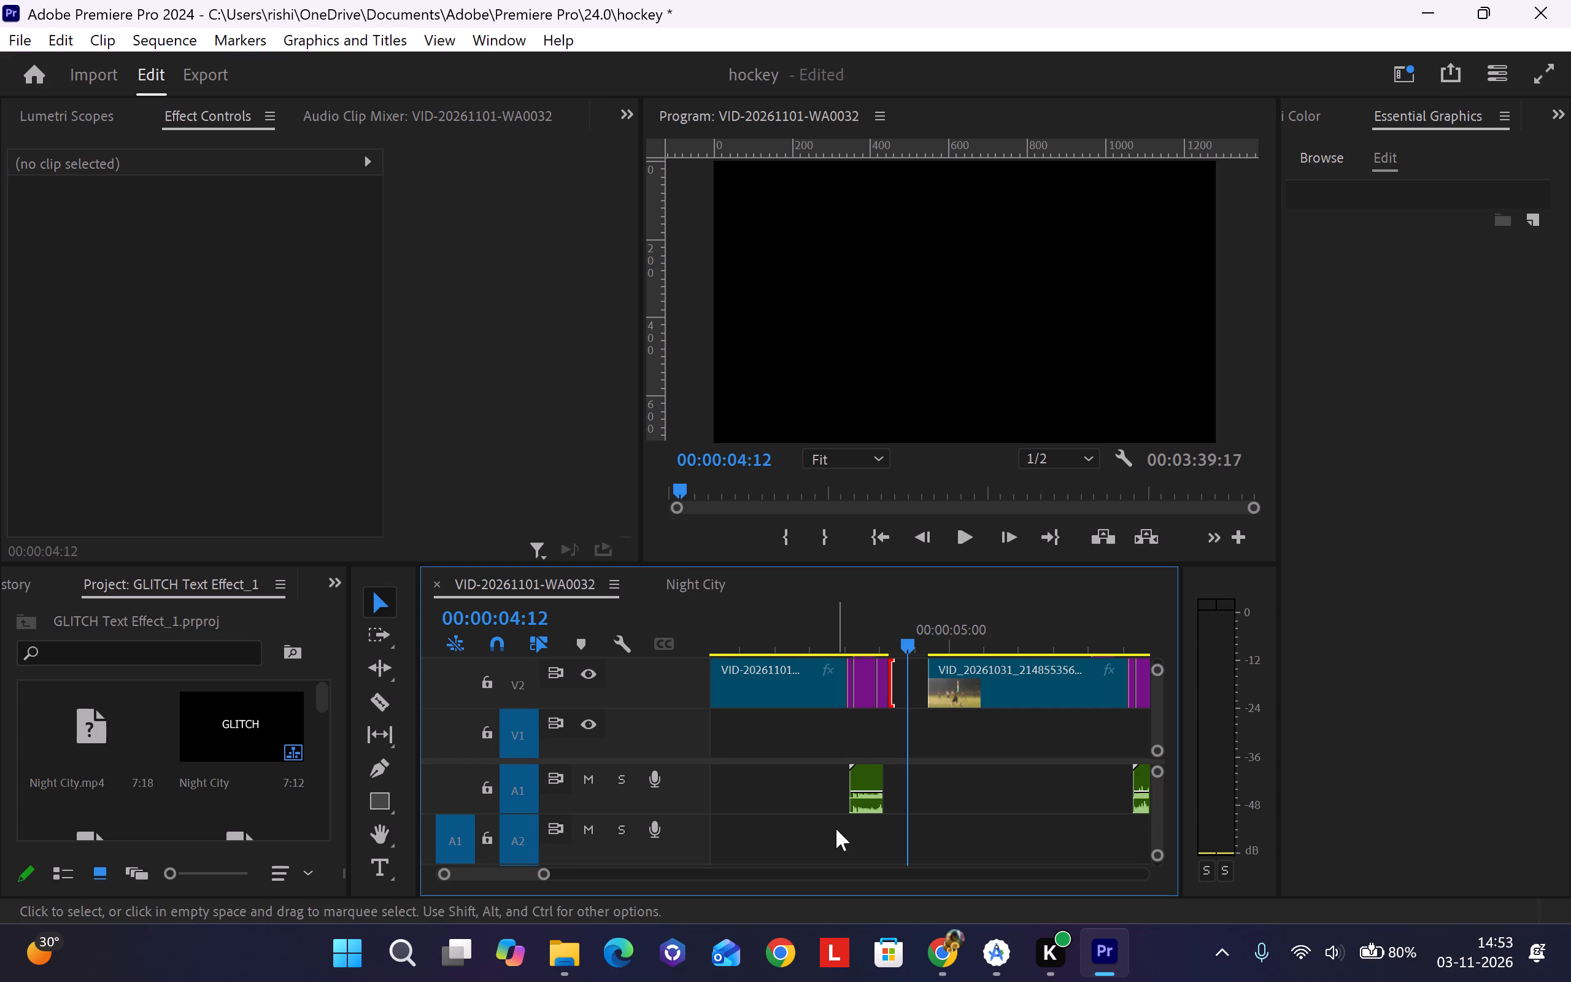
drag(547, 879, 526, 872)
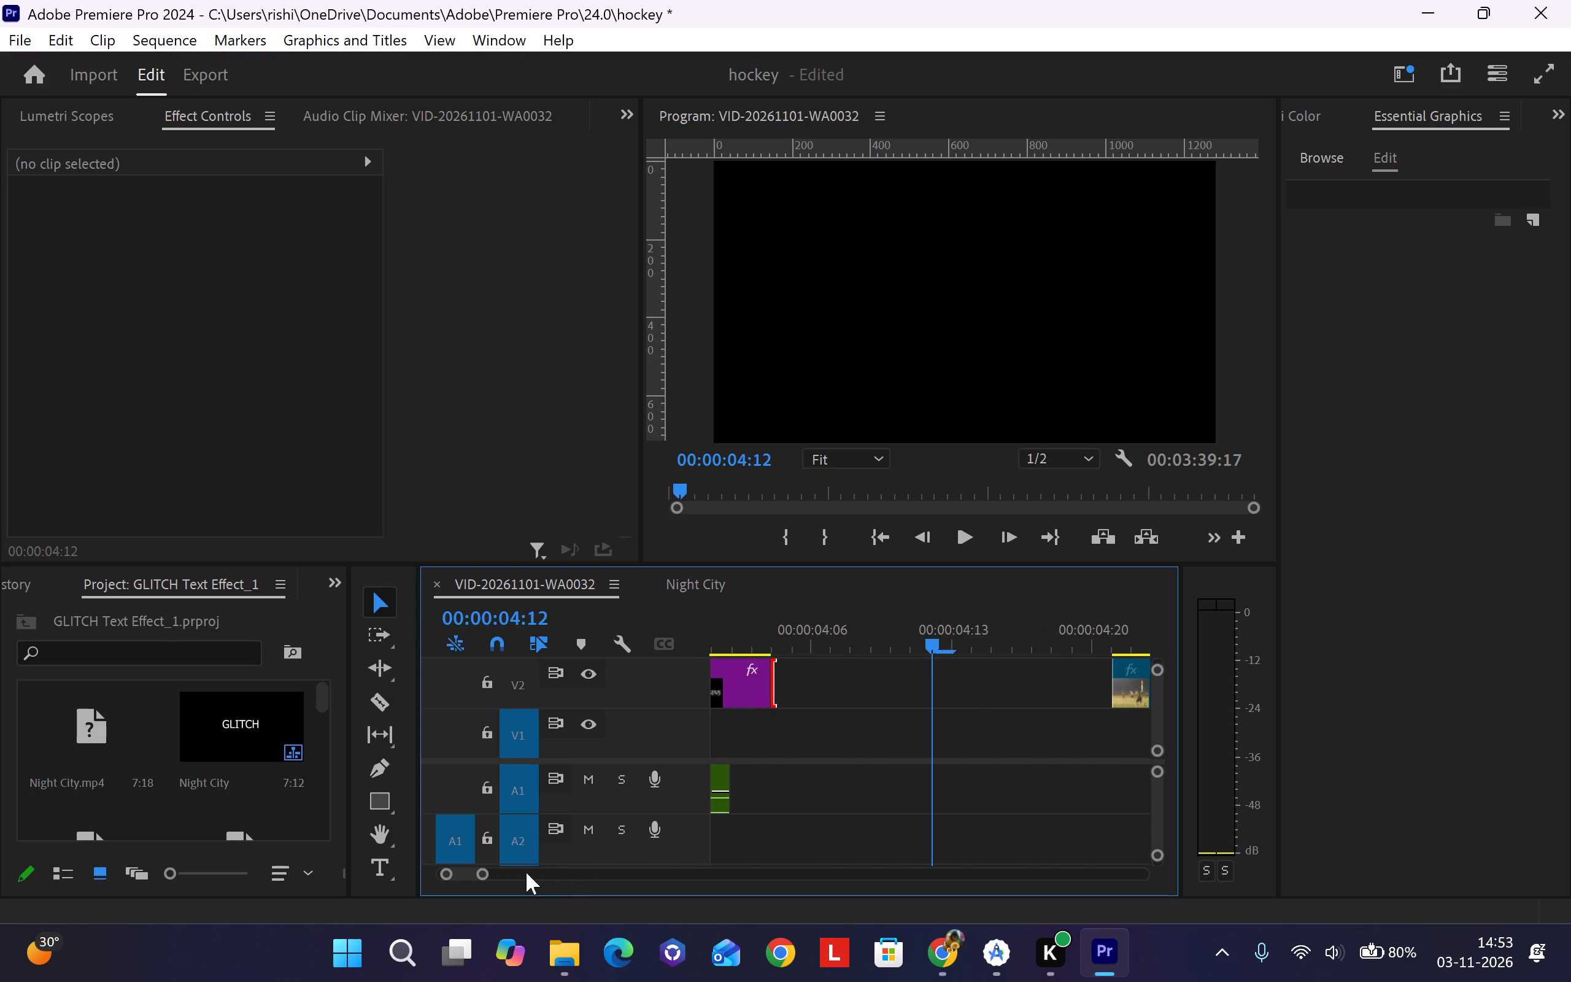
click(881, 684)
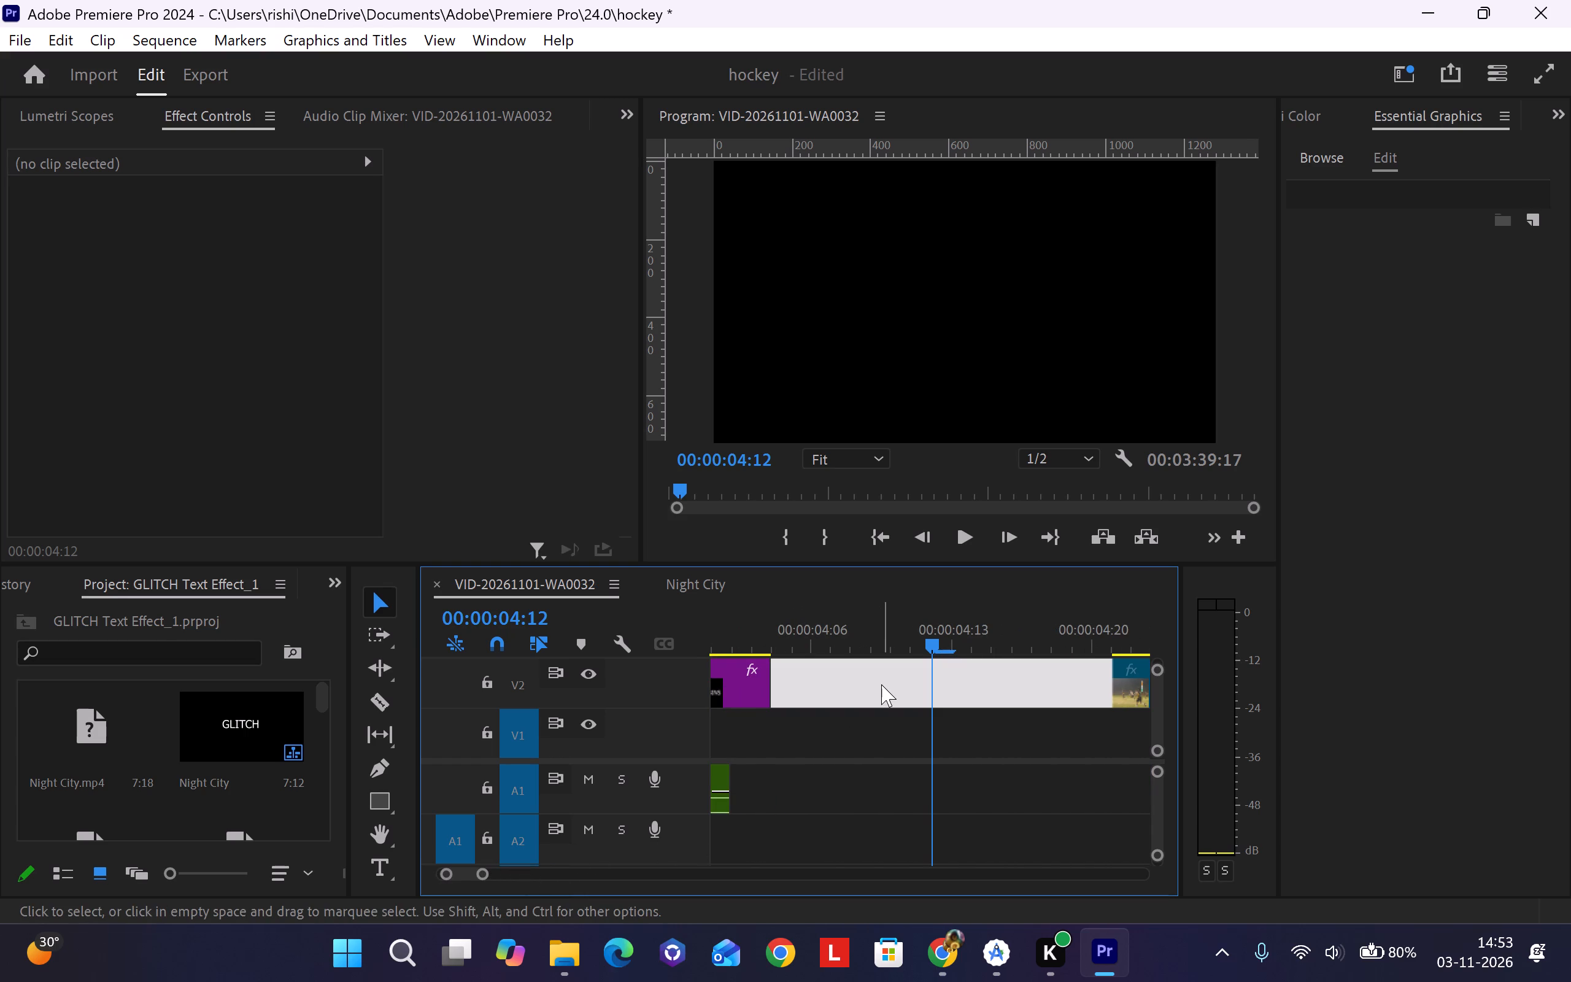
key(Delete)
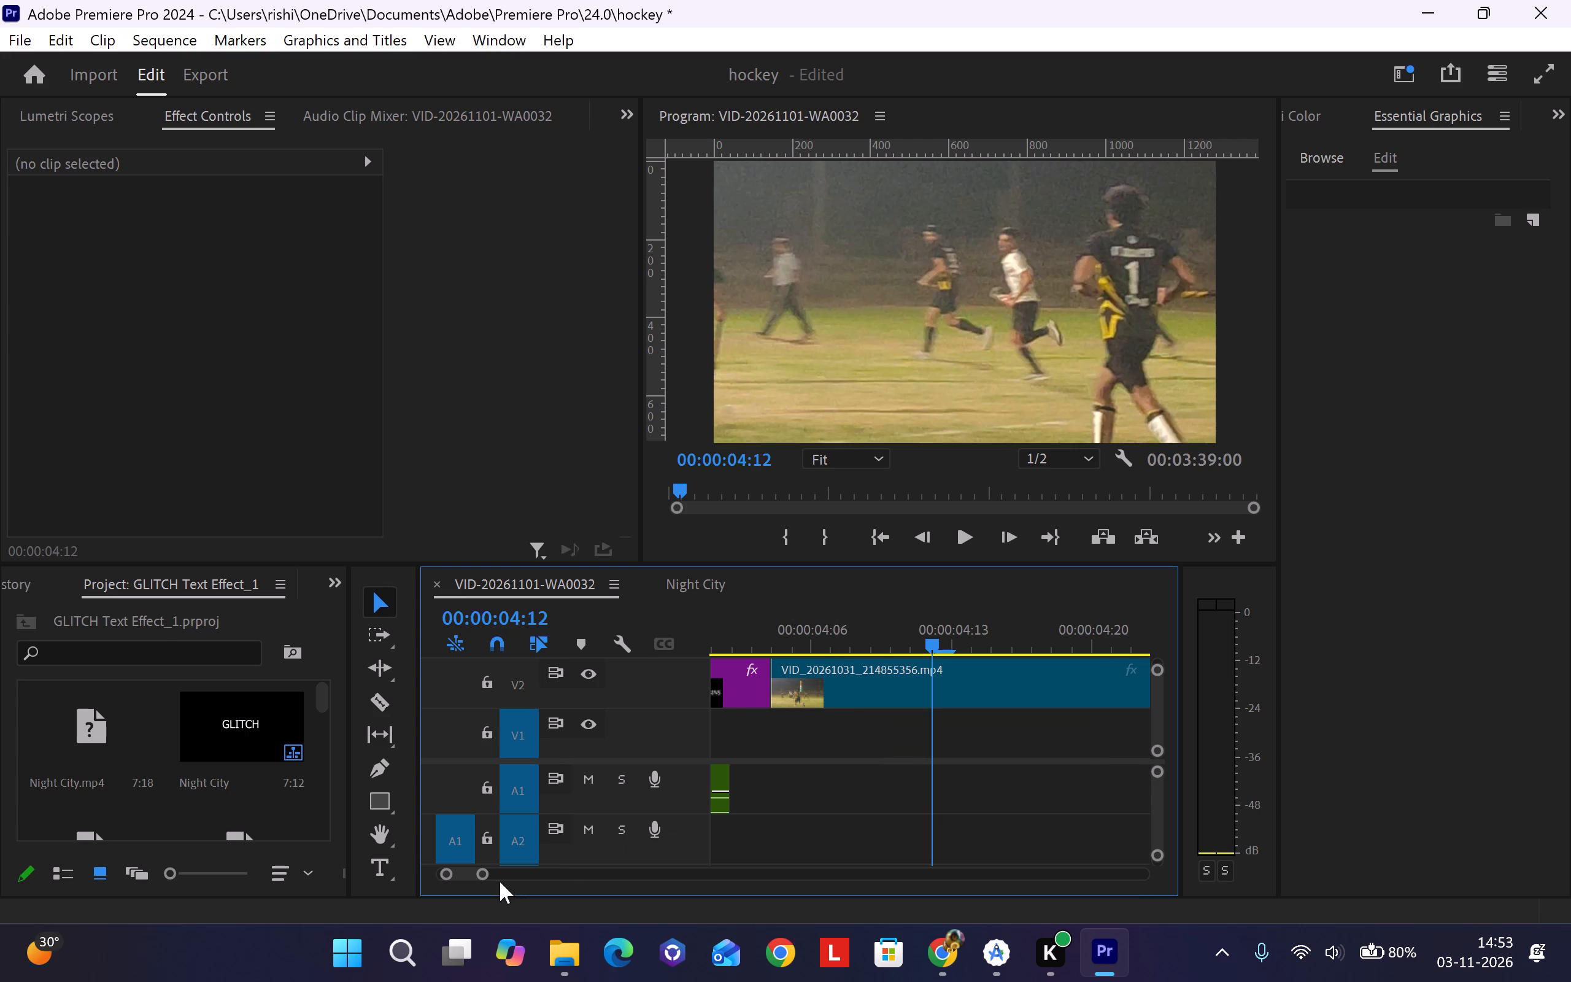
Go to the end of the last hockey clip, at about 00:00:11:26, to view its final frames.
drag(485, 878, 555, 883)
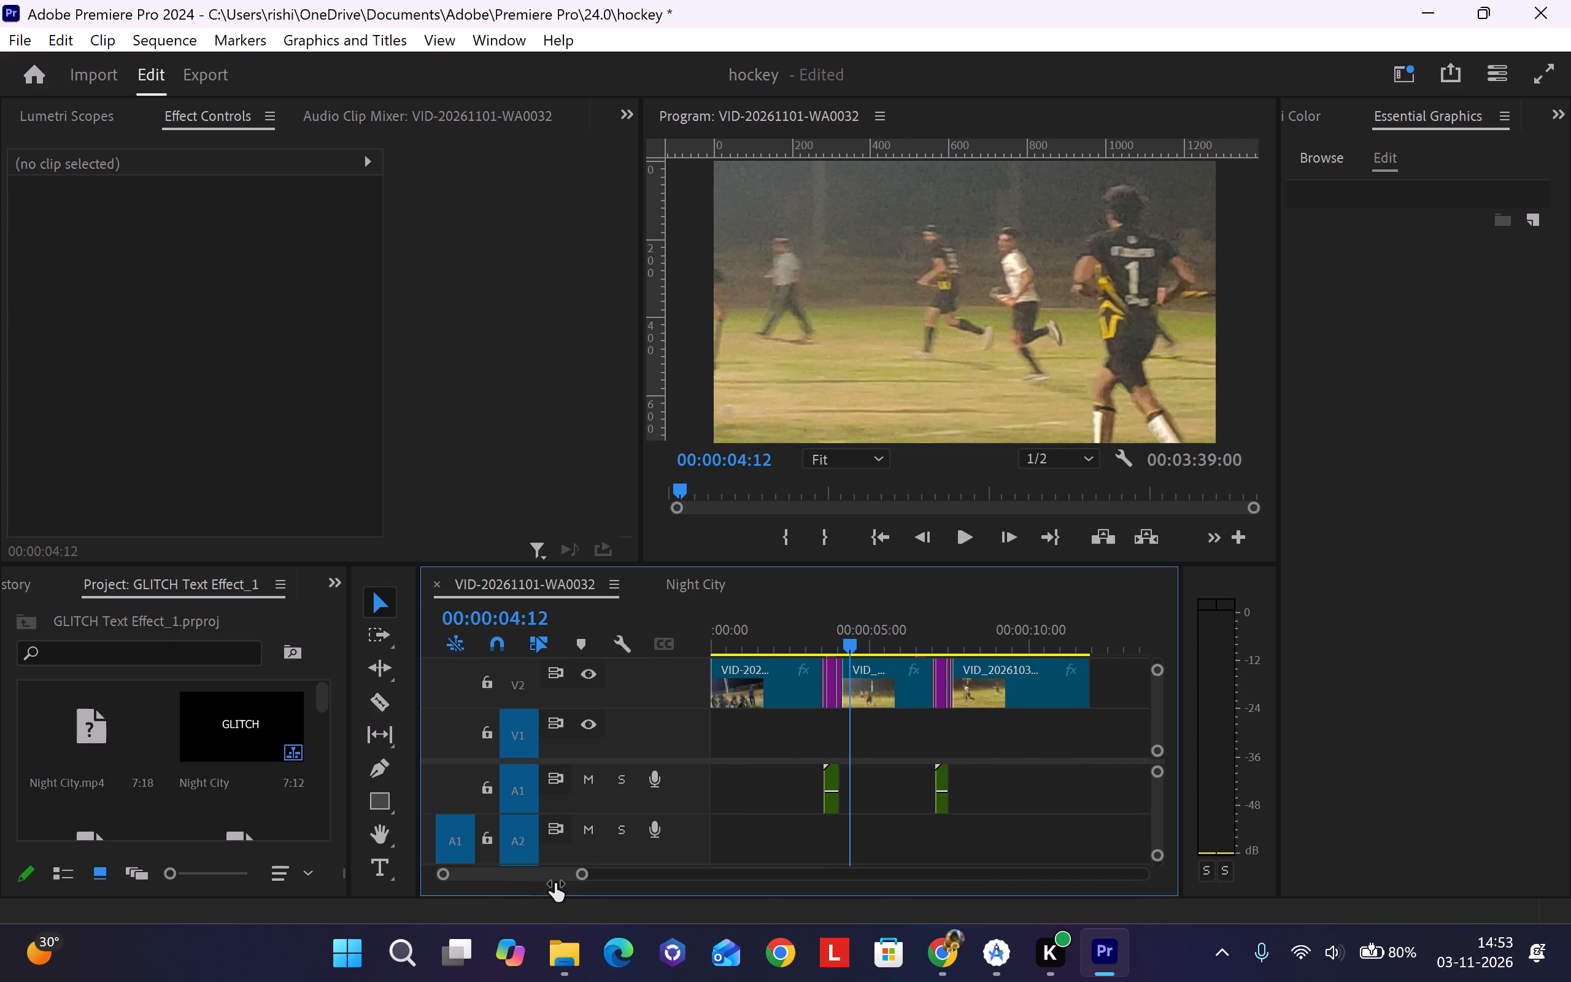
drag(555, 883, 551, 880)
click(550, 873)
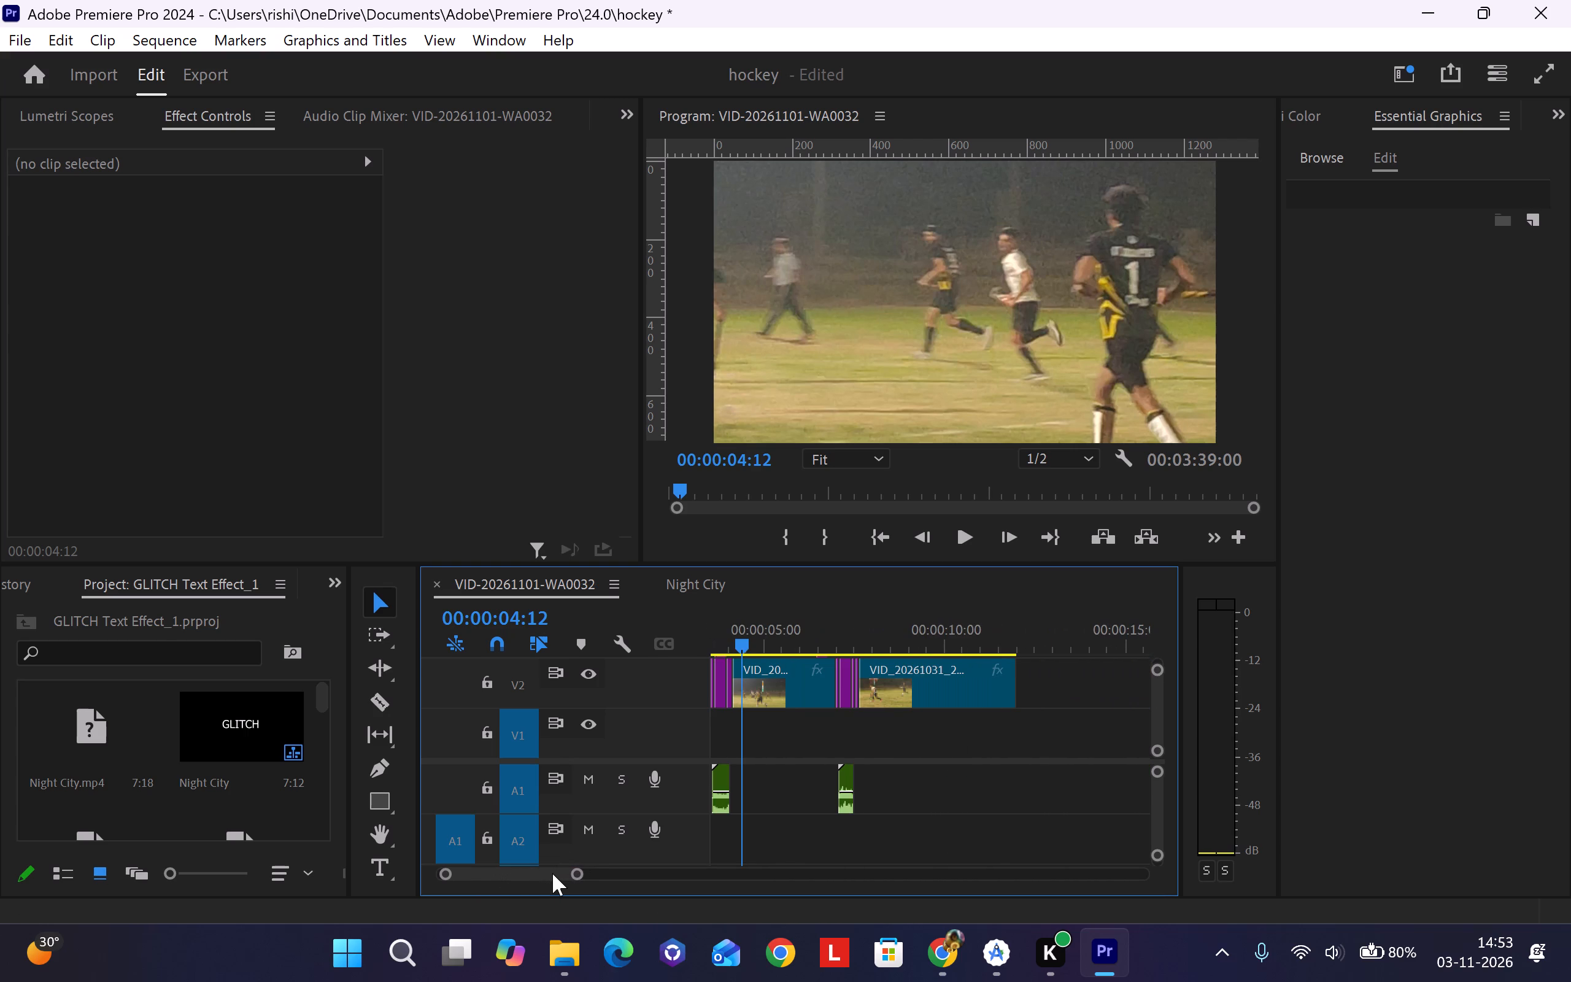
click(1016, 633)
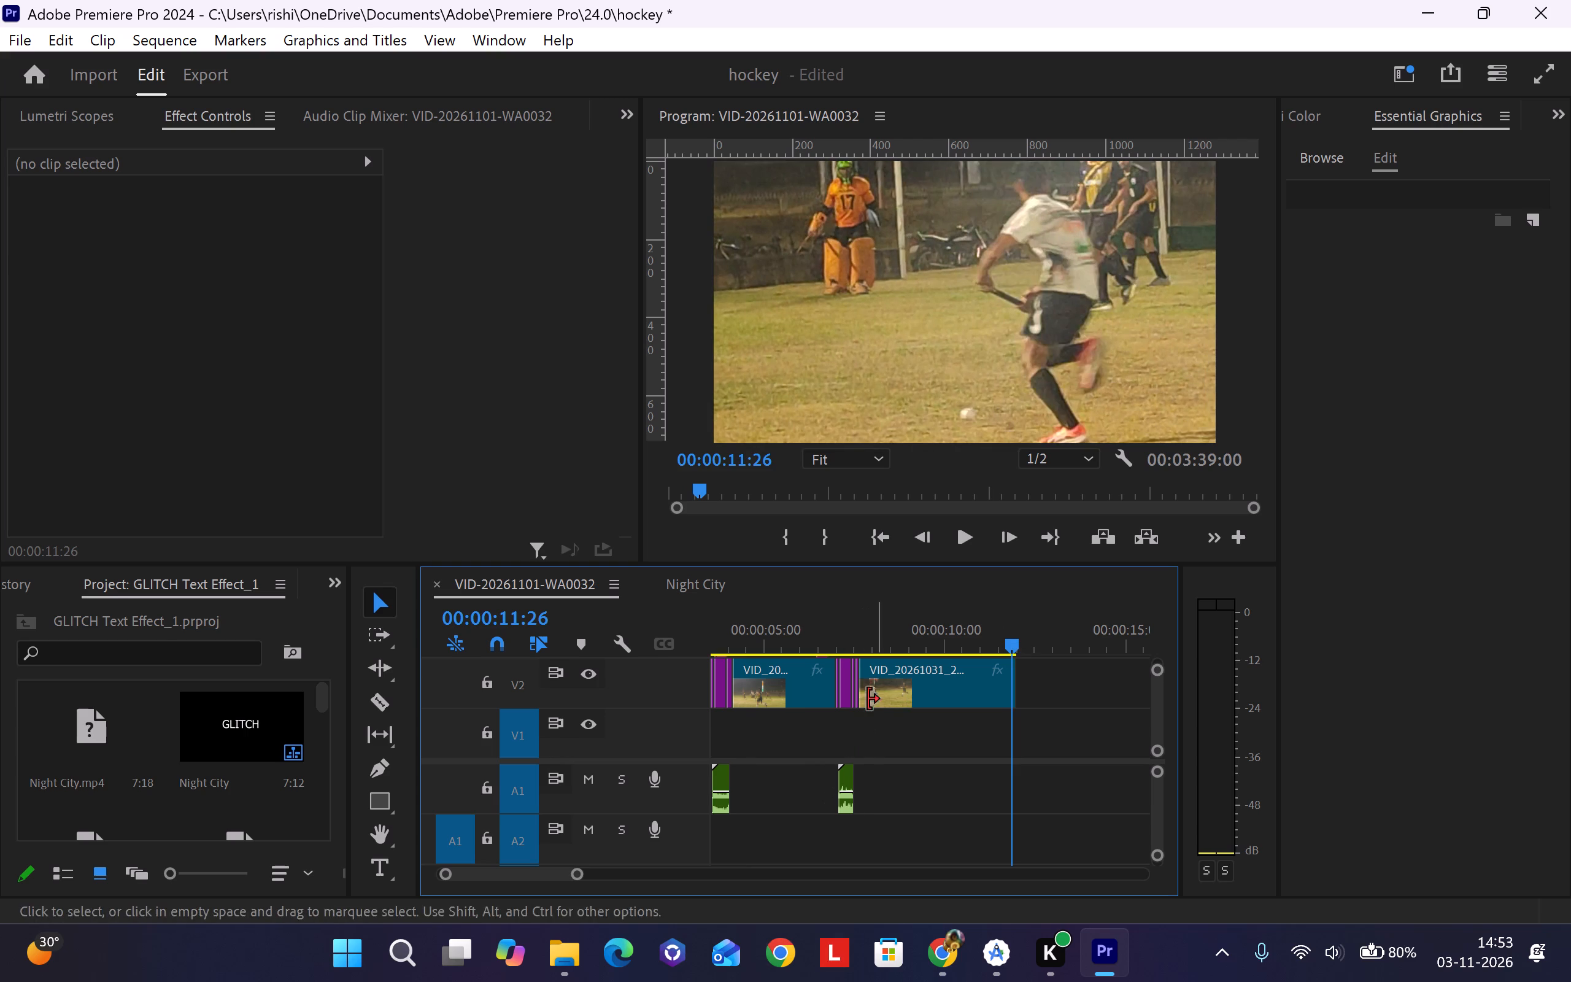
Switch to Chrome to check the on-screen text list in the ChatGPT hockey edit plan, and return to Premiere Pro.
click(941, 973)
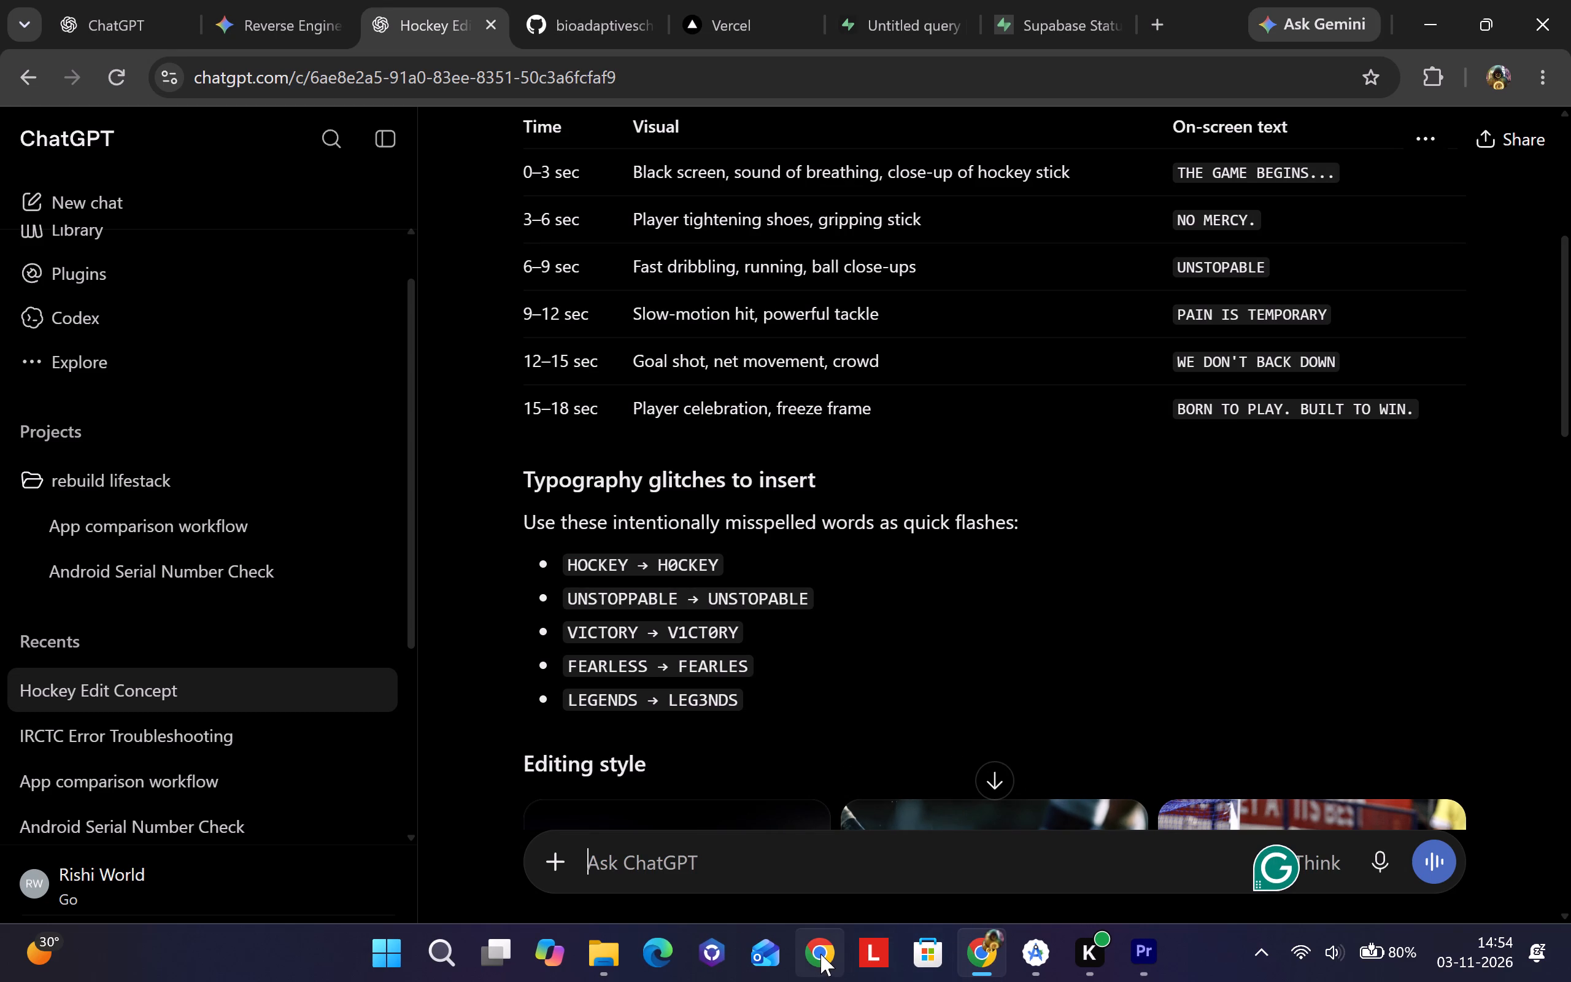
click(1129, 949)
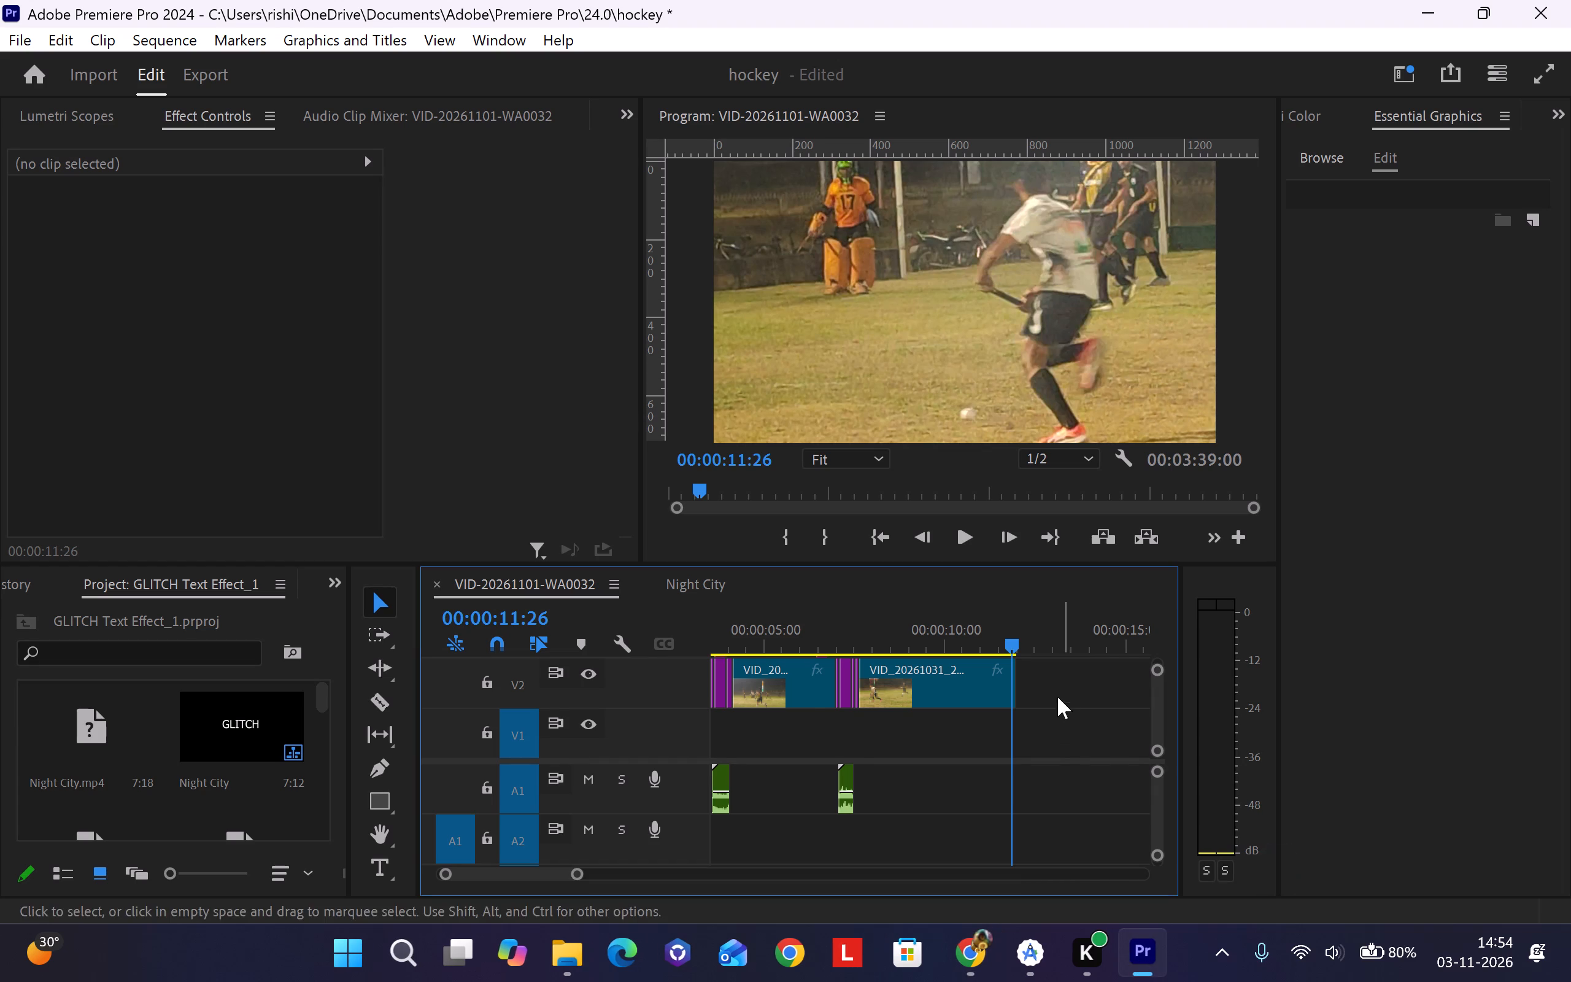
Play back the sequence from the THE GAME BEGINS glitch title at 00:00:03:27 into the third hockey clip.
scroll(920, 729, right, 1)
click(854, 635)
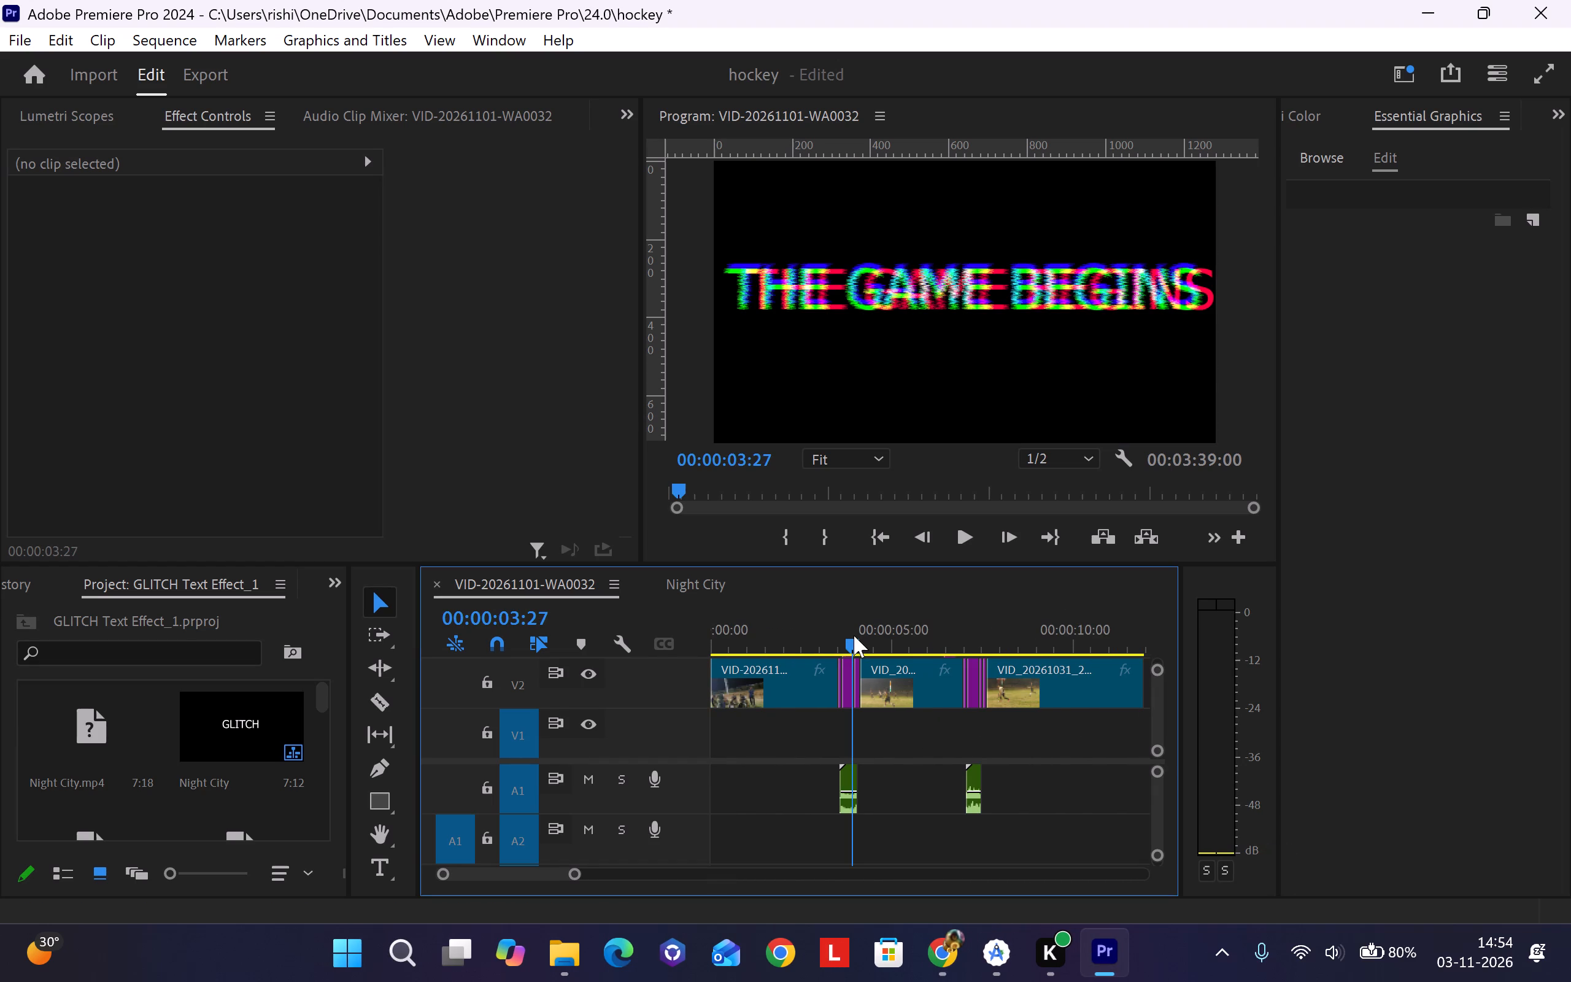
key(space)
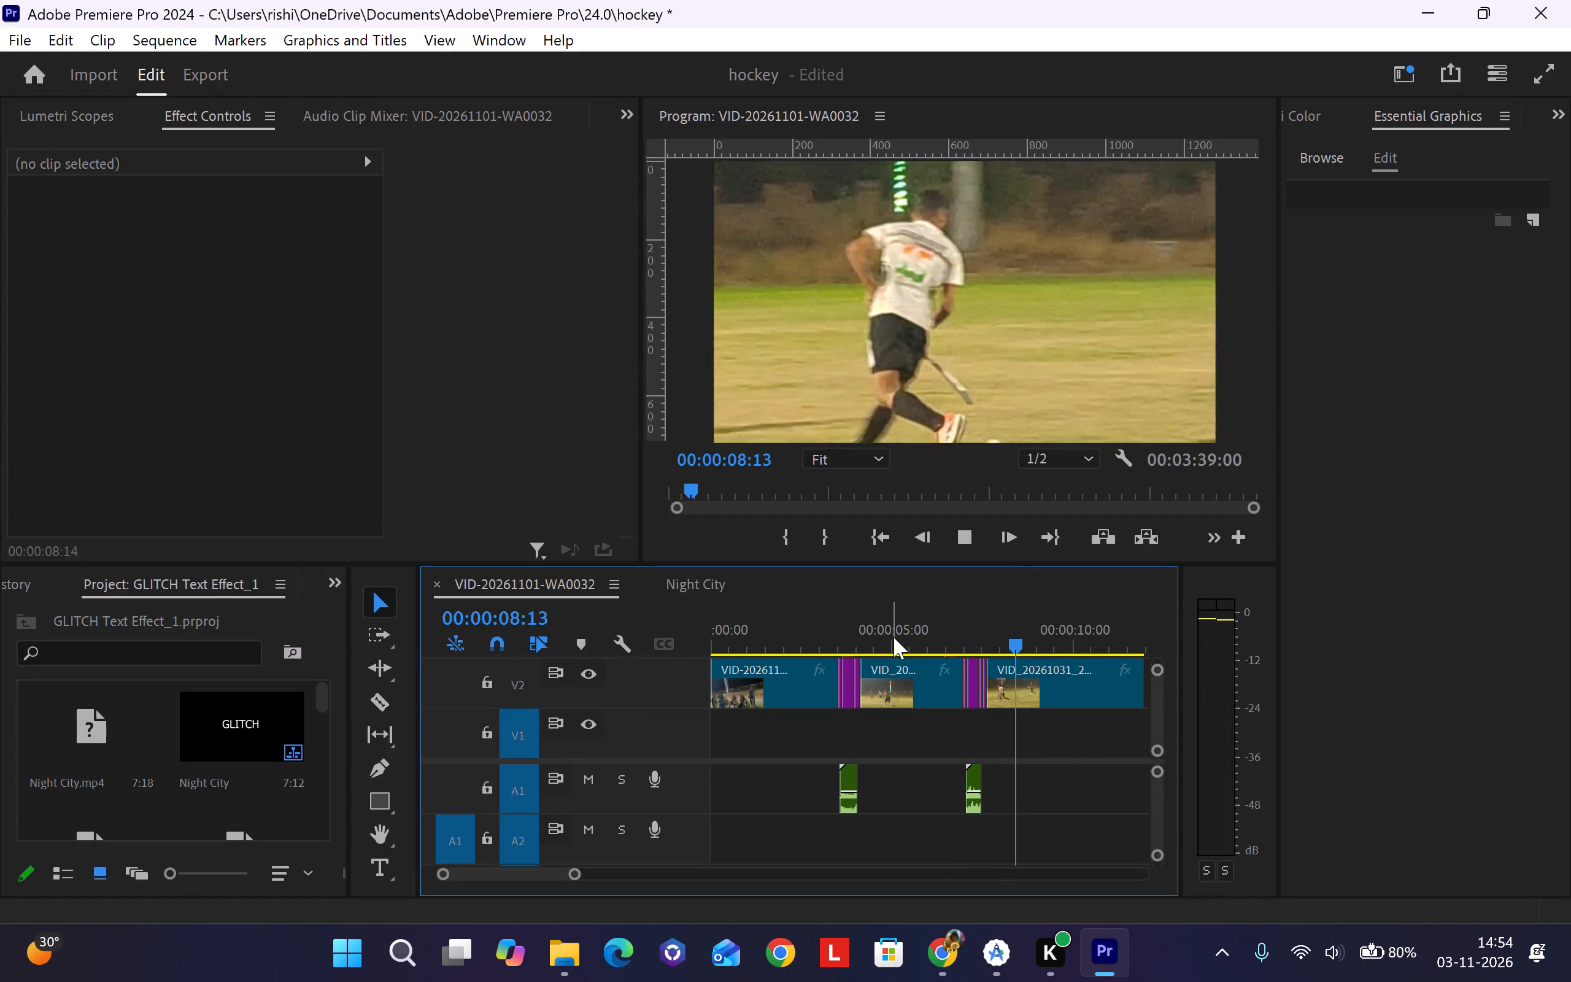
key(space)
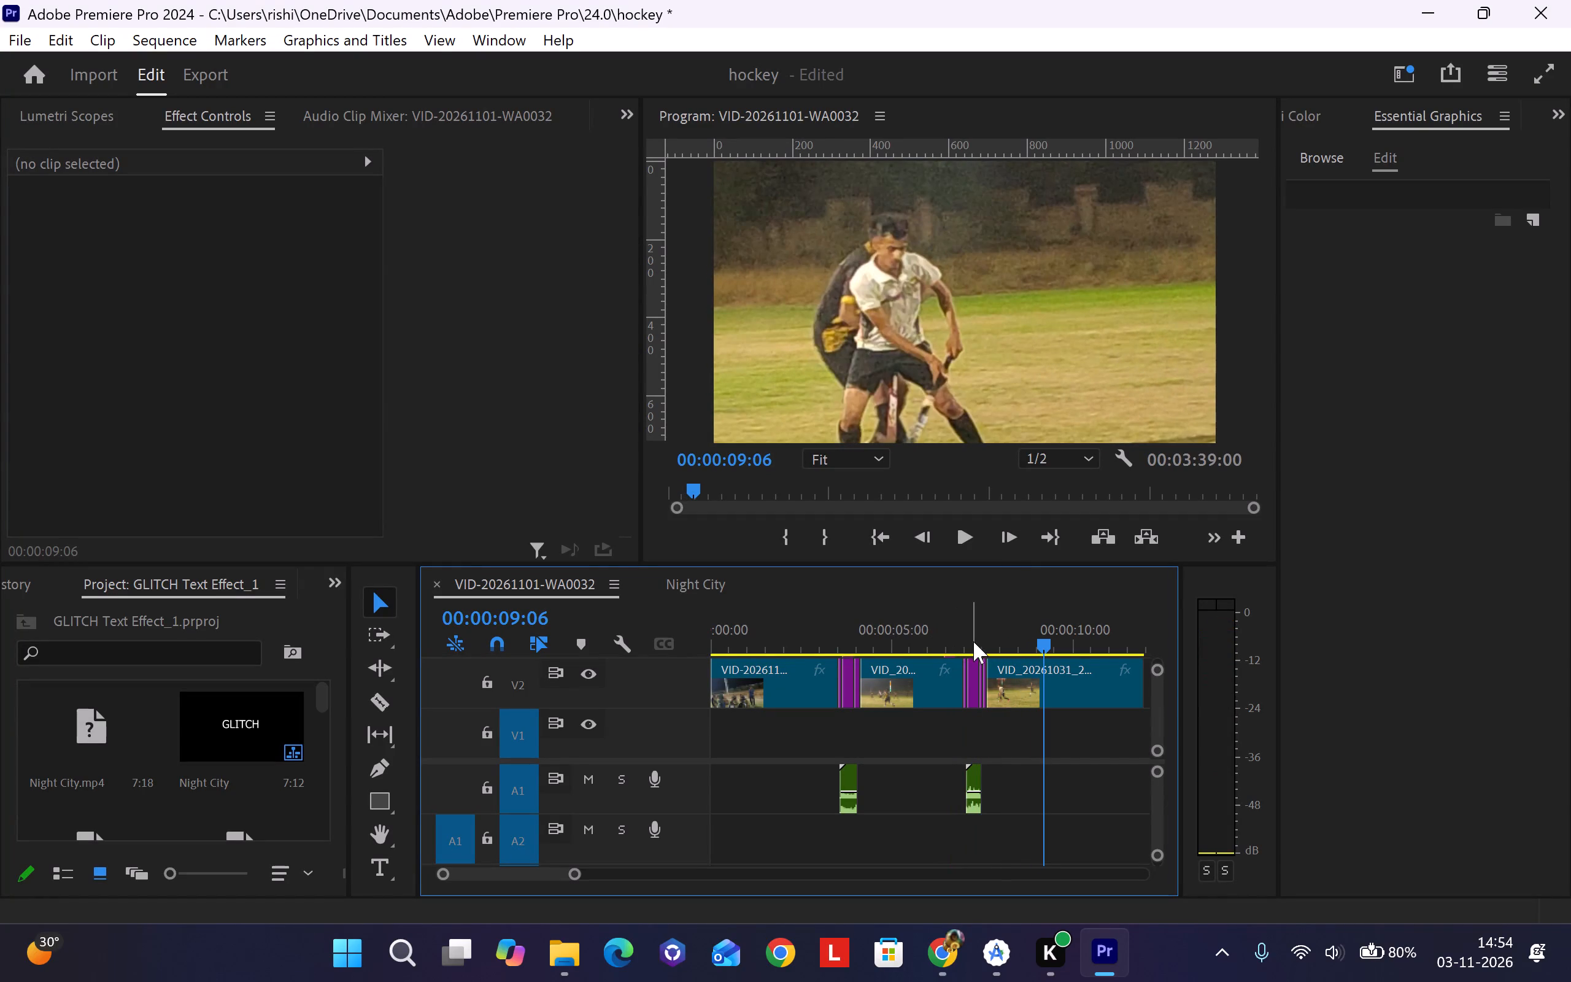
click(1159, 695)
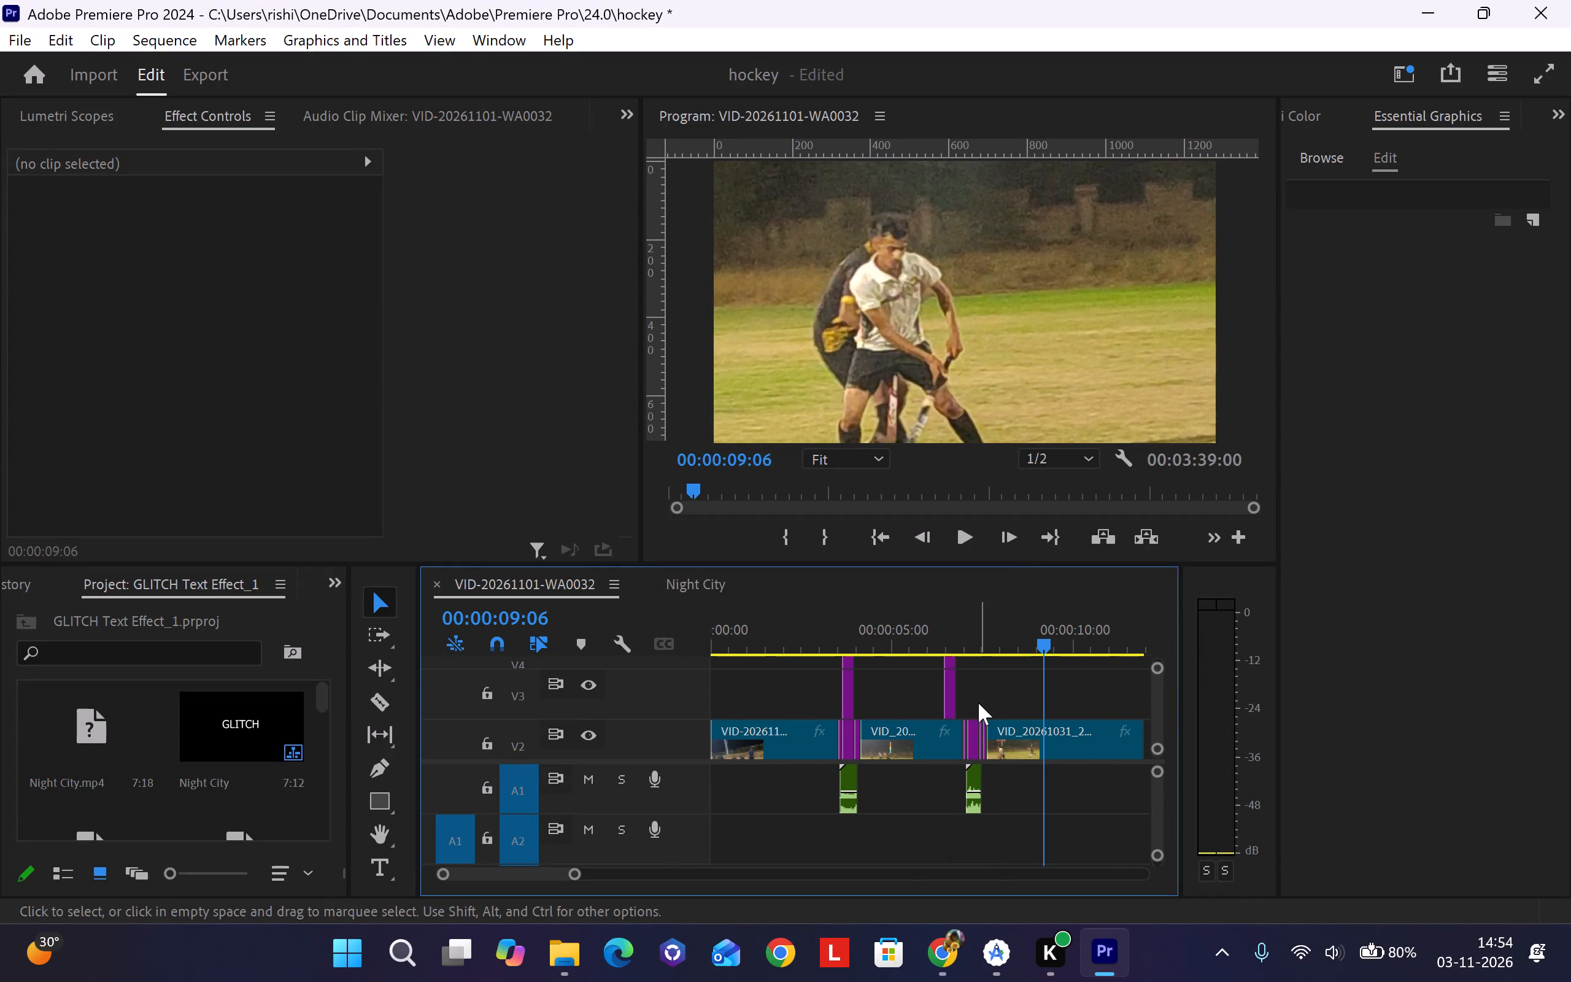
Move the UNSTOPPABLE title layers on V3 and V4 later, aligning them over the UNSTOPPABLE glitch pieces on V2 at about 00:00:07:03.
drag(978, 703, 943, 665)
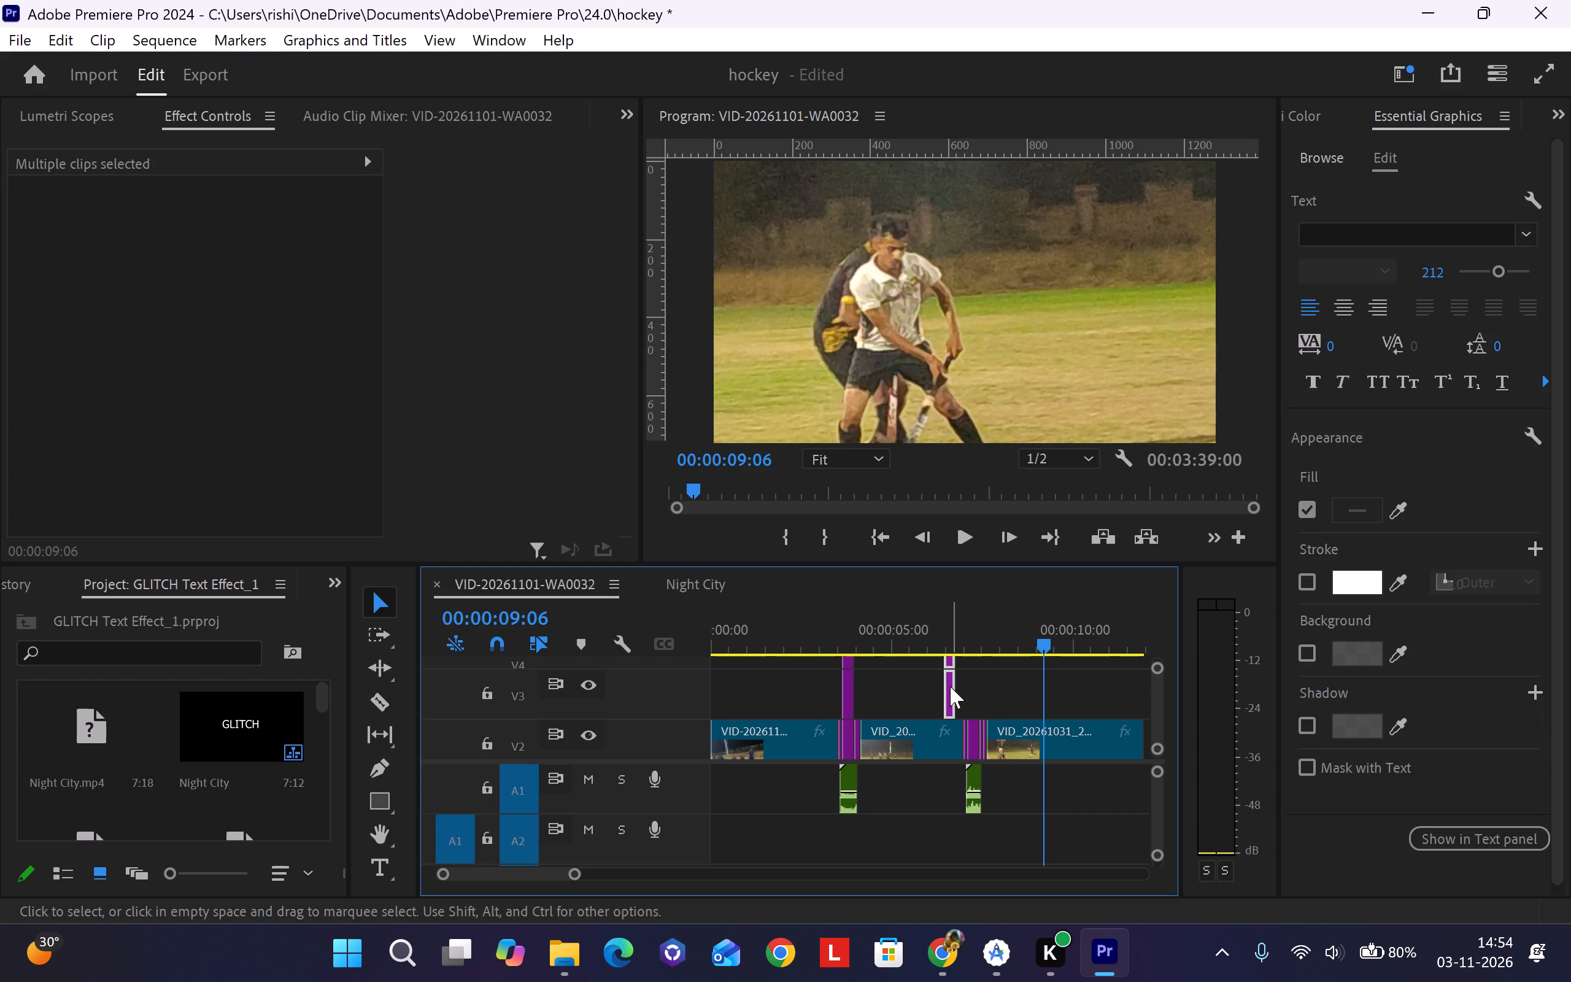
drag(951, 689, 974, 689)
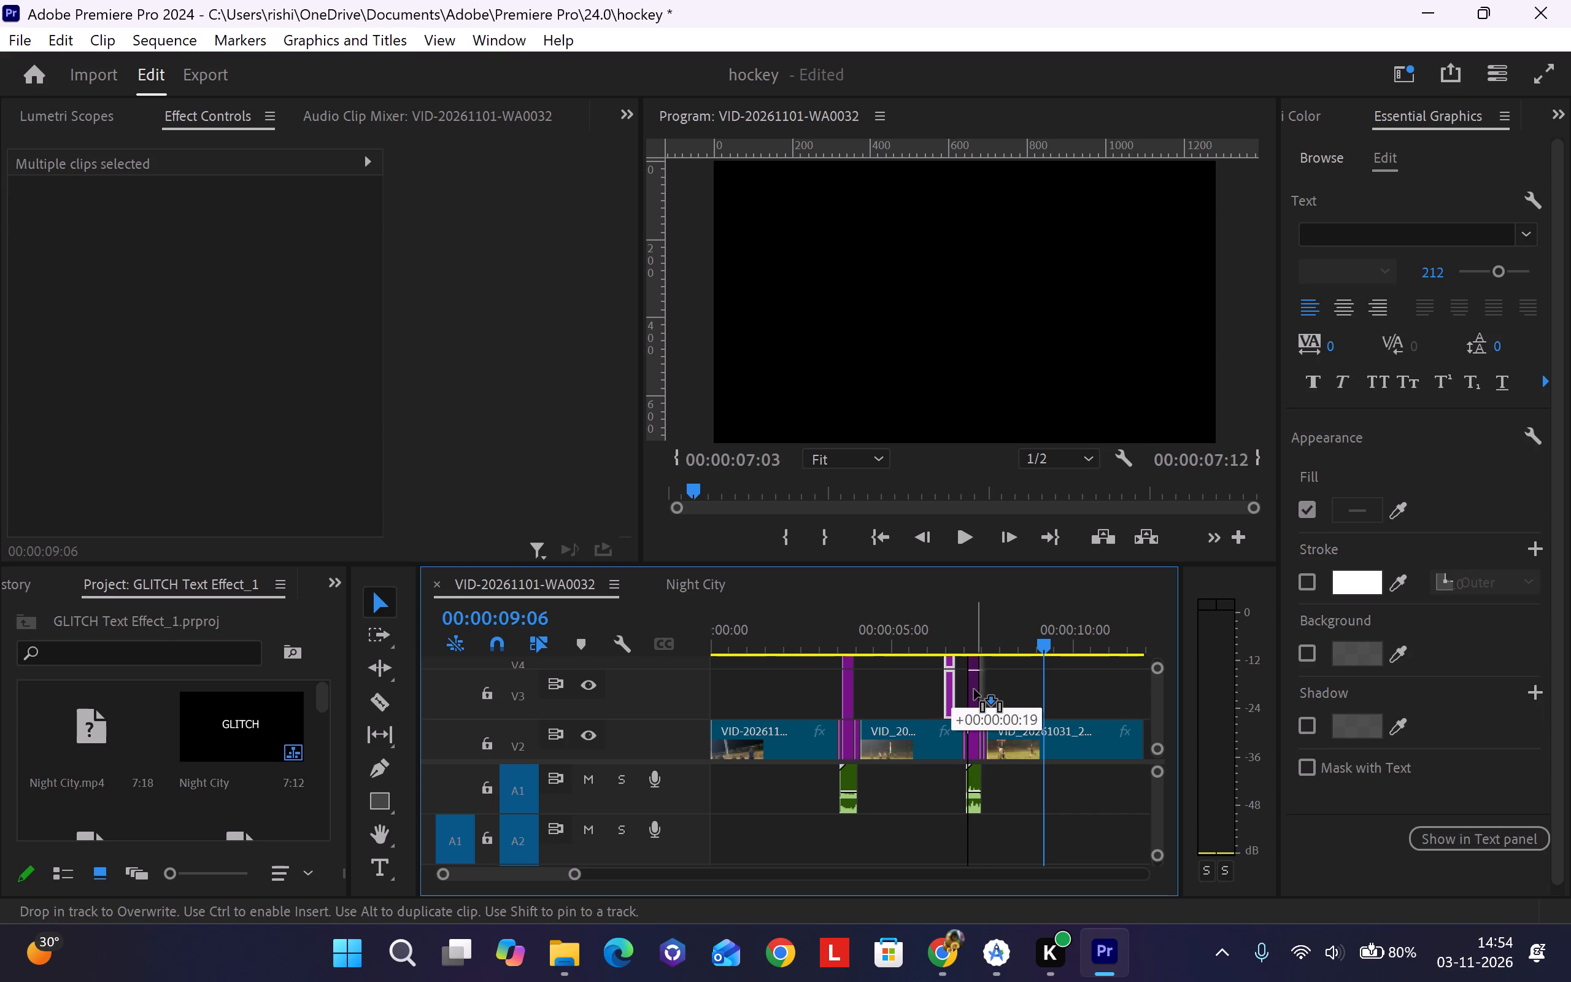
drag(974, 689, 973, 691)
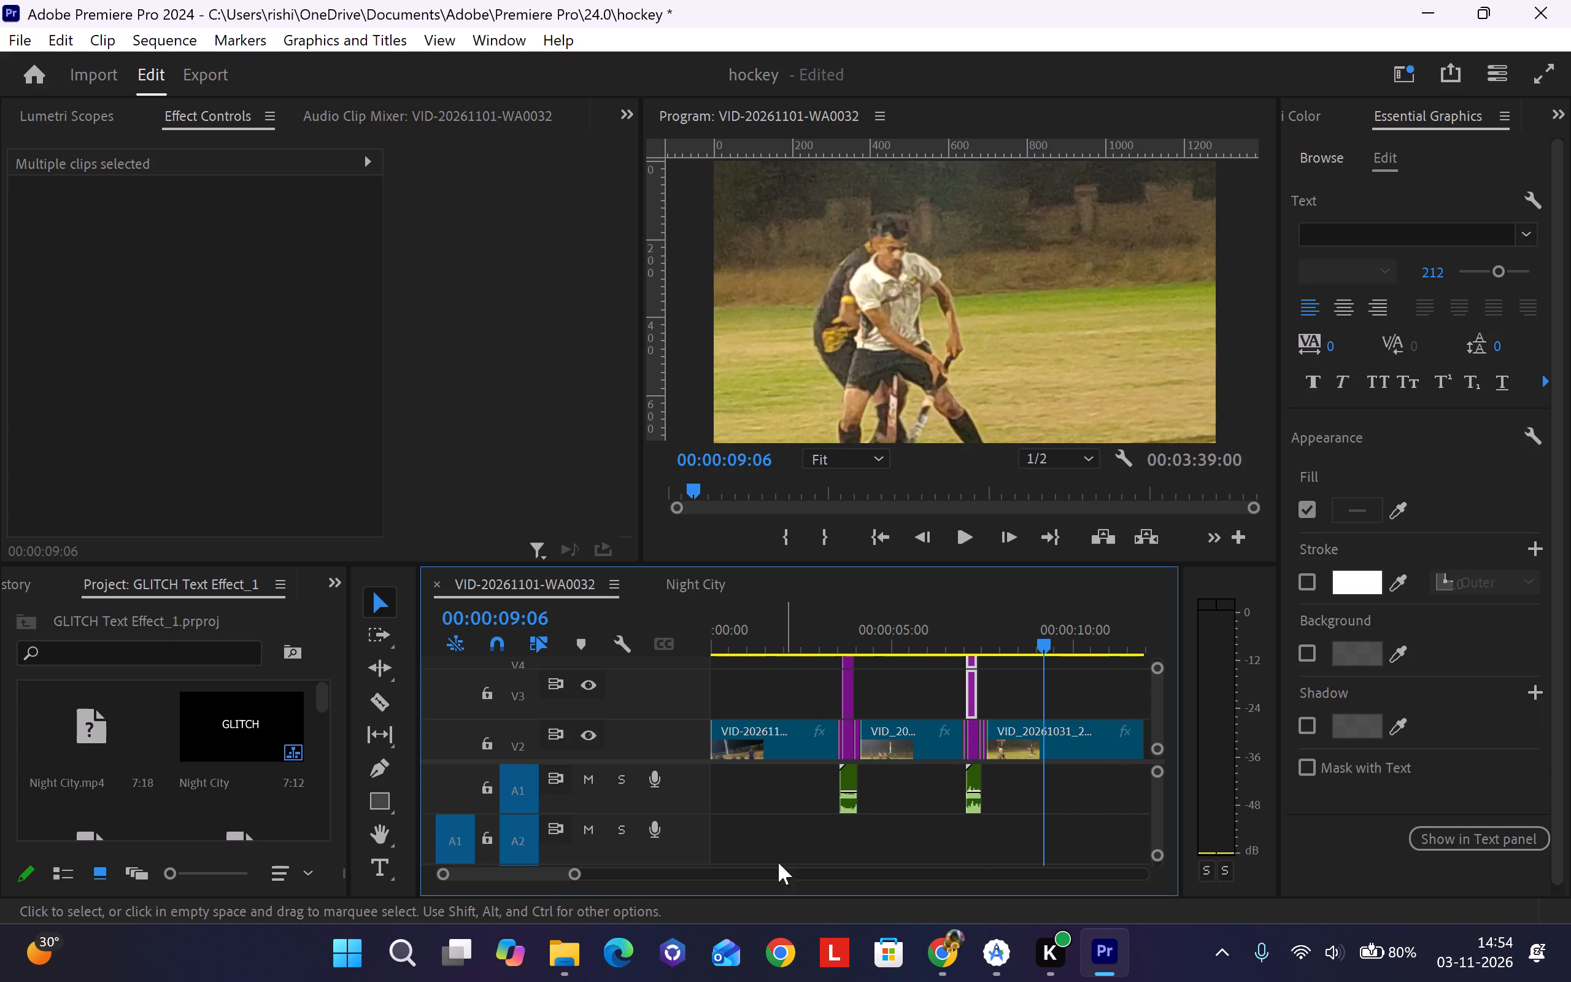
Extend the UNSTOPPABLE layers on V3 and V4 to 13 frames, ending with the glitch sound on A1, and play back the title.
drag(575, 875, 562, 876)
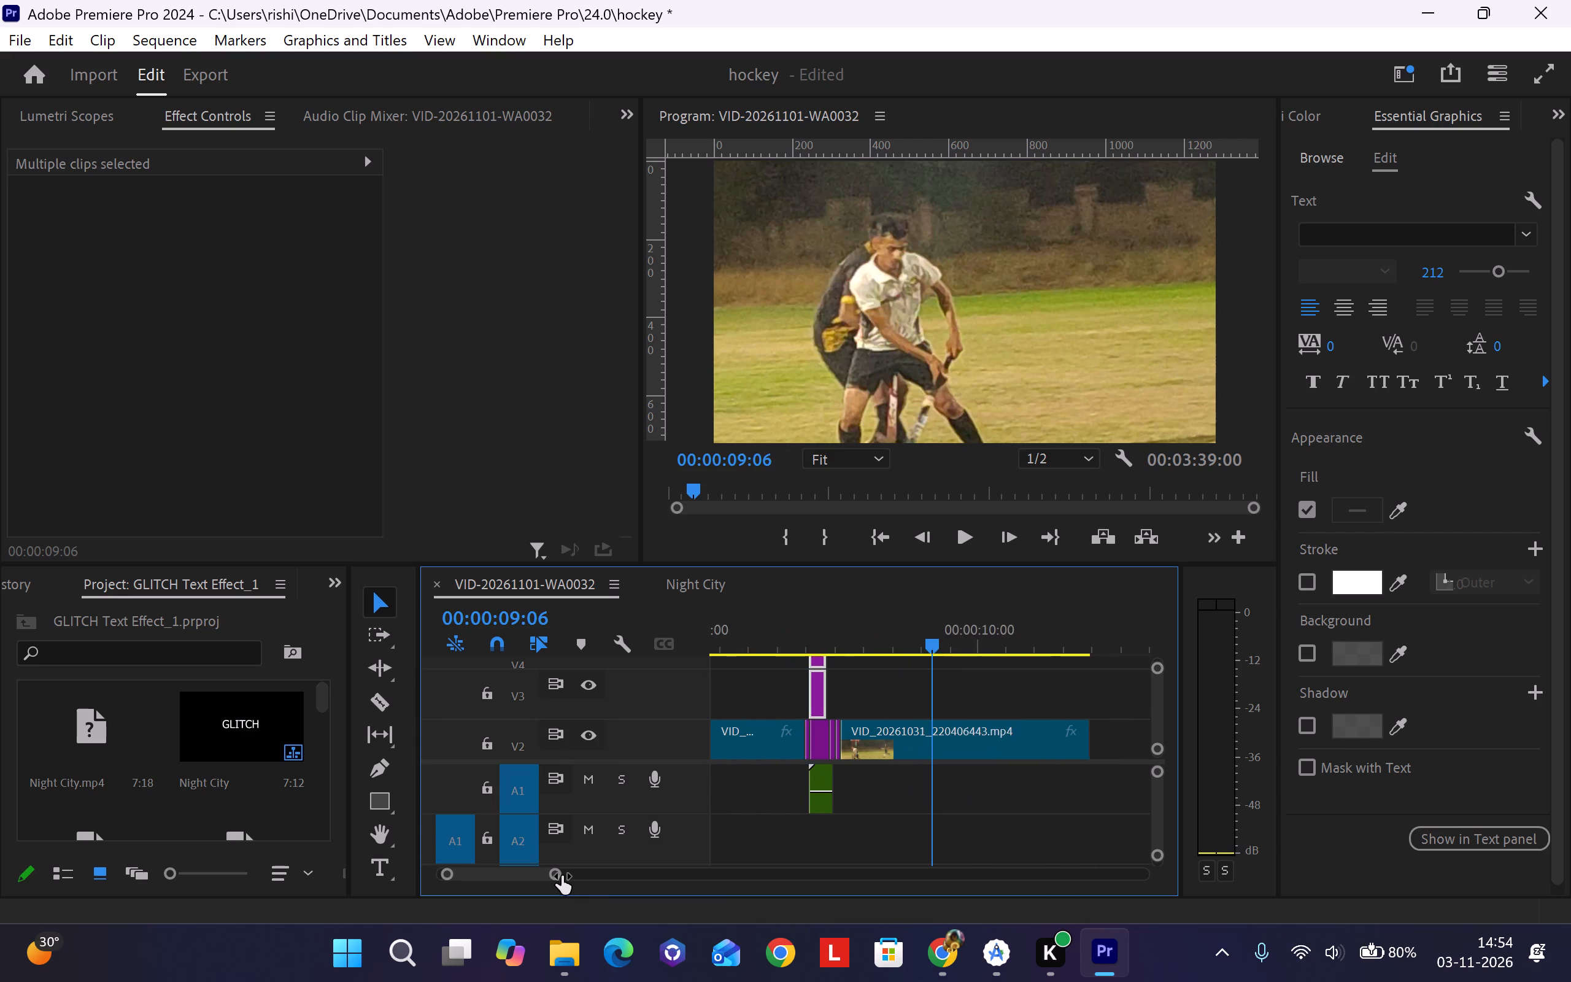
drag(562, 876, 554, 876)
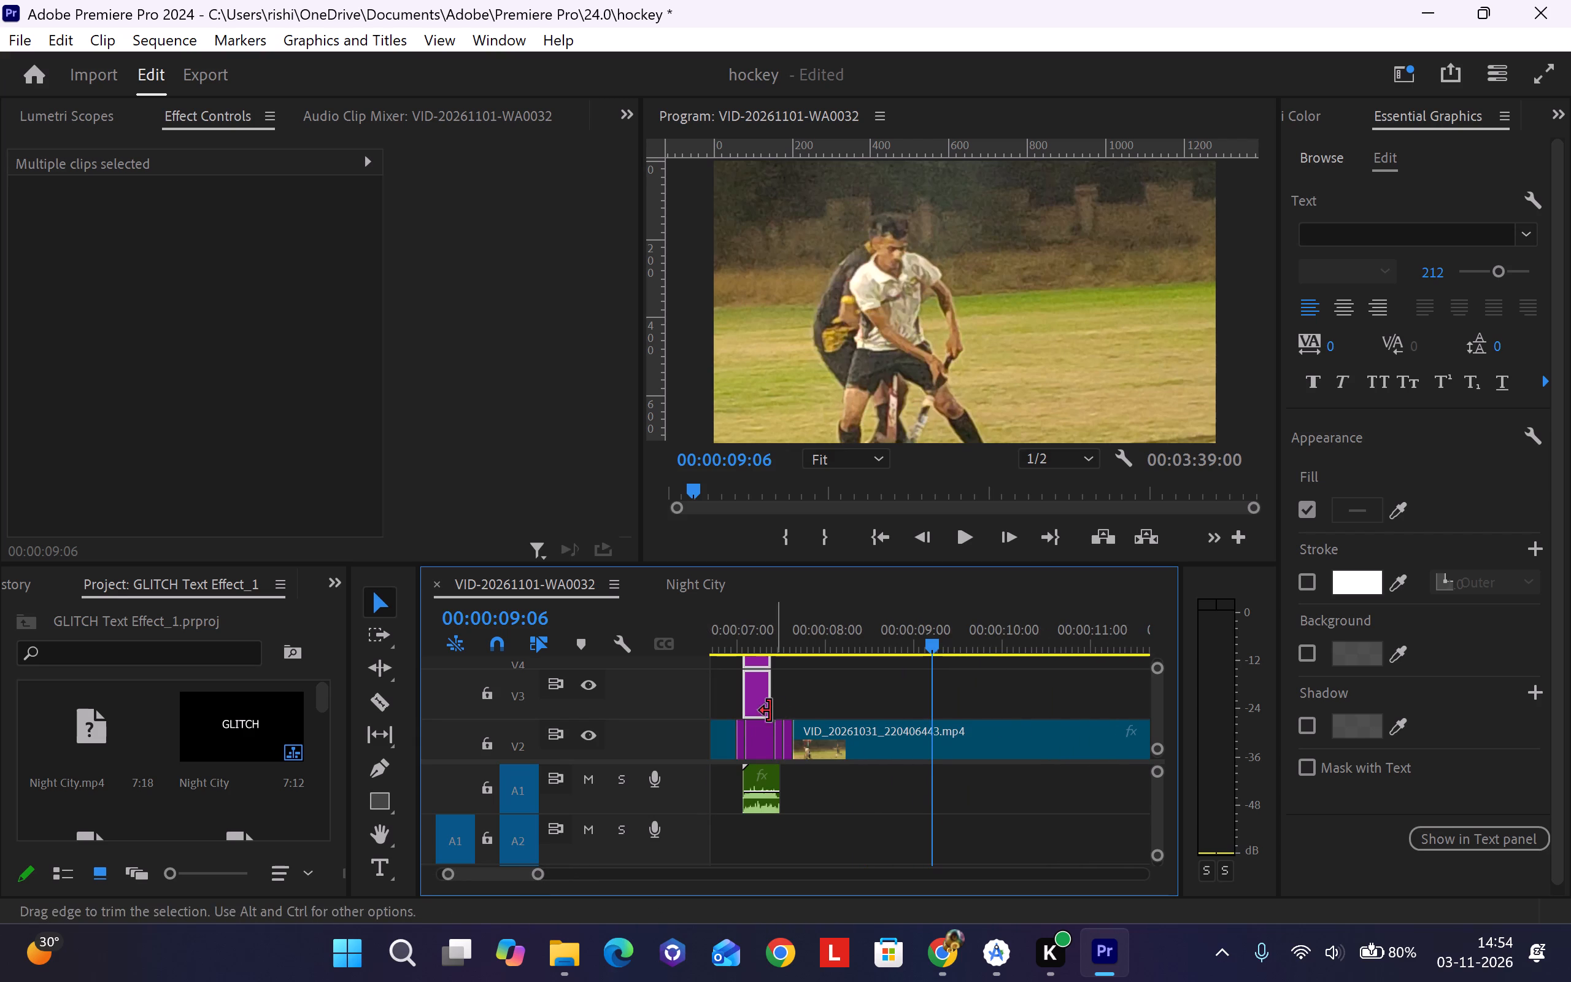
drag(770, 700, 779, 699)
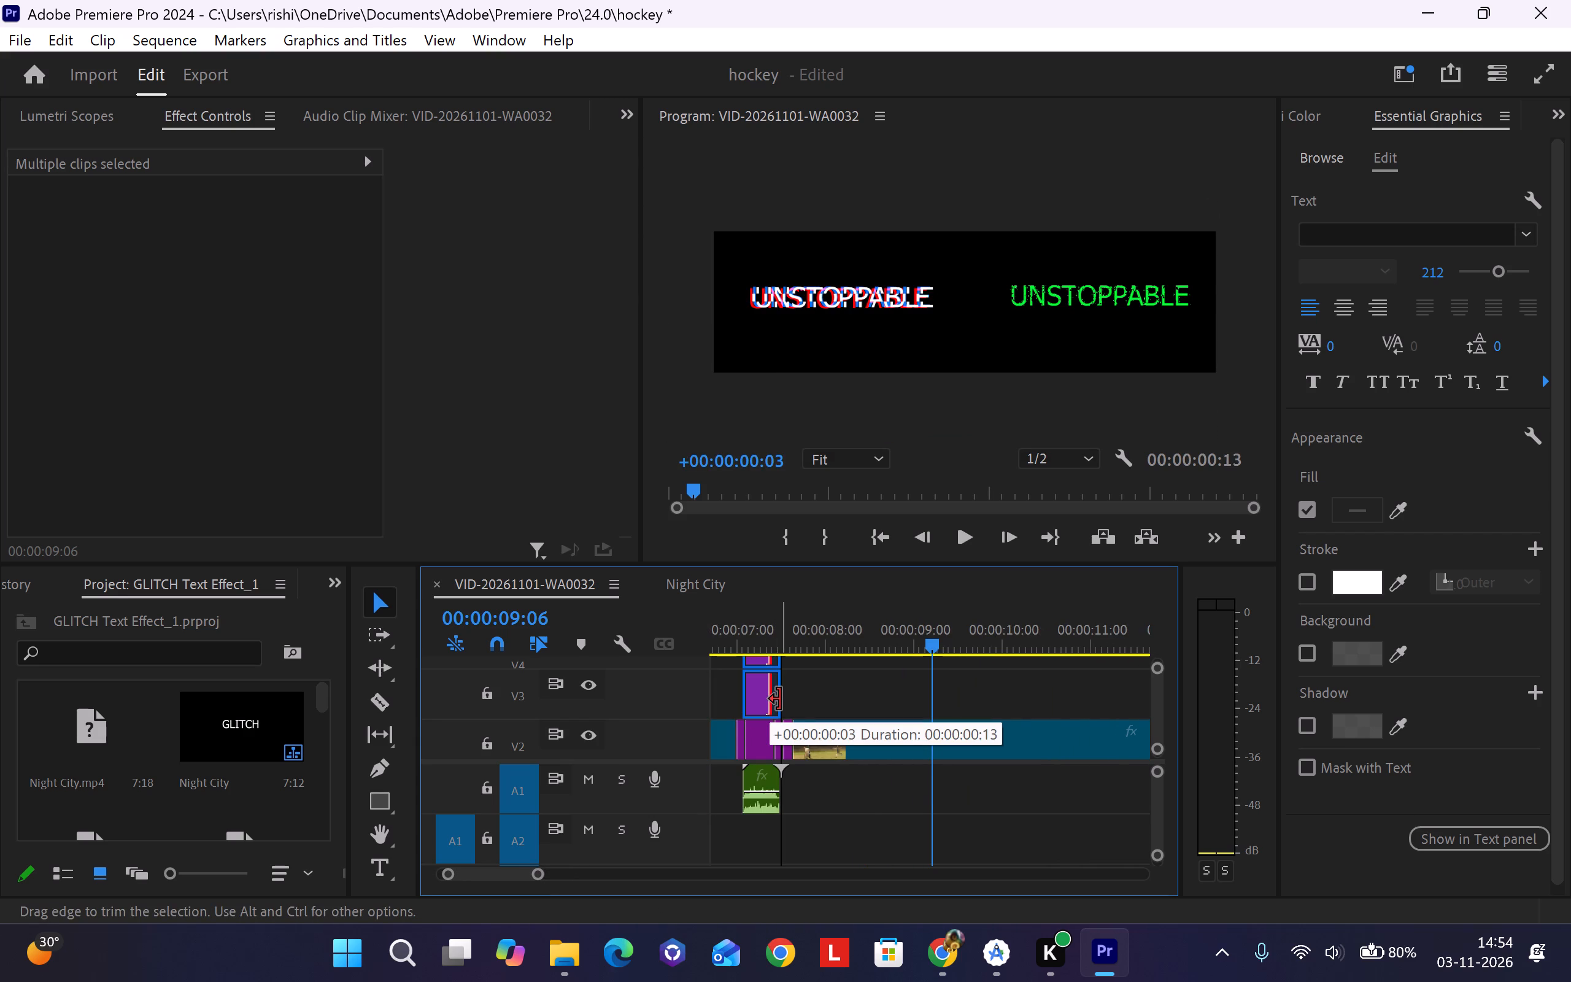
drag(779, 699, 777, 699)
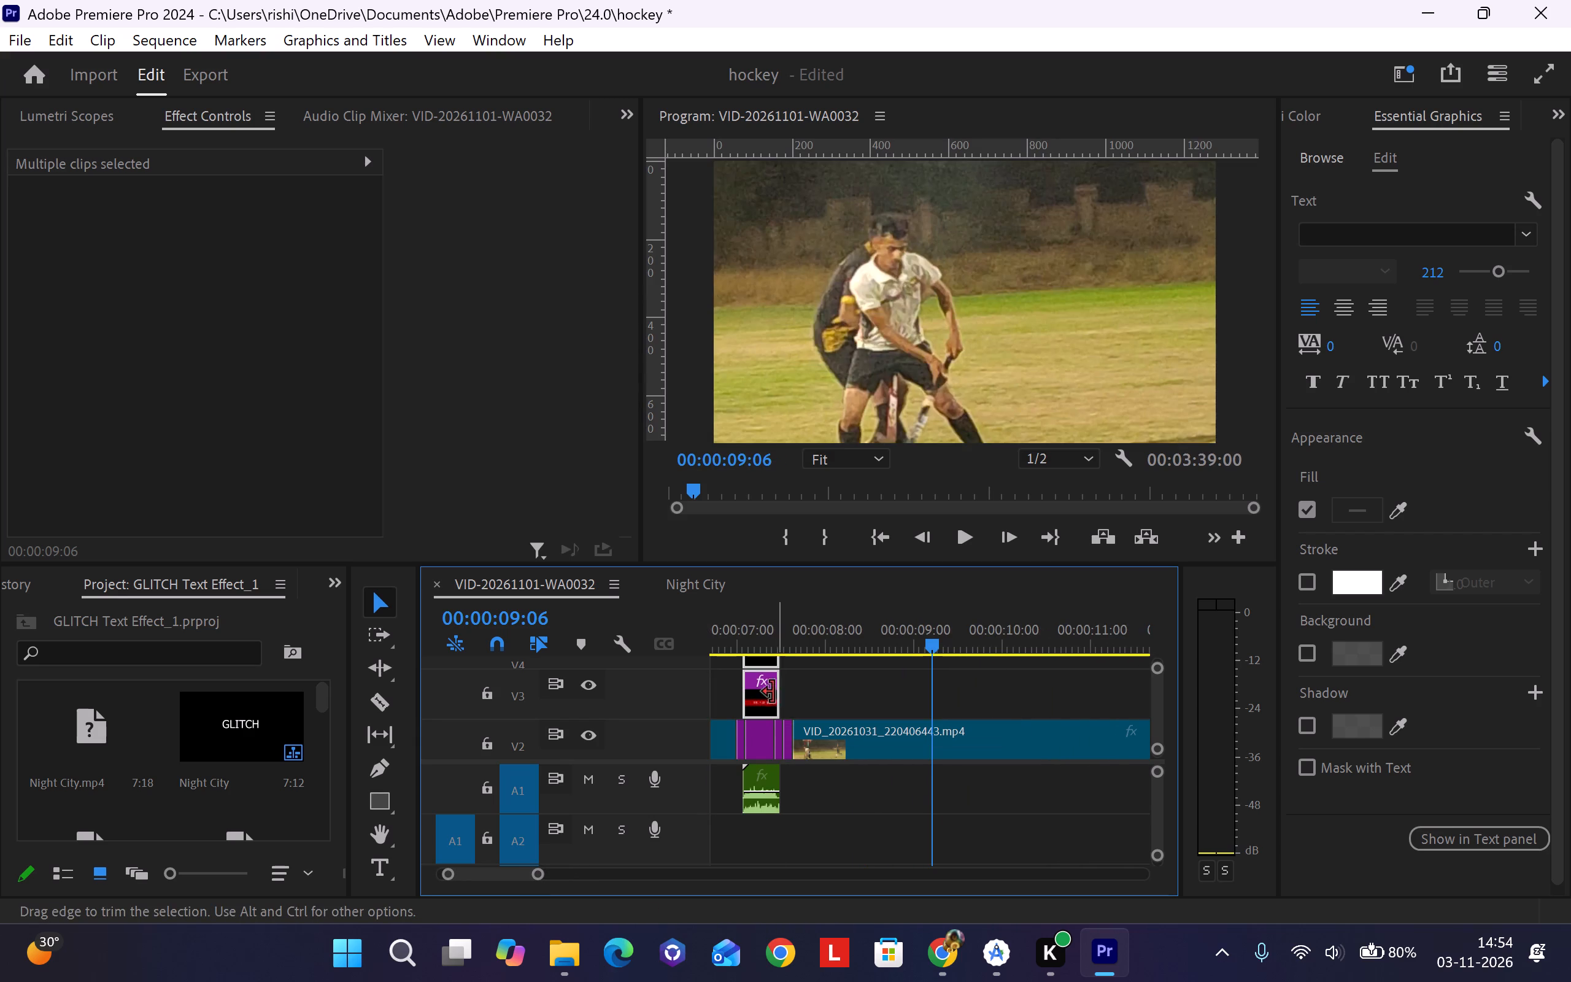
click(732, 625)
key(space)
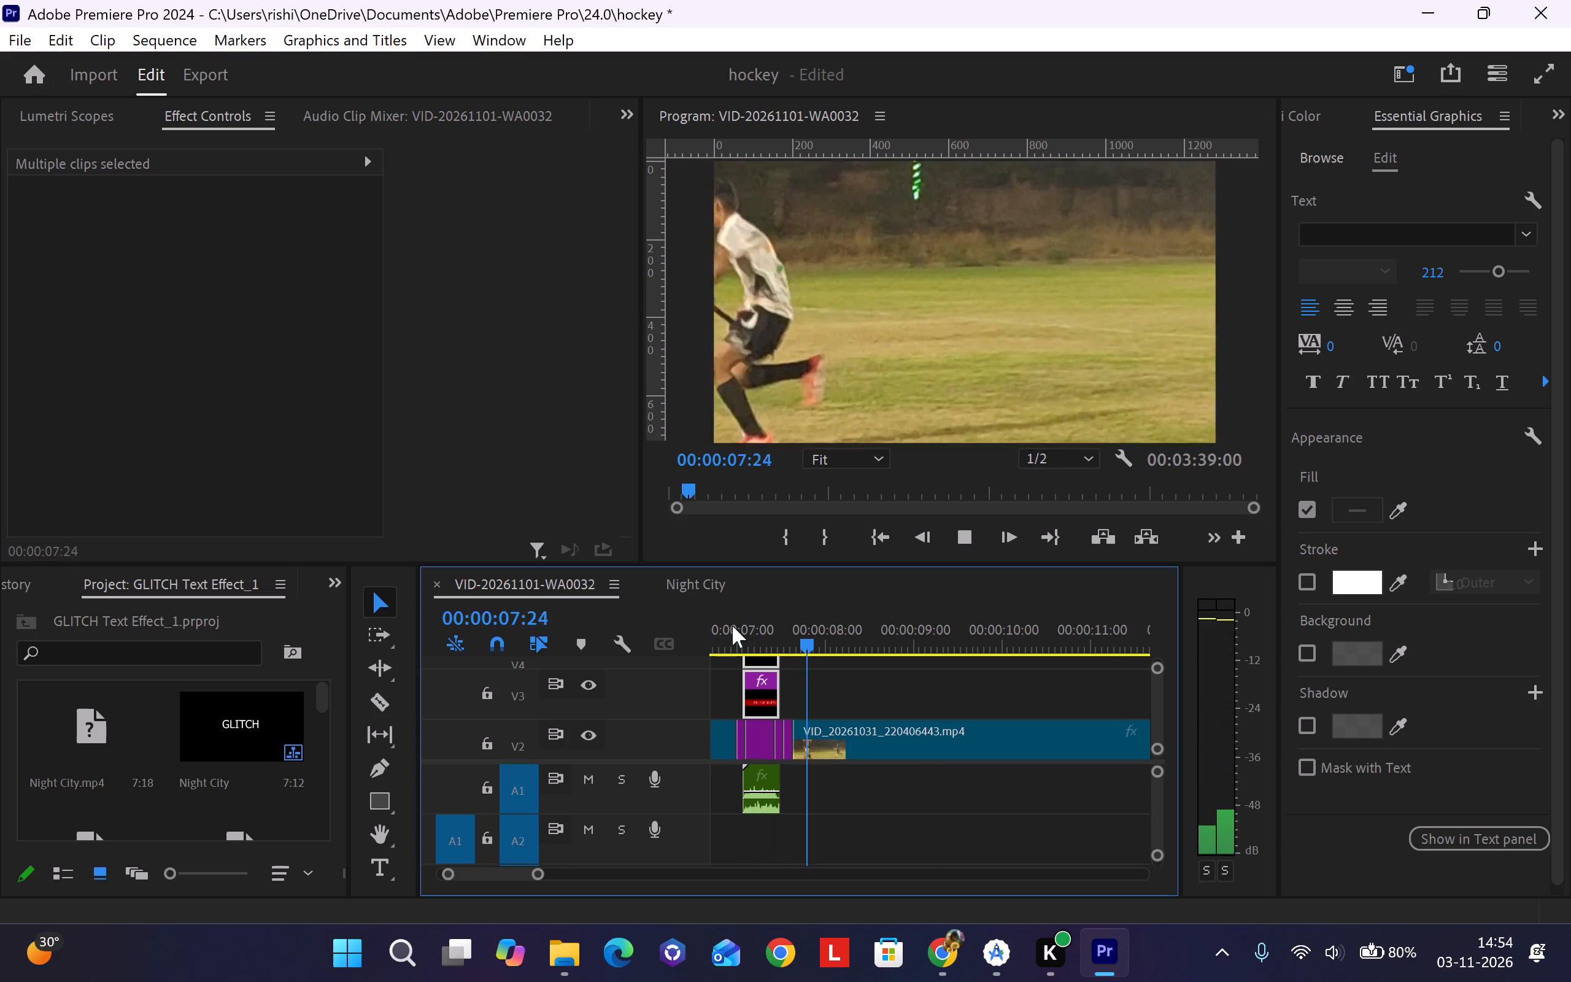
key(space)
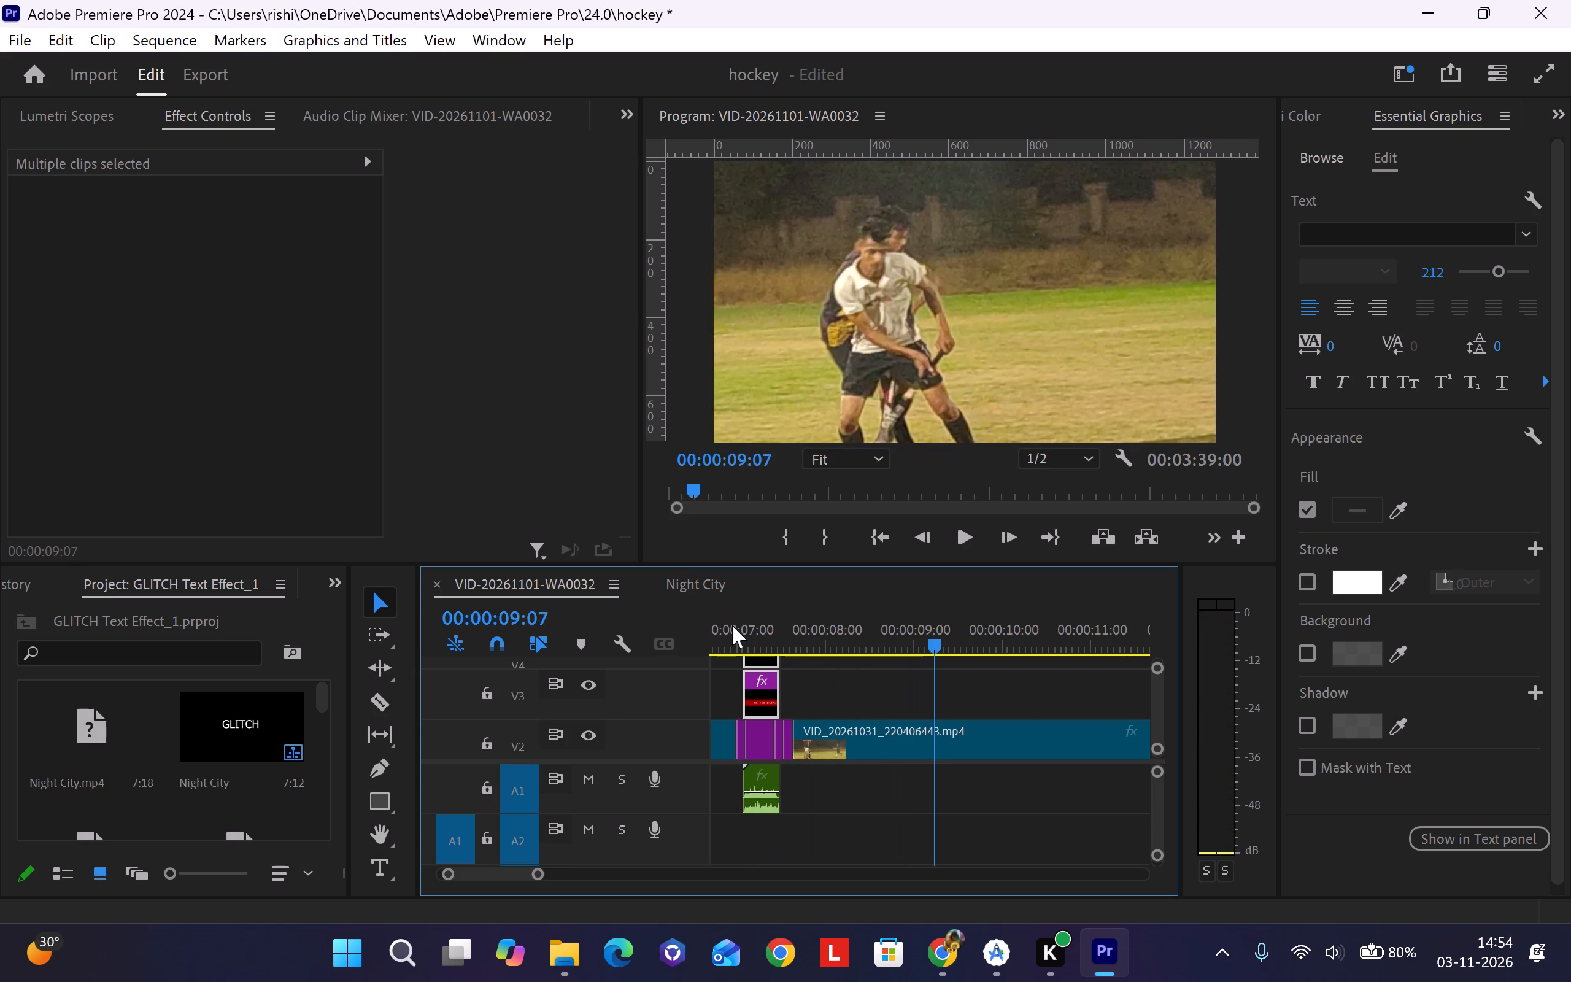
Look through the glitch text and EFFECT clips in the Night City sequence, and return to the VID-20261101-WA0032 sequence.
click(708, 591)
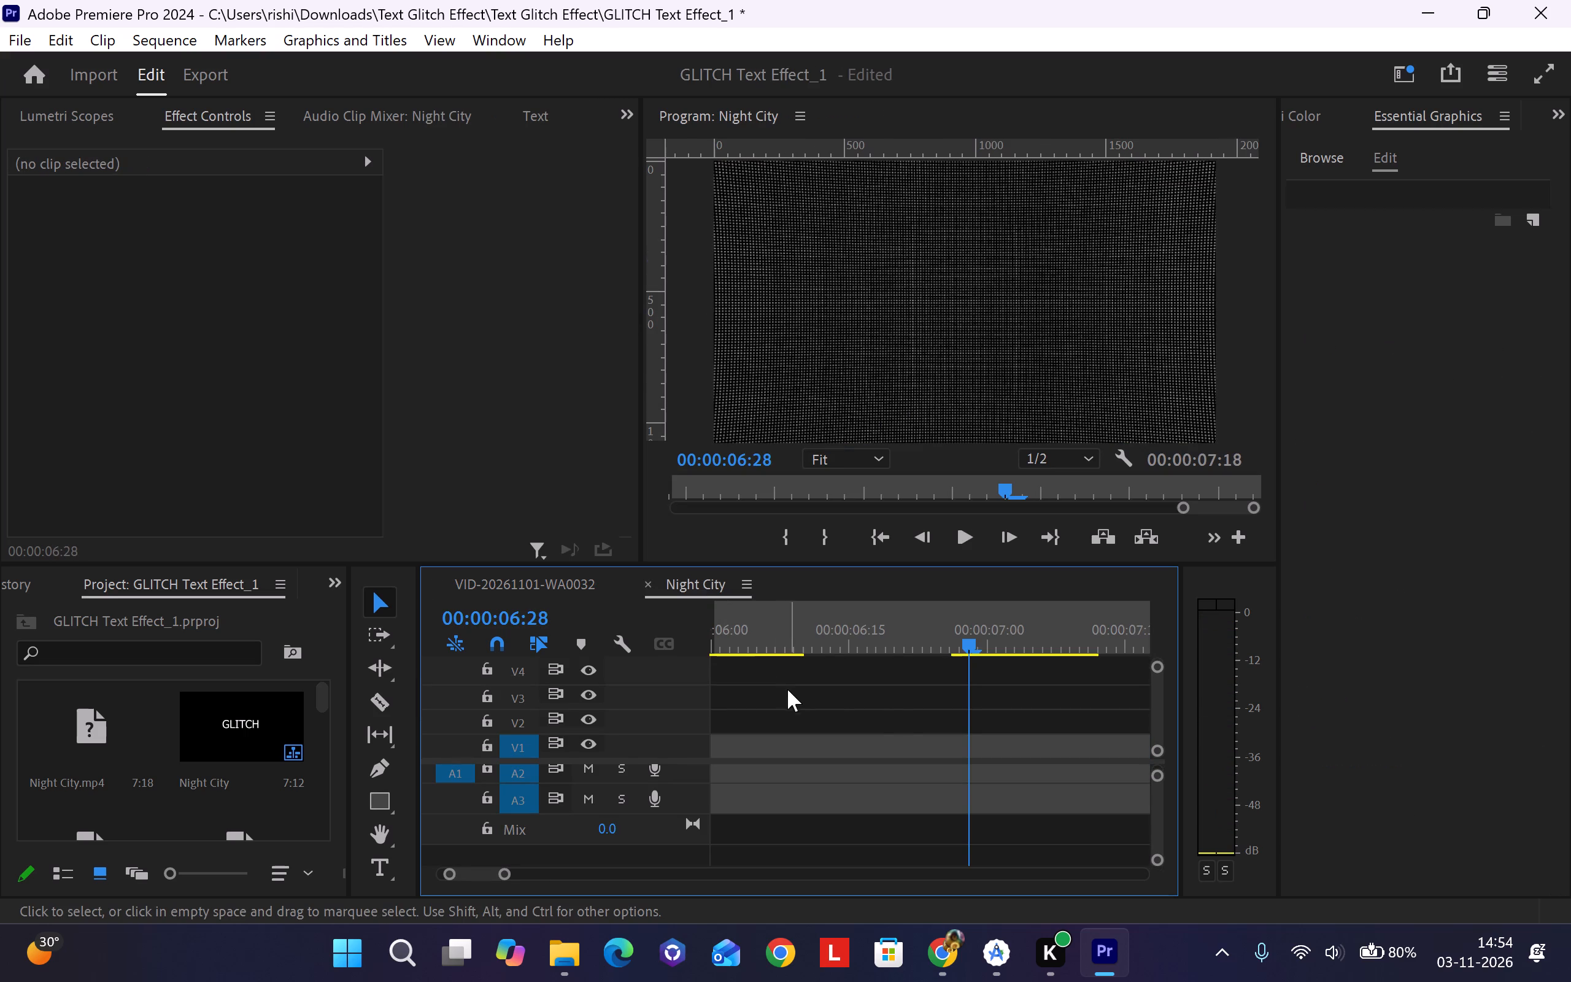
scroll(903, 712, right, 20)
scroll(903, 712, right, 4)
scroll(903, 712, left, 1)
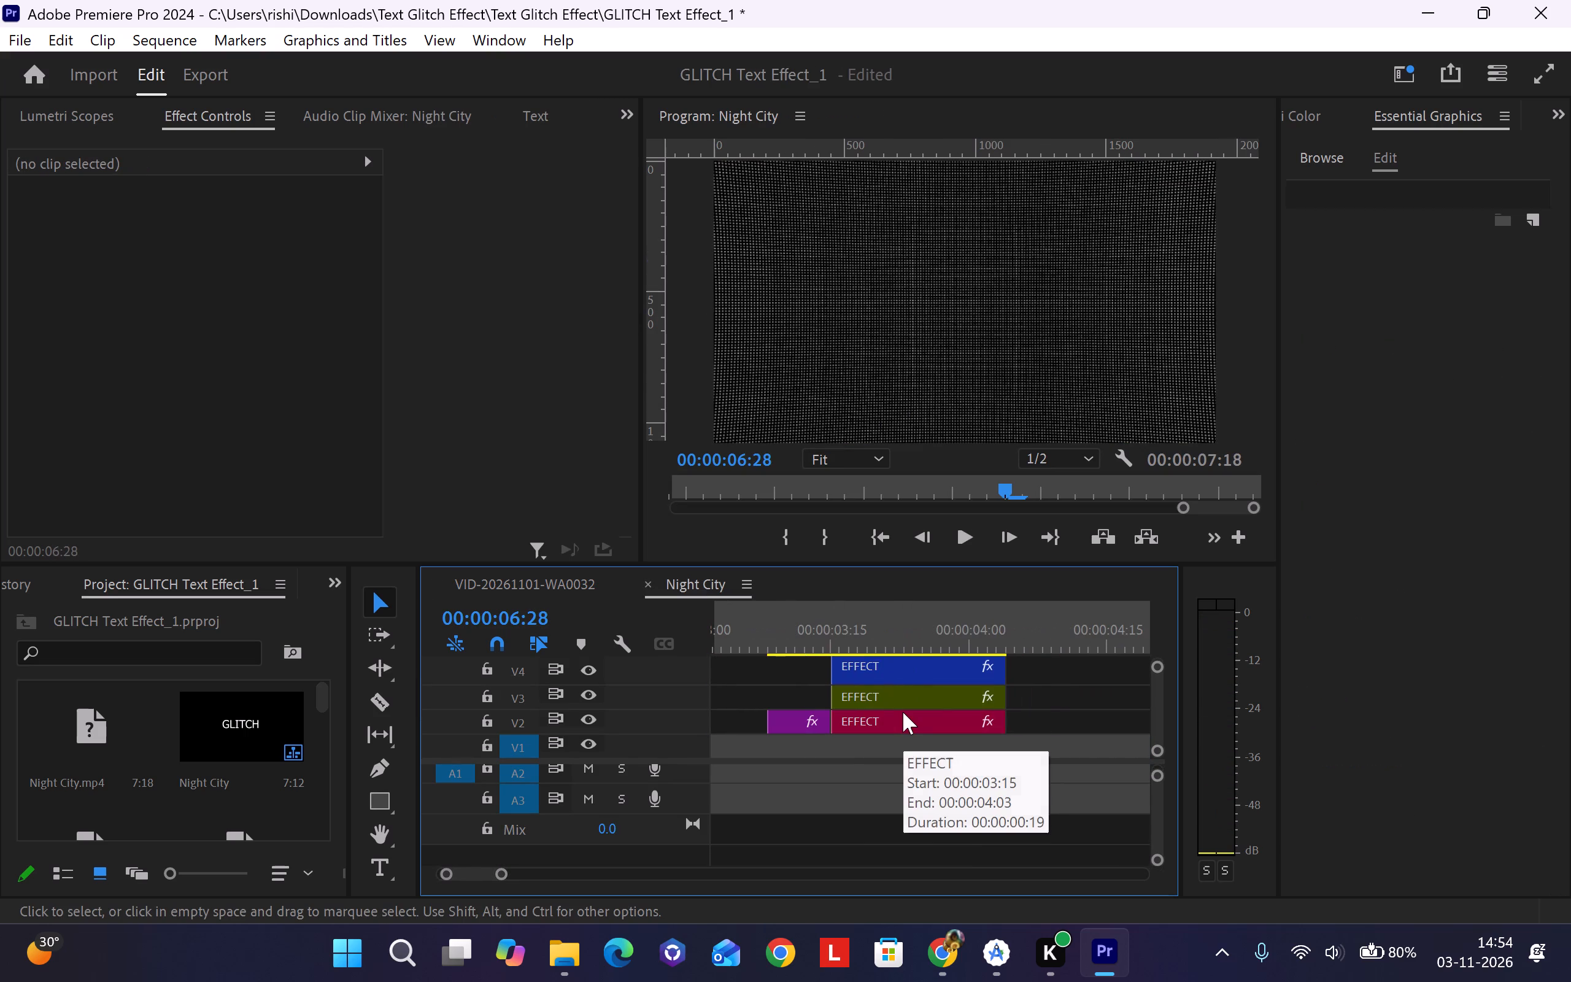
scroll(903, 712, left, 20)
scroll(903, 712, left, 19)
scroll(903, 712, right, 10)
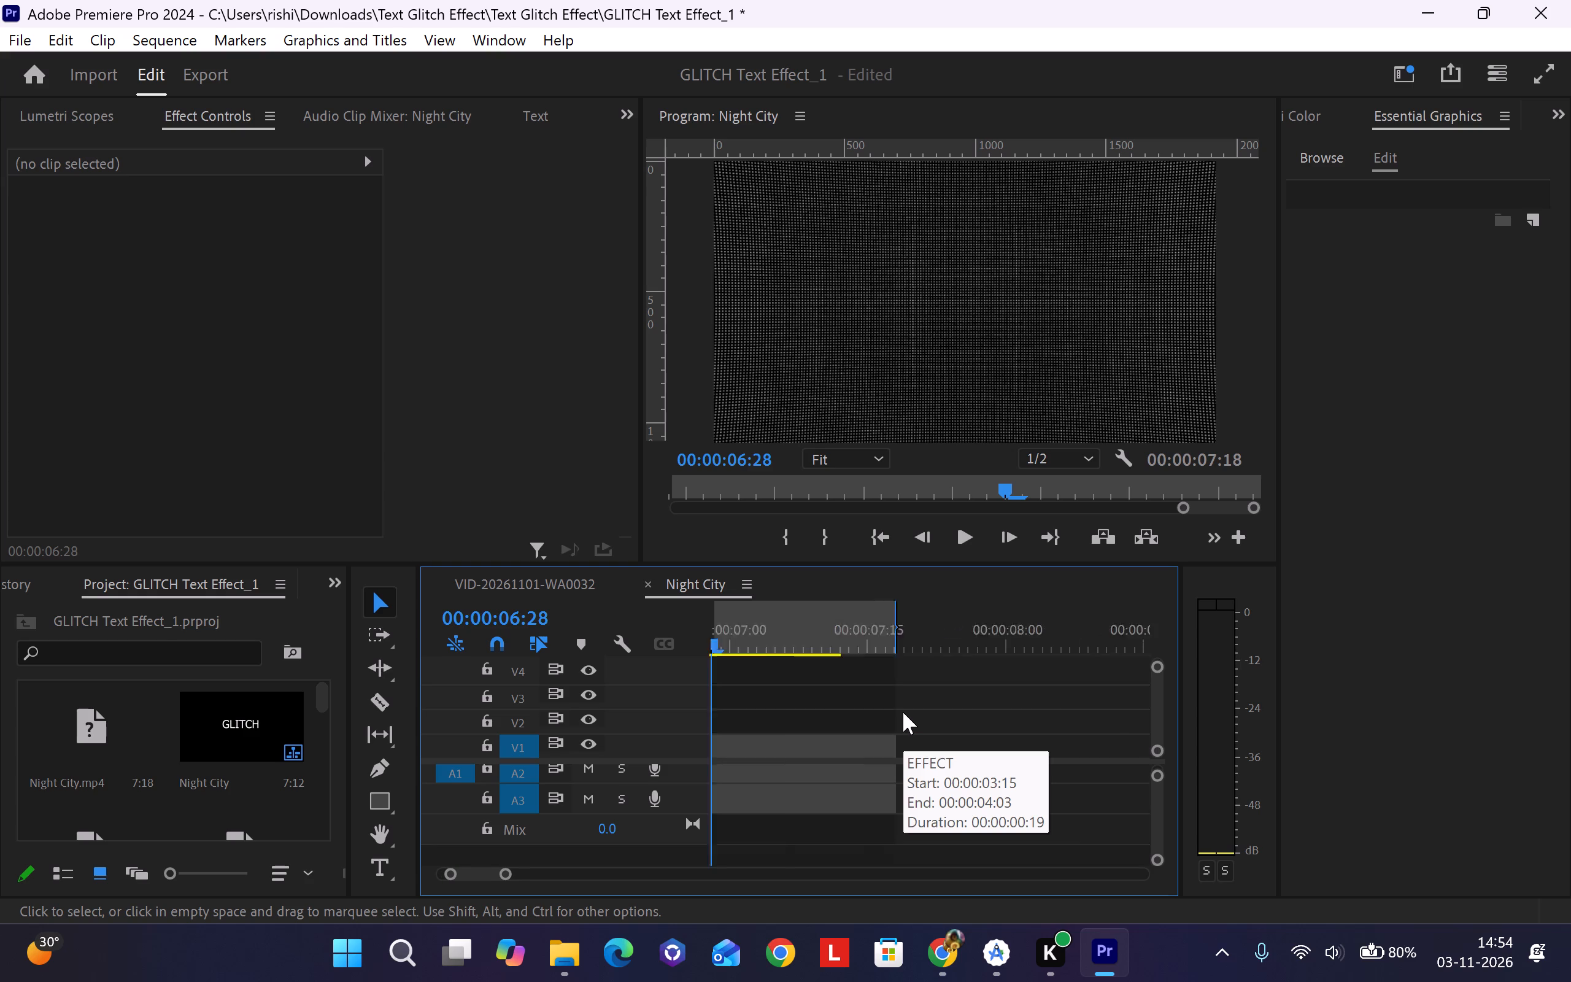
scroll(903, 712, right, 14)
scroll(903, 712, right, 12)
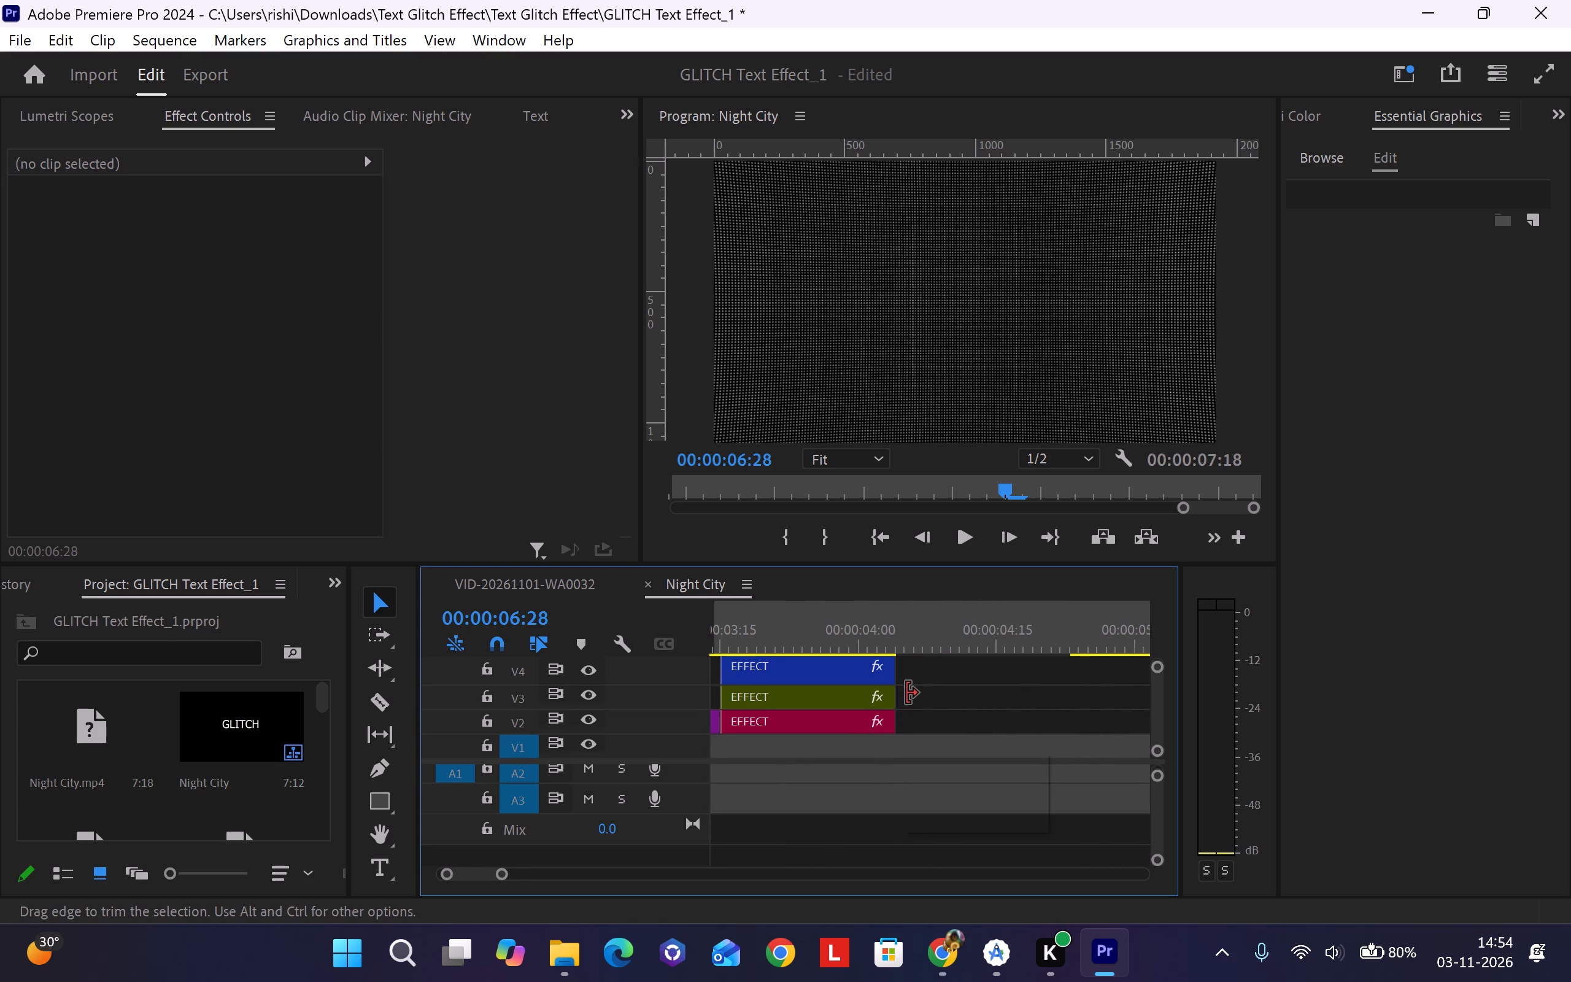
drag(924, 663, 840, 721)
scroll(835, 706, right, 1)
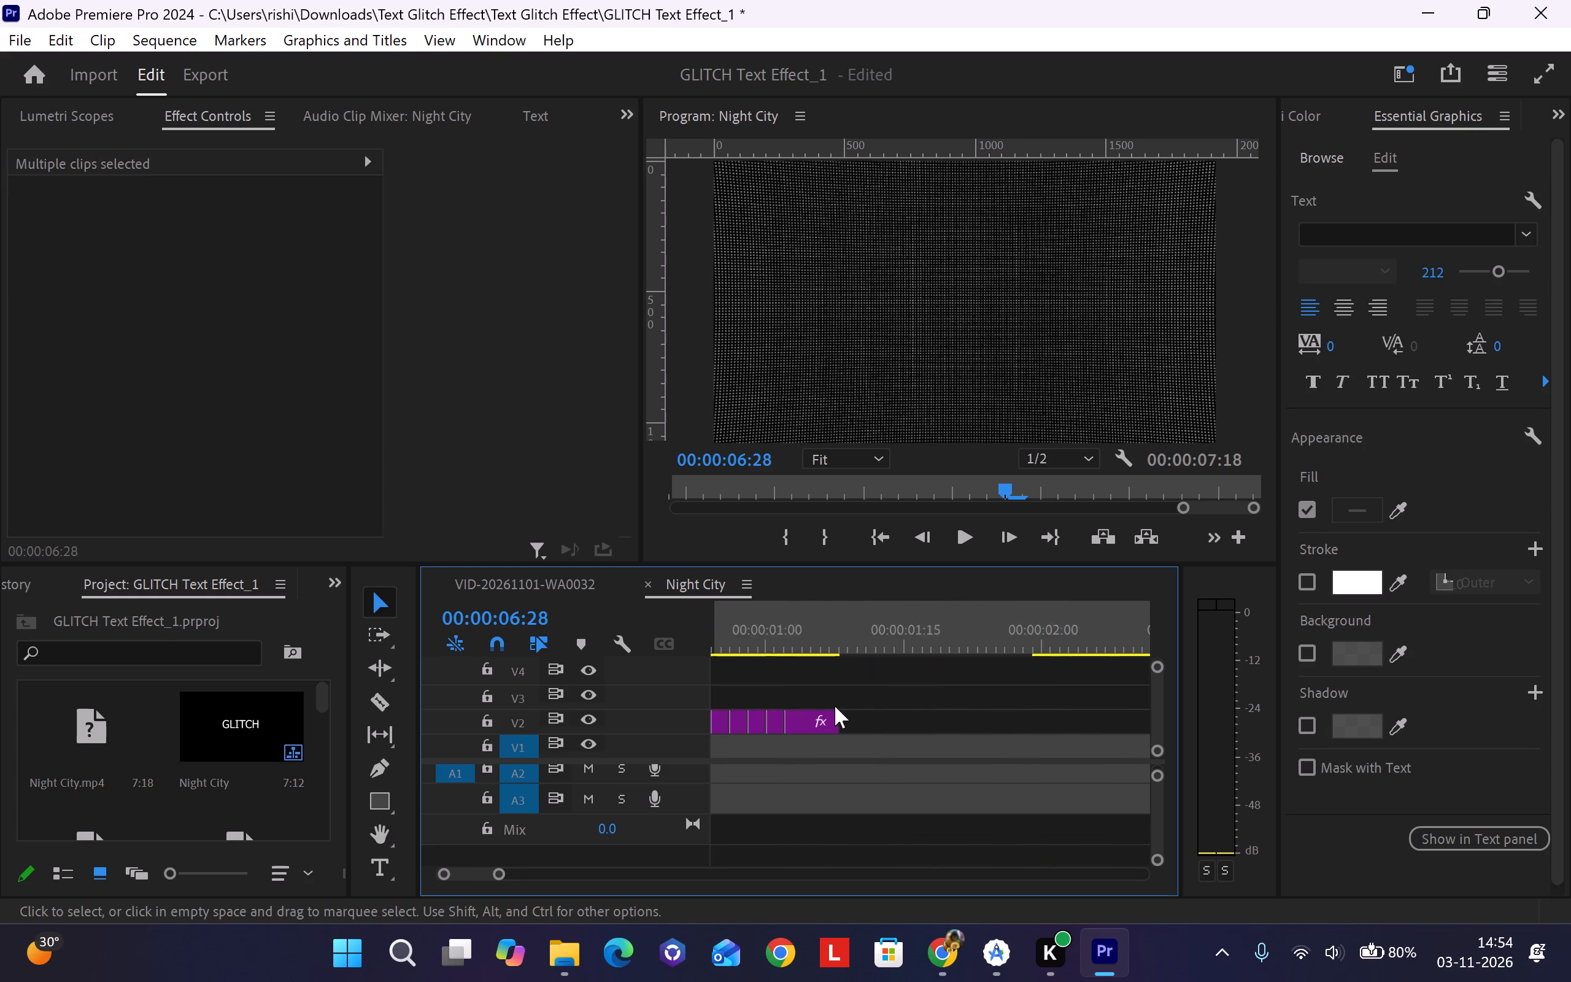
scroll(835, 706, right, 2)
scroll(873, 690, left, 12)
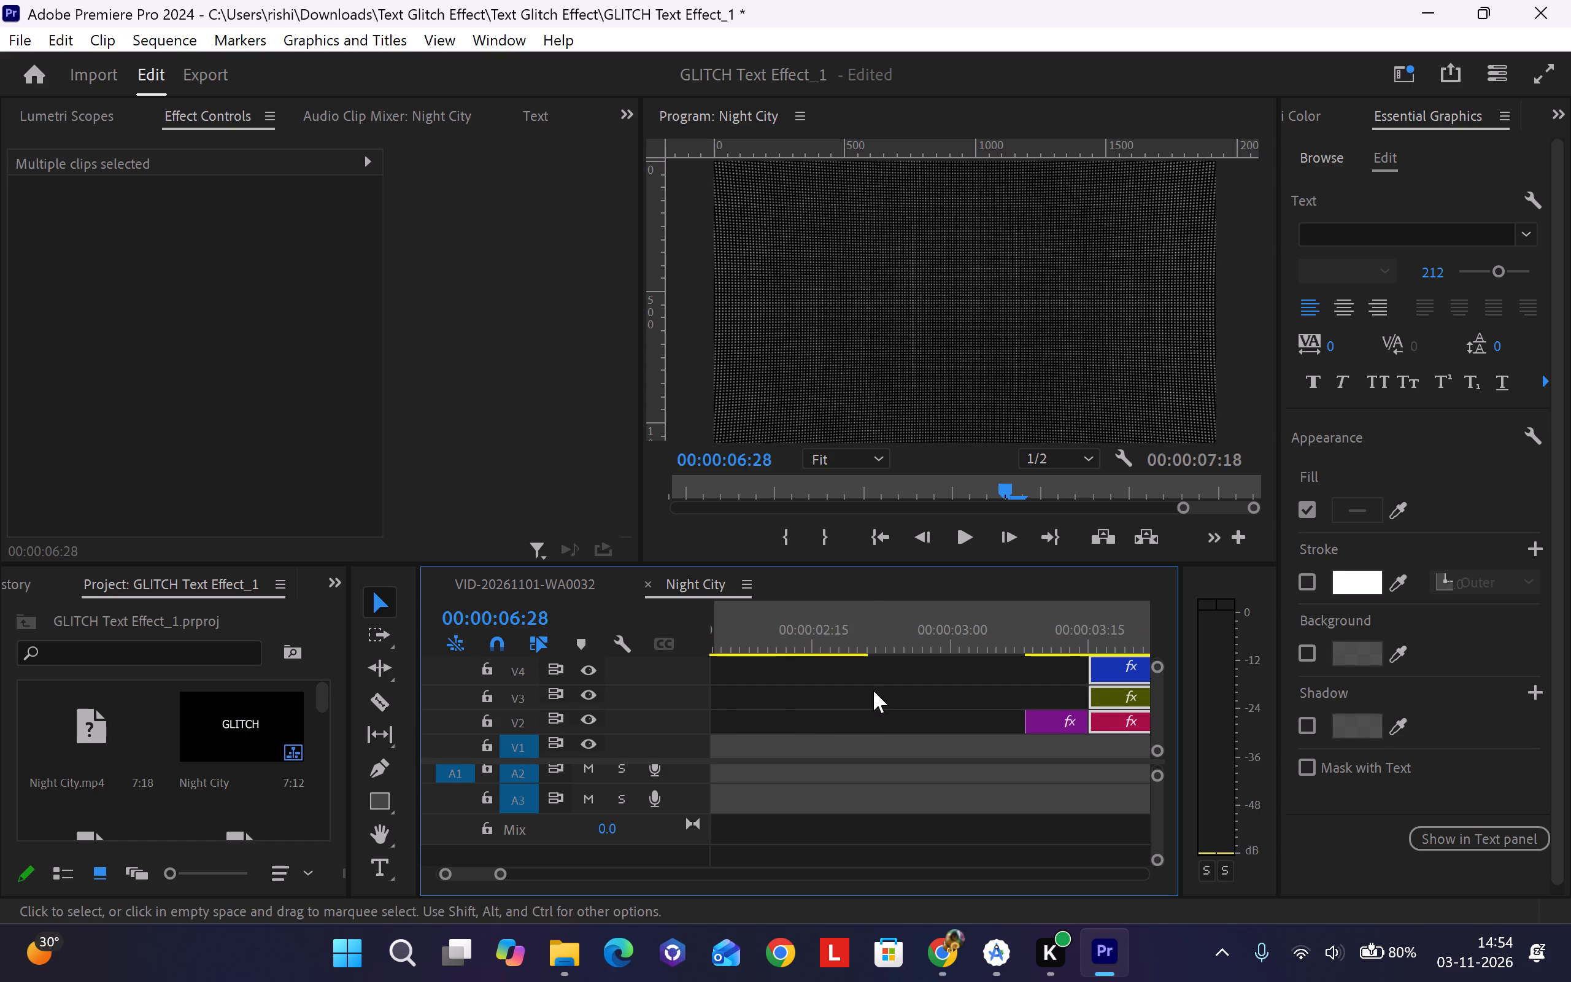
click(593, 588)
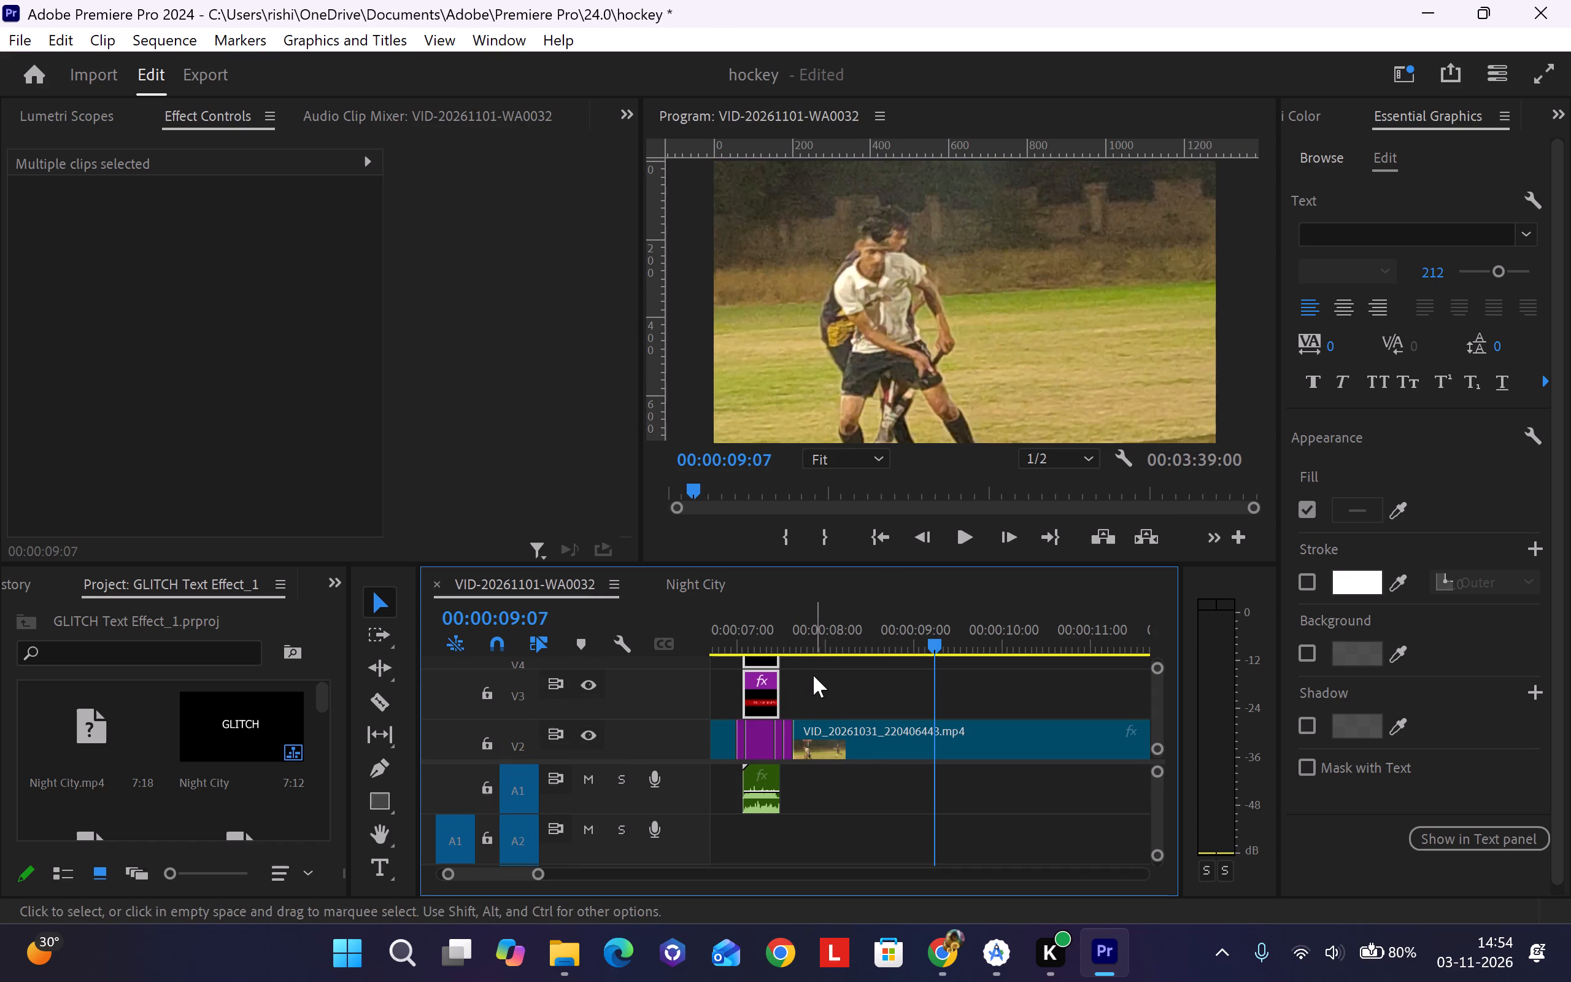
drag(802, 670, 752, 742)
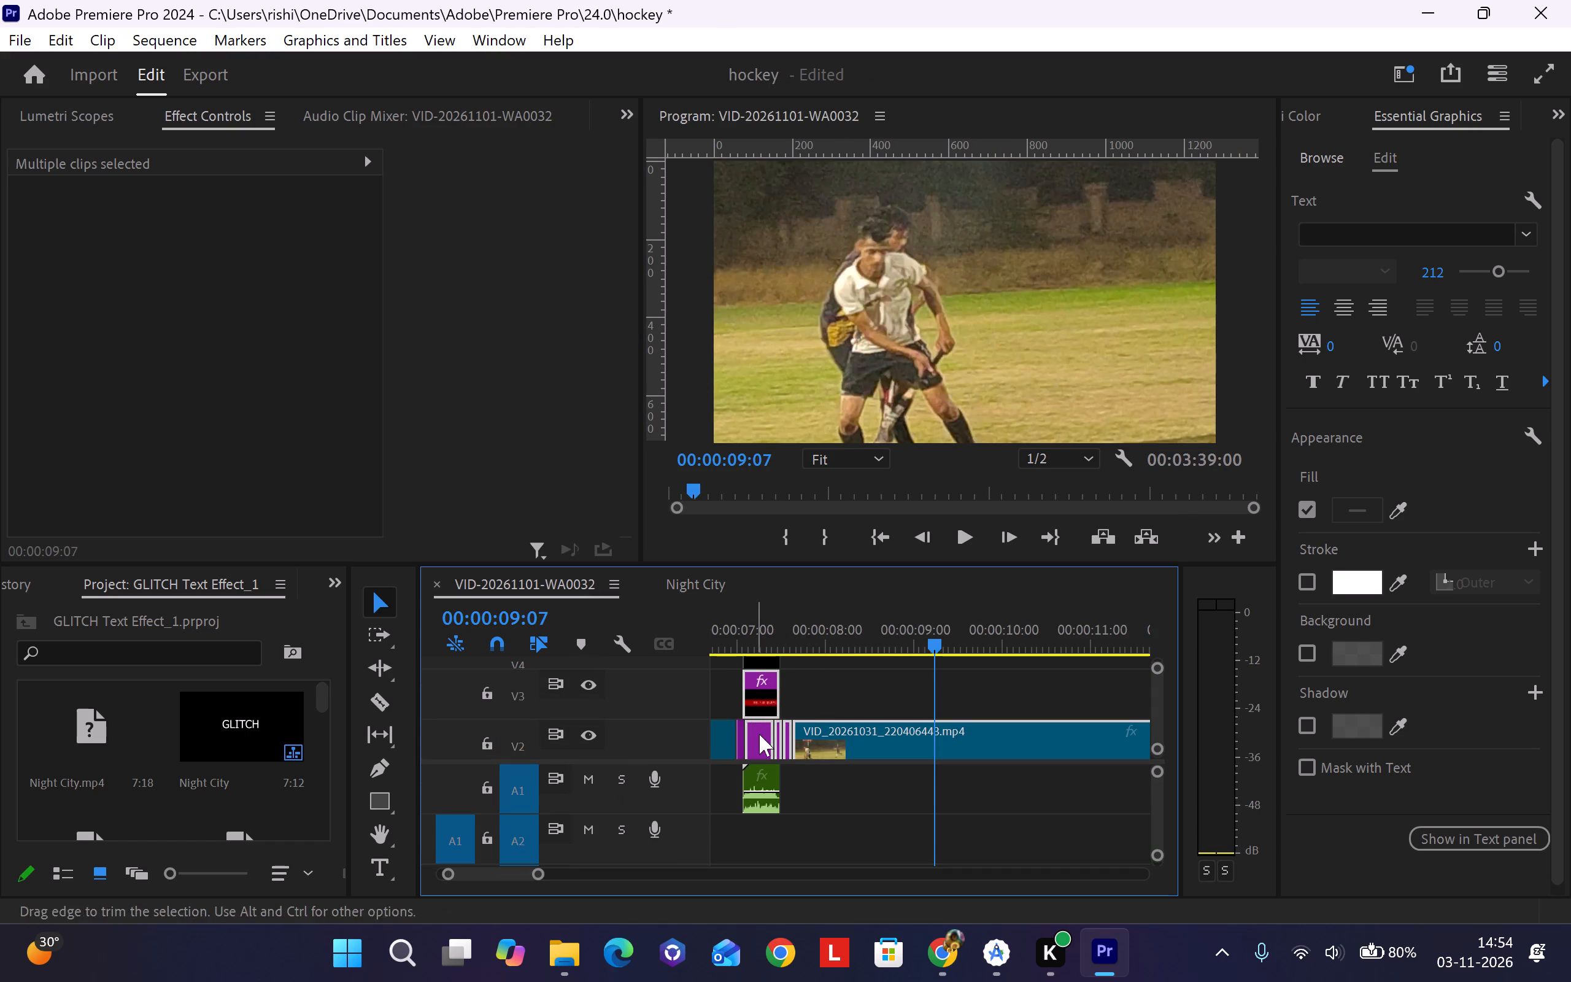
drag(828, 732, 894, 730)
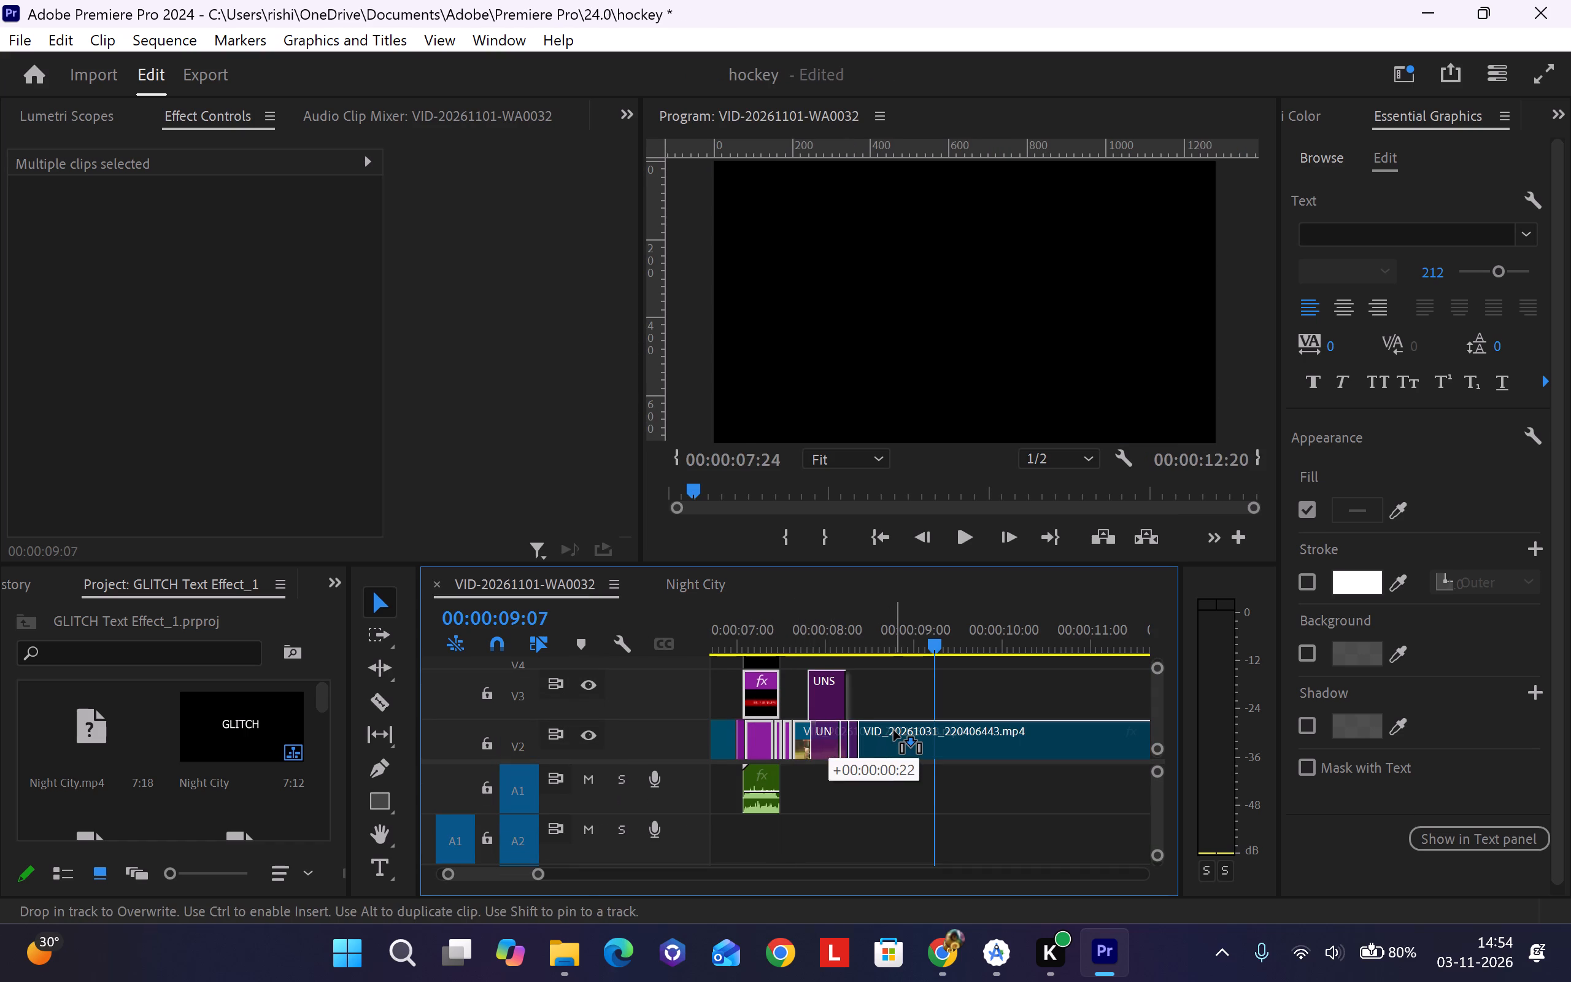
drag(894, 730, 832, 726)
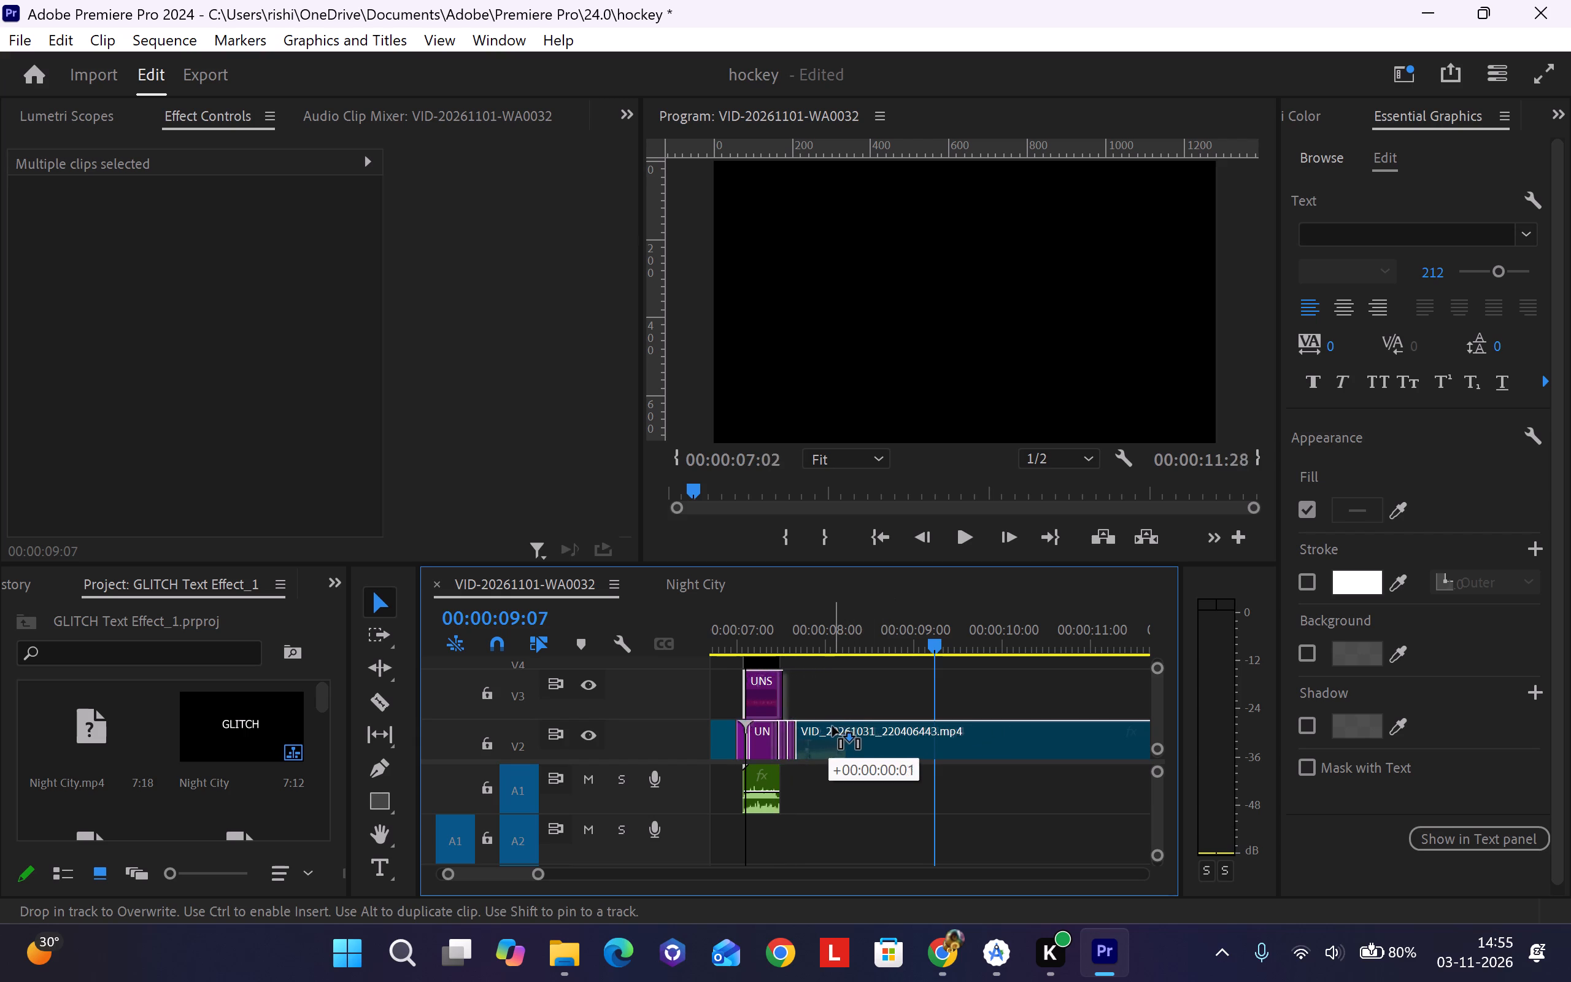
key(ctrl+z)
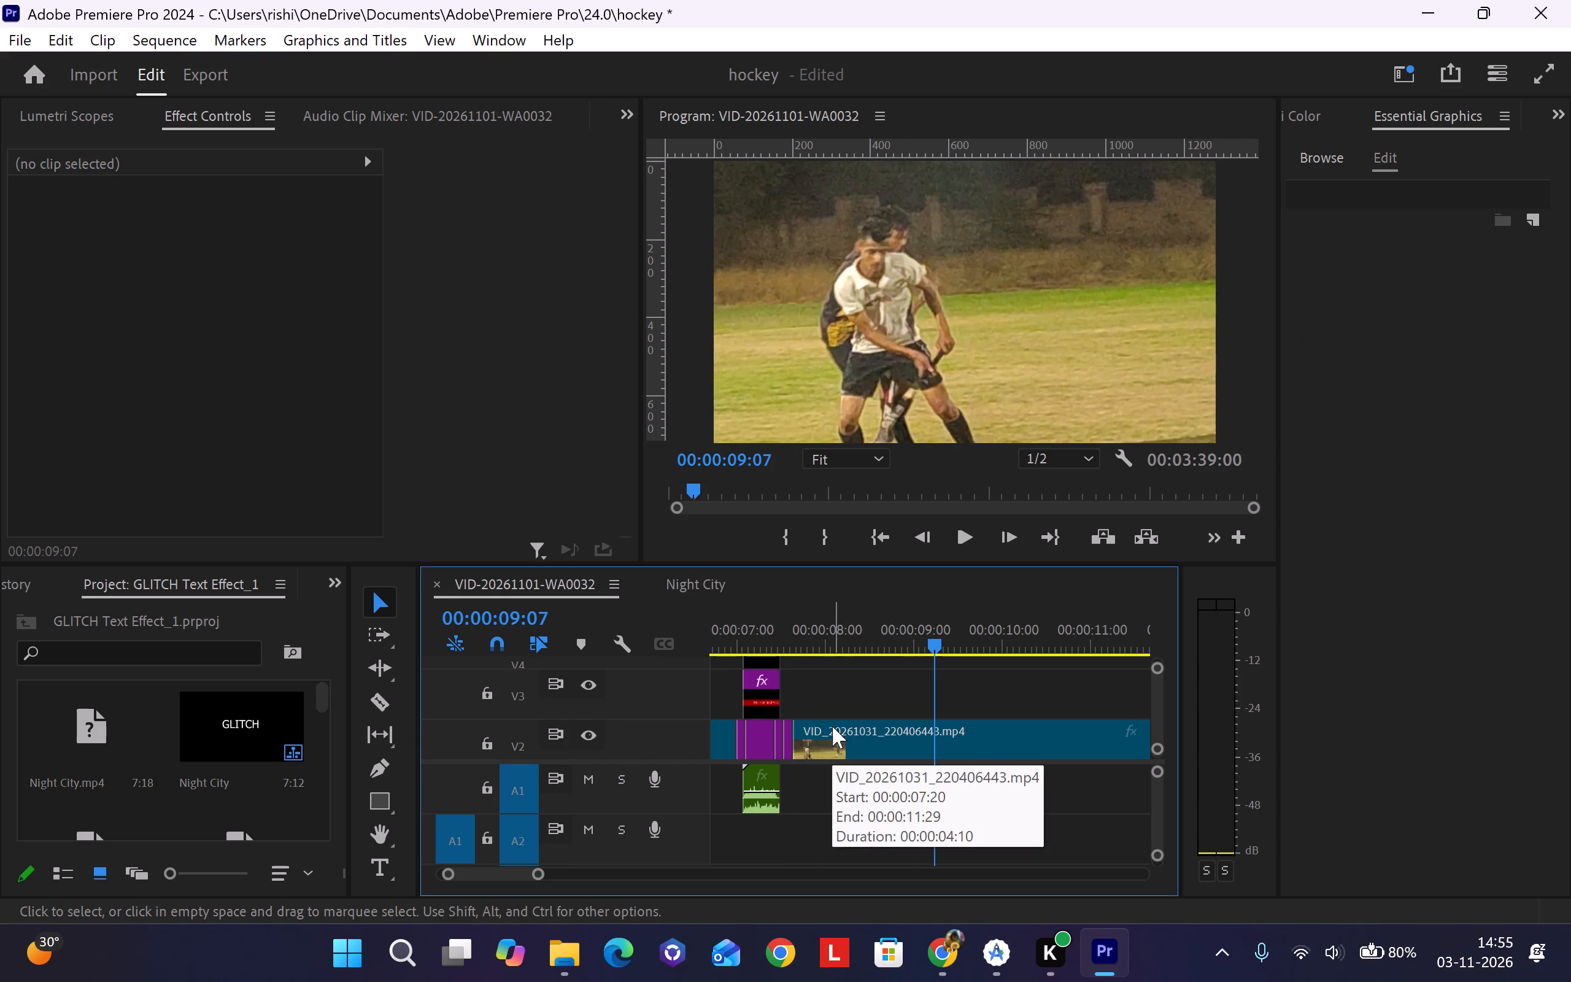
Move the VID_20261031_220406443.mp4 clip on V2 about one second later, clearing space after the UNSTOPPABLE title.
right_click(838, 732)
click(816, 707)
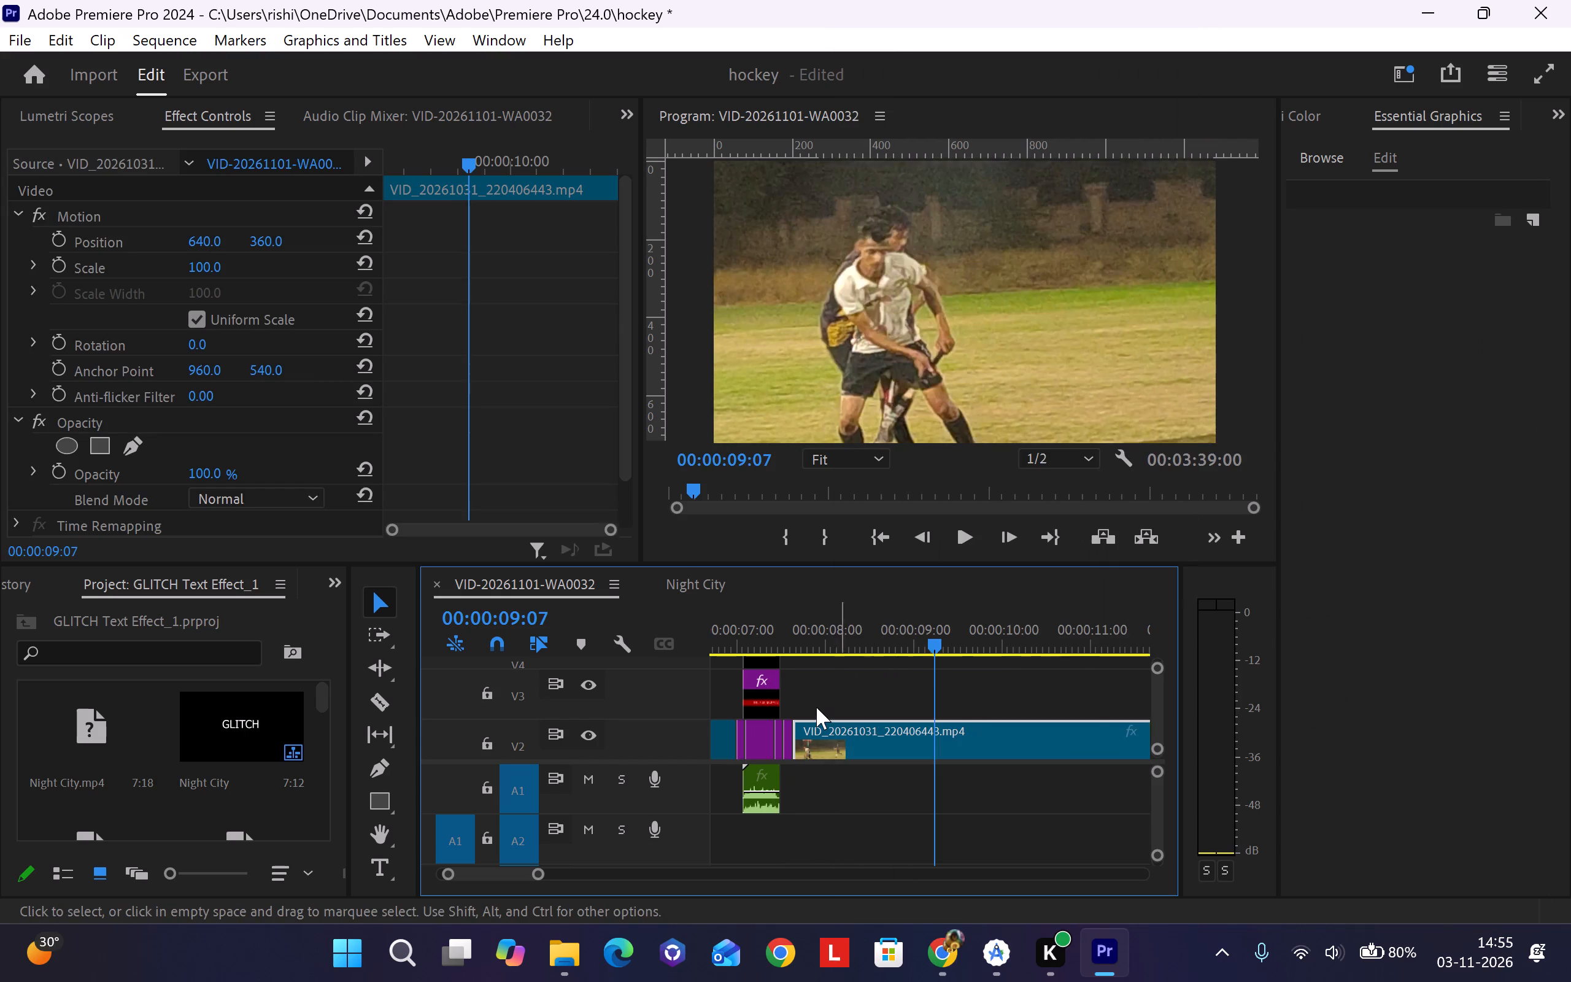
drag(825, 732, 915, 733)
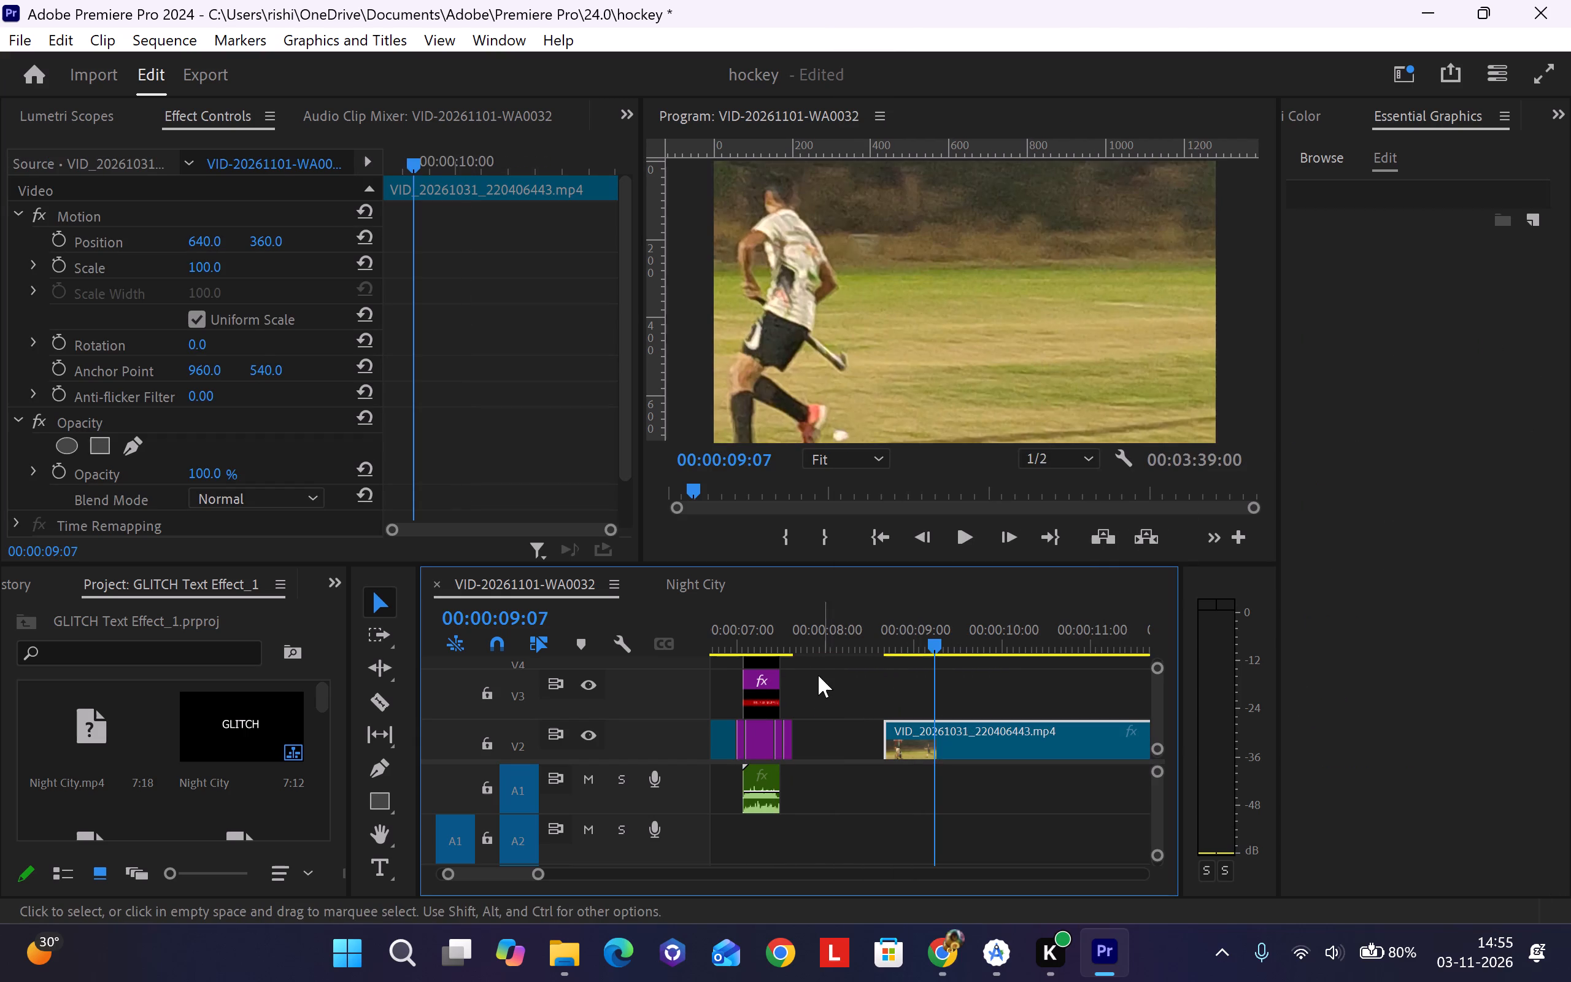
Duplicate all UNSTOPPABLE title pieces and their A1 glitch sound past the end of VID_20261031_220406443.mp4, at about 00:00:13:09.
click(1153, 681)
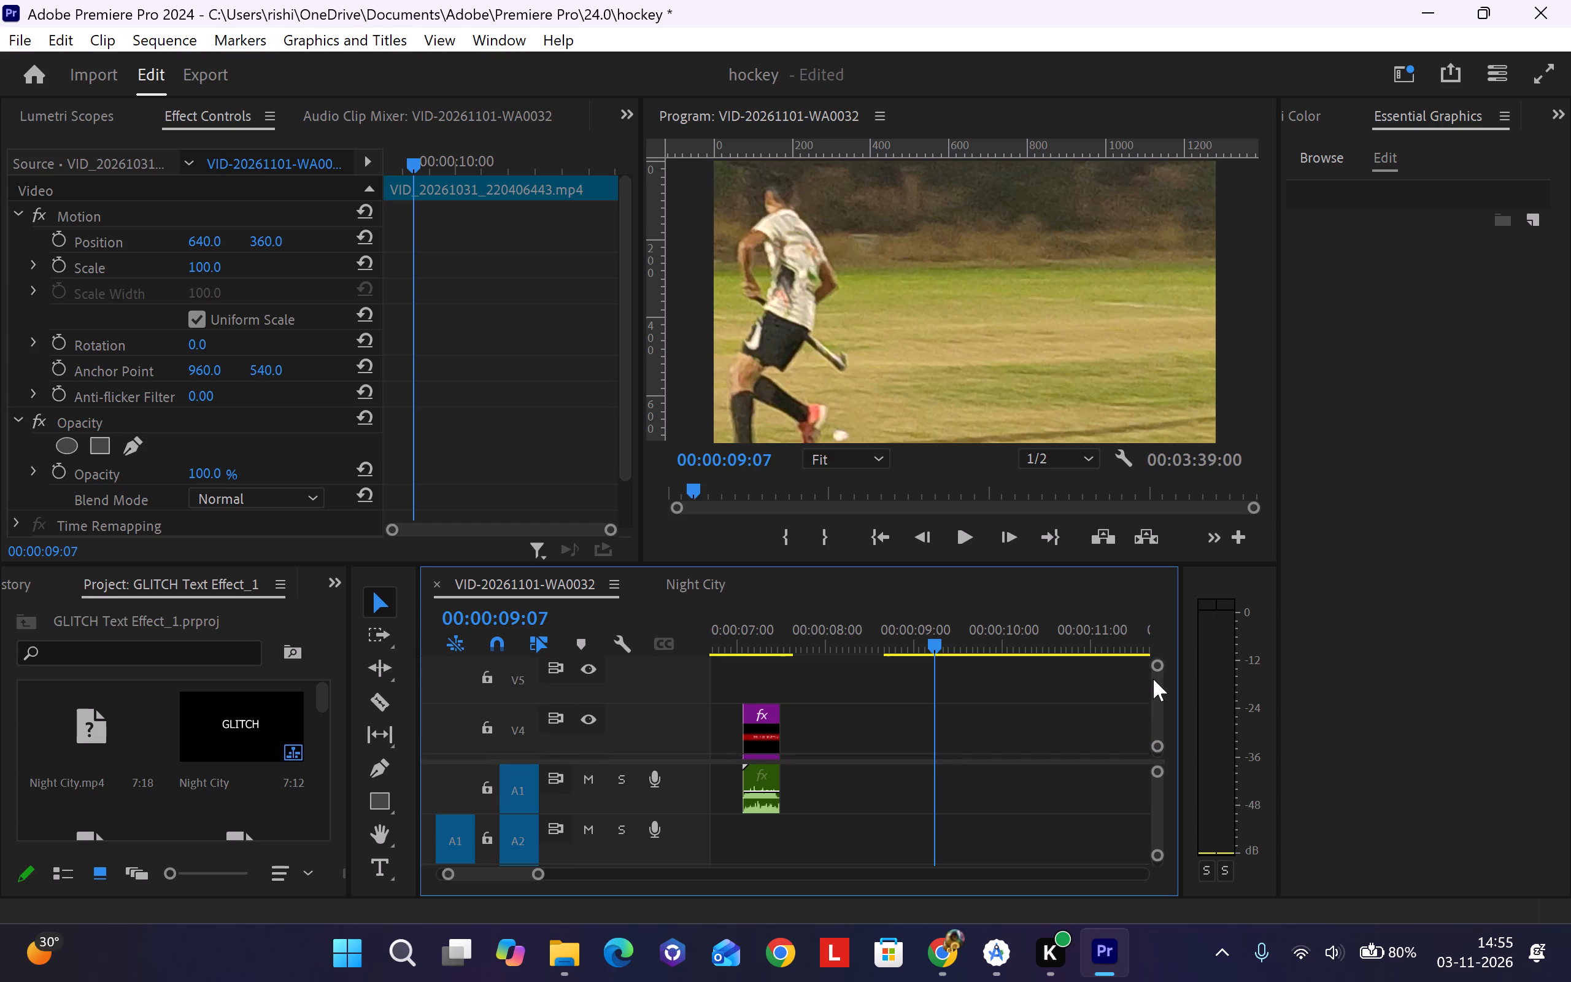
drag(1158, 673, 1154, 657)
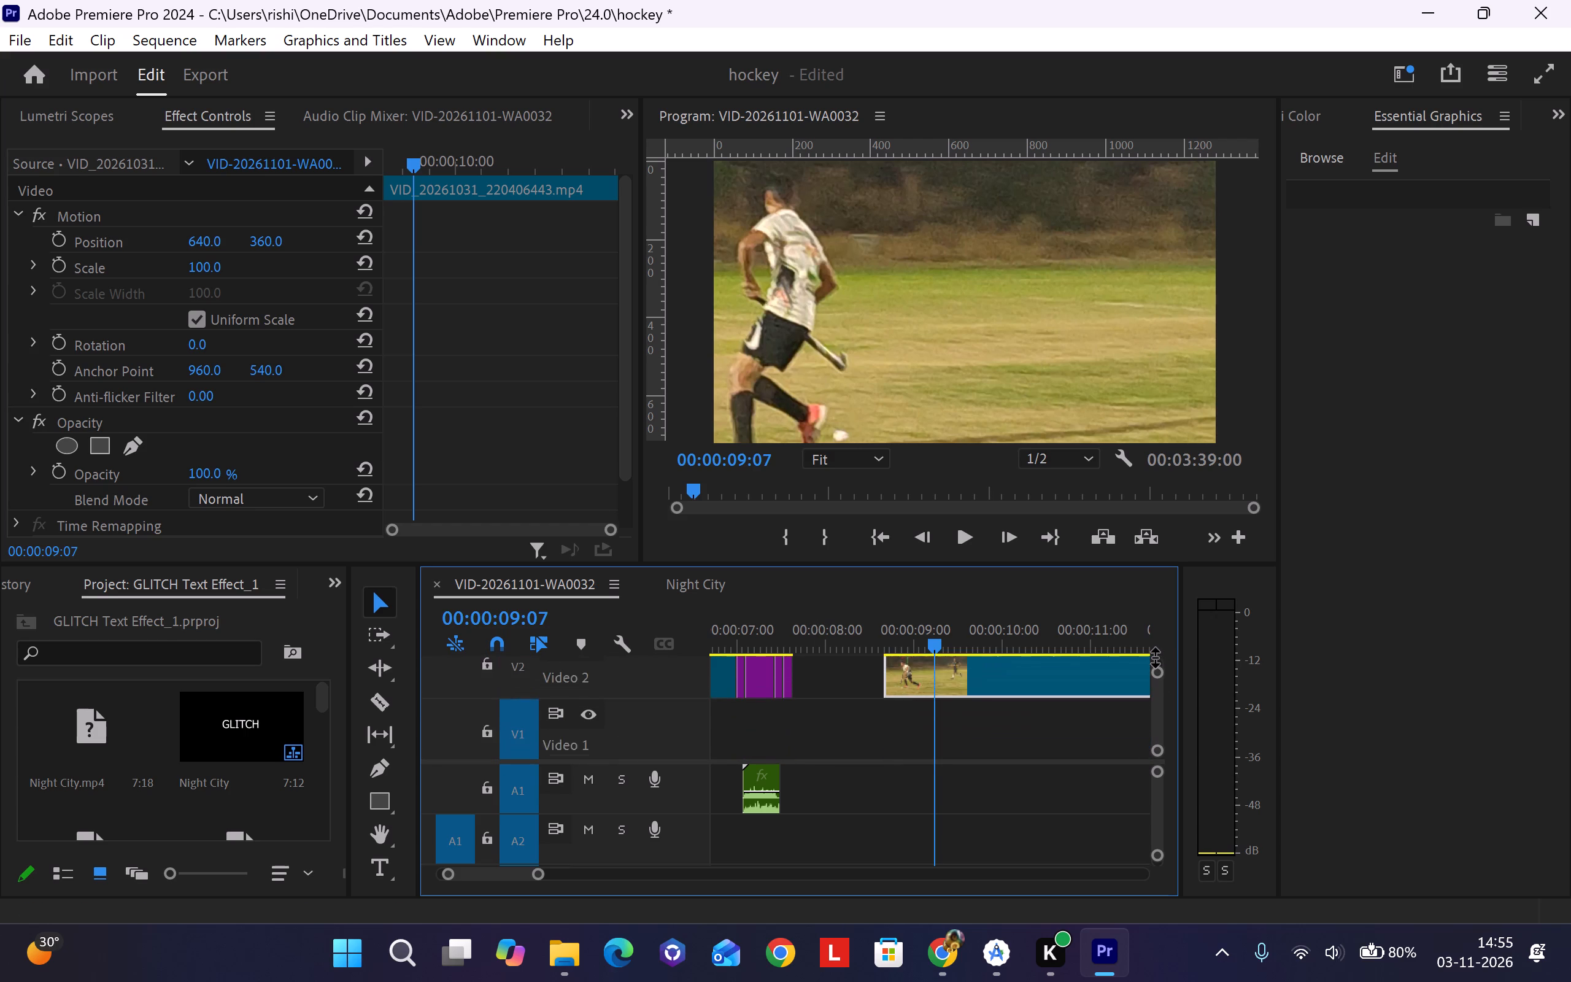
drag(1154, 657, 1156, 652)
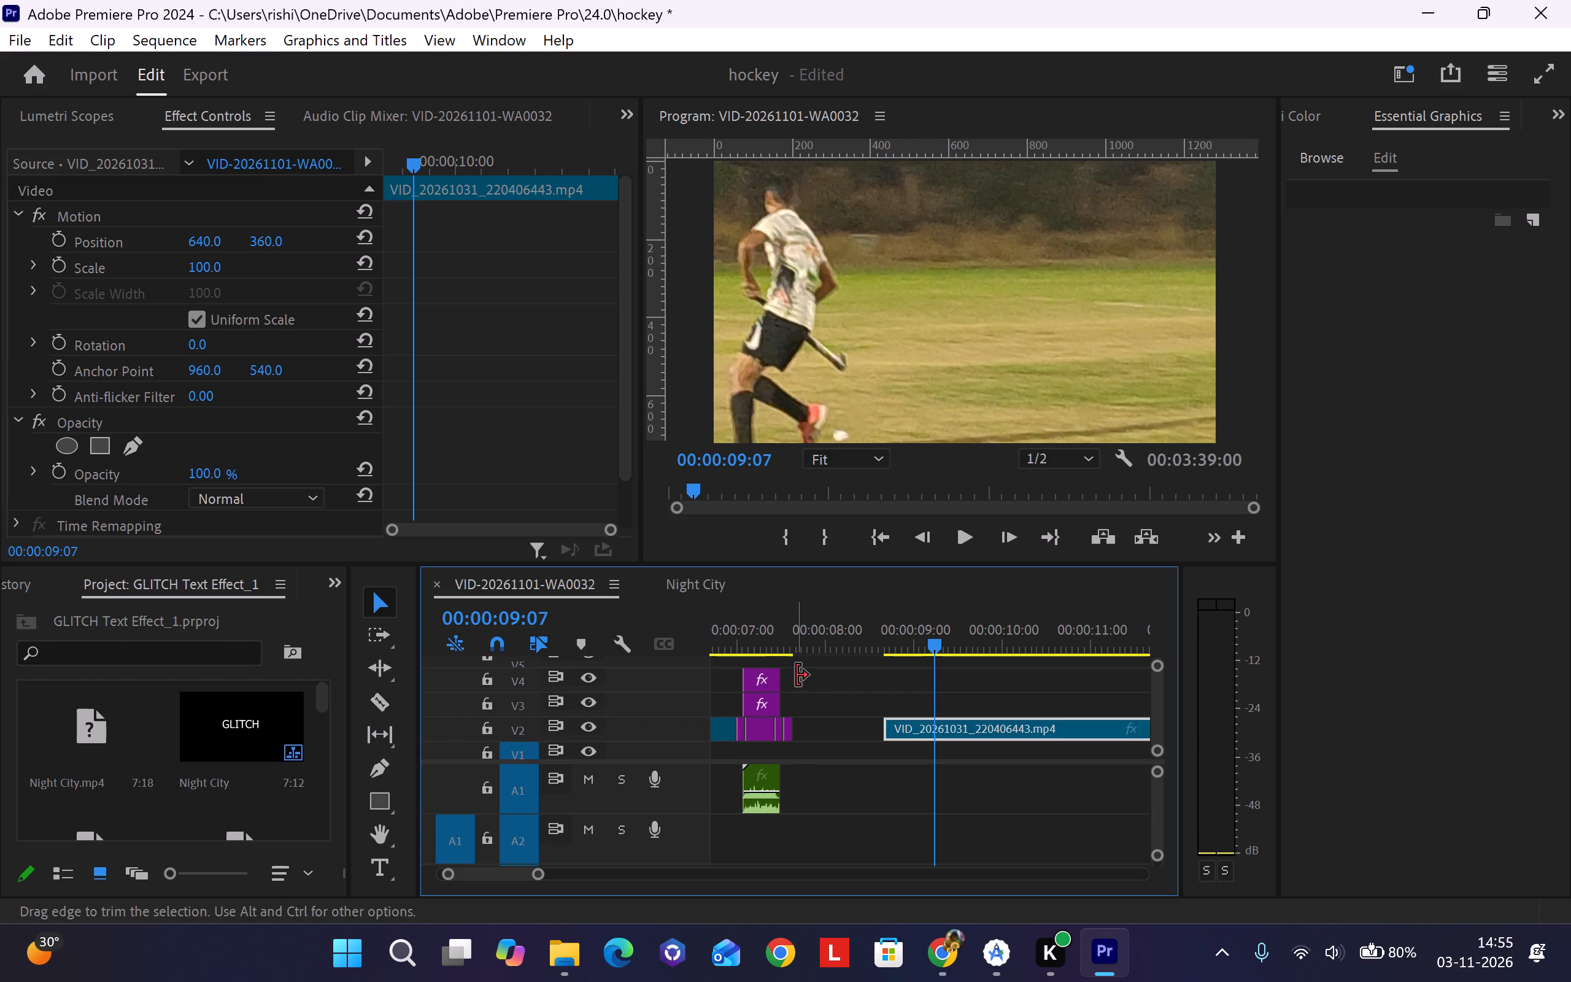
drag(814, 673, 758, 778)
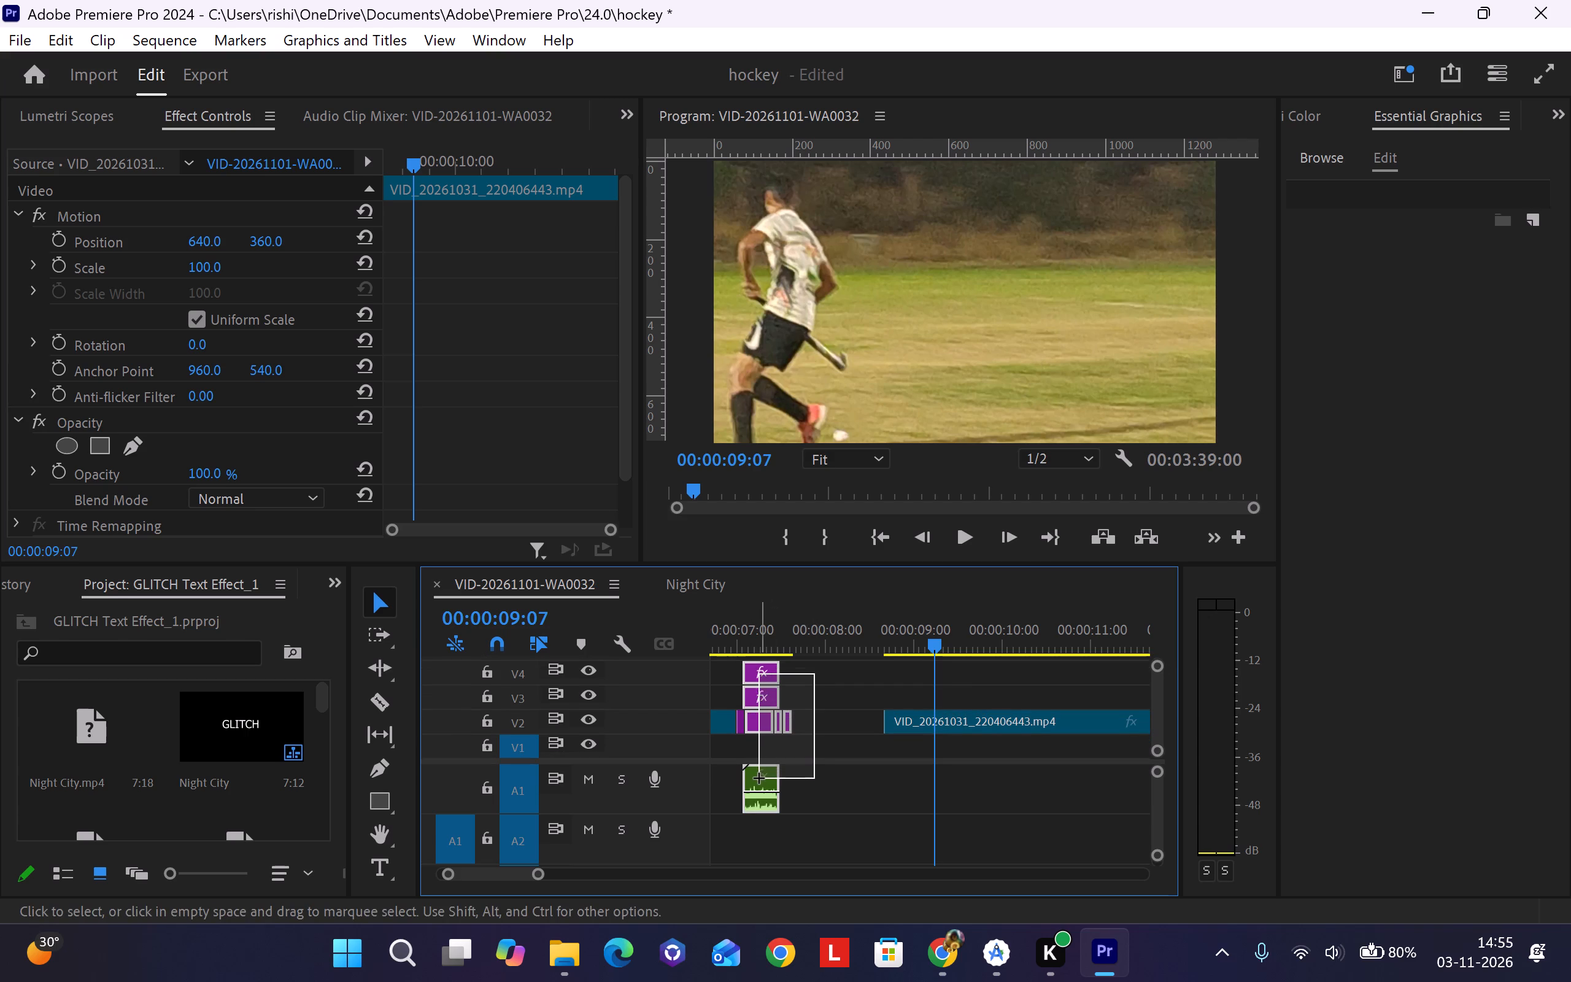
drag(758, 778, 745, 782)
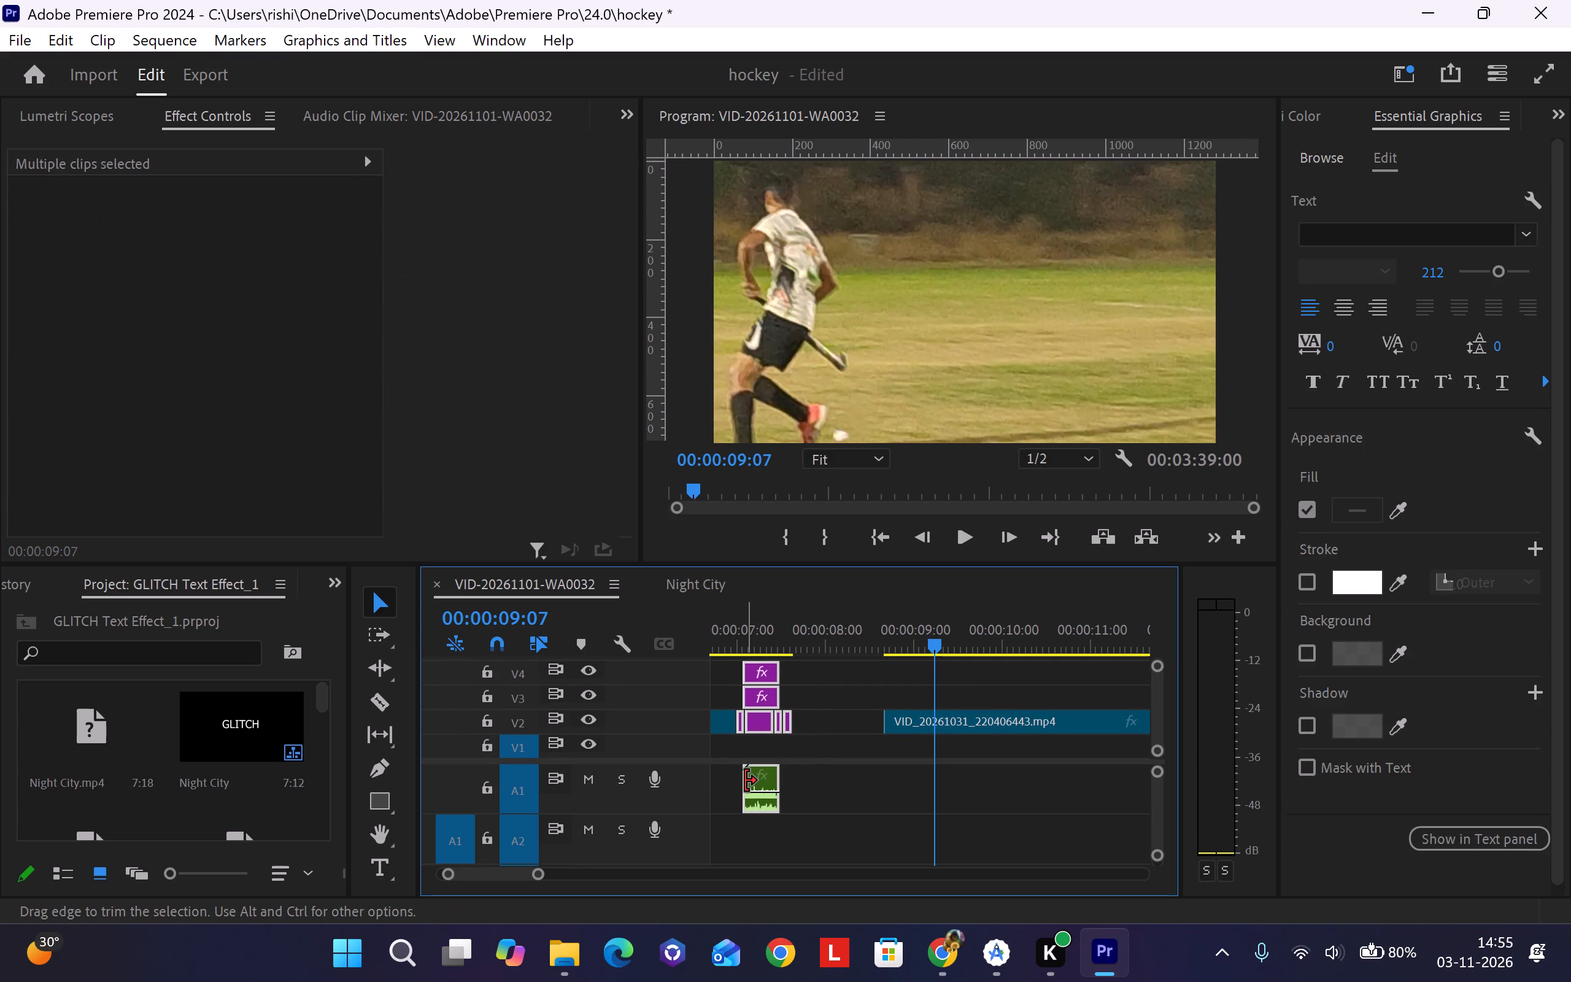
key(ctrl+c)
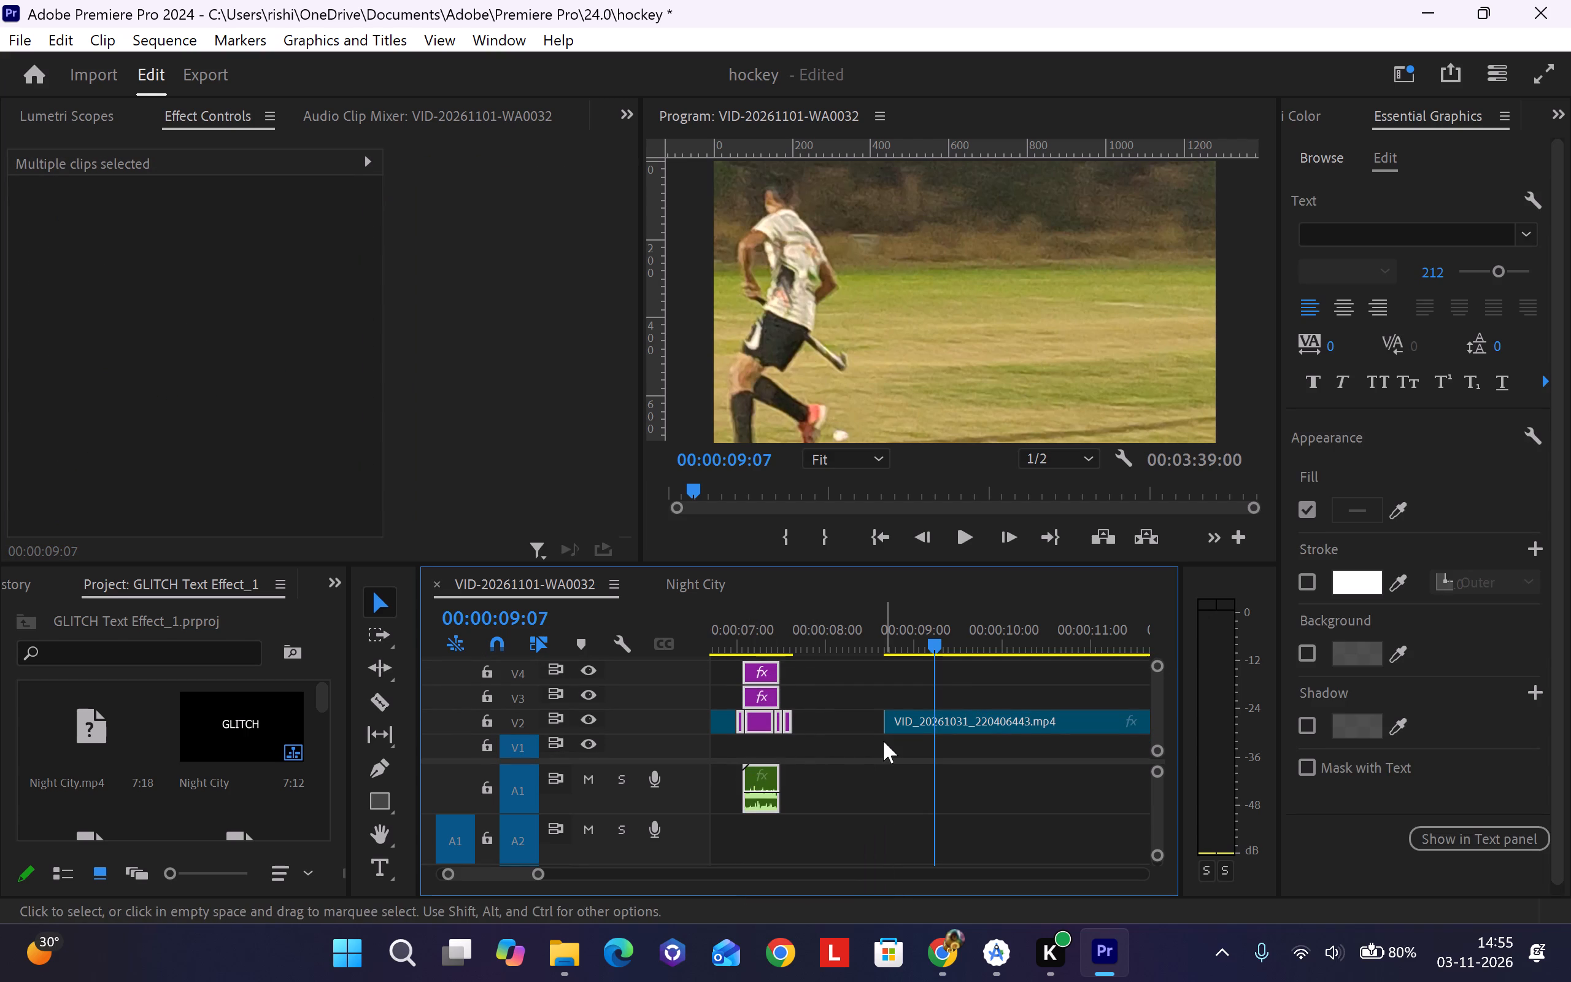
alt+drag(763, 717, 1121, 707)
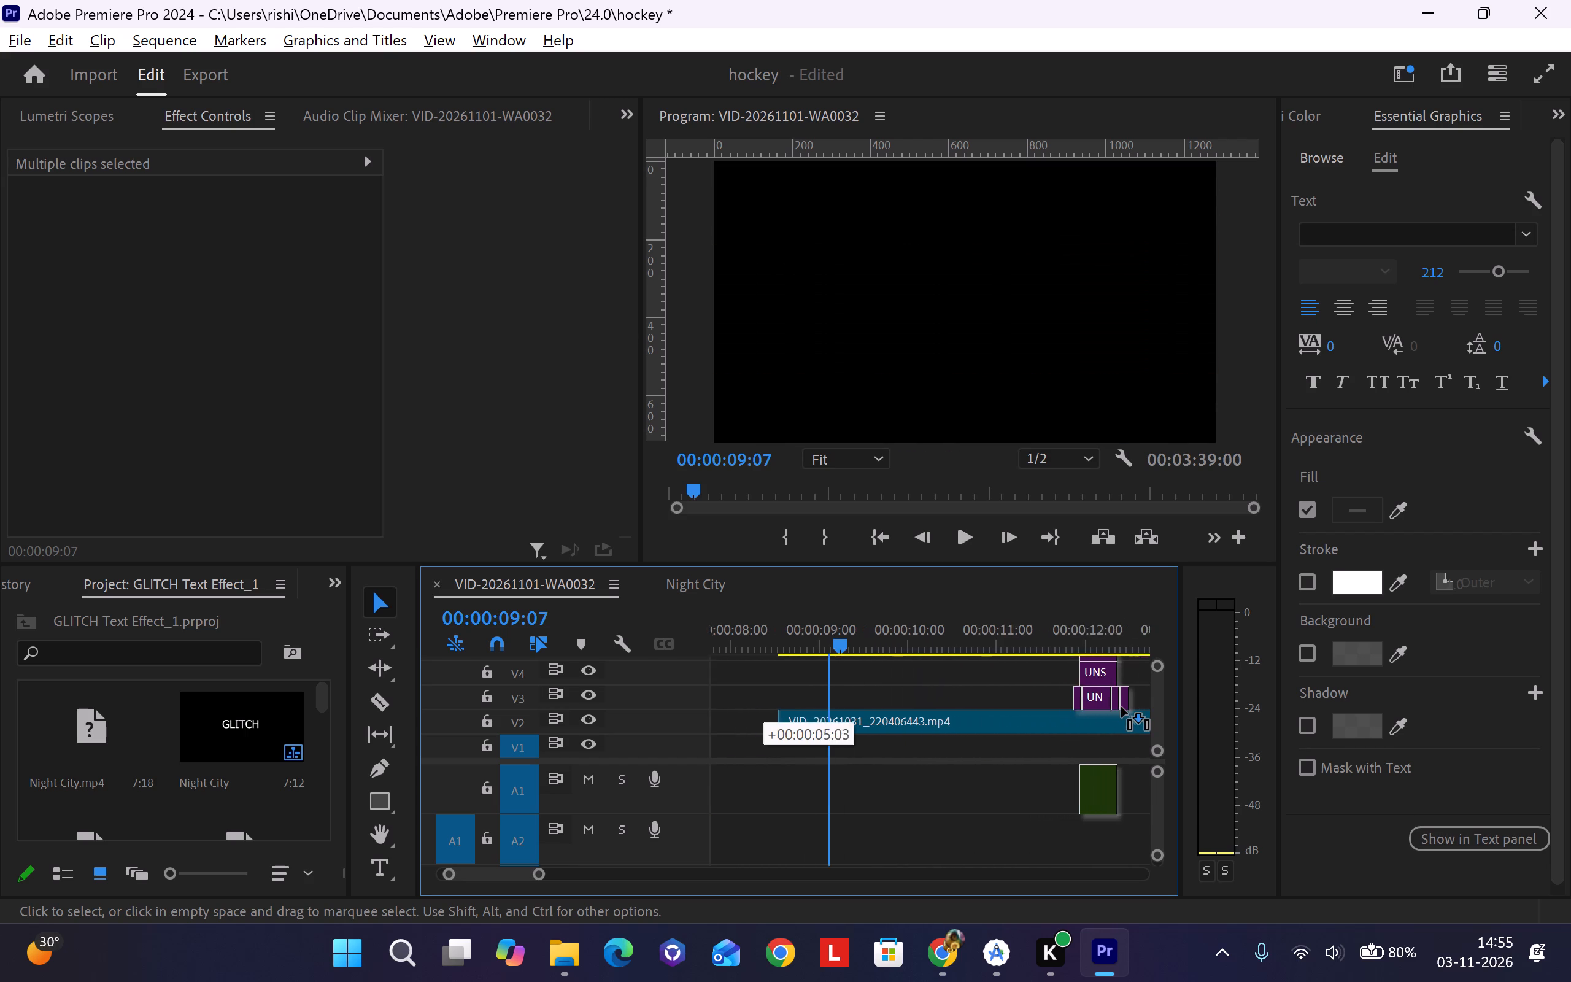
alt+drag(1121, 707, 1048, 712)
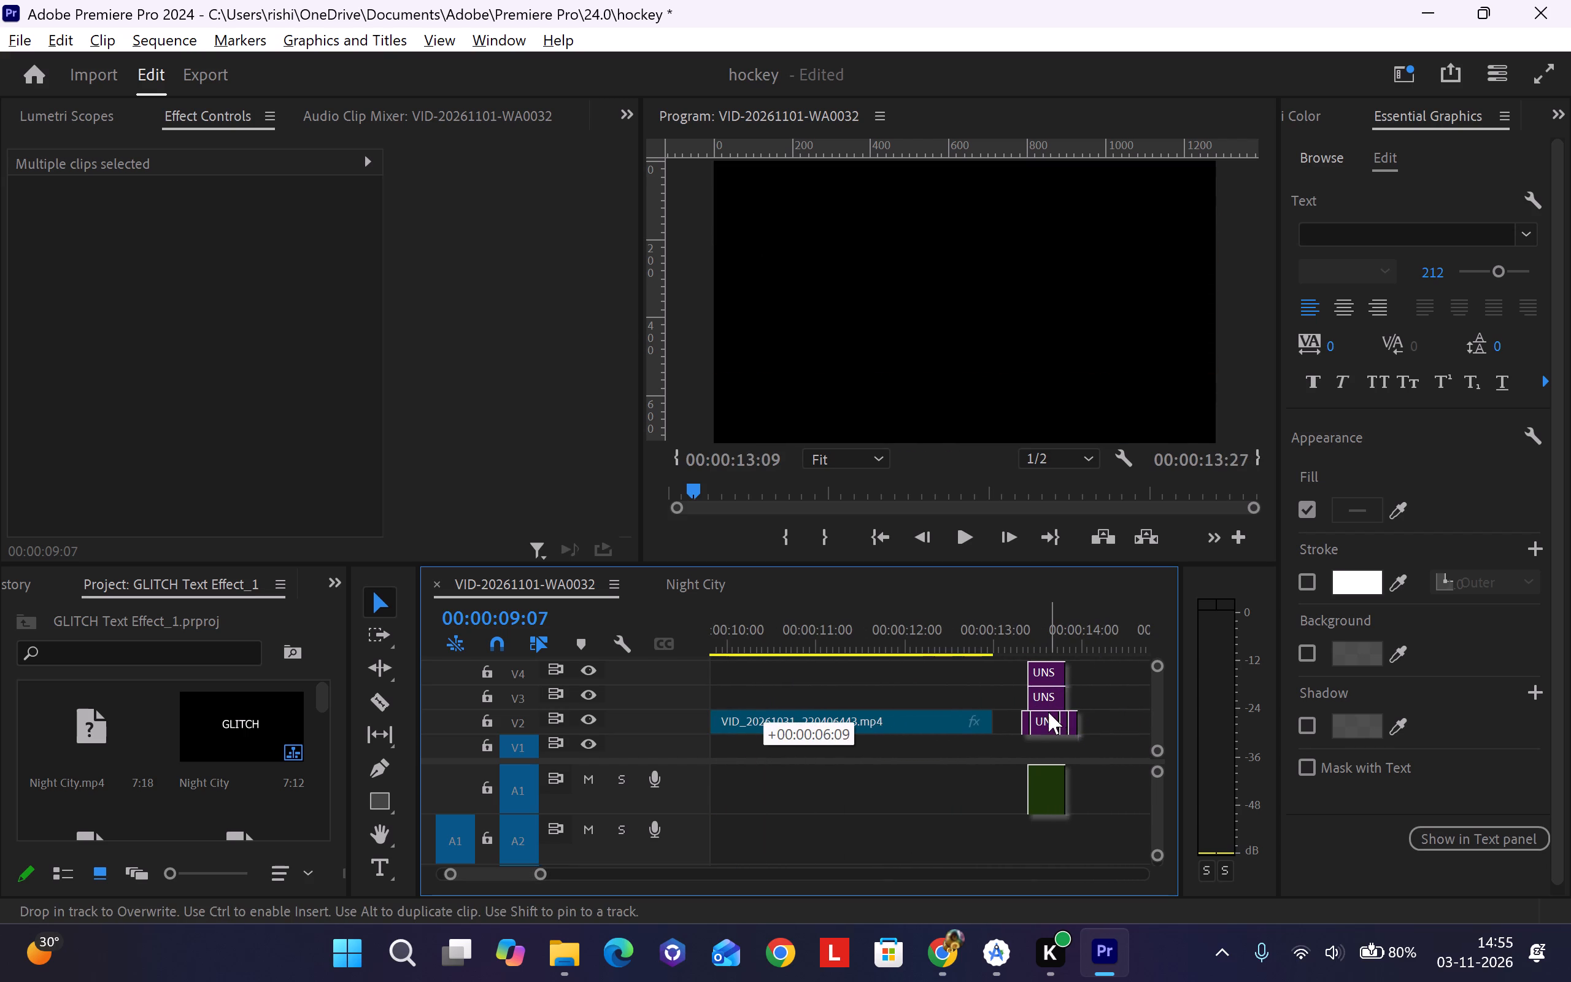
Close the gap on V2 between the first UNSTOPPABLE title and the VID_20261031_220406443.mp4 clip.
scroll(831, 668, right, 1)
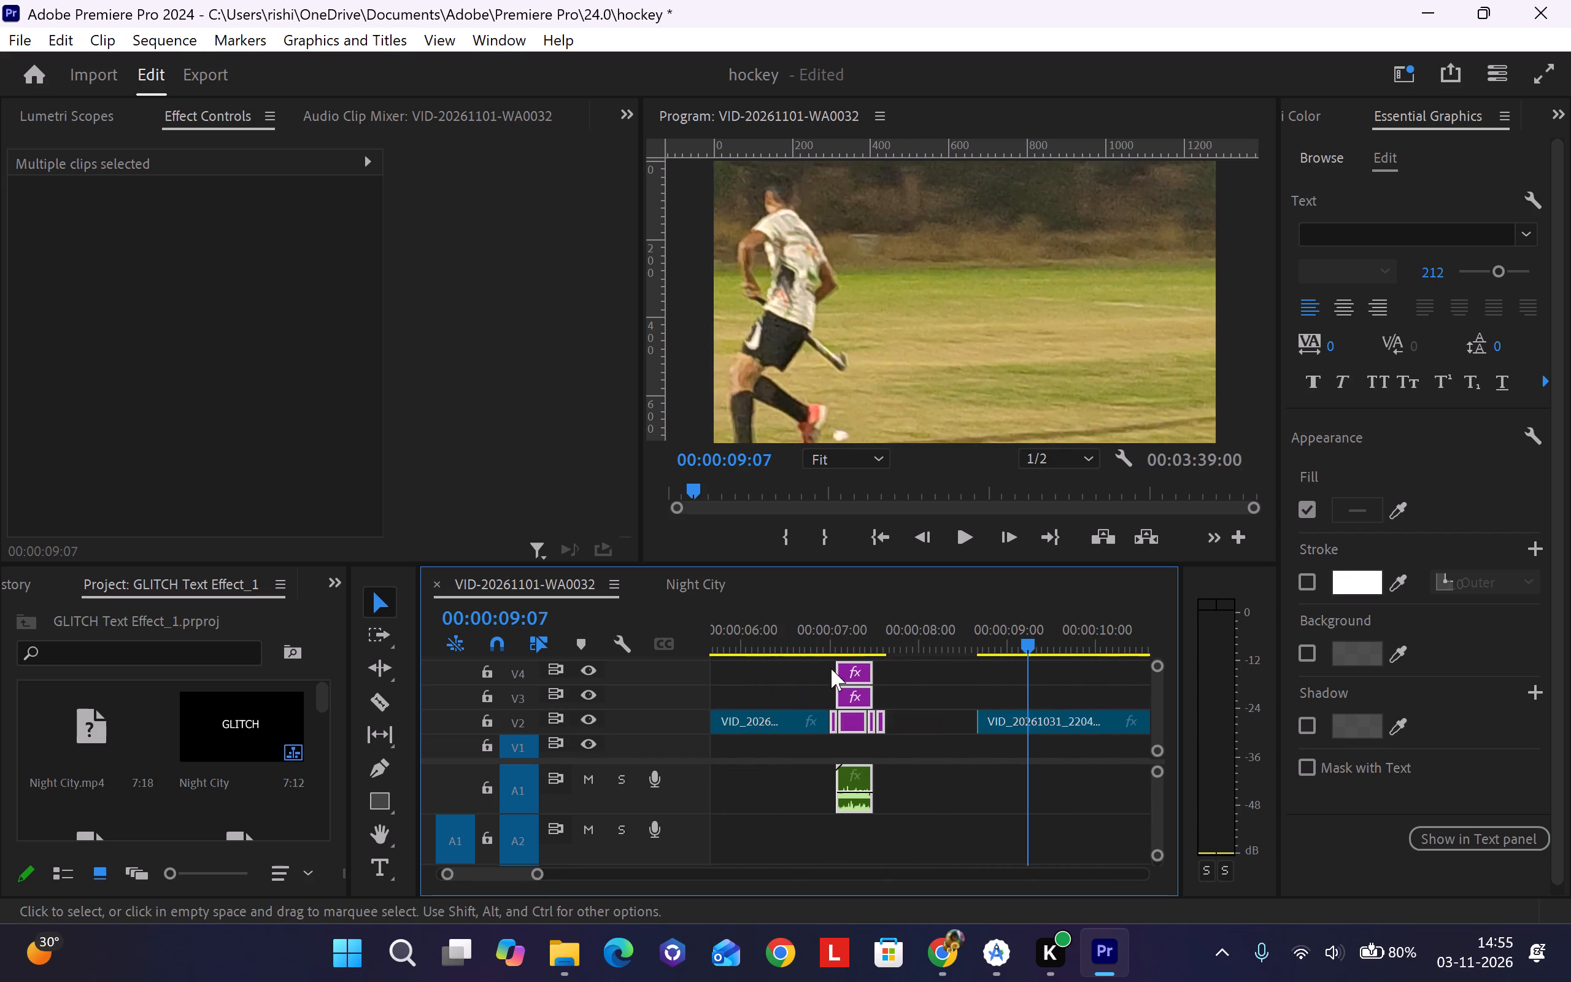
click(925, 714)
key(Delete)
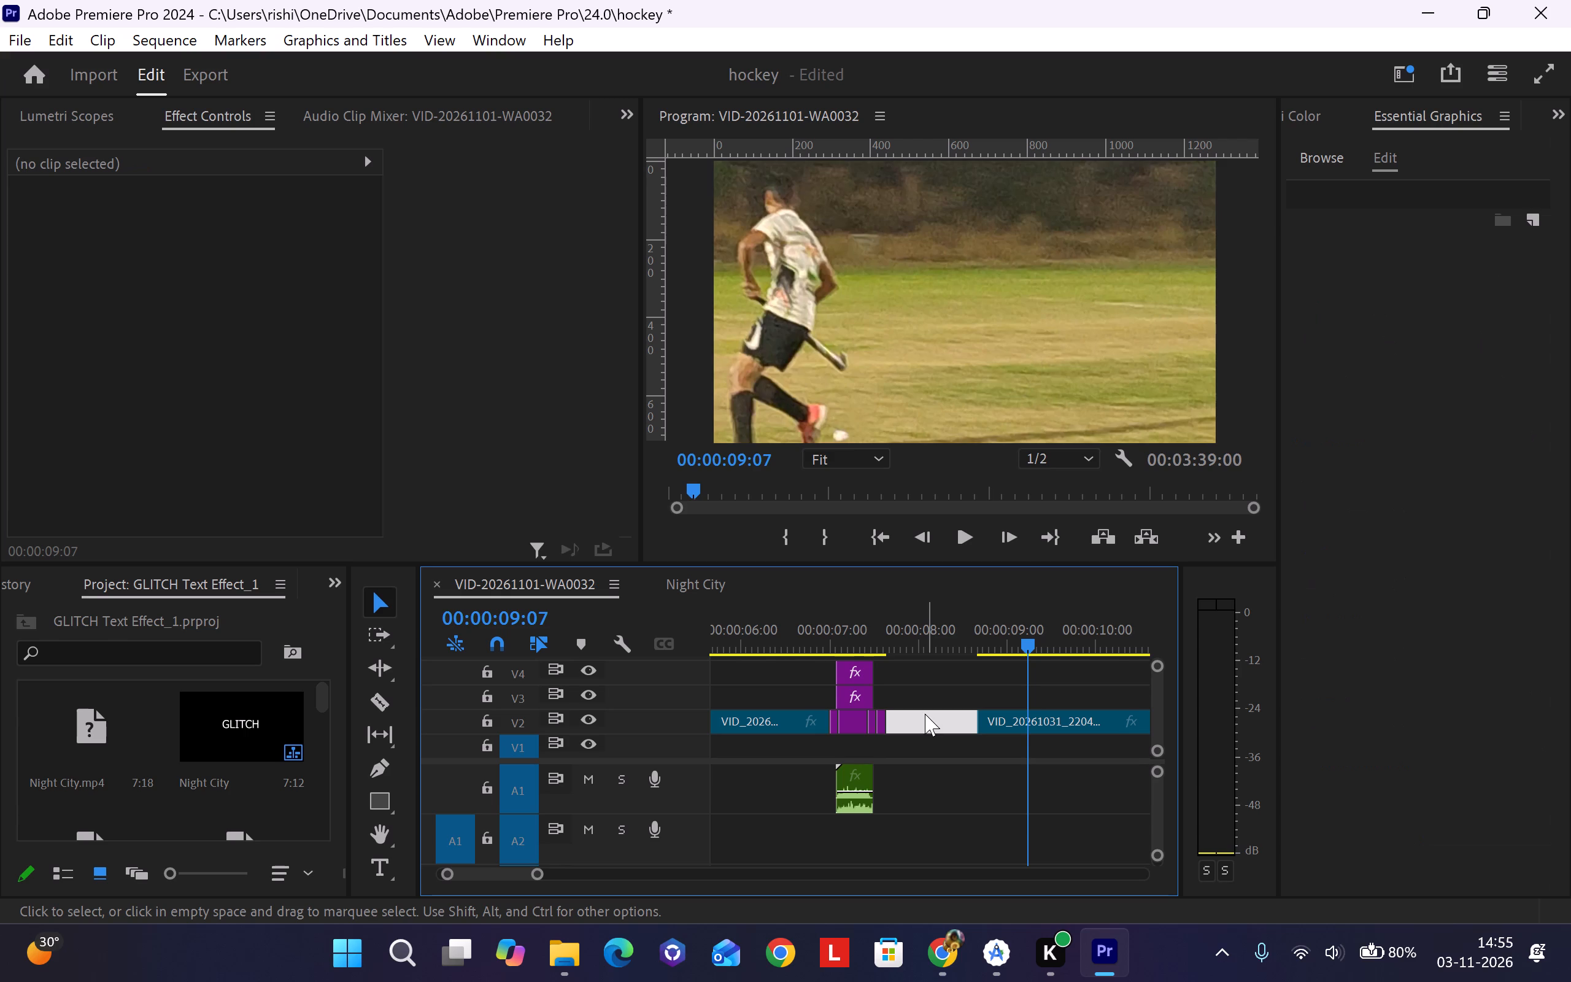
Close the gaps on V2 before and after the duplicated UNSTOPPABLE title so it sits directly between the two hockey clips.
scroll(952, 696, left, 2)
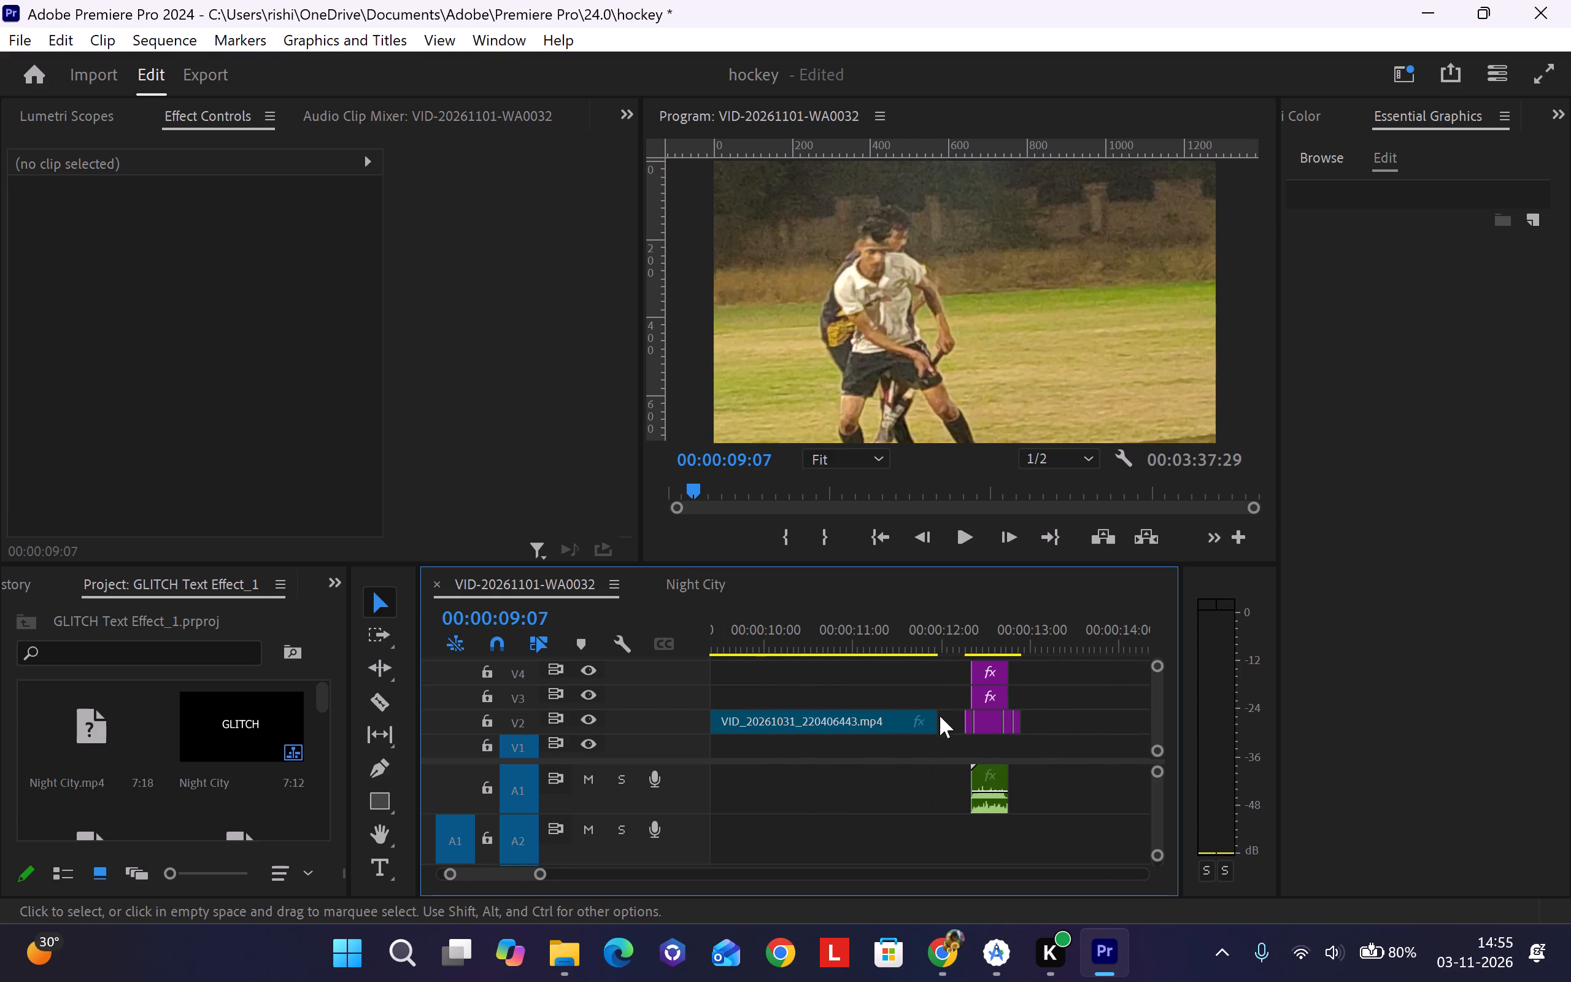
click(946, 716)
key(Delete)
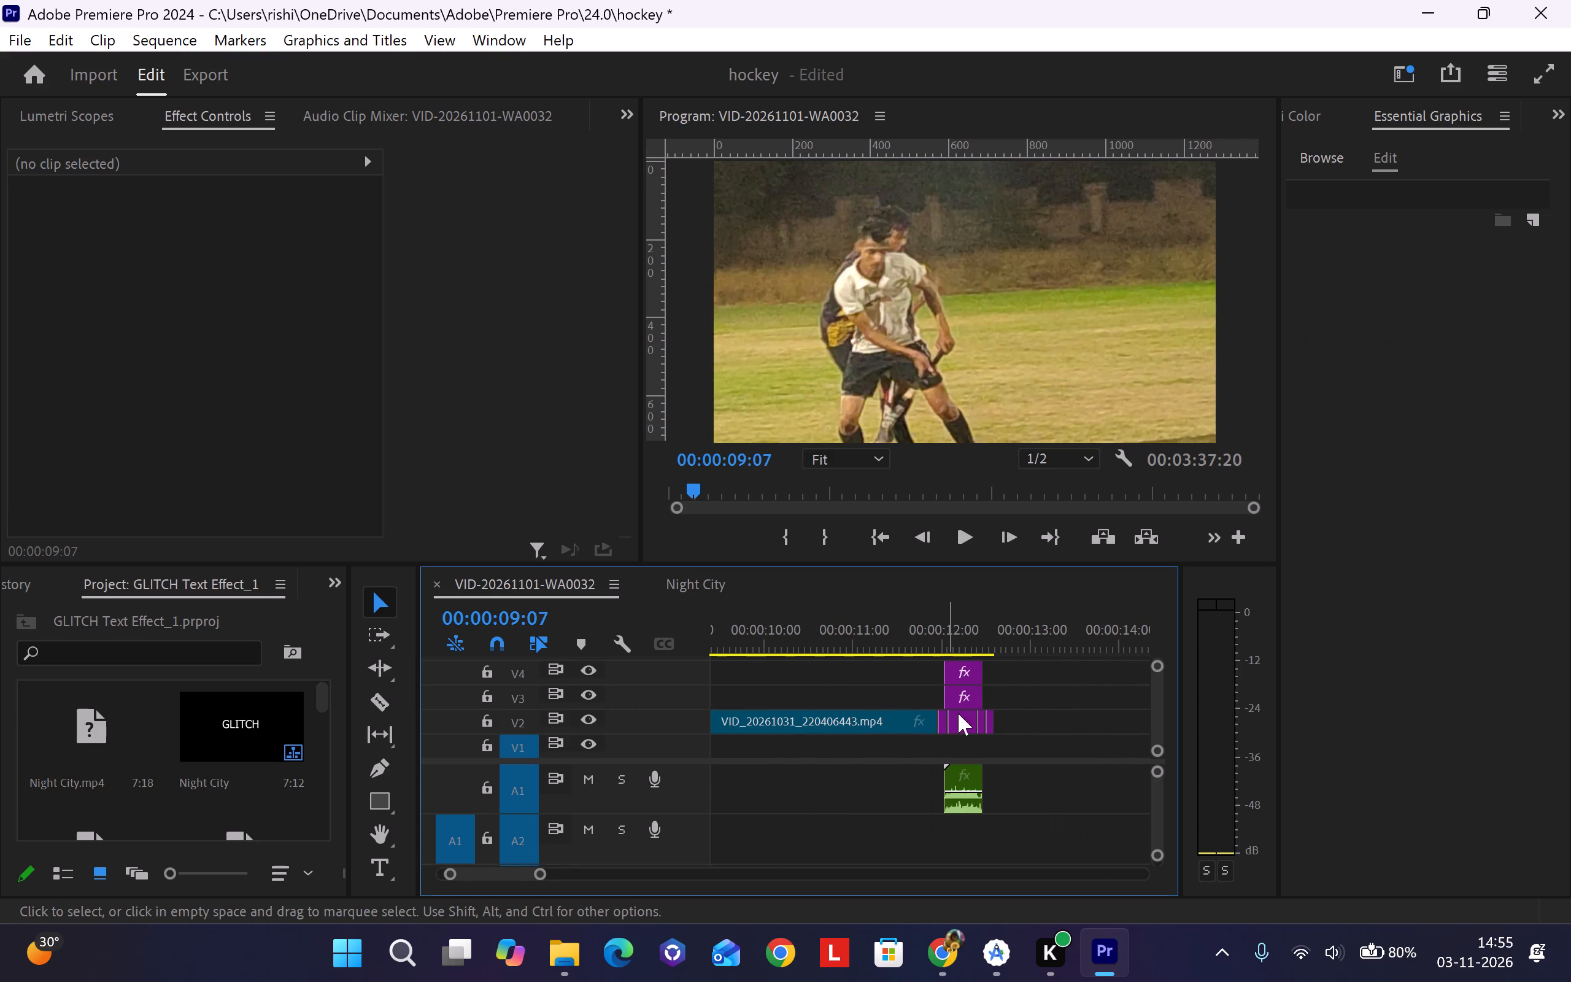
click(1029, 715)
click(1029, 715)
key(Delete)
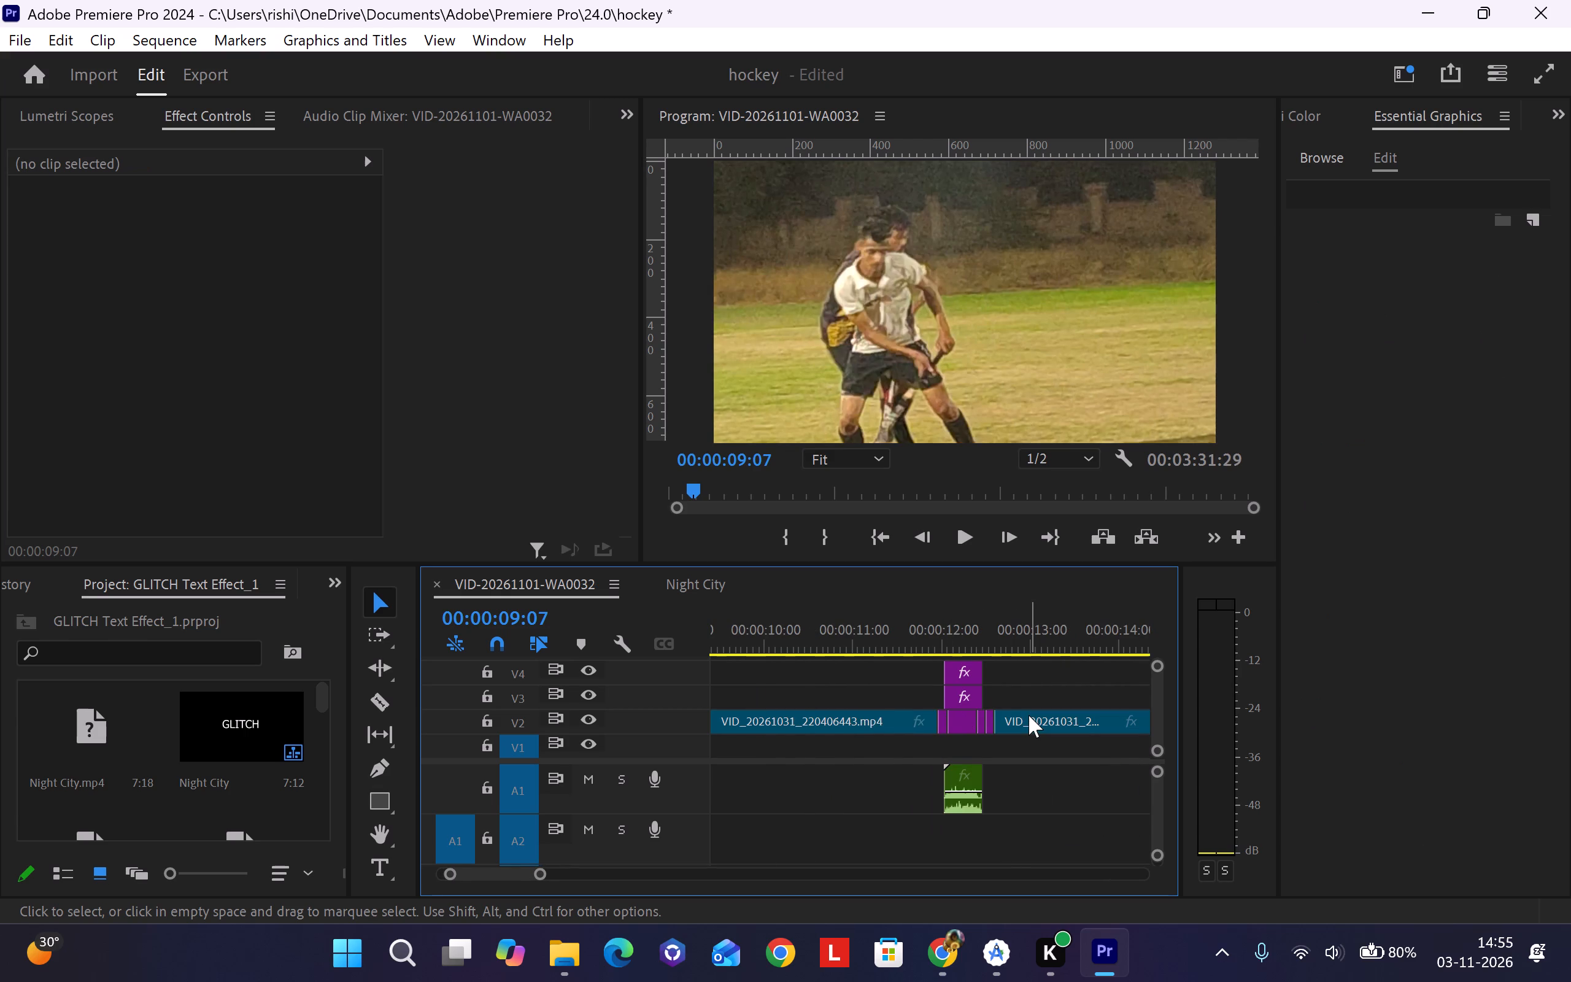
Change the plain opening piece of the duplicated V2 title at 00:00:11:29 to FEARLESS and recentre it at about 334.6, 365.1.
click(941, 649)
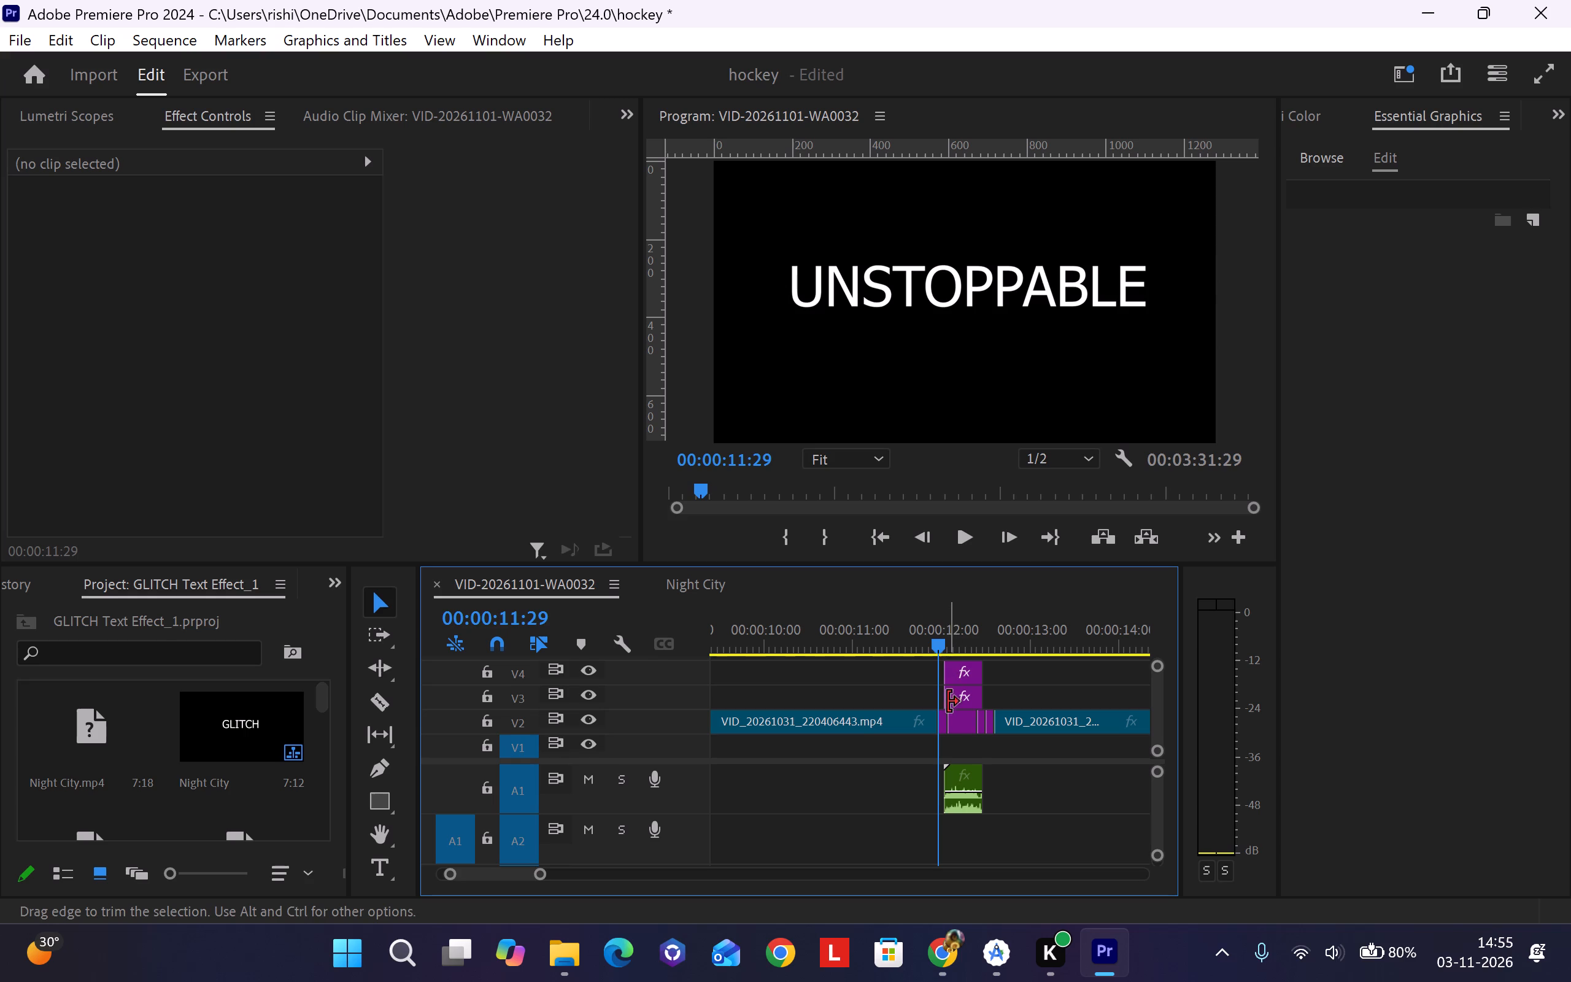
click(940, 724)
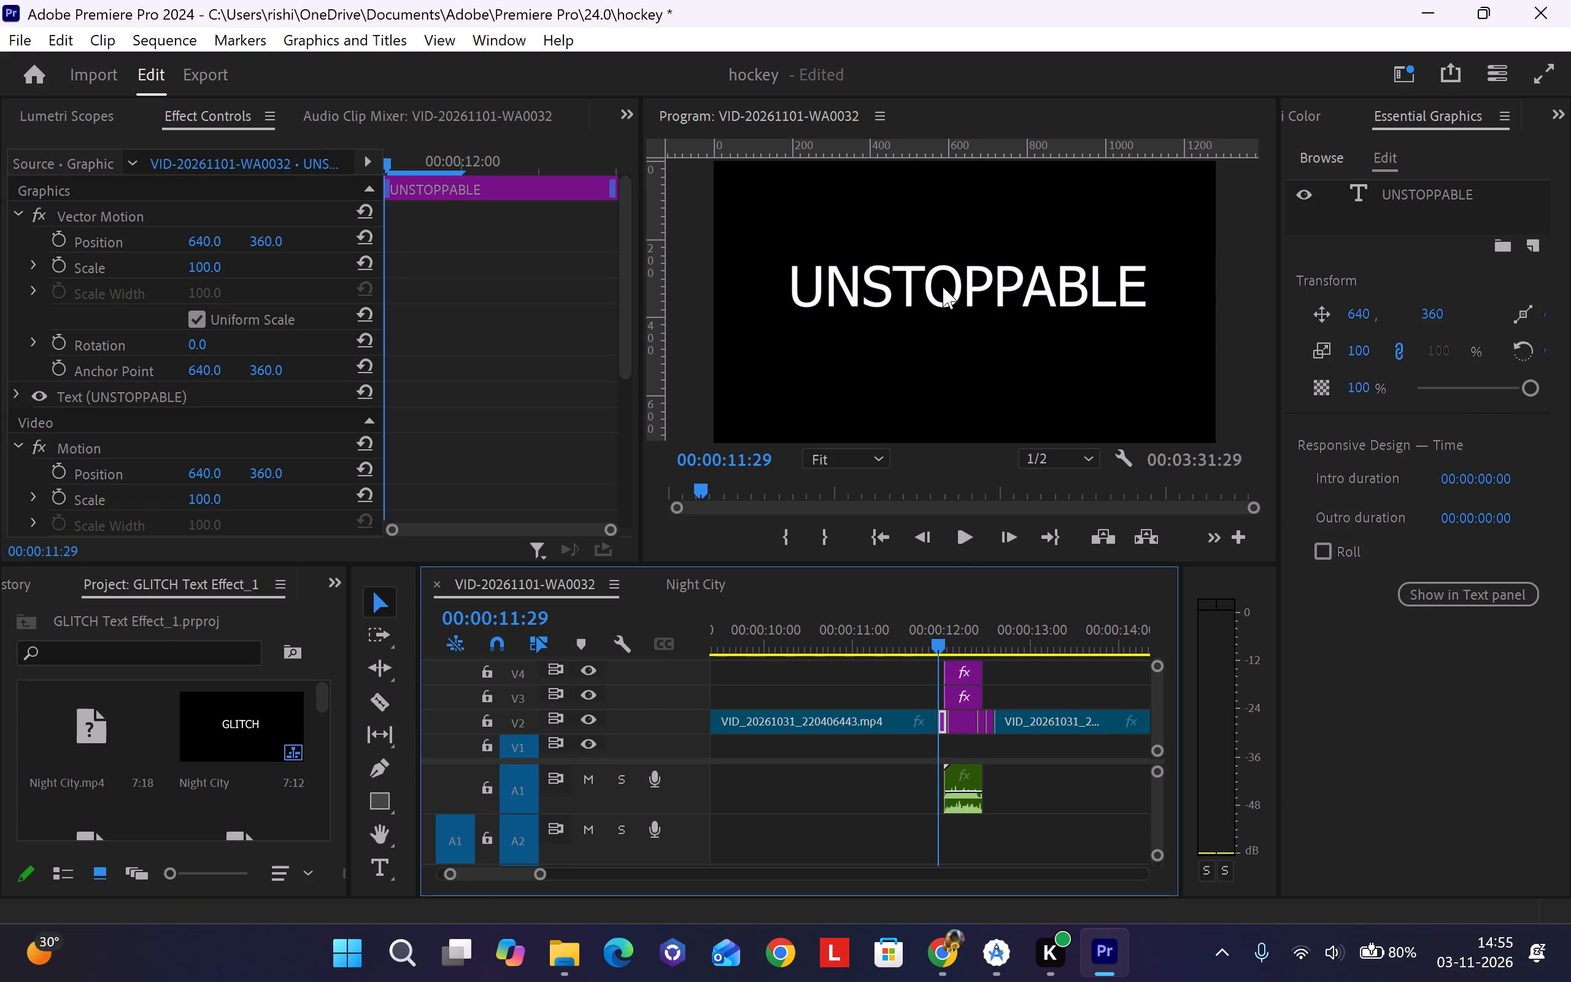
double_click(943, 287)
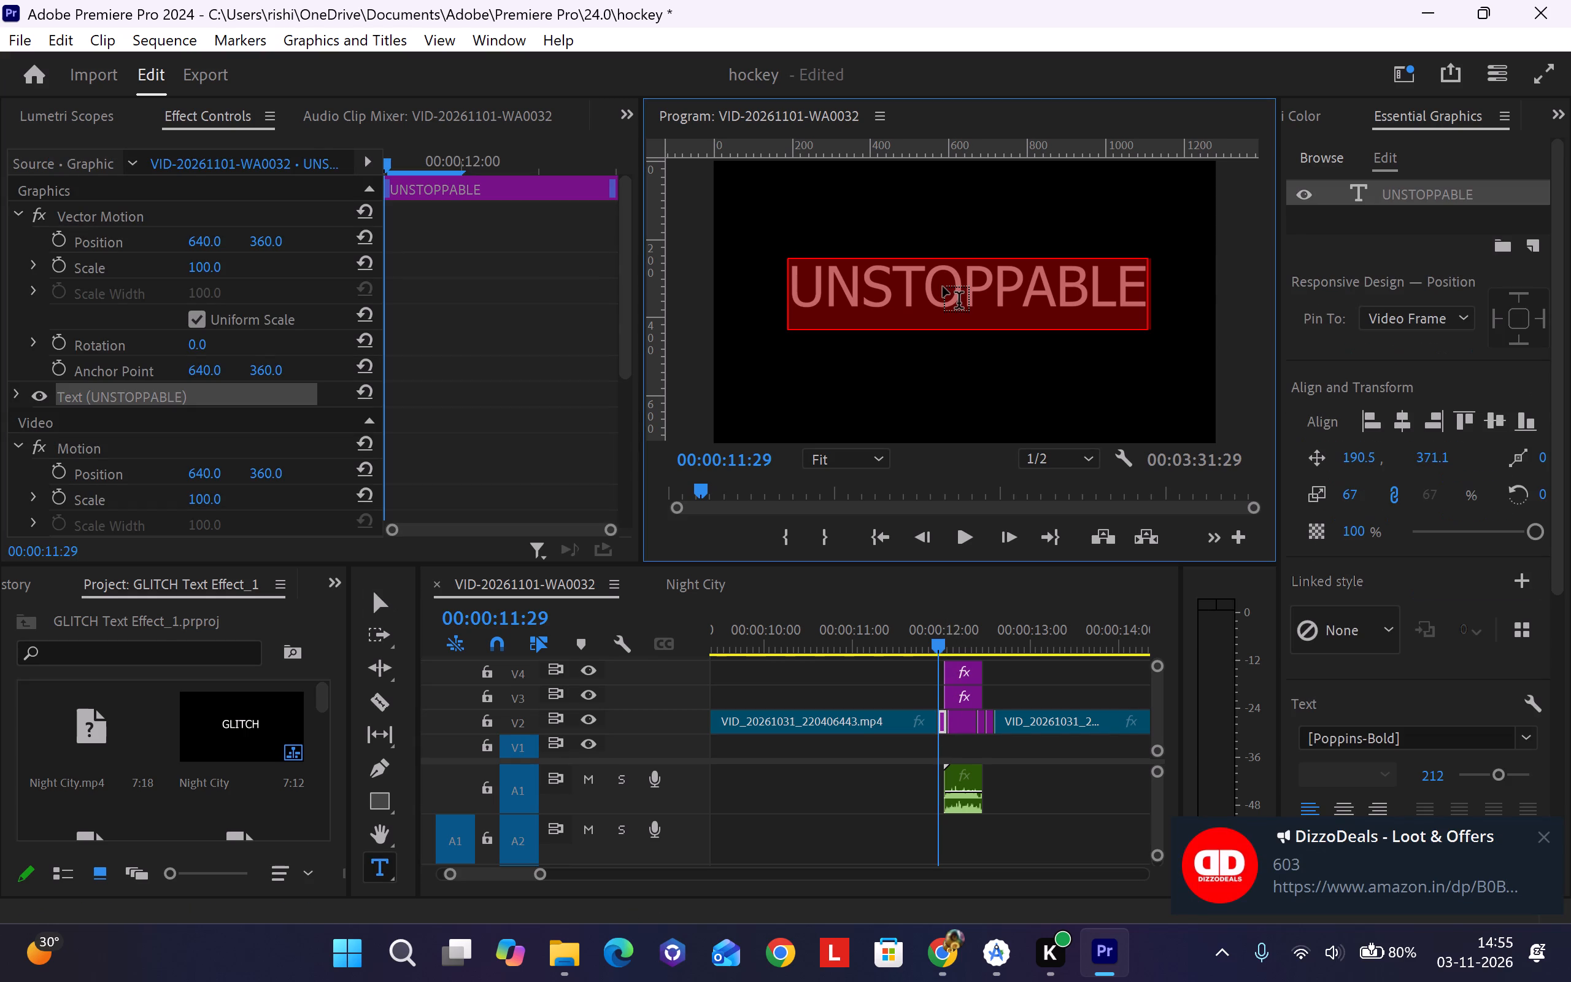
text(FEA)
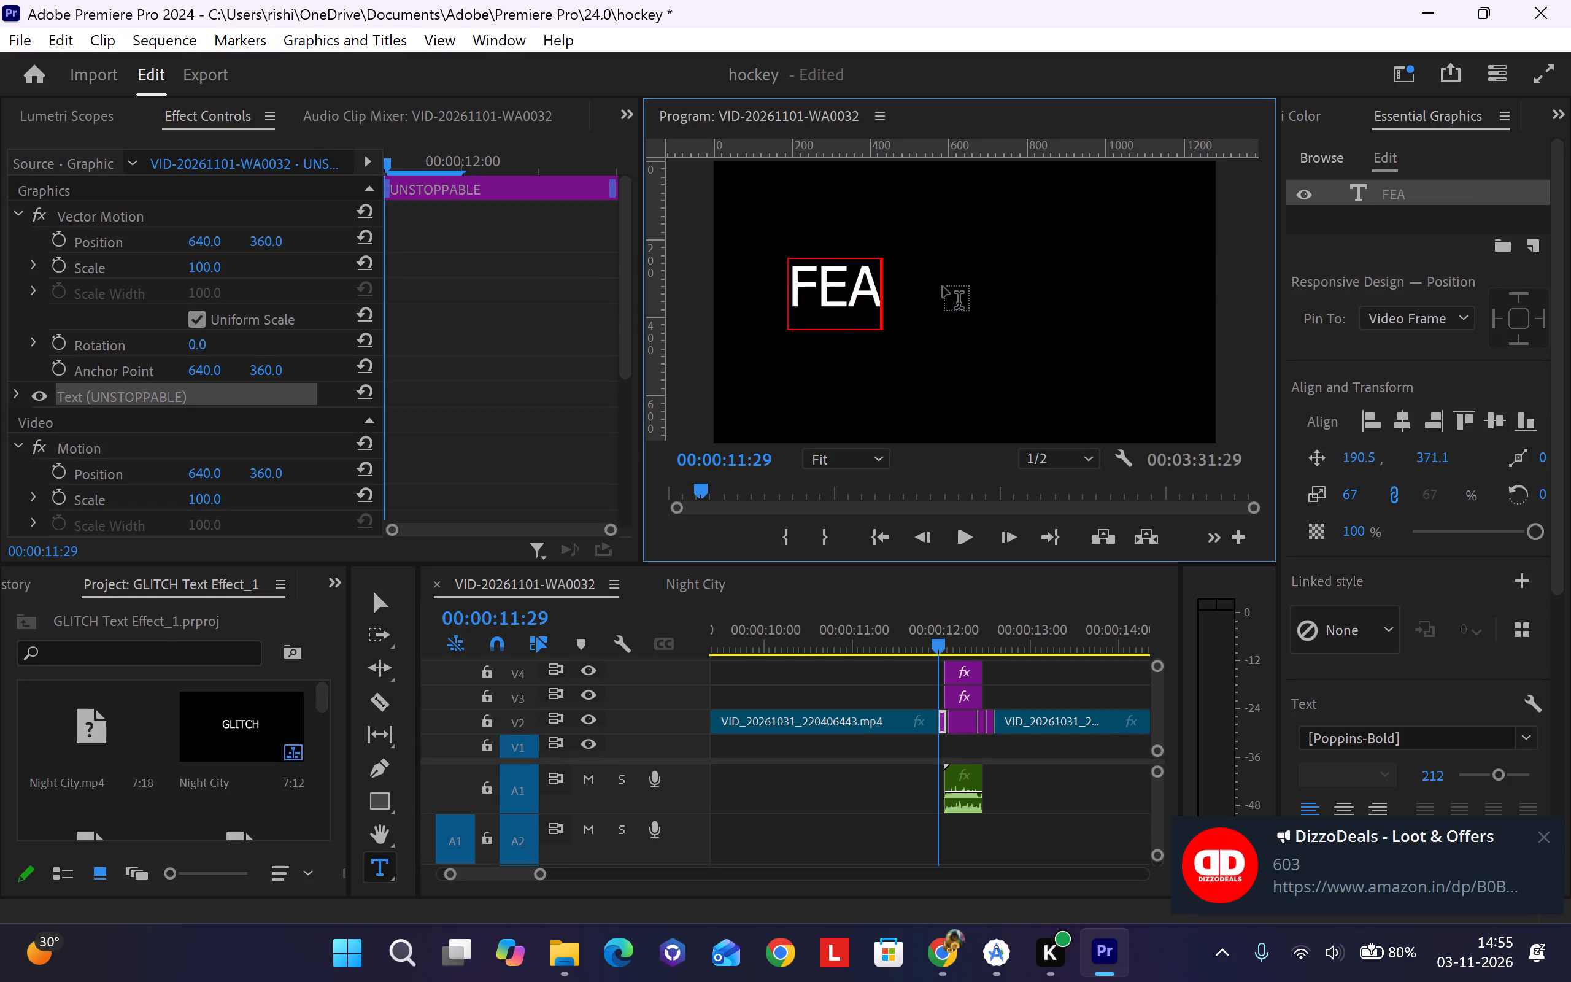
text(RLESS)
click(383, 601)
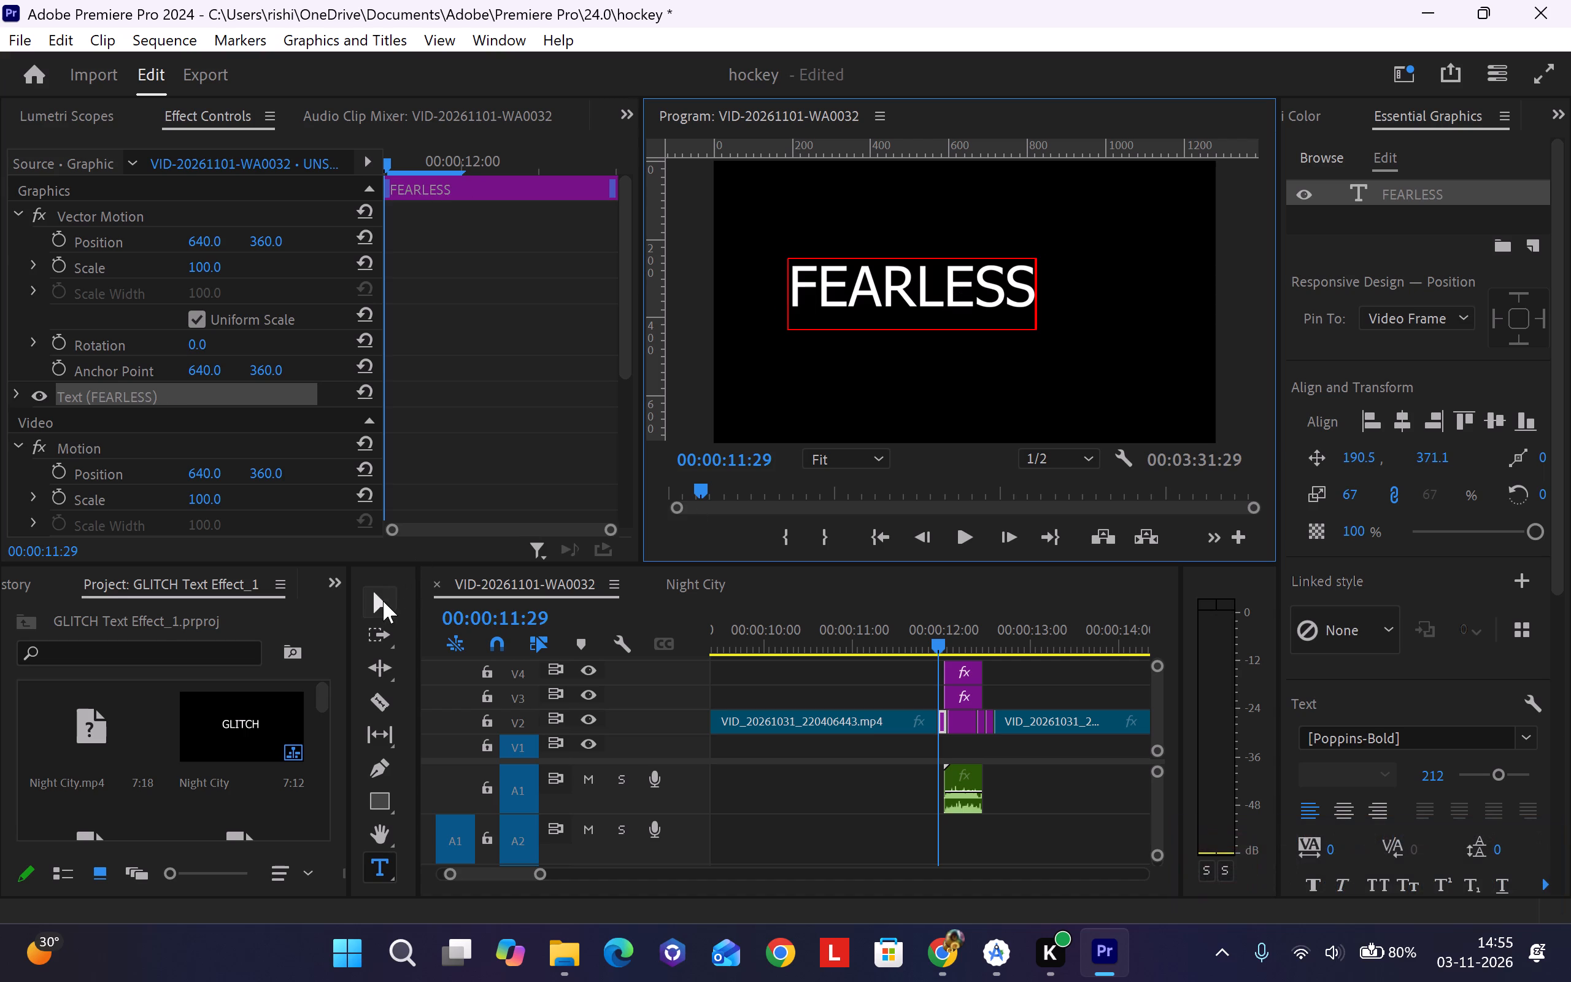
drag(905, 295, 943, 295)
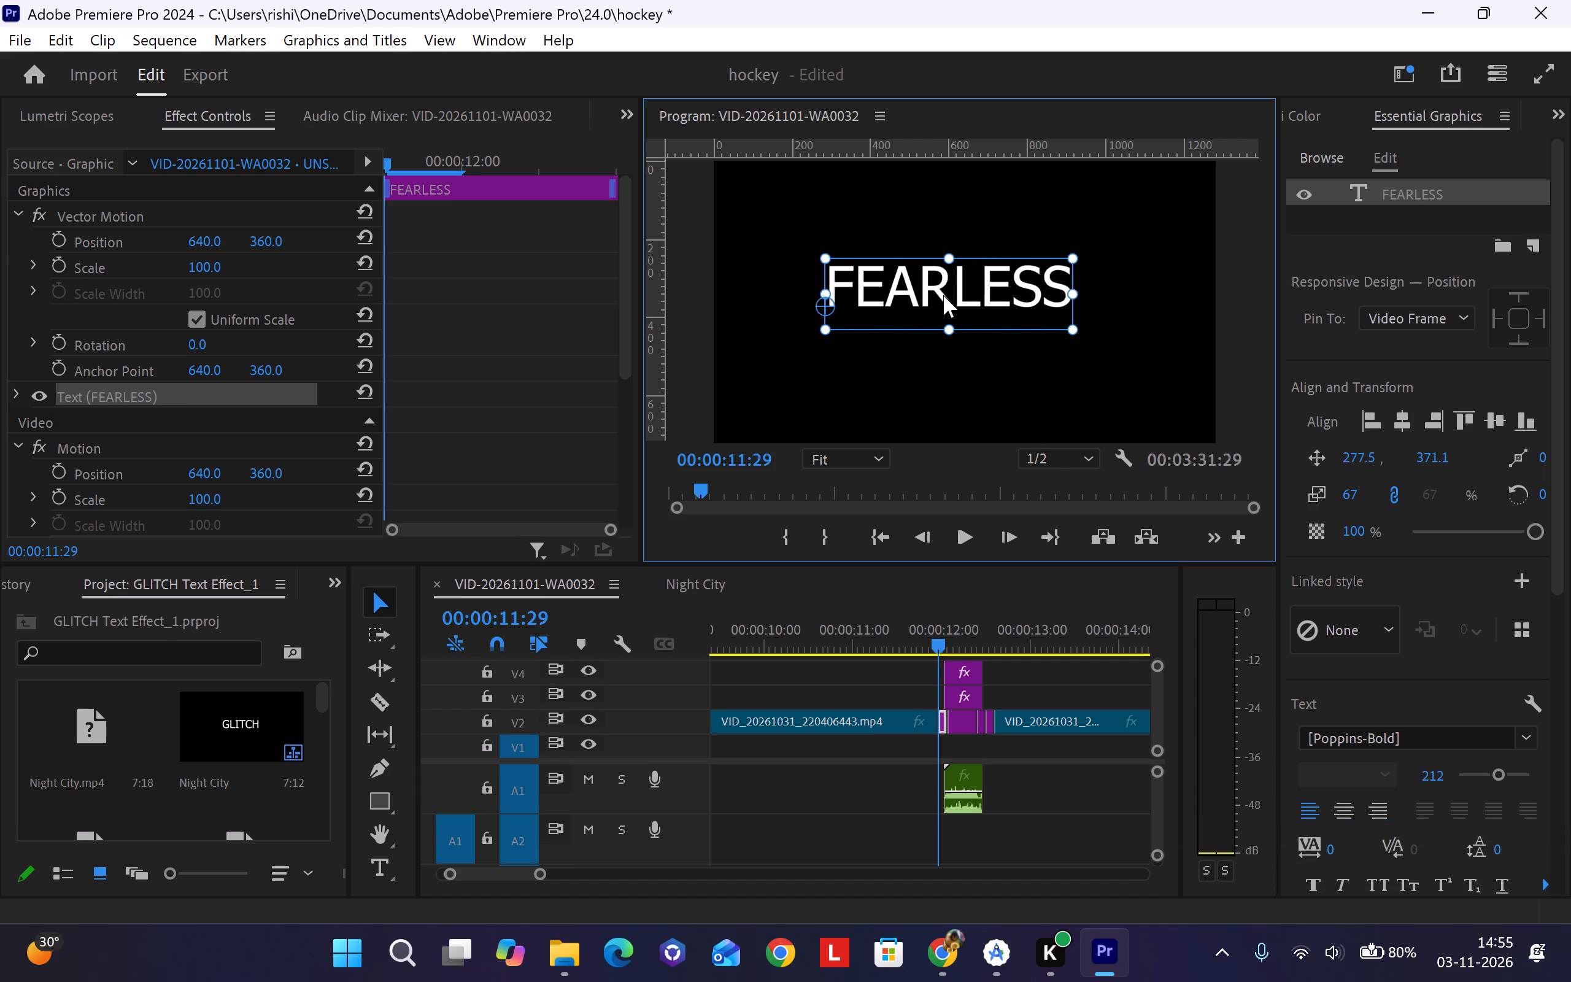
drag(943, 295, 962, 293)
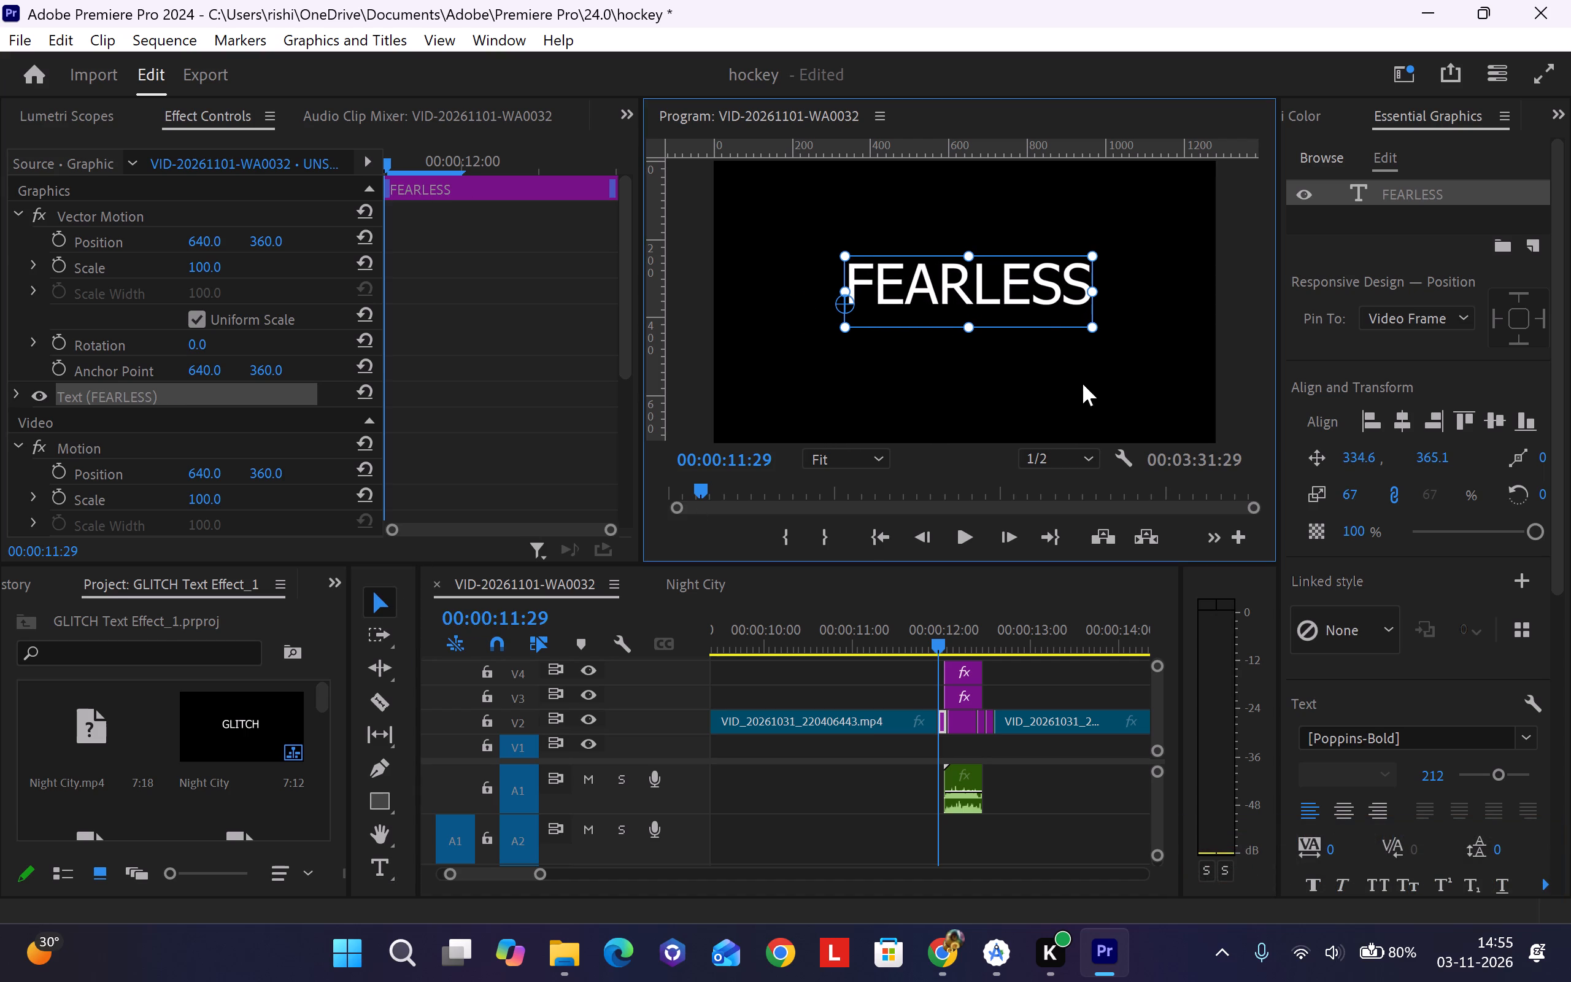
Change the V2 glitch piece's text at 00:00:12:05 to FEARLESS and recentre it at about 361.6, 375.1.
click(959, 640)
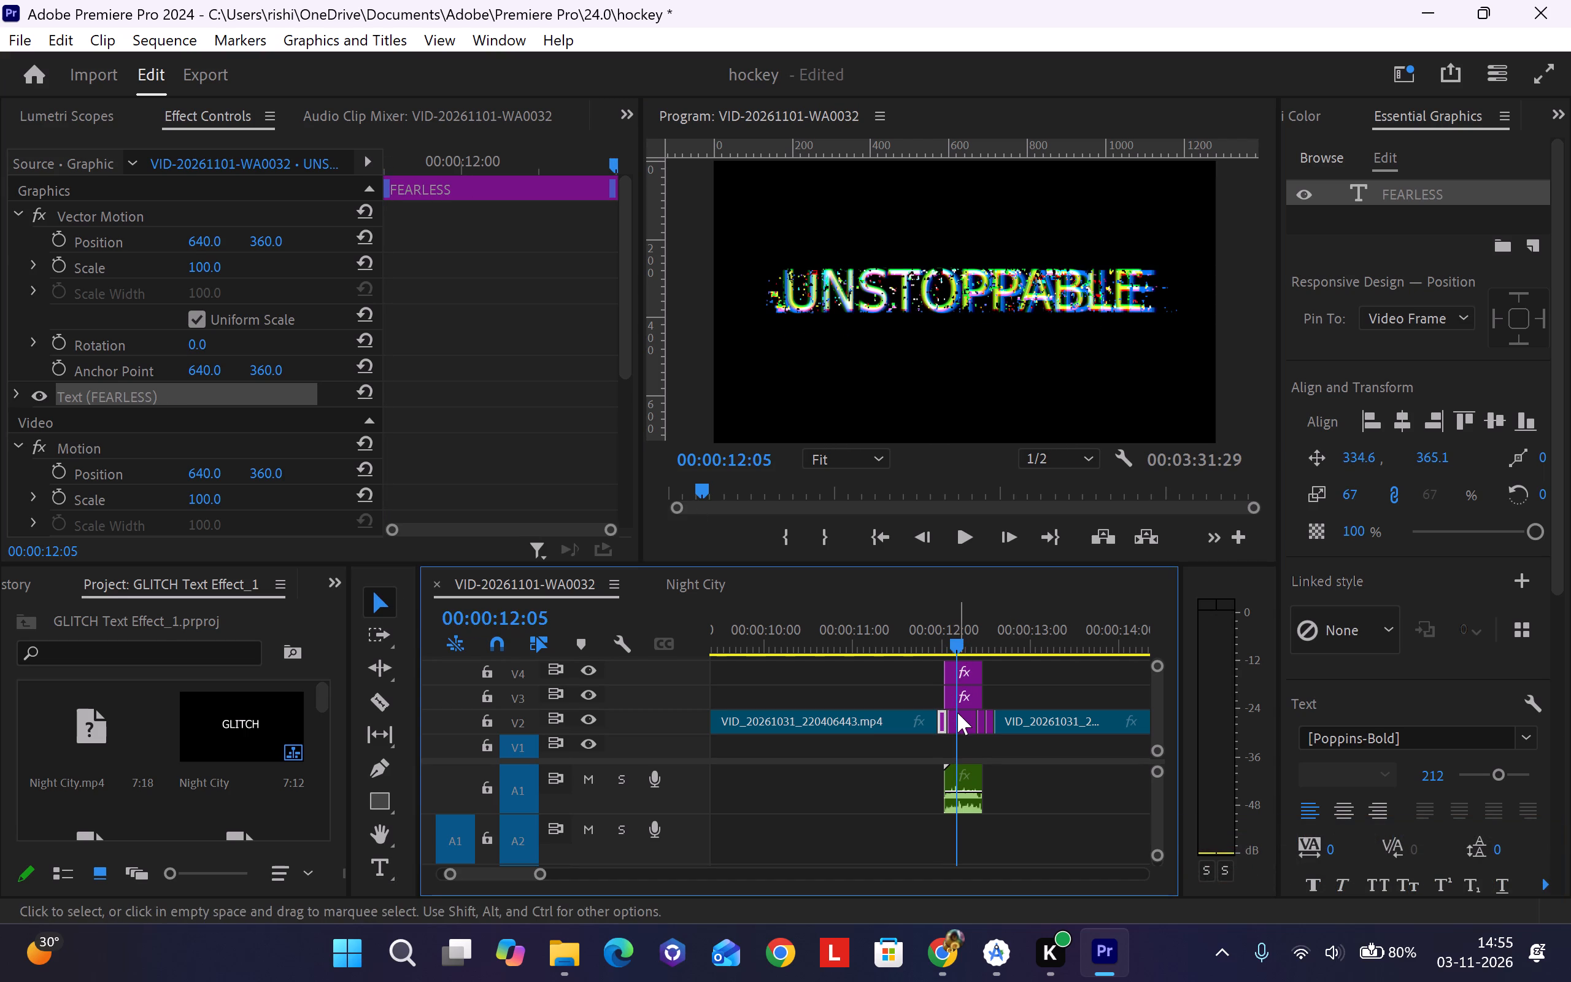
click(959, 716)
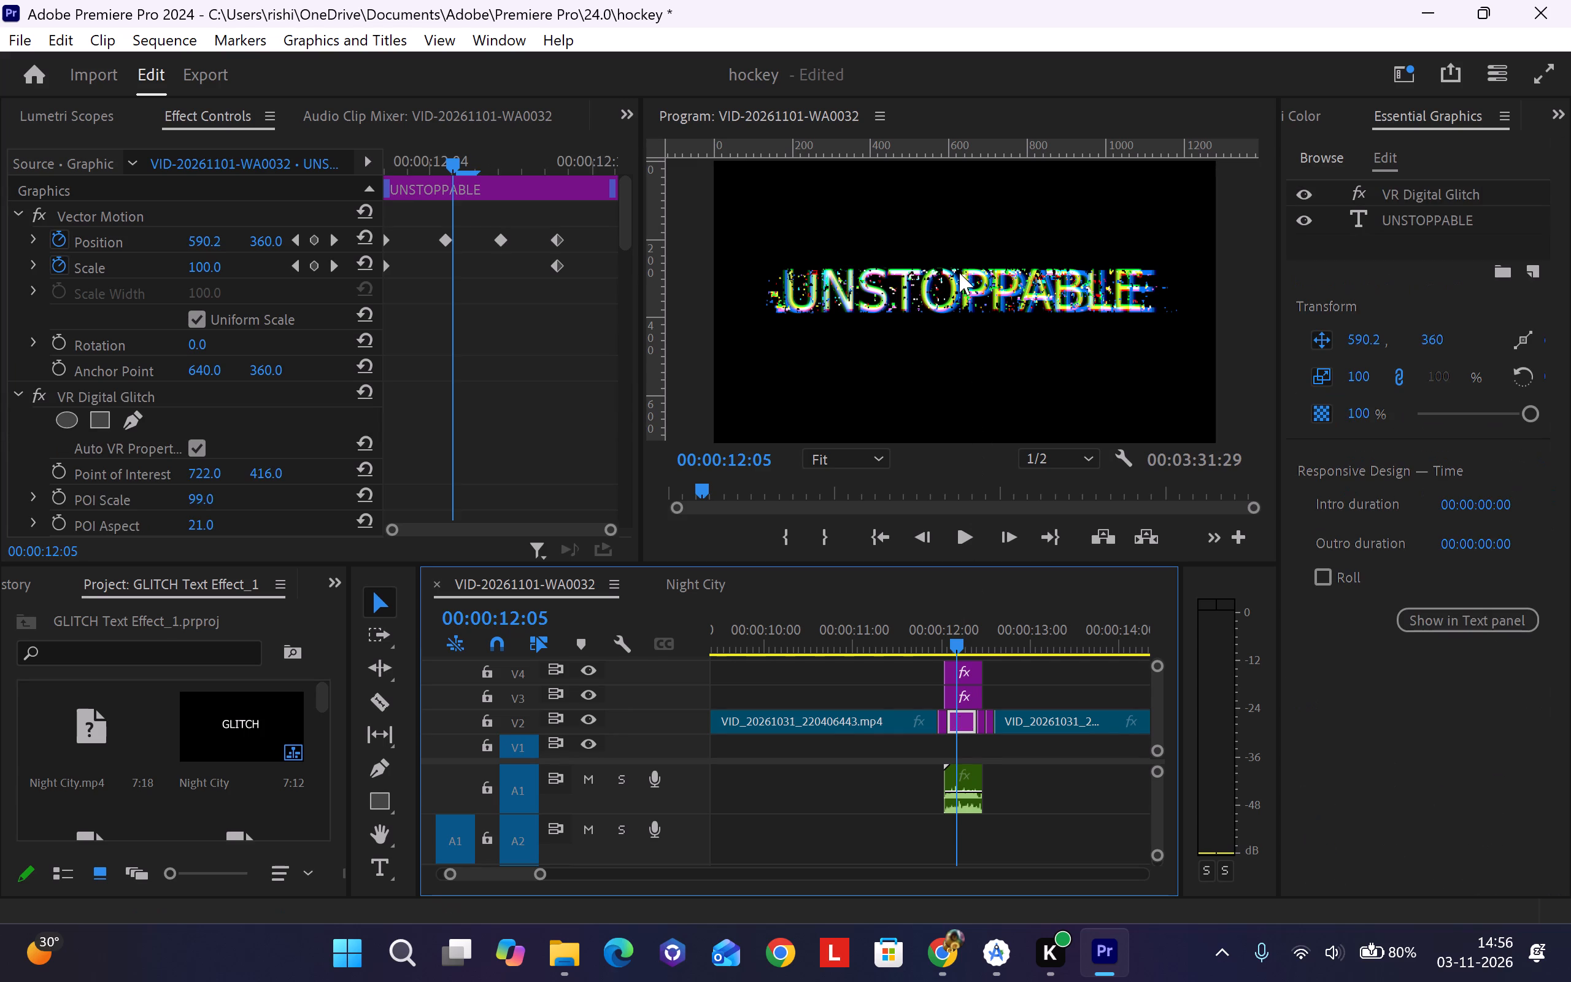
scroll(498, 424, down, 1)
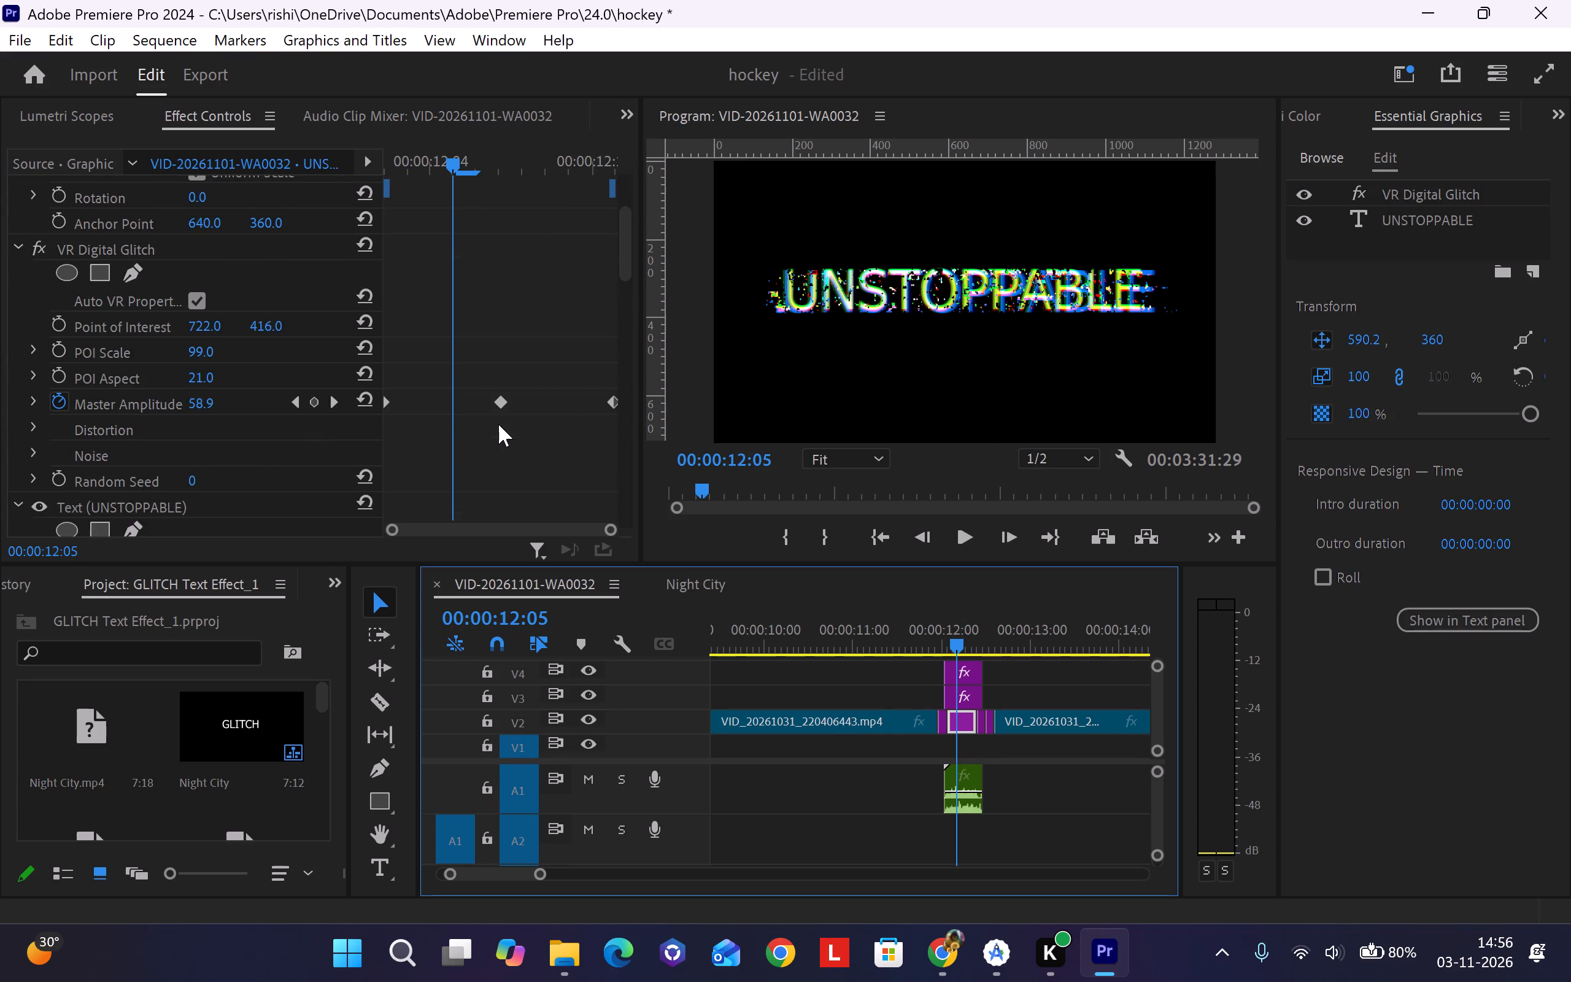
scroll(498, 424, down, 1)
click(265, 350)
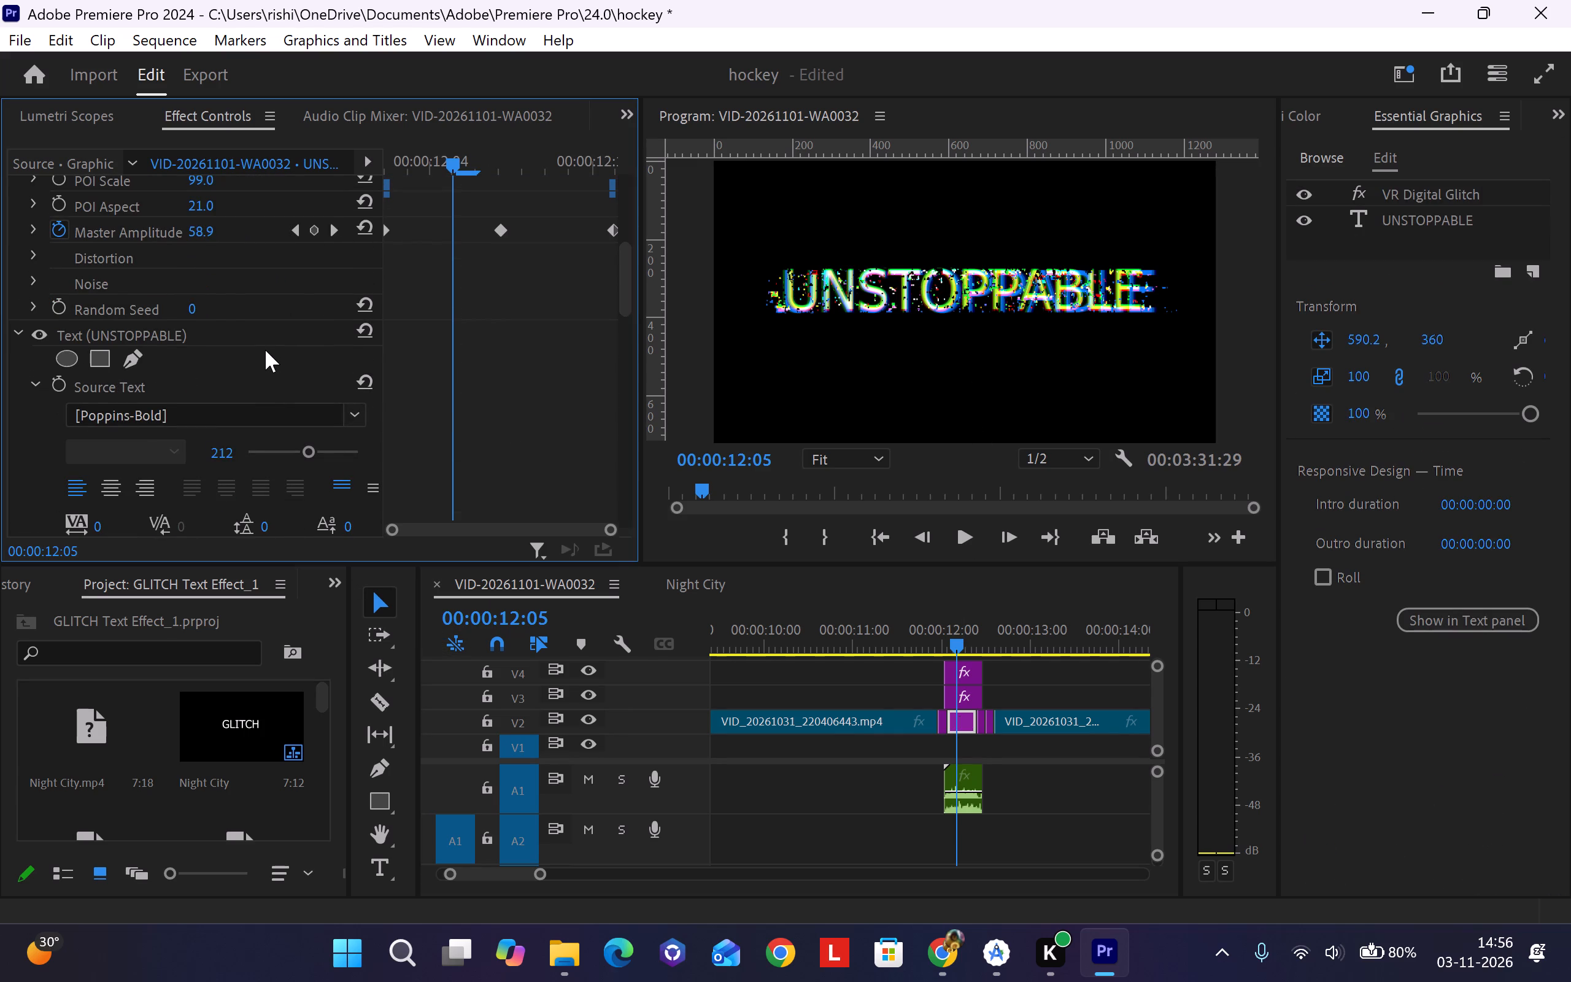
click(254, 346)
click(199, 339)
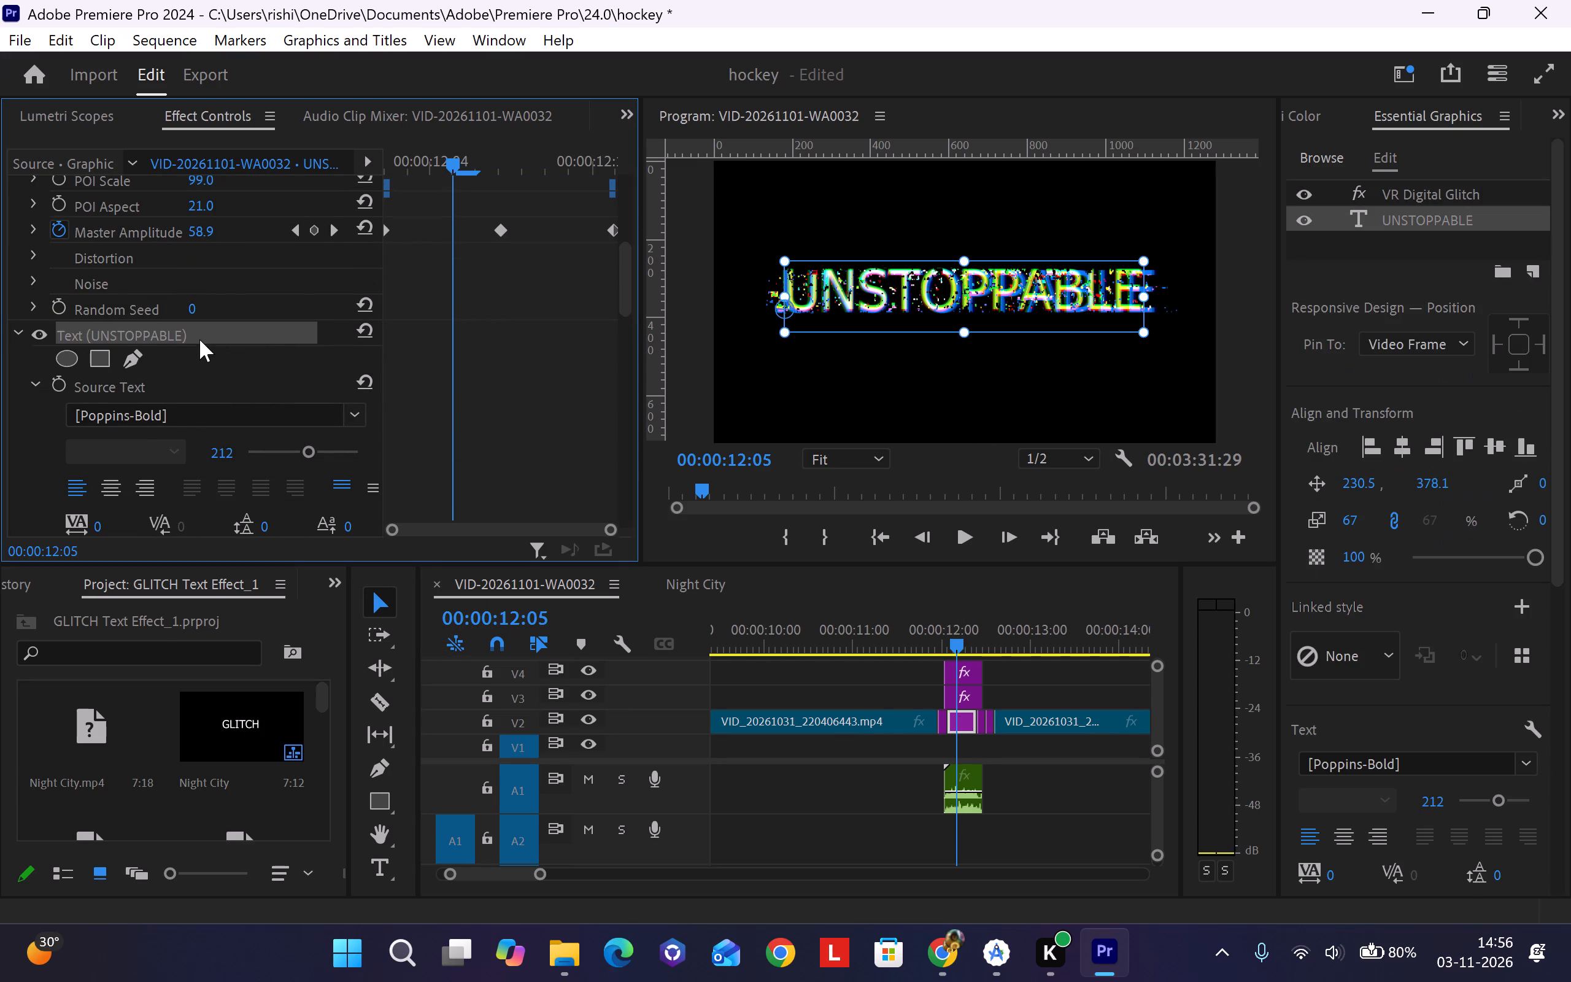
double_click(889, 306)
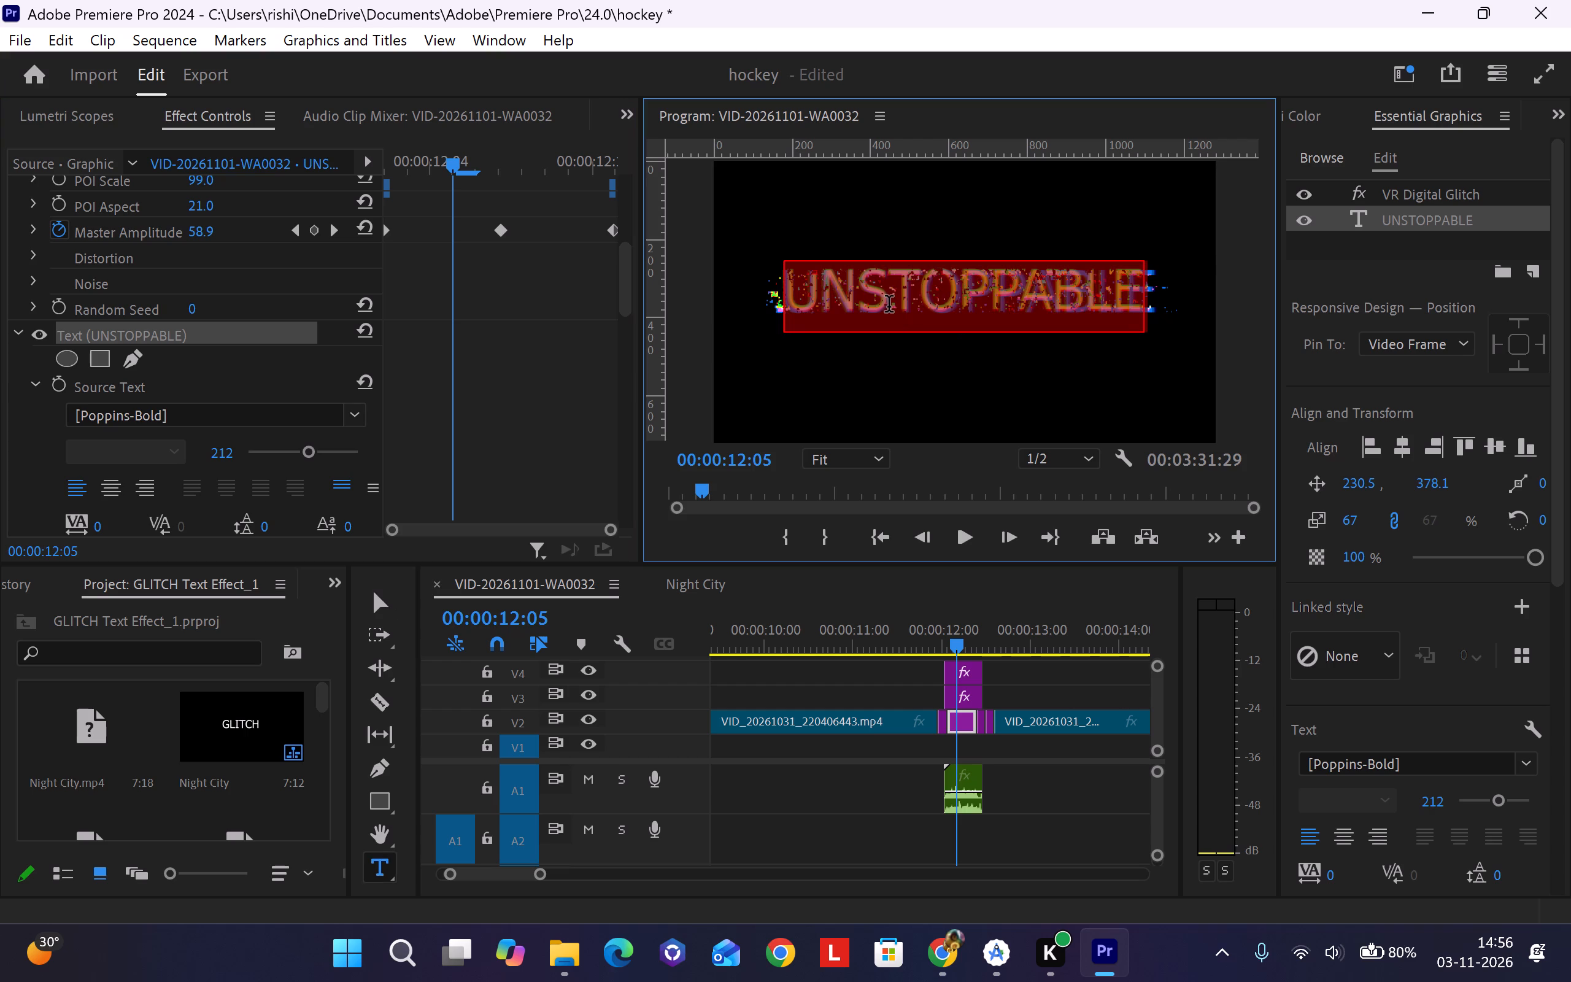
text(FEAR)
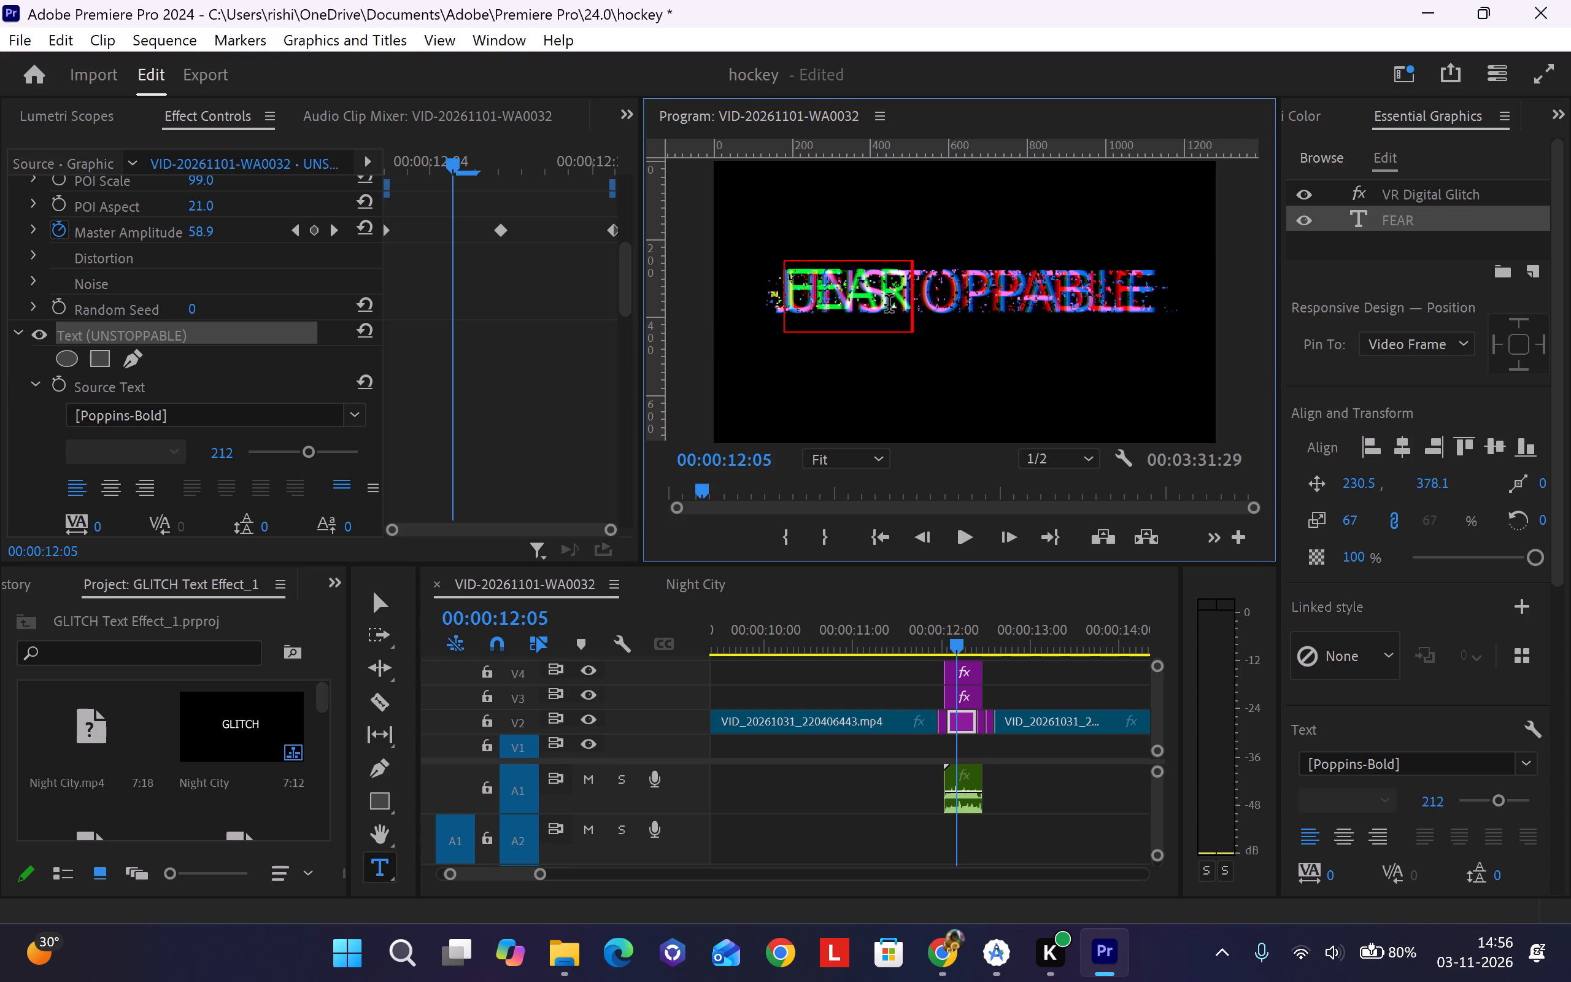
text(LESS)
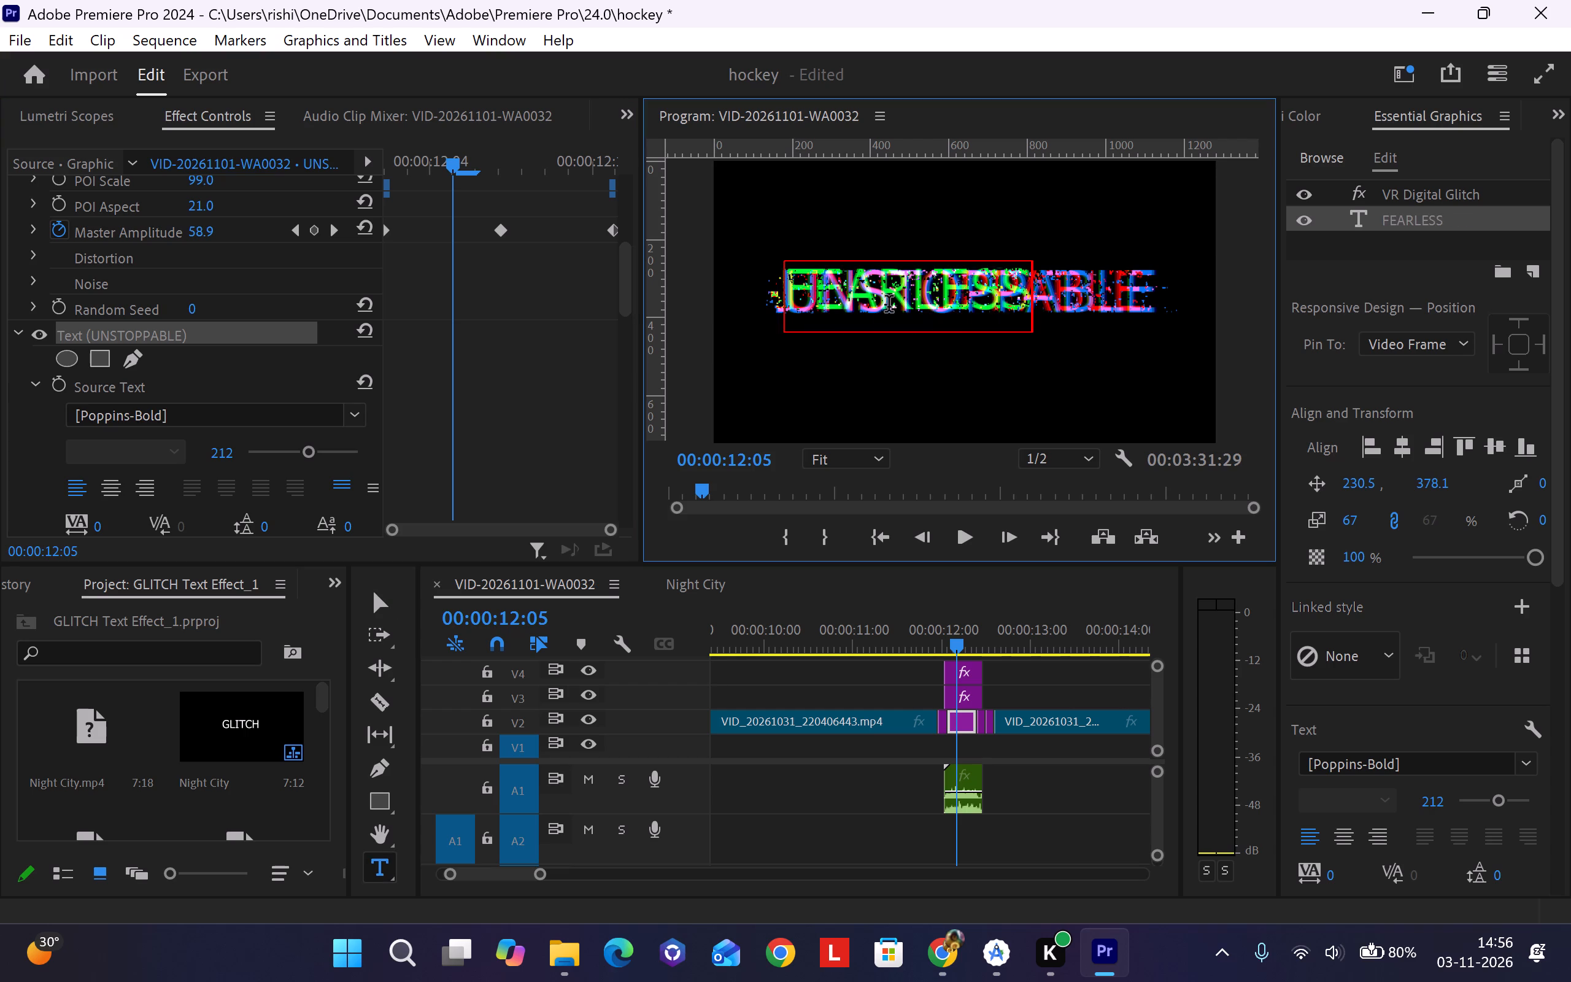
key(Tab)
key(BackSpace)
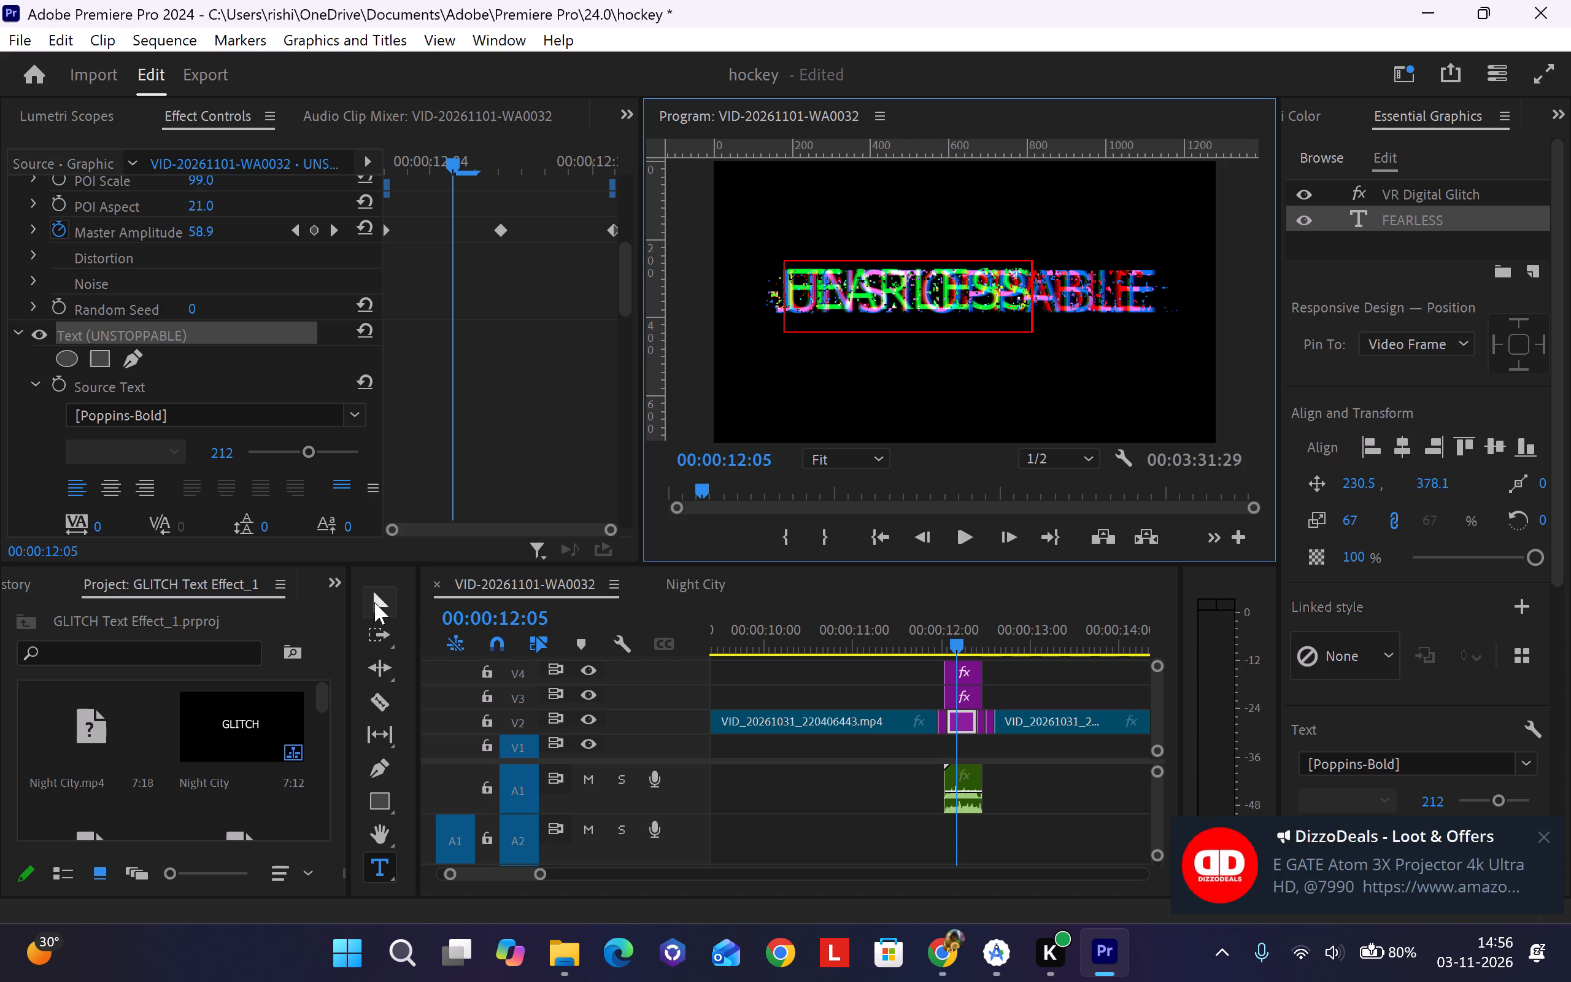
click(376, 598)
drag(916, 288, 943, 293)
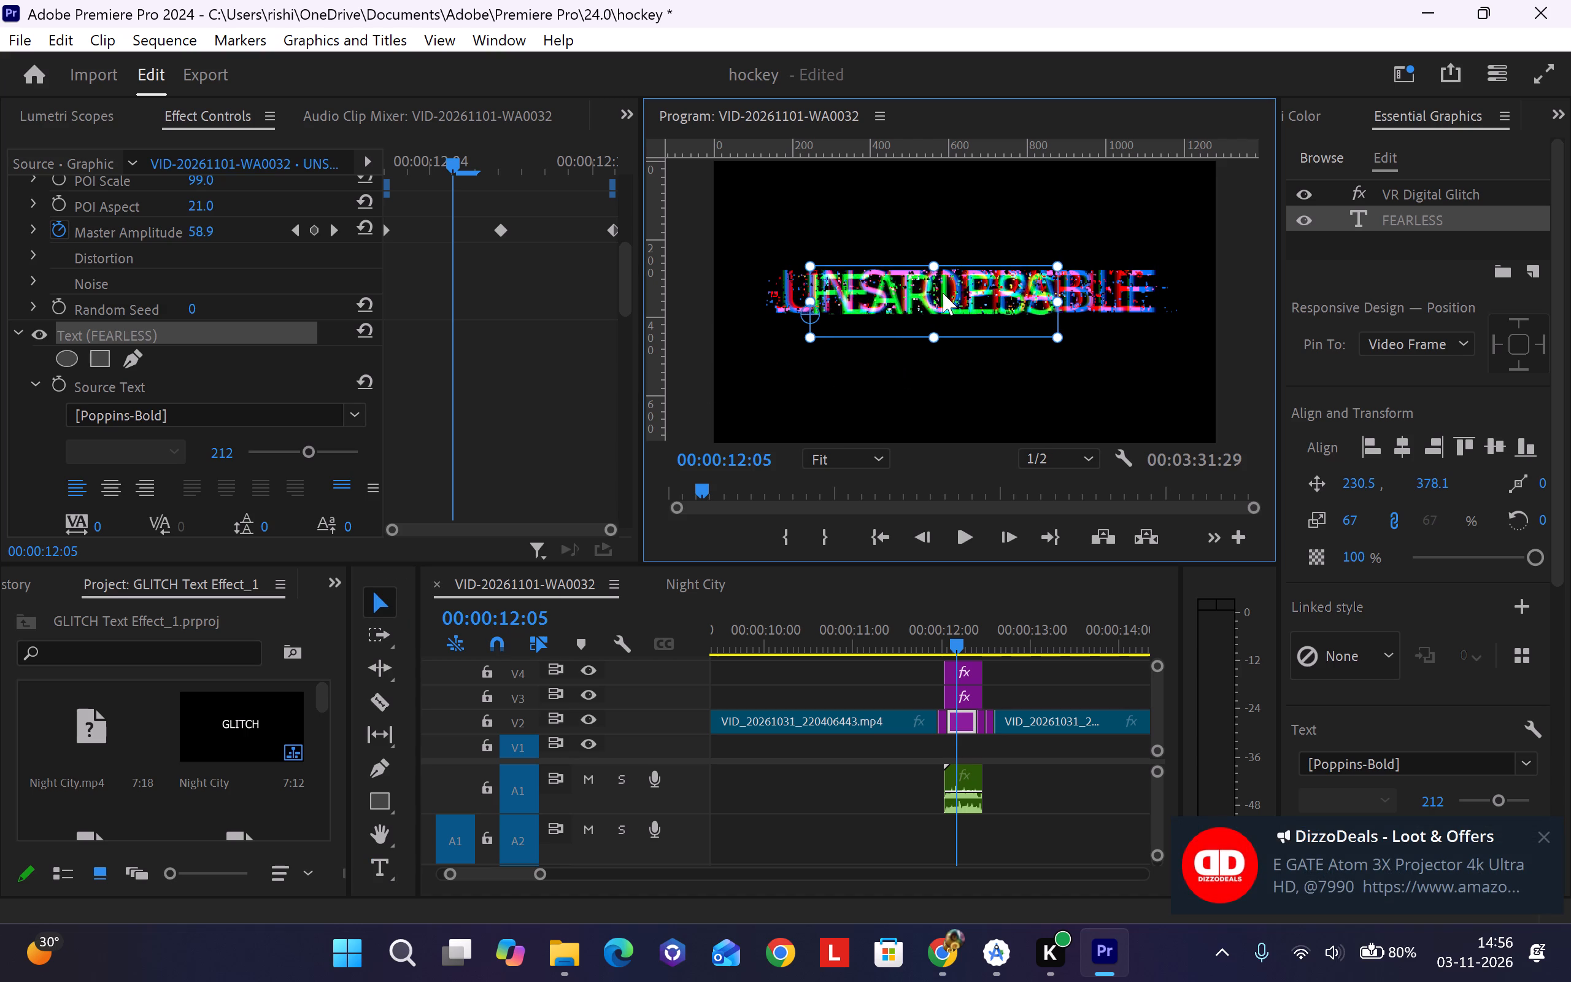
drag(943, 293, 965, 288)
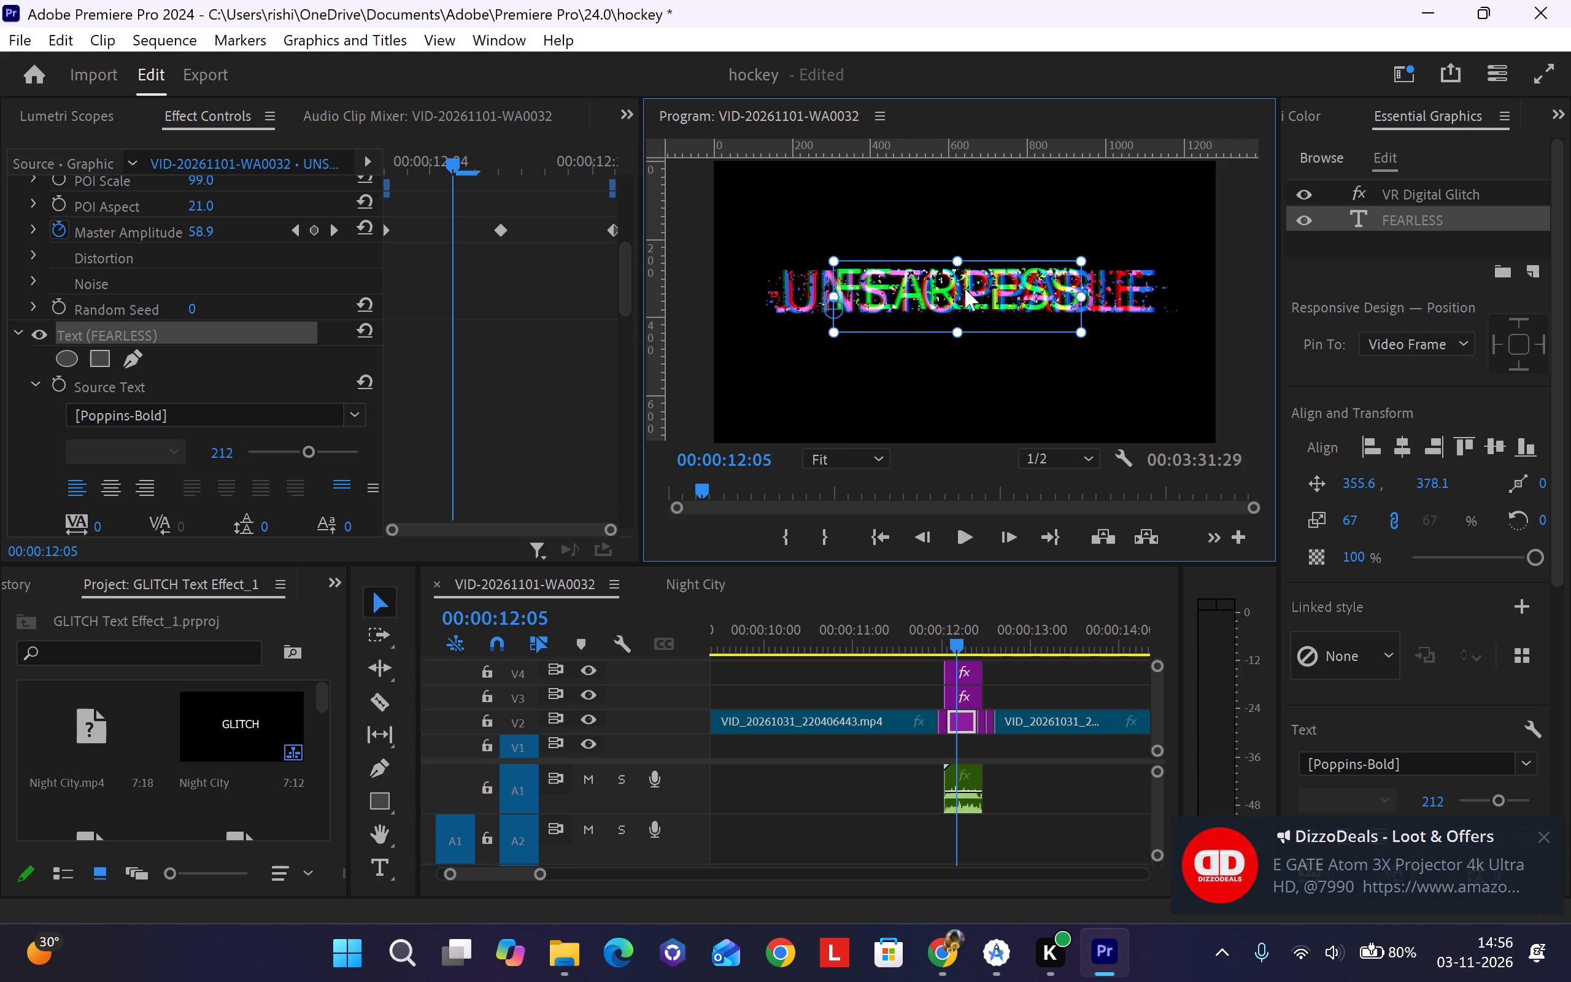
drag(965, 288, 967, 287)
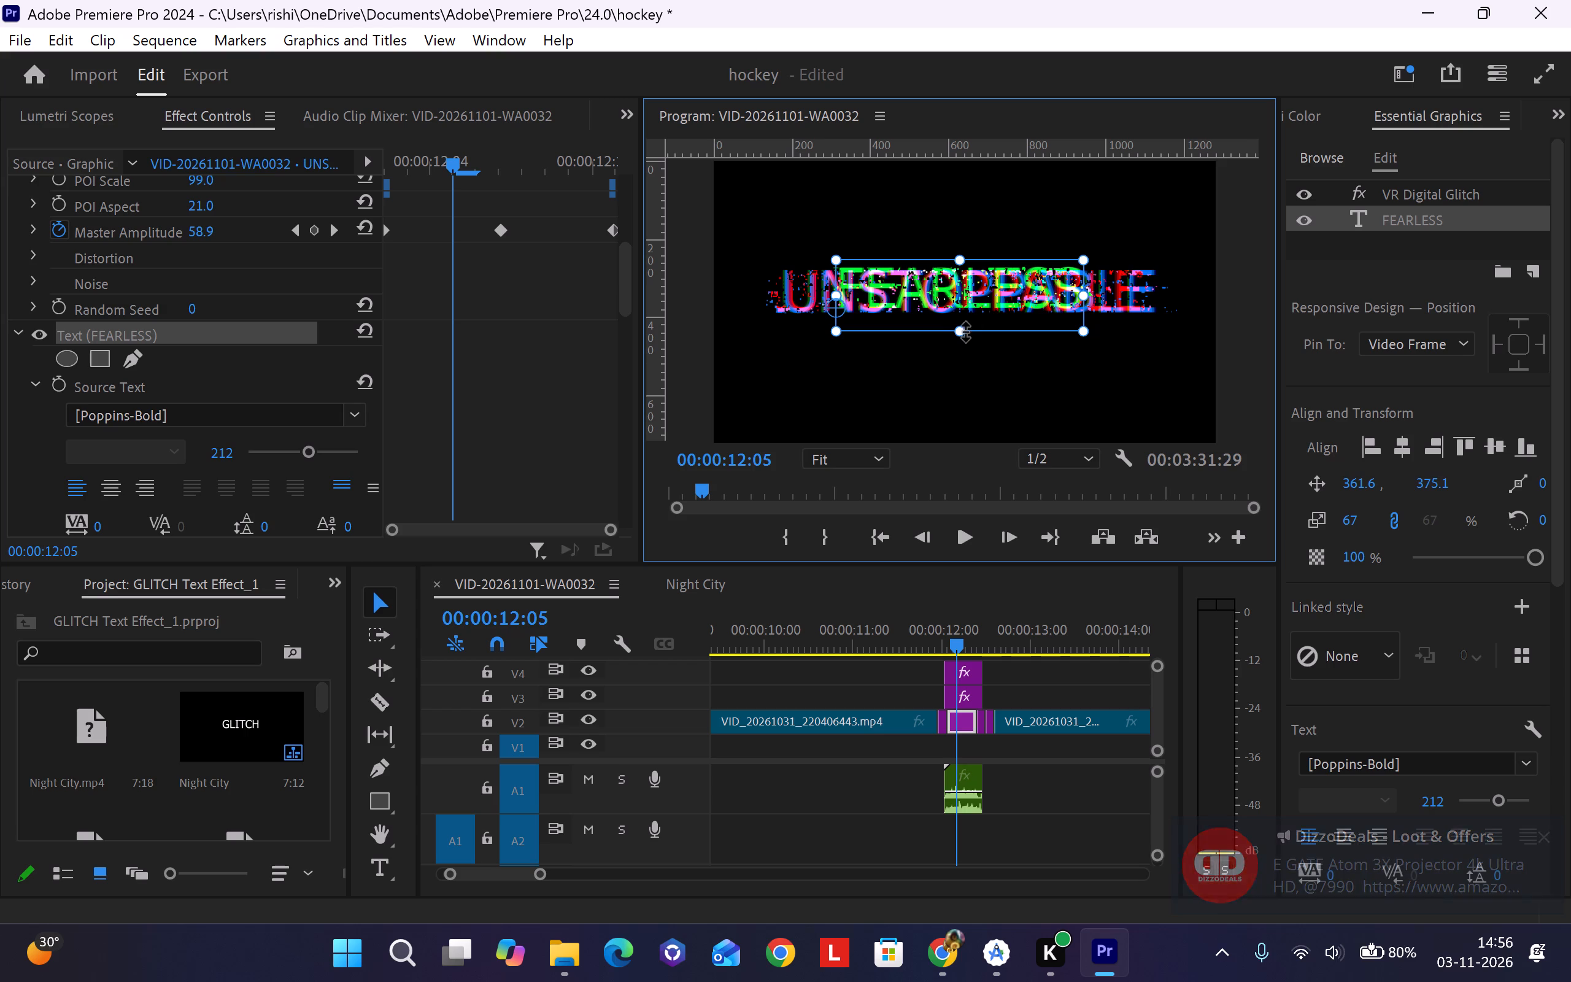
Change the V3 glitch layer's text to FEARLESS and align it over the V2 text at about 292.7, 392.1.
click(963, 692)
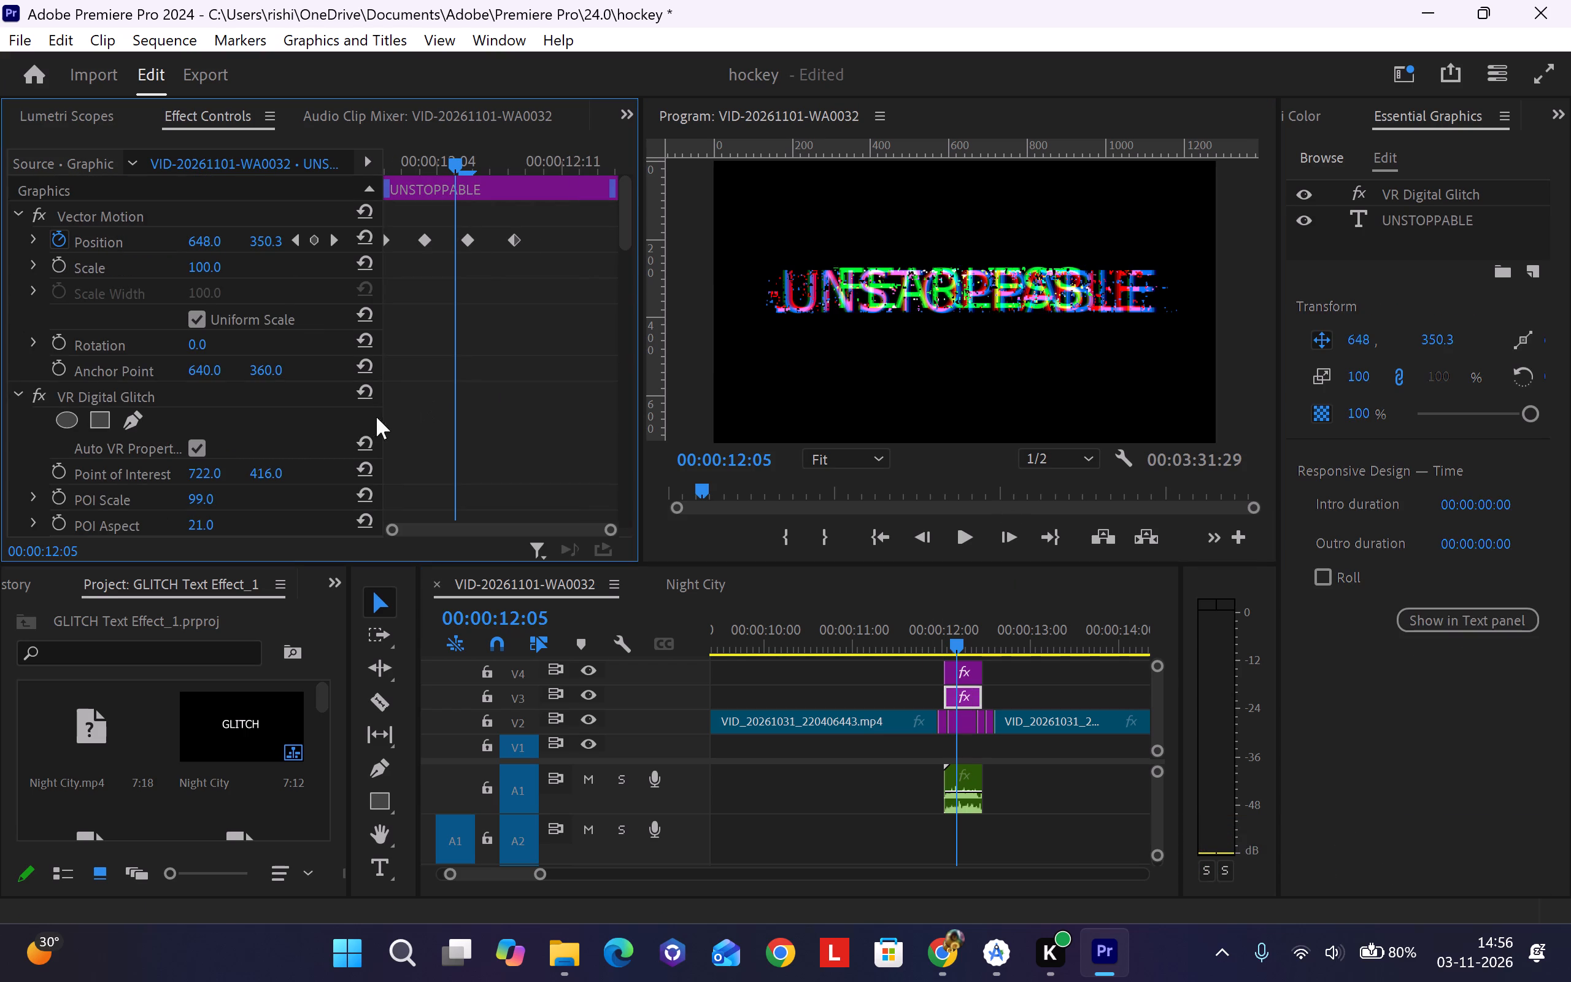
scroll(559, 452, down, 1)
click(268, 442)
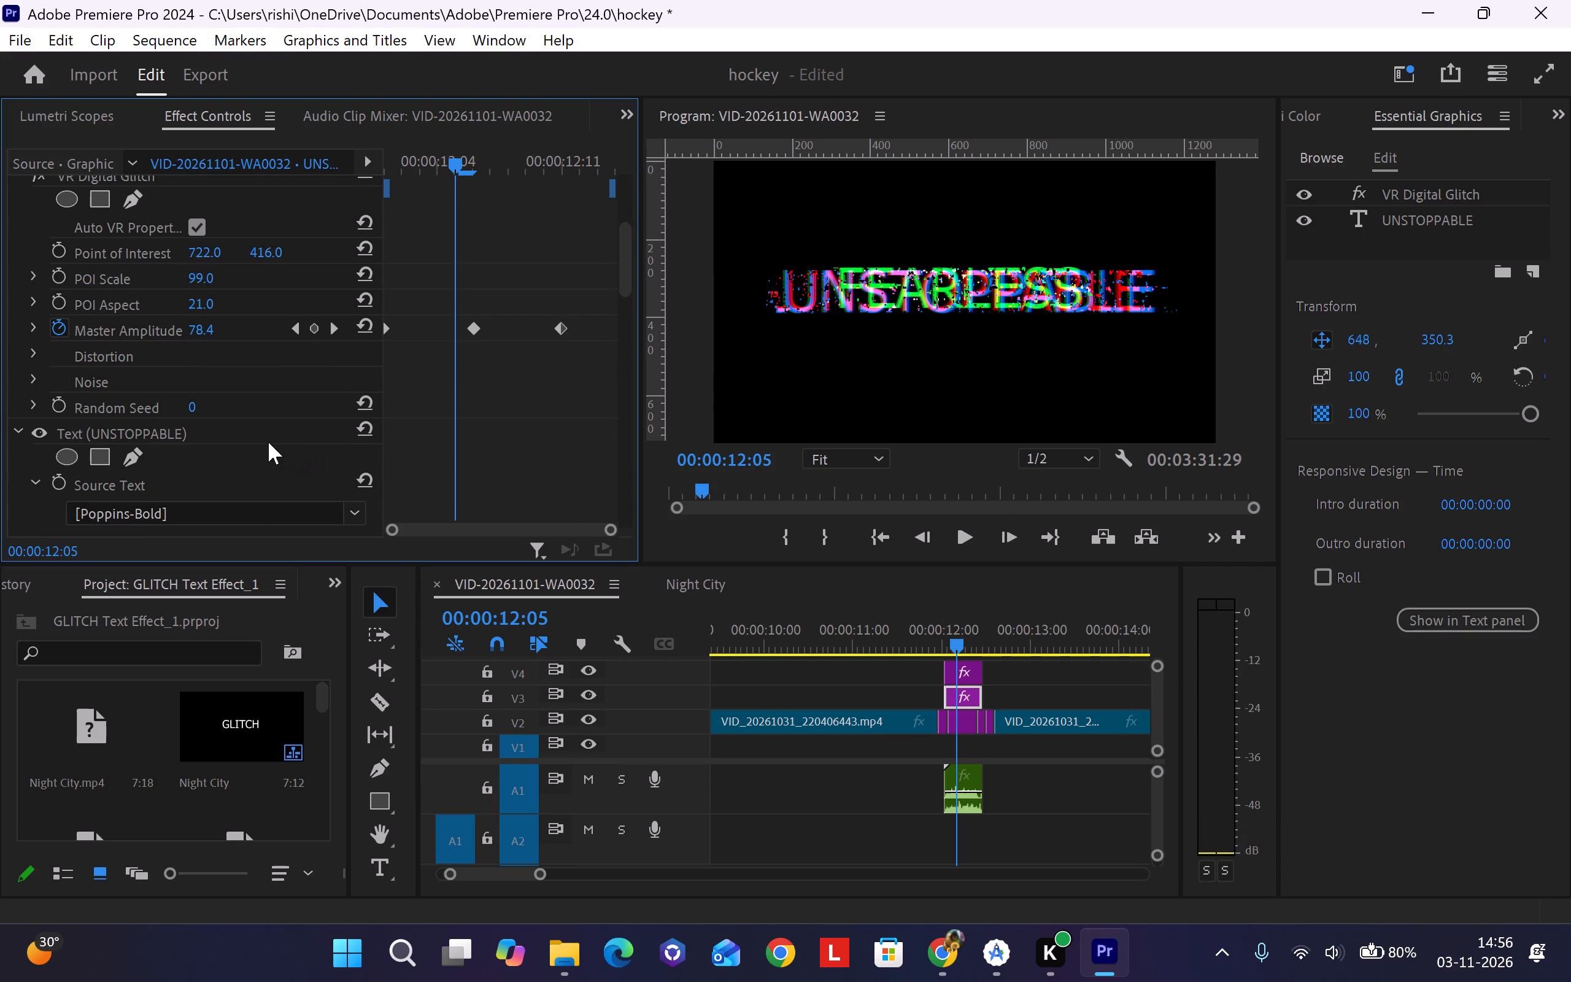
click(230, 436)
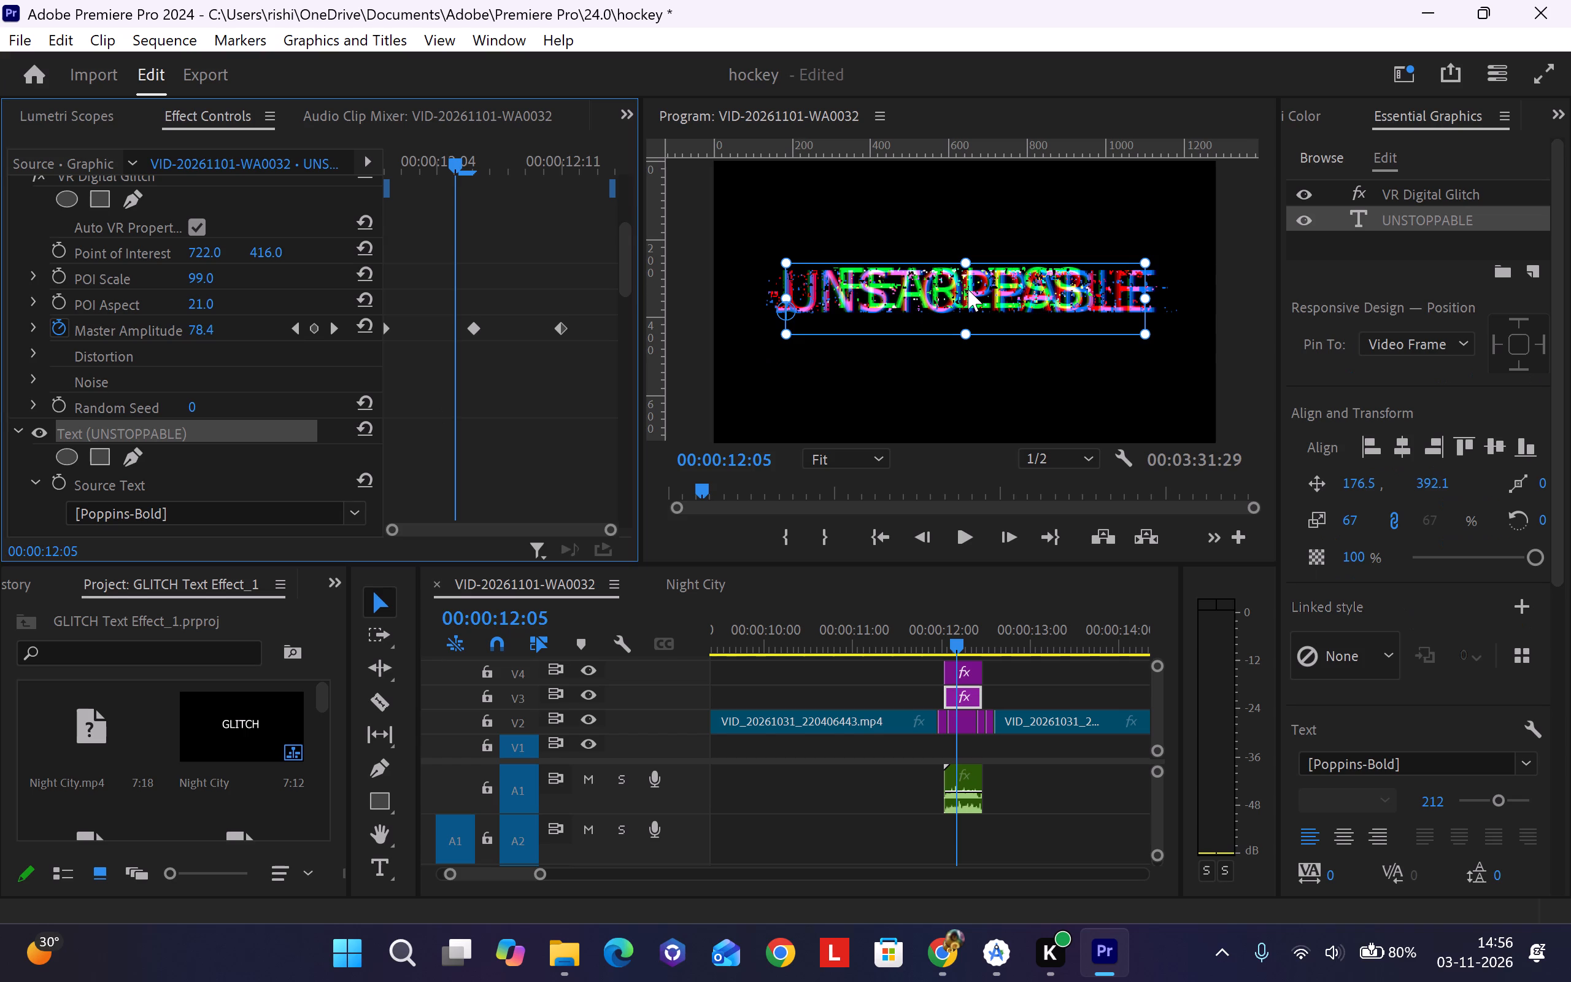
double_click(968, 289)
text(feat)
key(BackSpace)
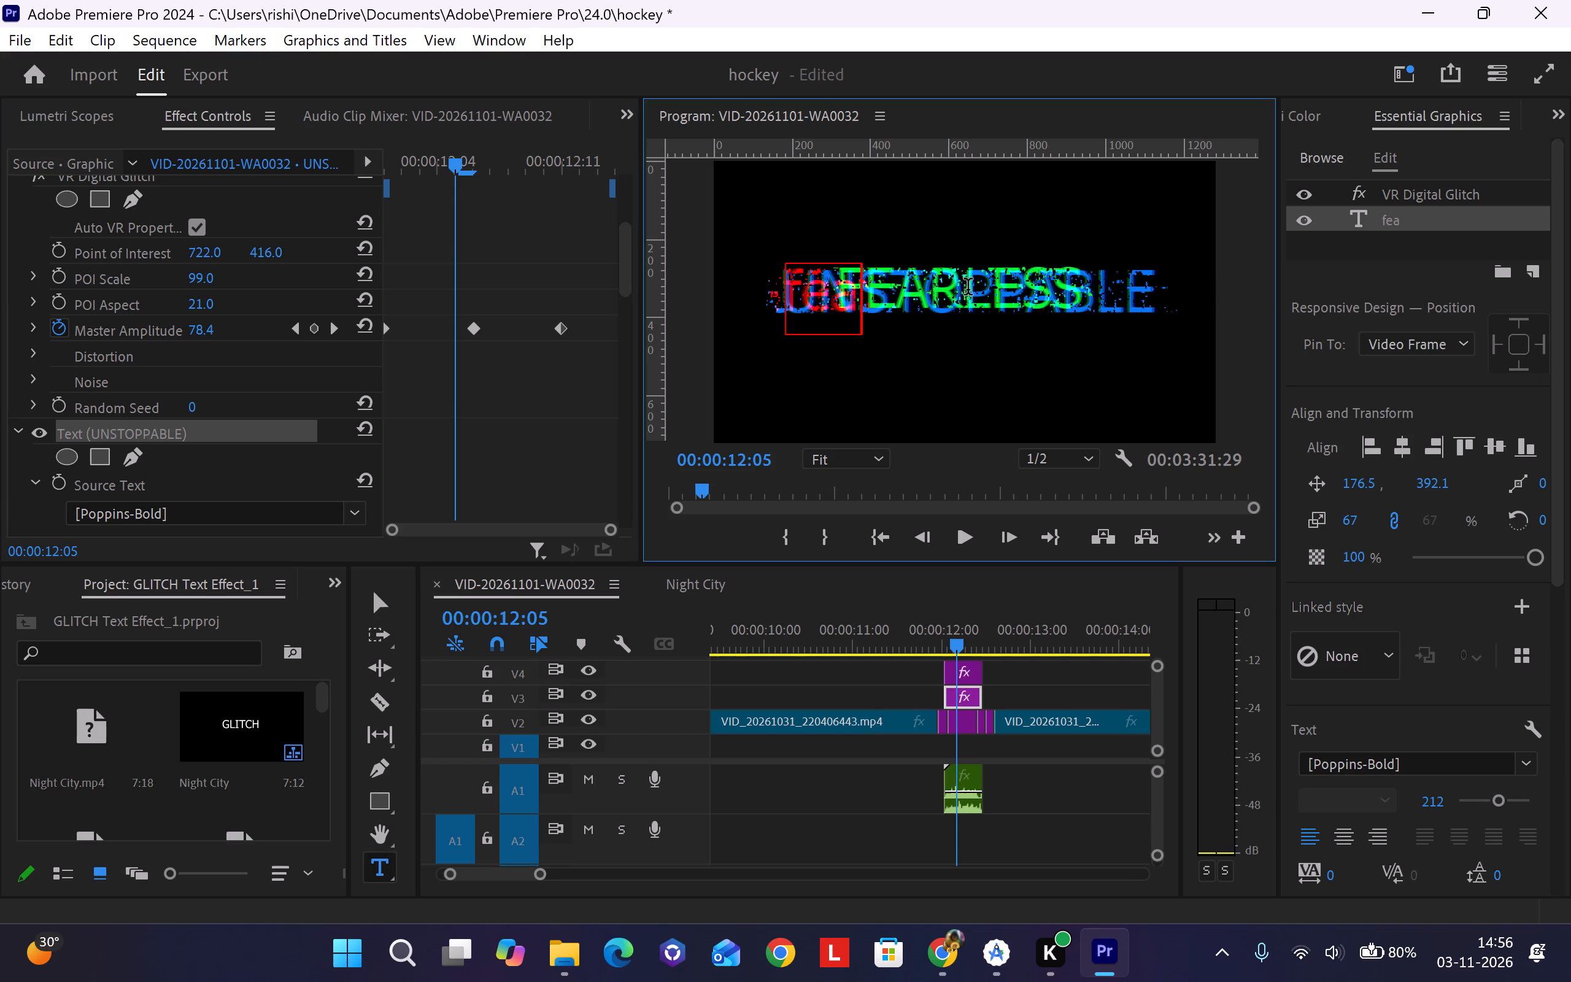
key(BackSpace)
key(BackSpace)
key(BackSpace)
text(FEARLESS)
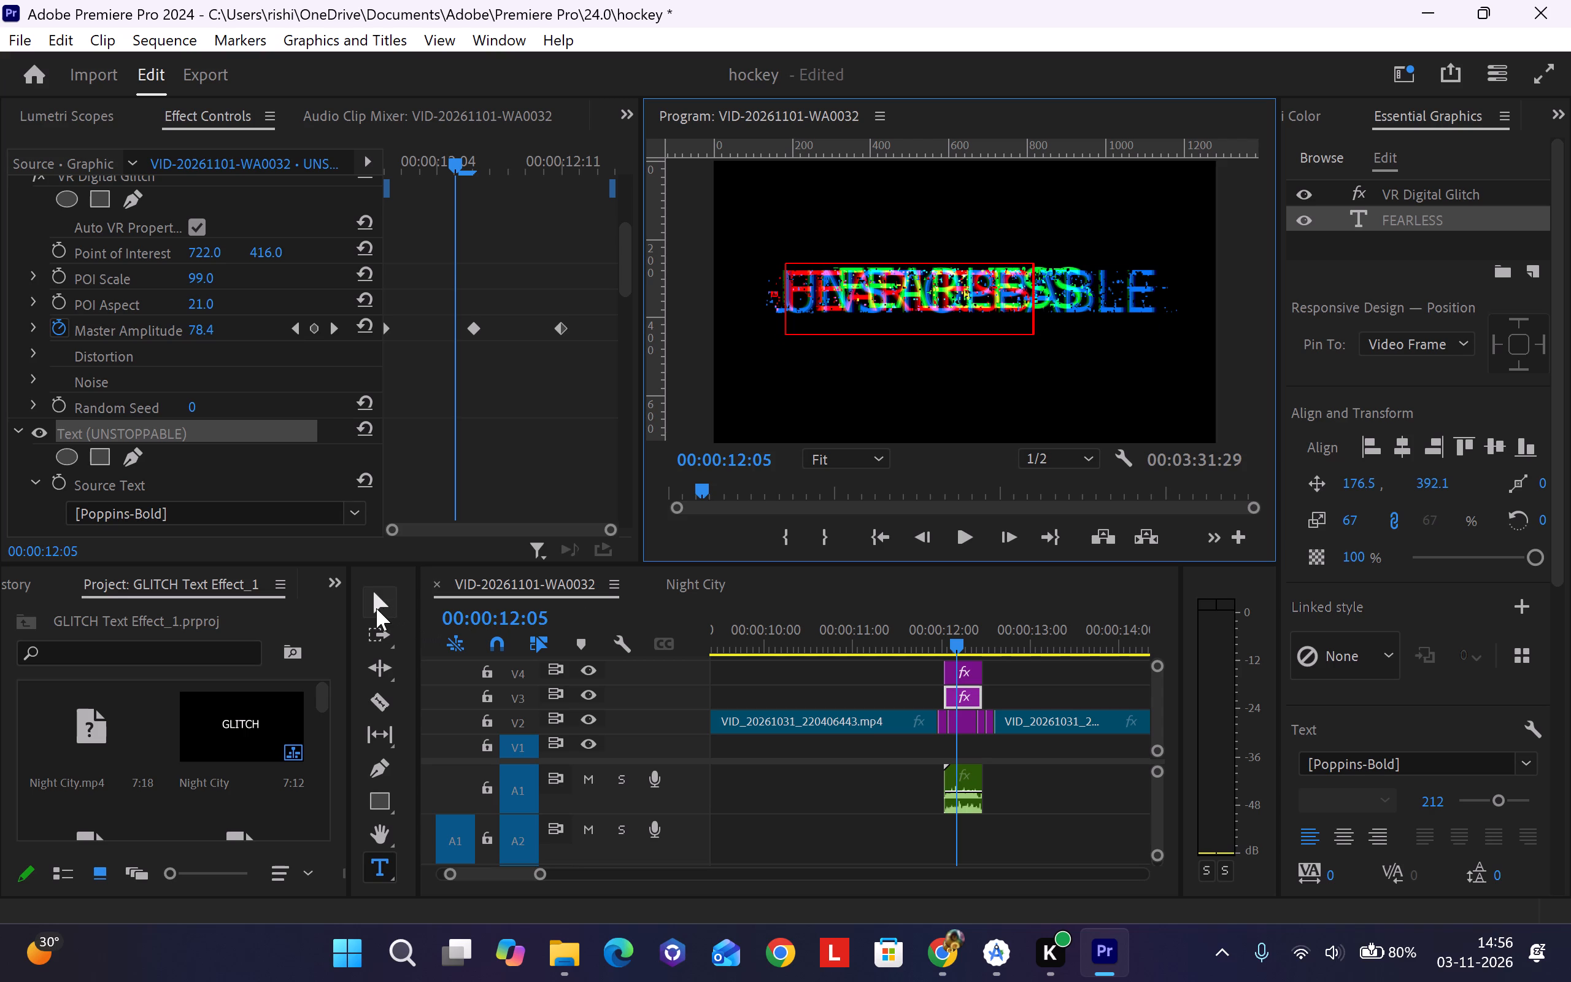
click(376, 608)
drag(930, 306, 970, 304)
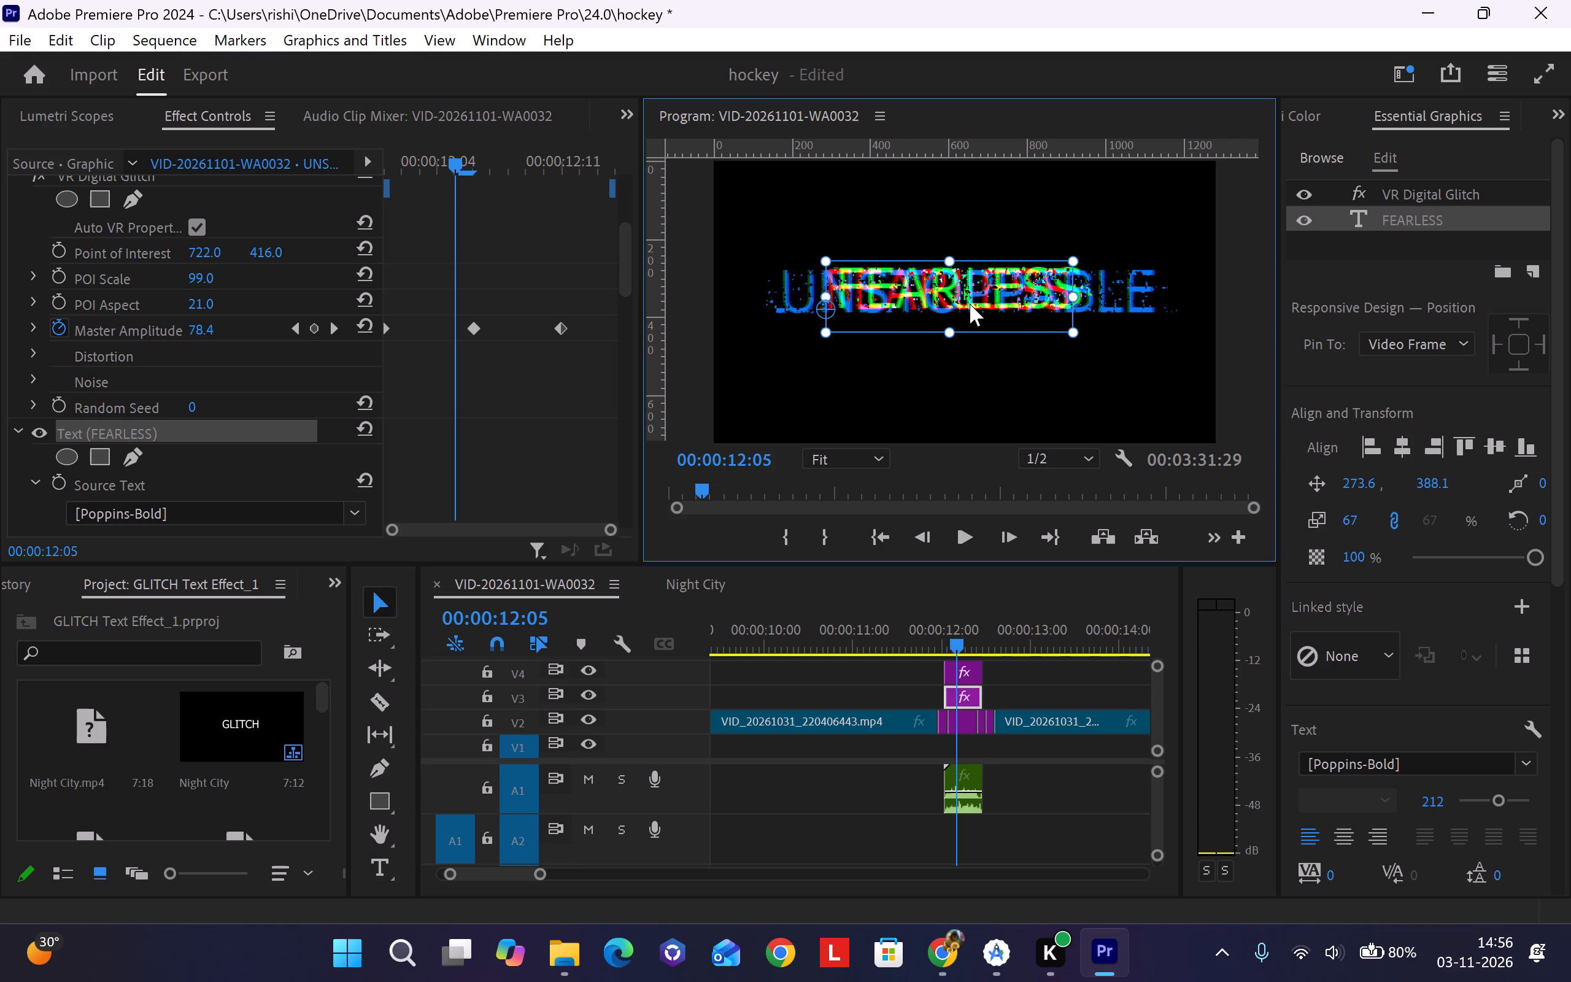
drag(970, 304, 979, 306)
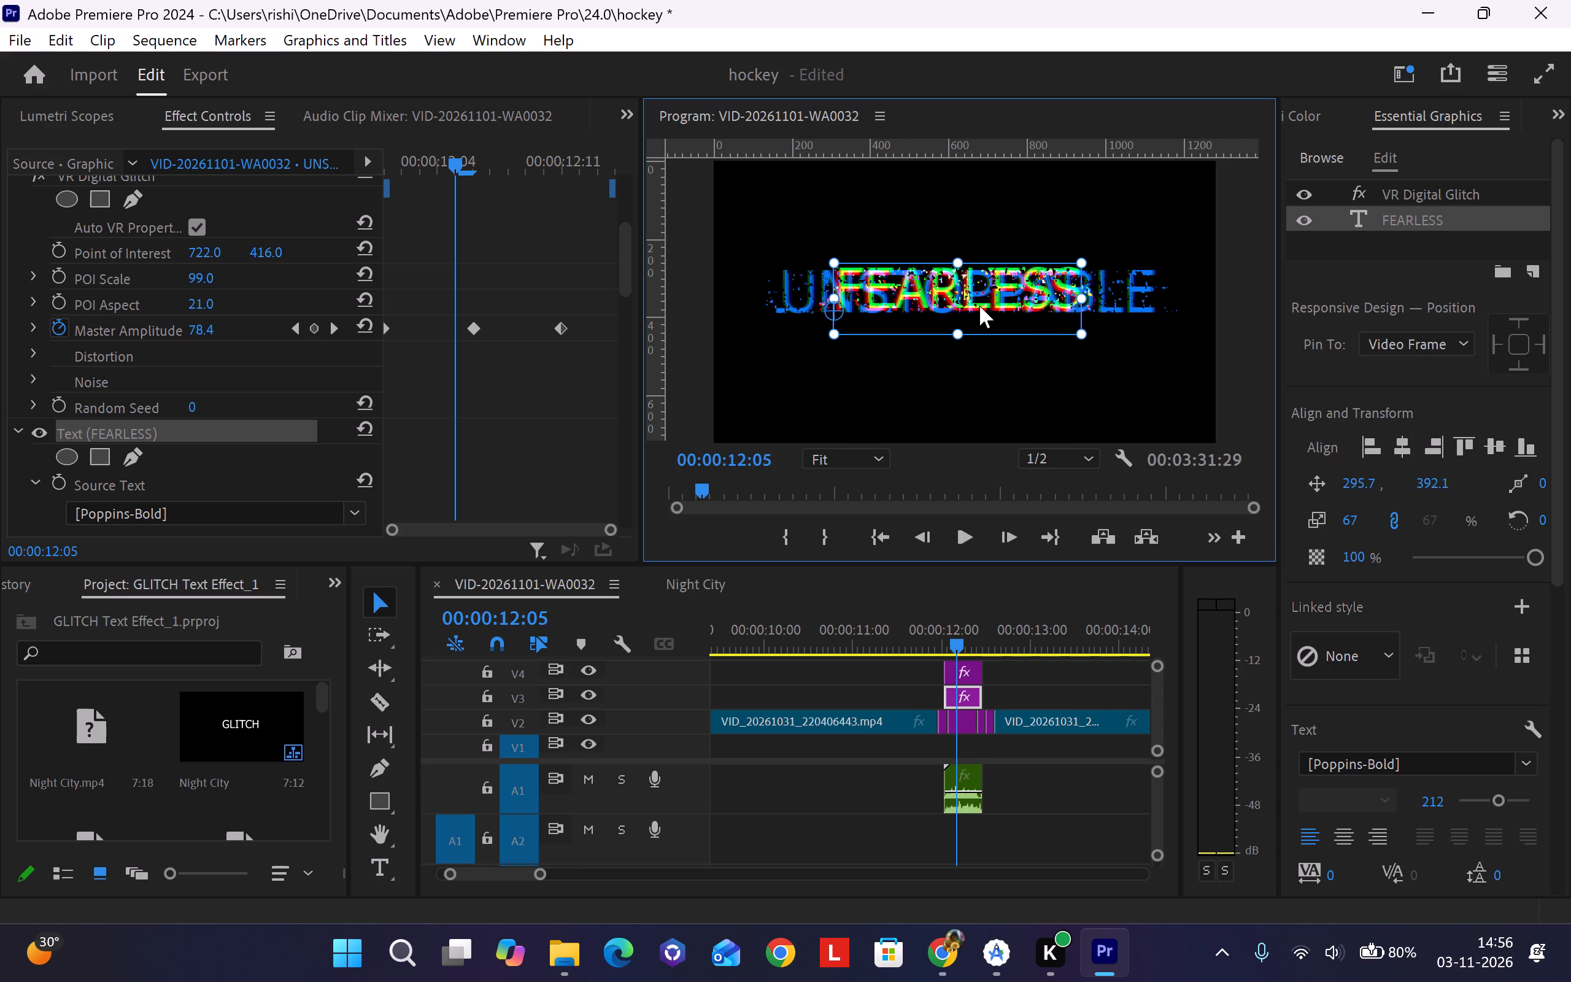
drag(979, 306, 976, 306)
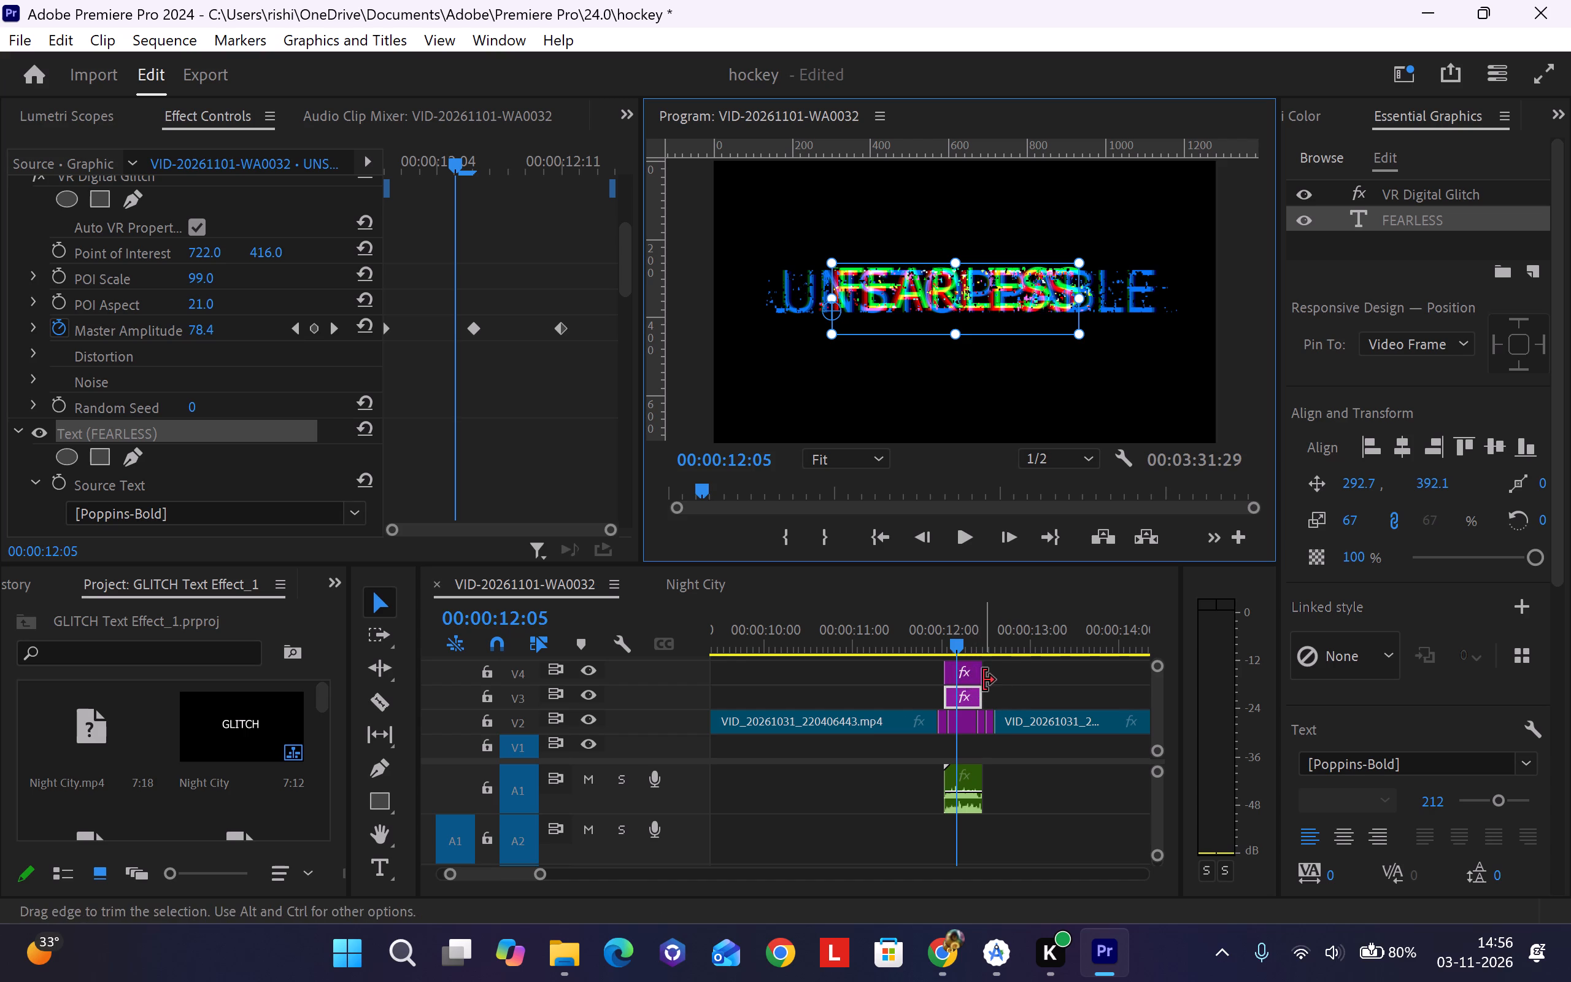
Change the V4 glitch layer's text to FEARLESS and move it over the other layers at about 292.5, 379.1.
drag(545, 879, 539, 880)
click(932, 674)
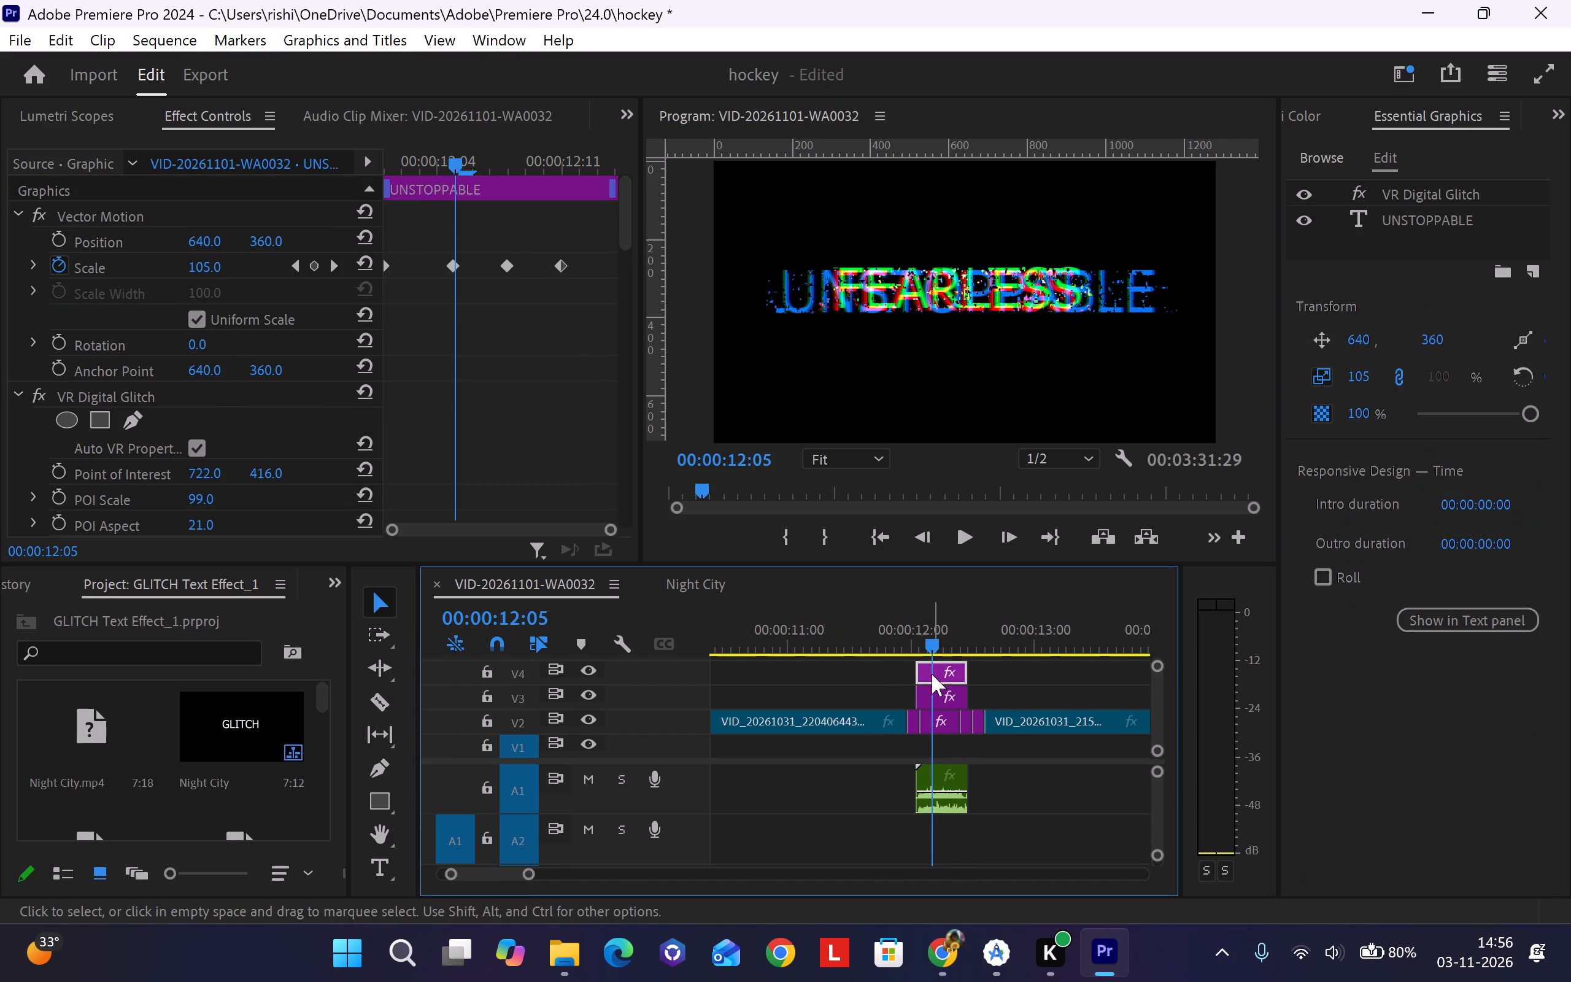
scroll(475, 454, down, 2)
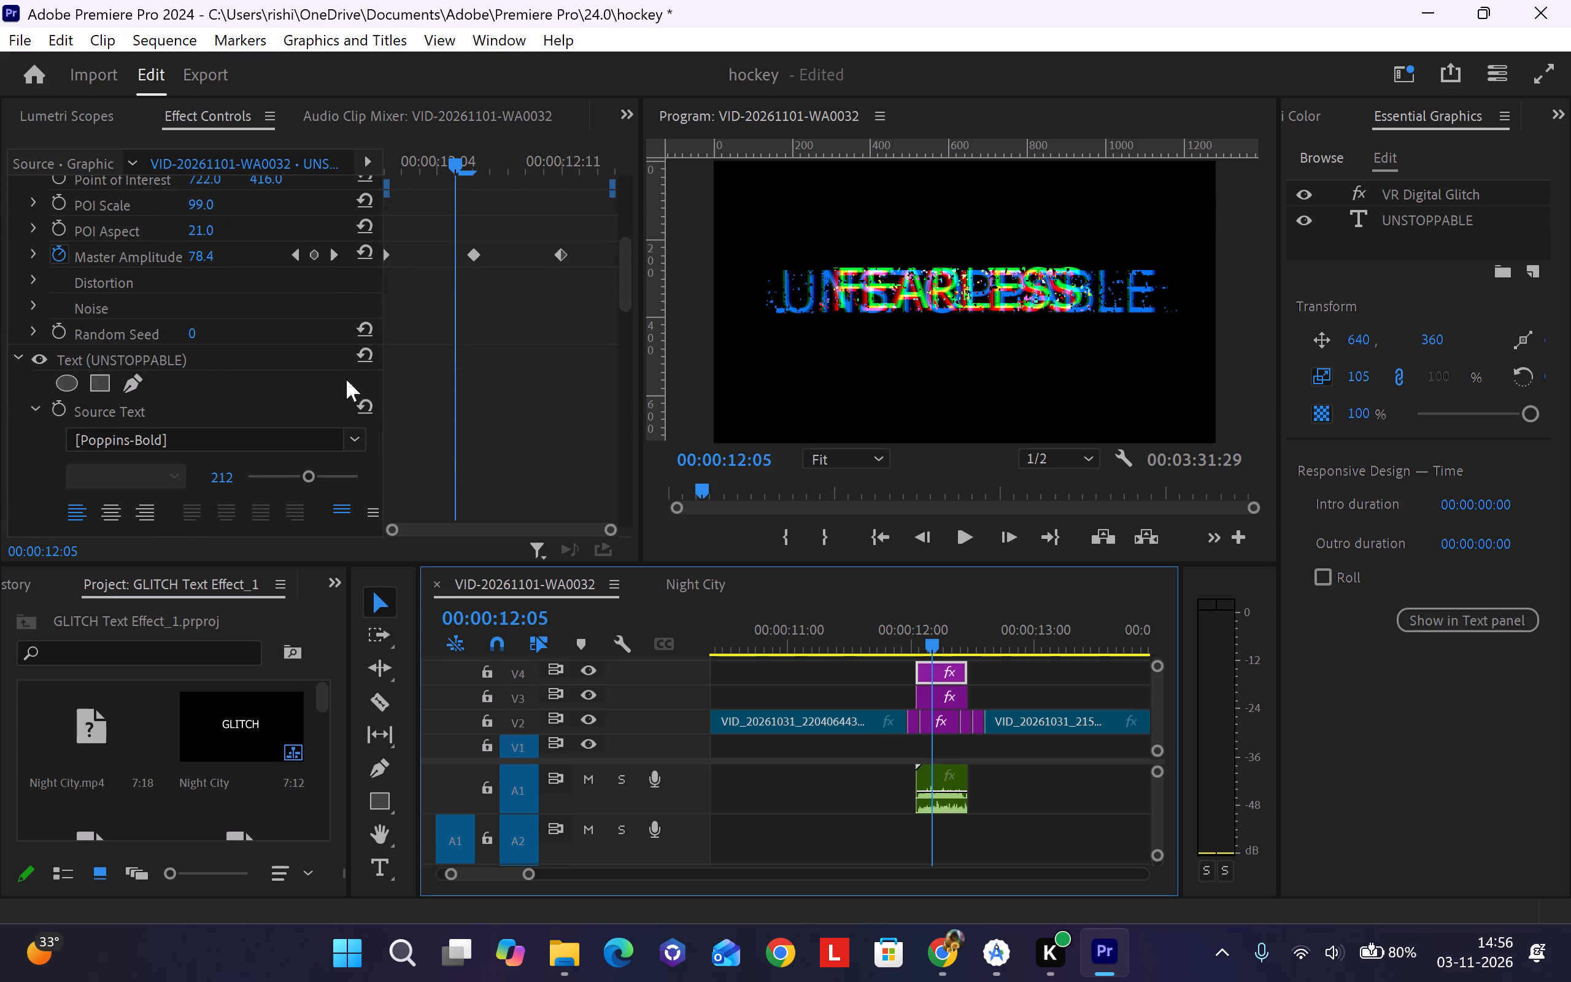
click(325, 376)
click(303, 368)
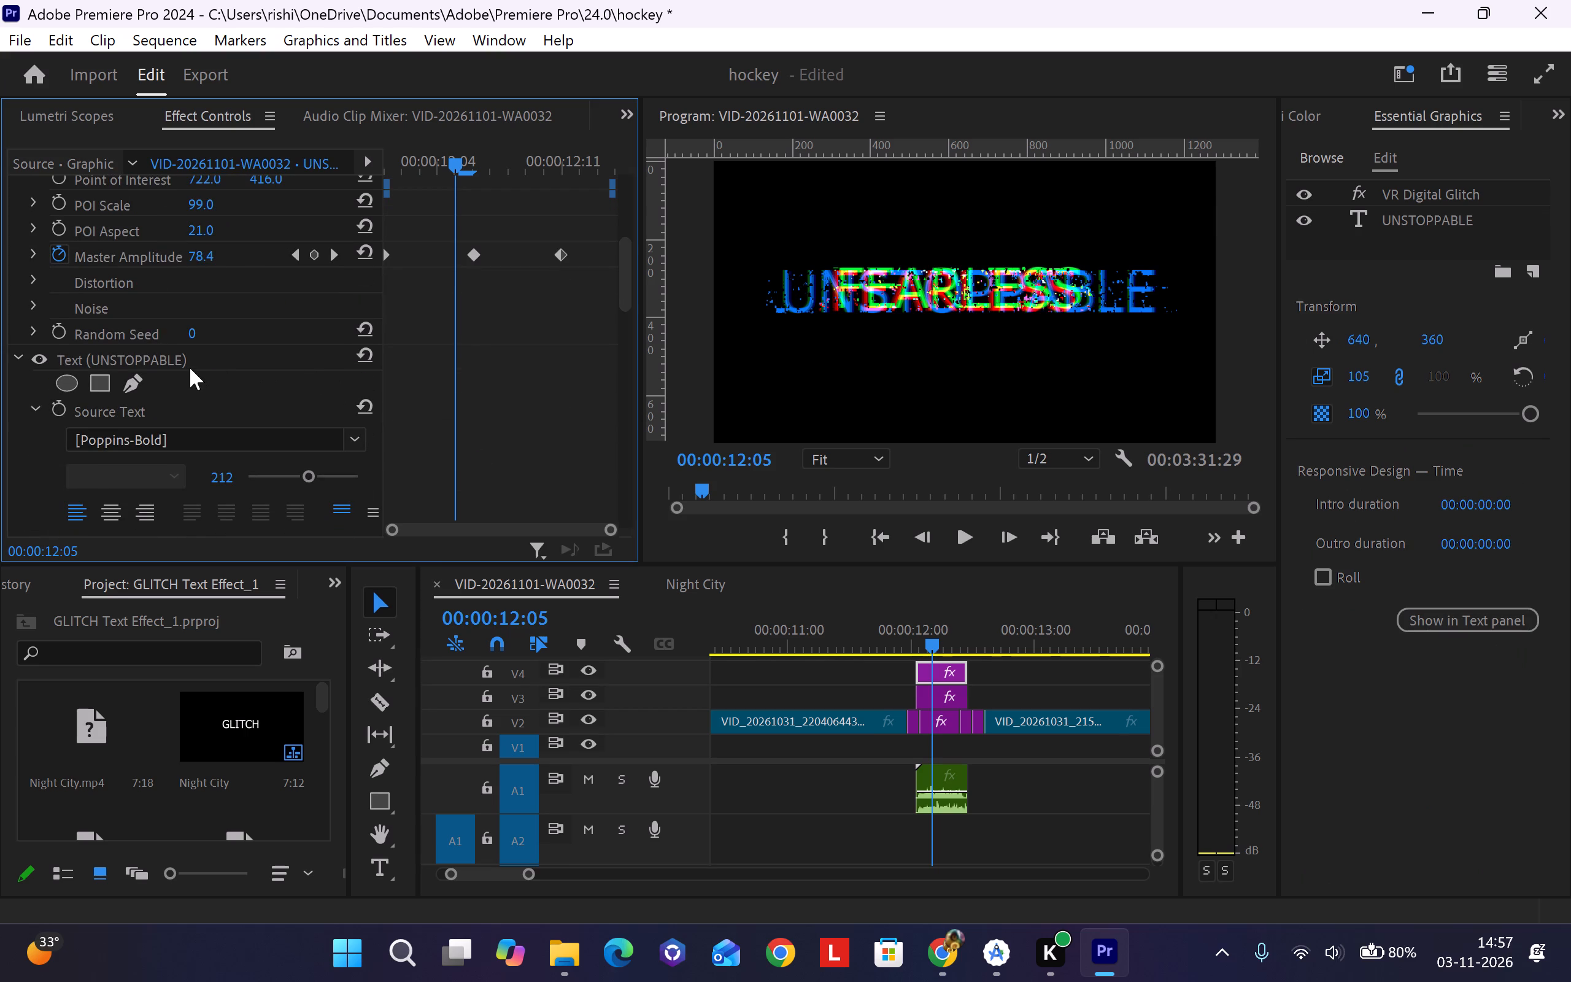
click(190, 368)
click(182, 360)
double_click(941, 298)
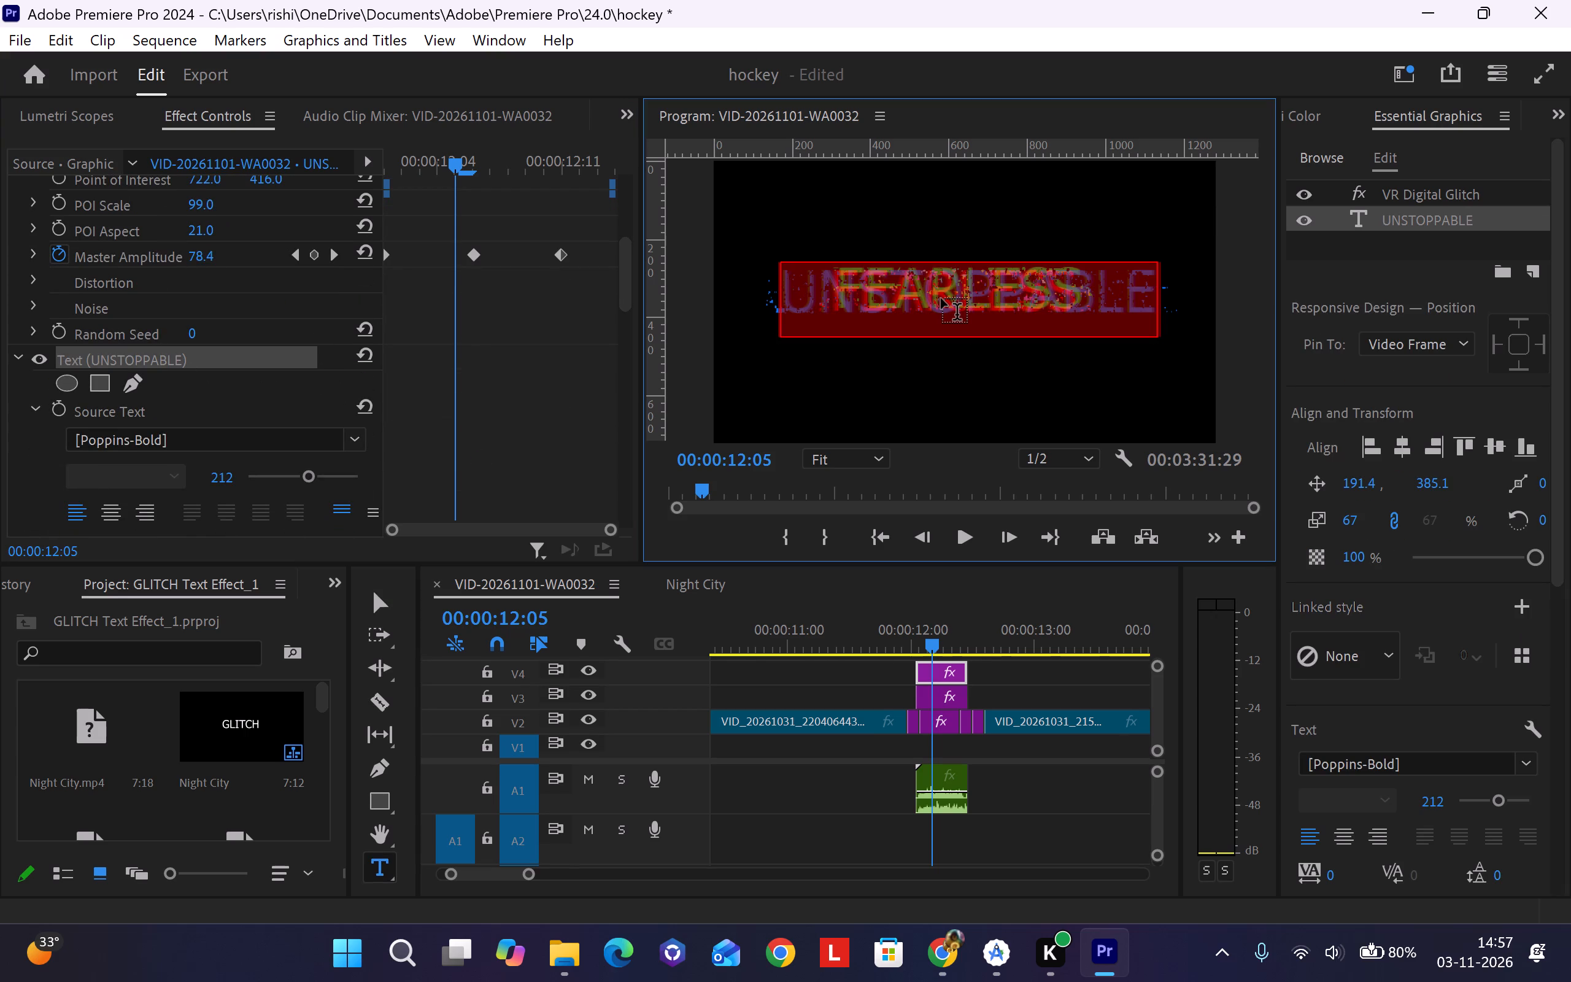
text(FEARLESS)
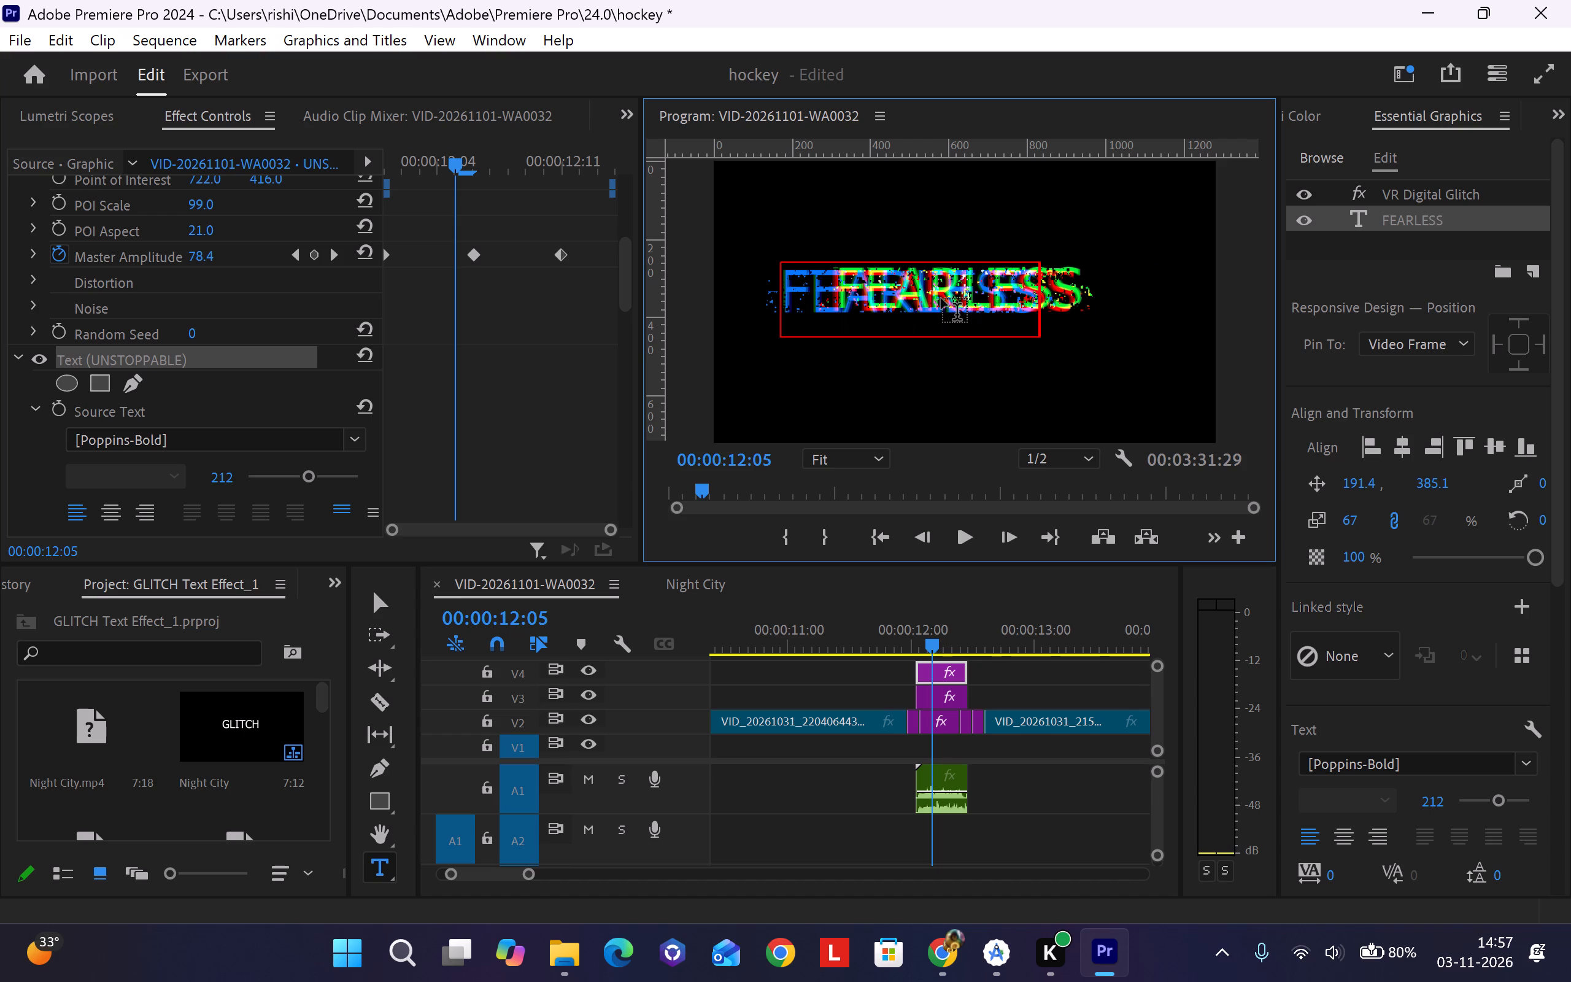
click(371, 605)
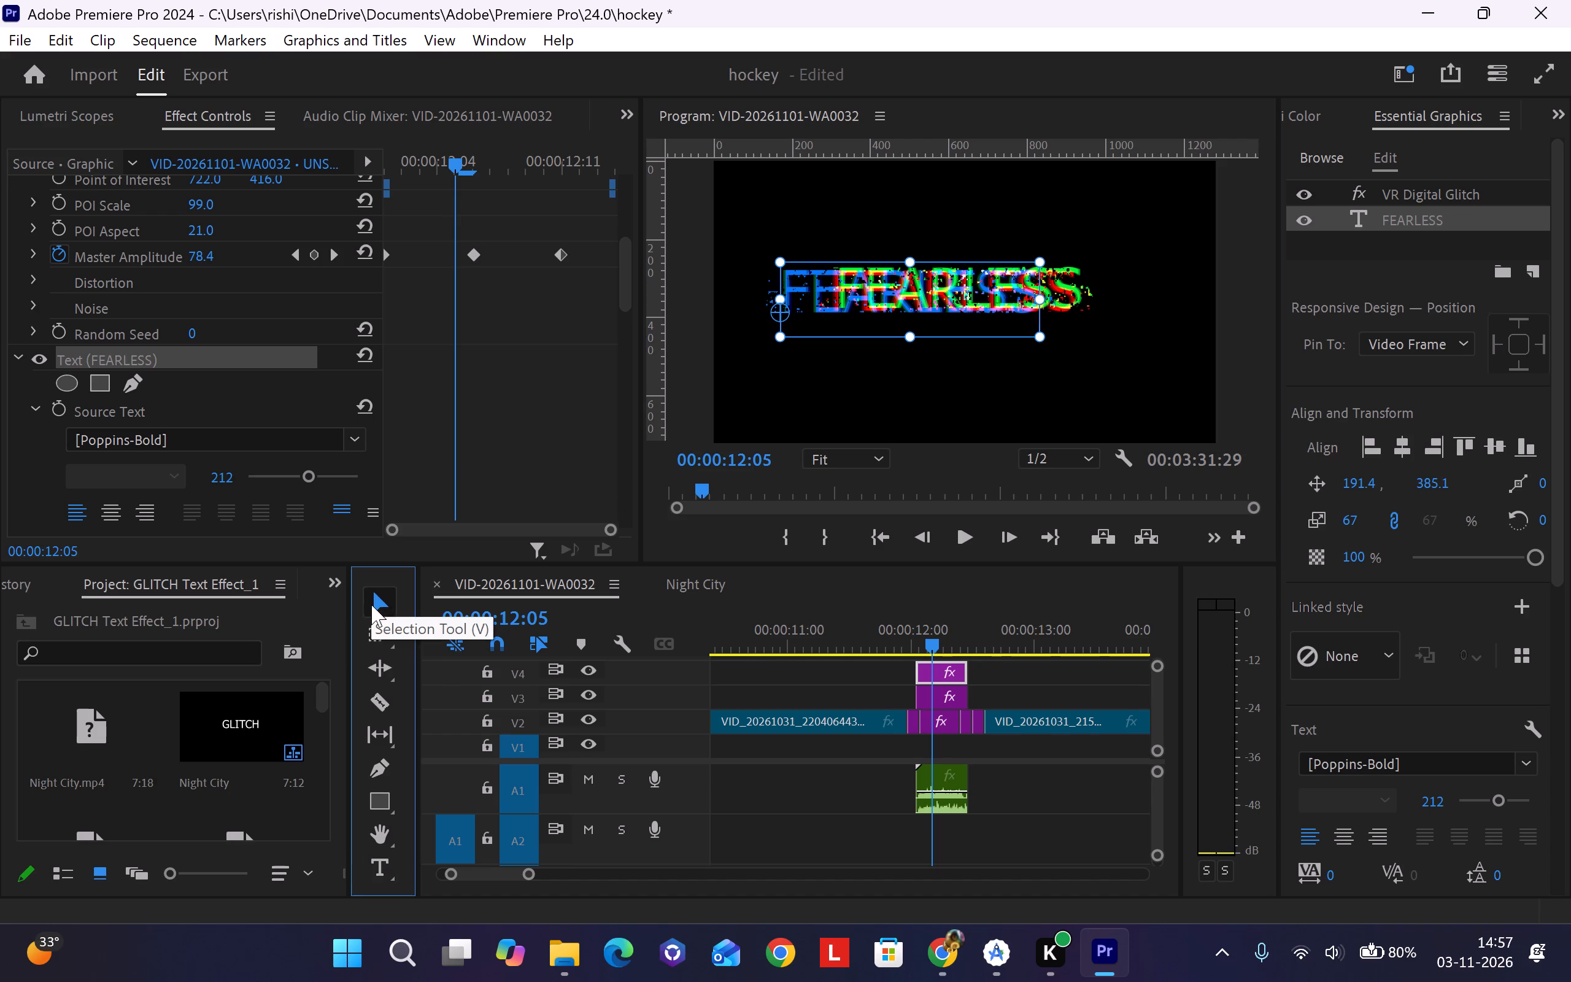
drag(861, 299, 903, 296)
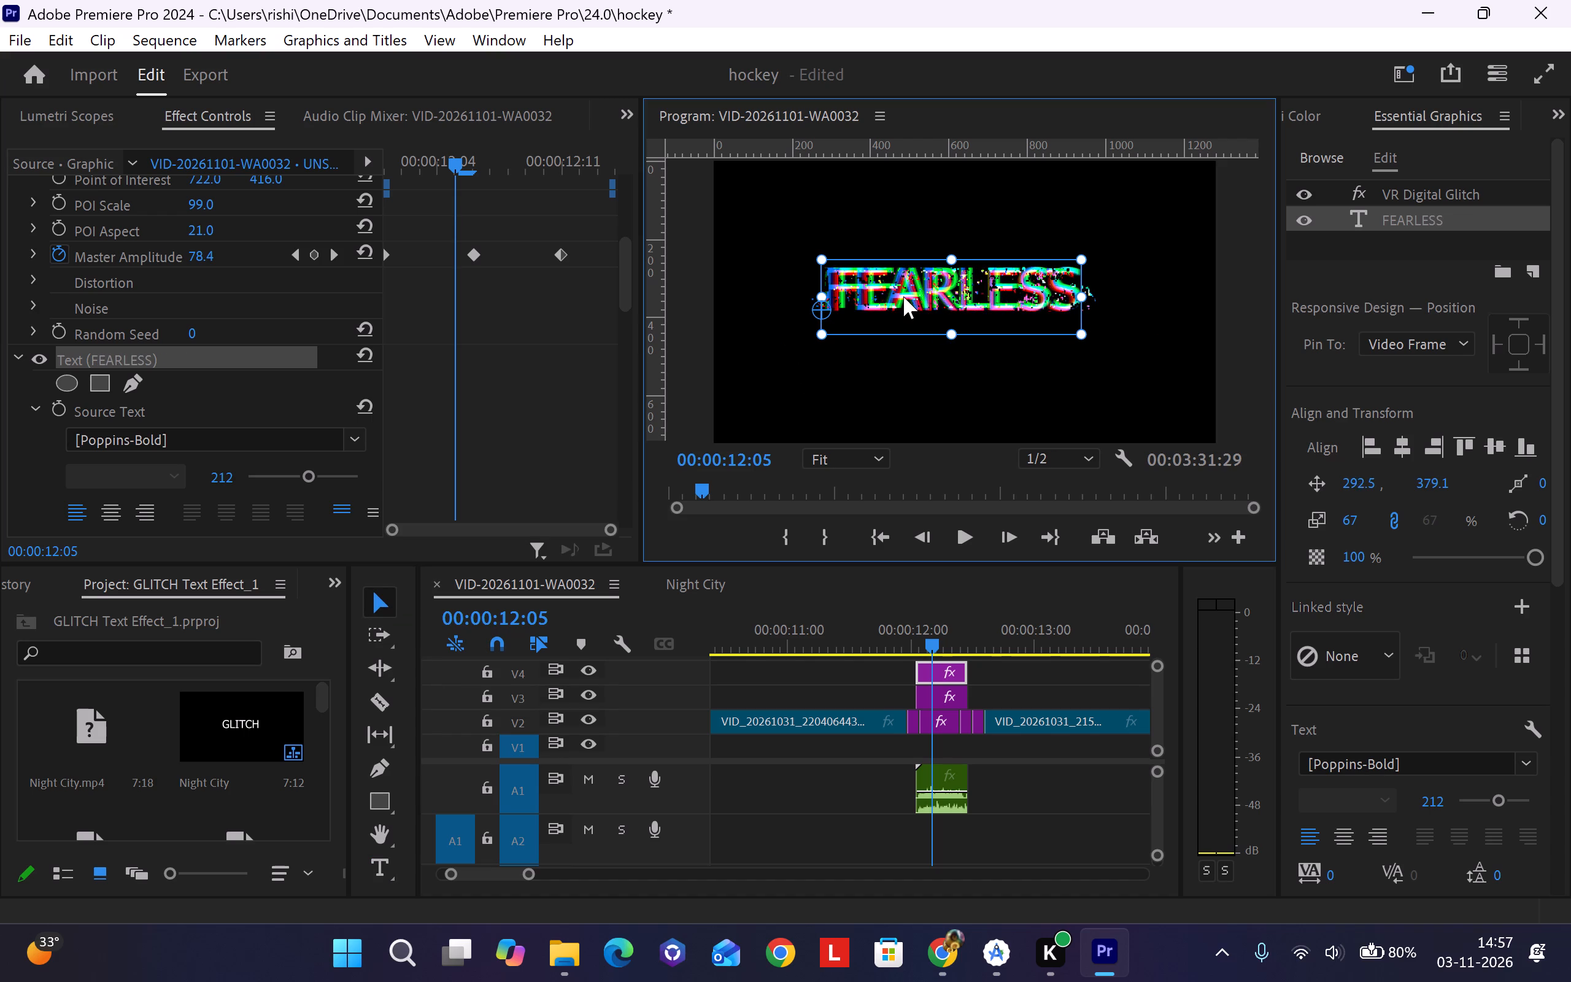
Shift the V4 glitch layer's FEARLESS text to about 304.6, 379.1 so it lines up over the other layers.
drag(903, 296, 907, 296)
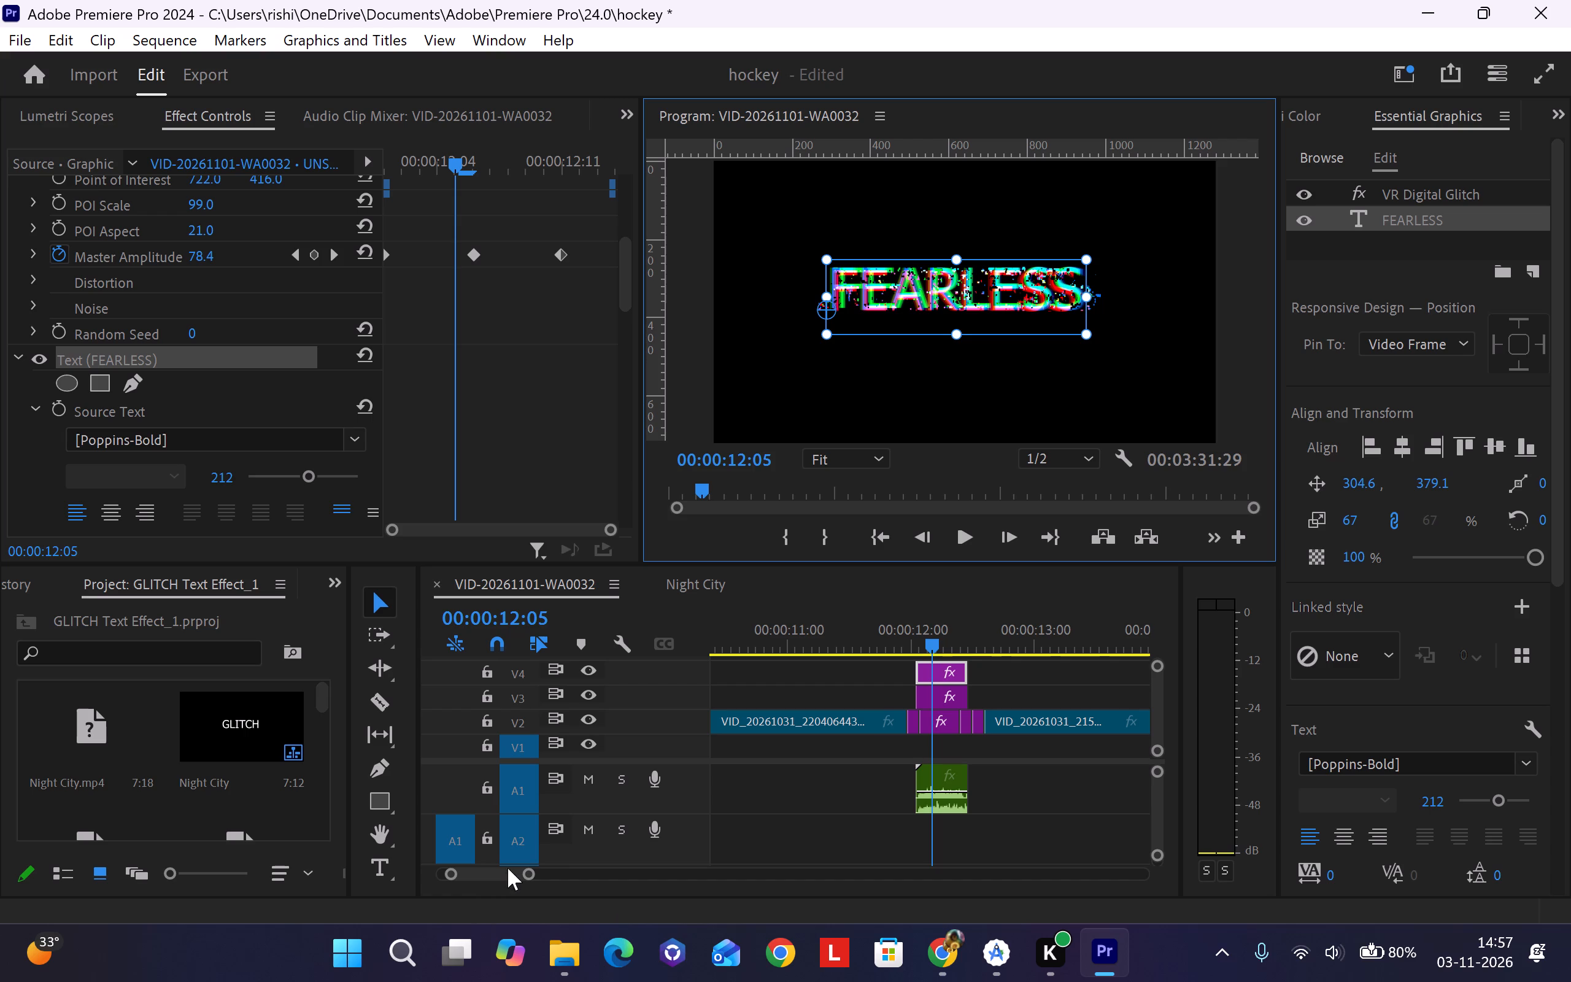
click(677, 797)
scroll(698, 794, right, 1)
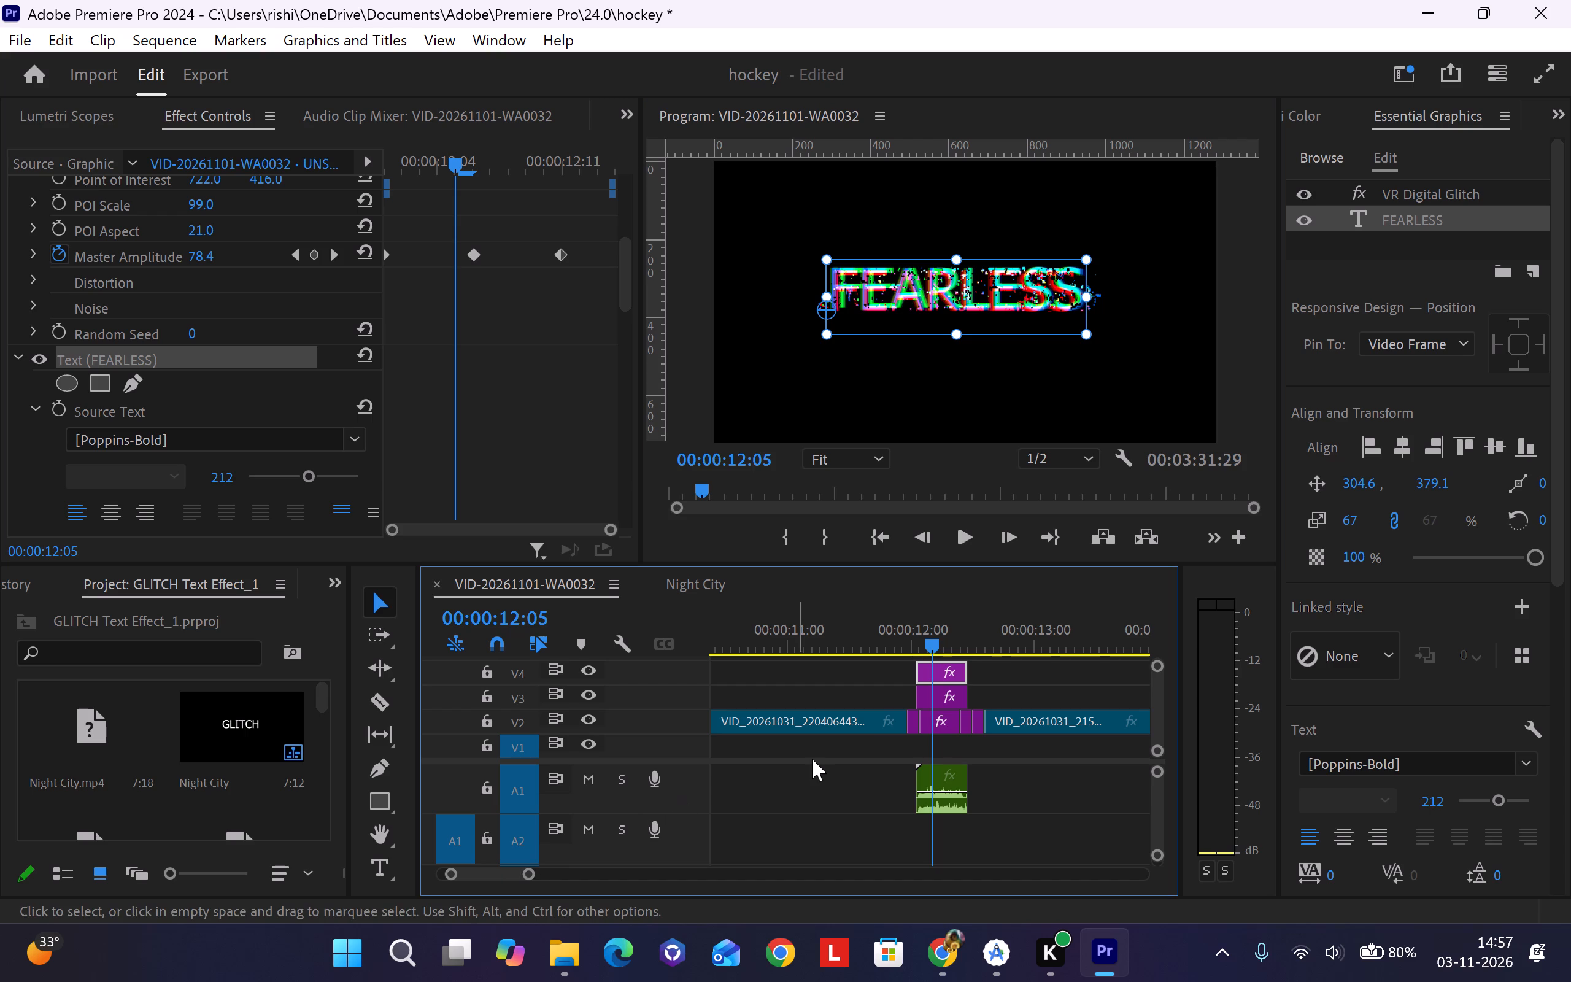
scroll(812, 759, right, 1)
click(812, 759)
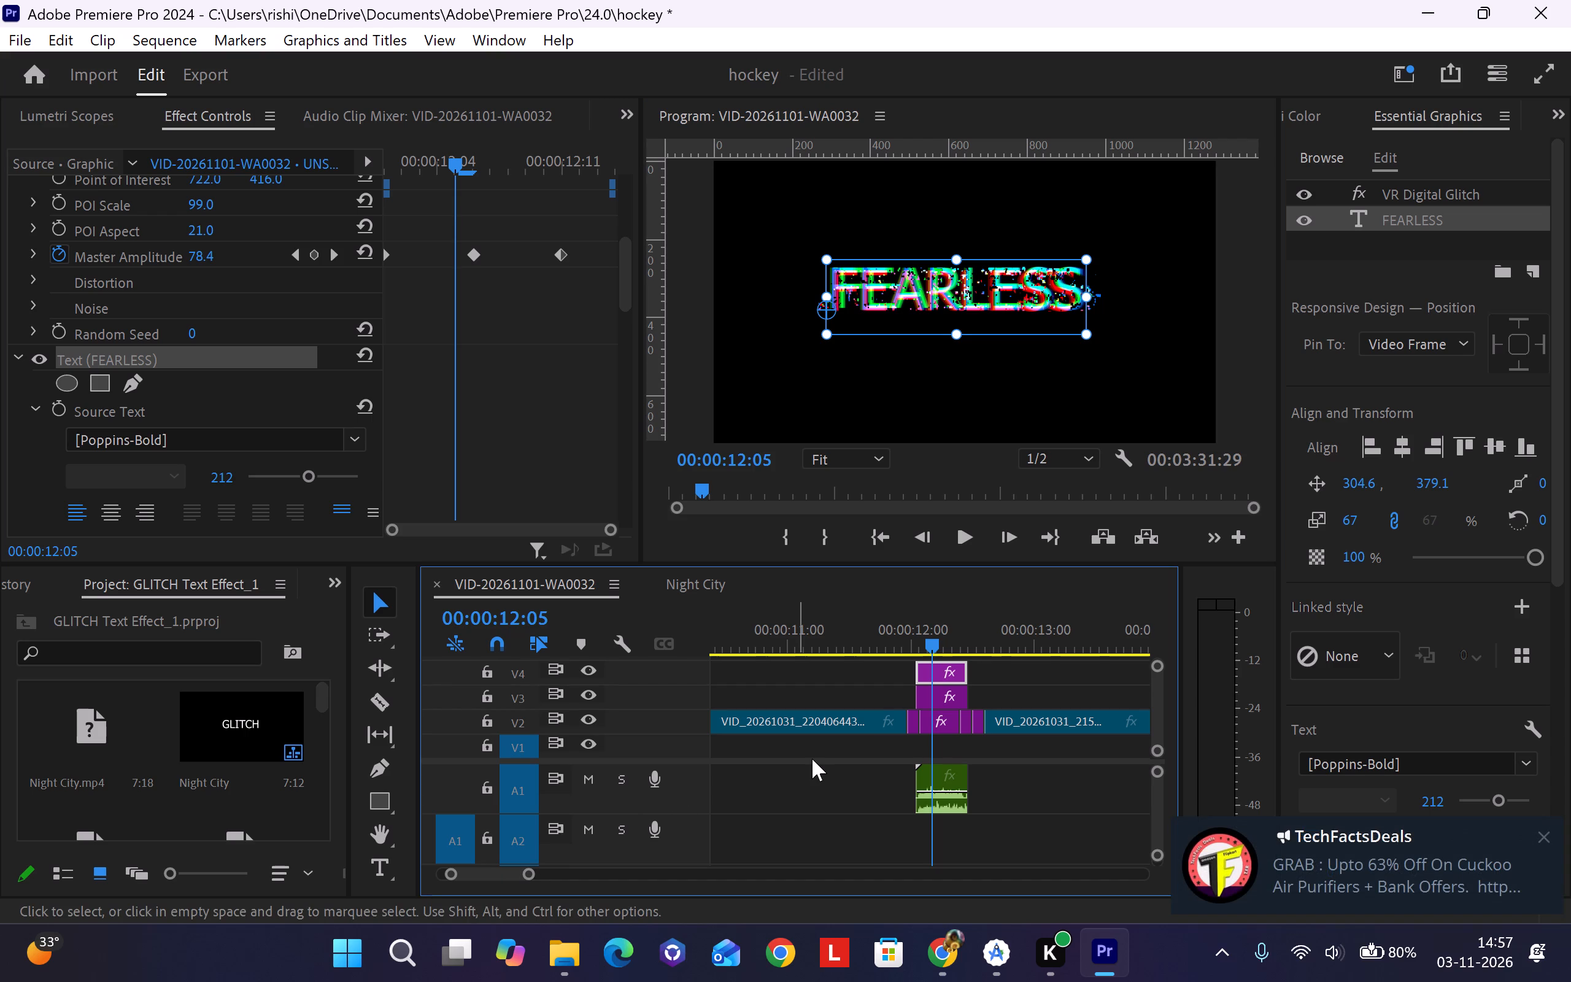
click(890, 400)
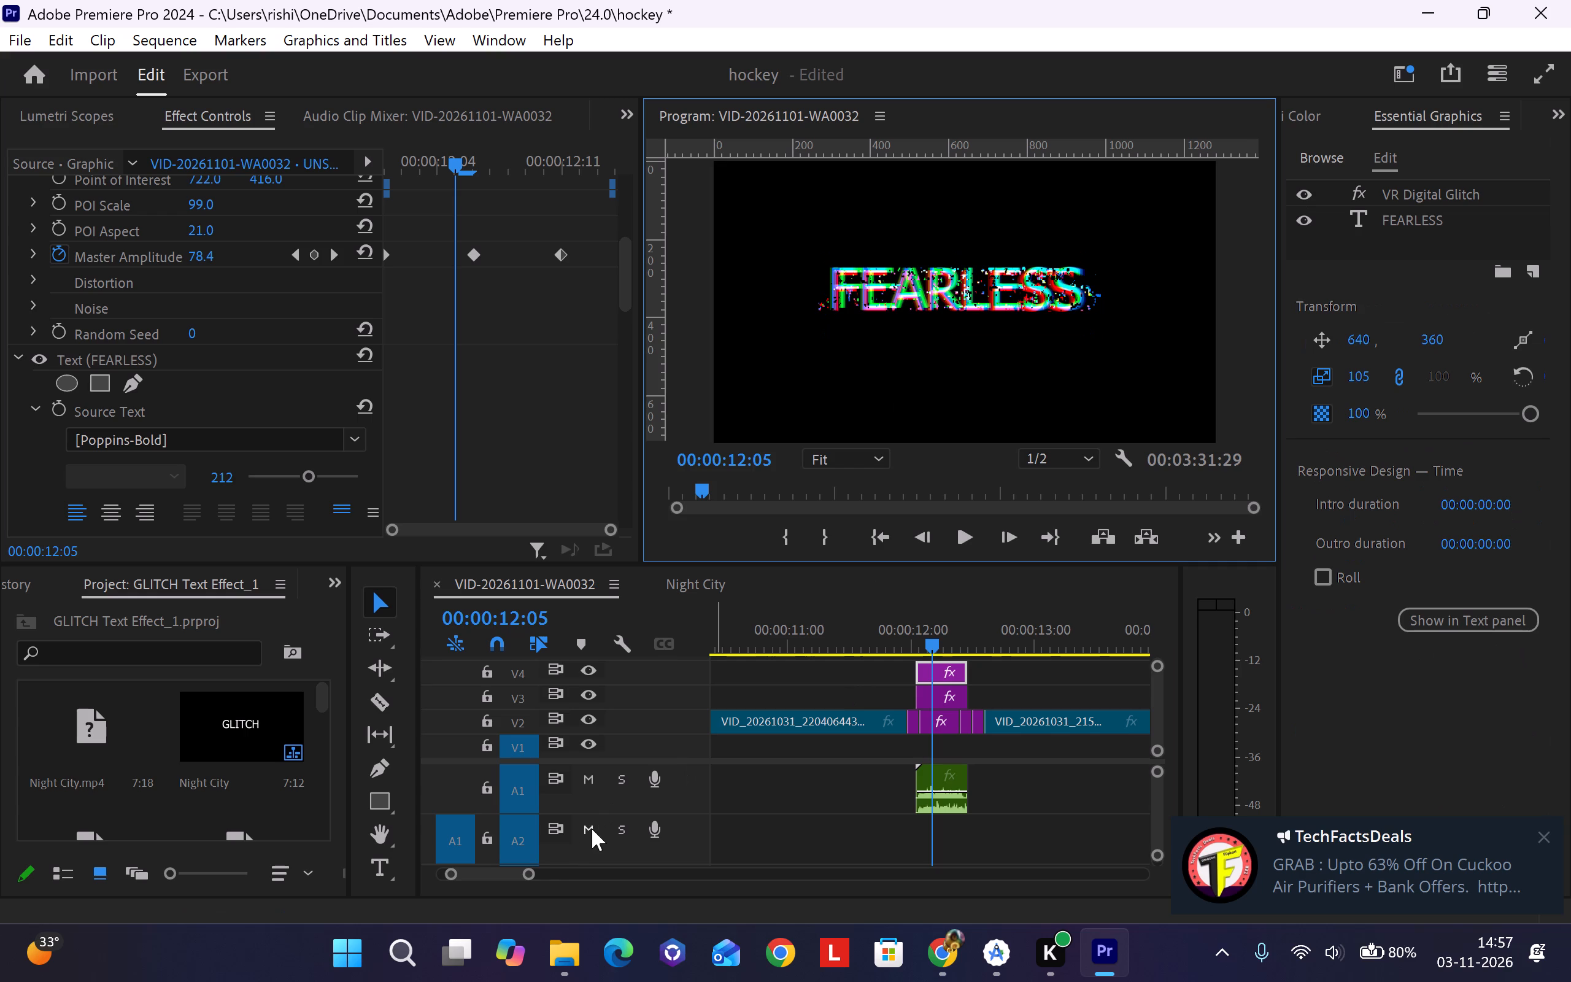
Play back the FEARLESS title from 00:00:11:19 into the following clip to check its layers.
drag(528, 875, 560, 880)
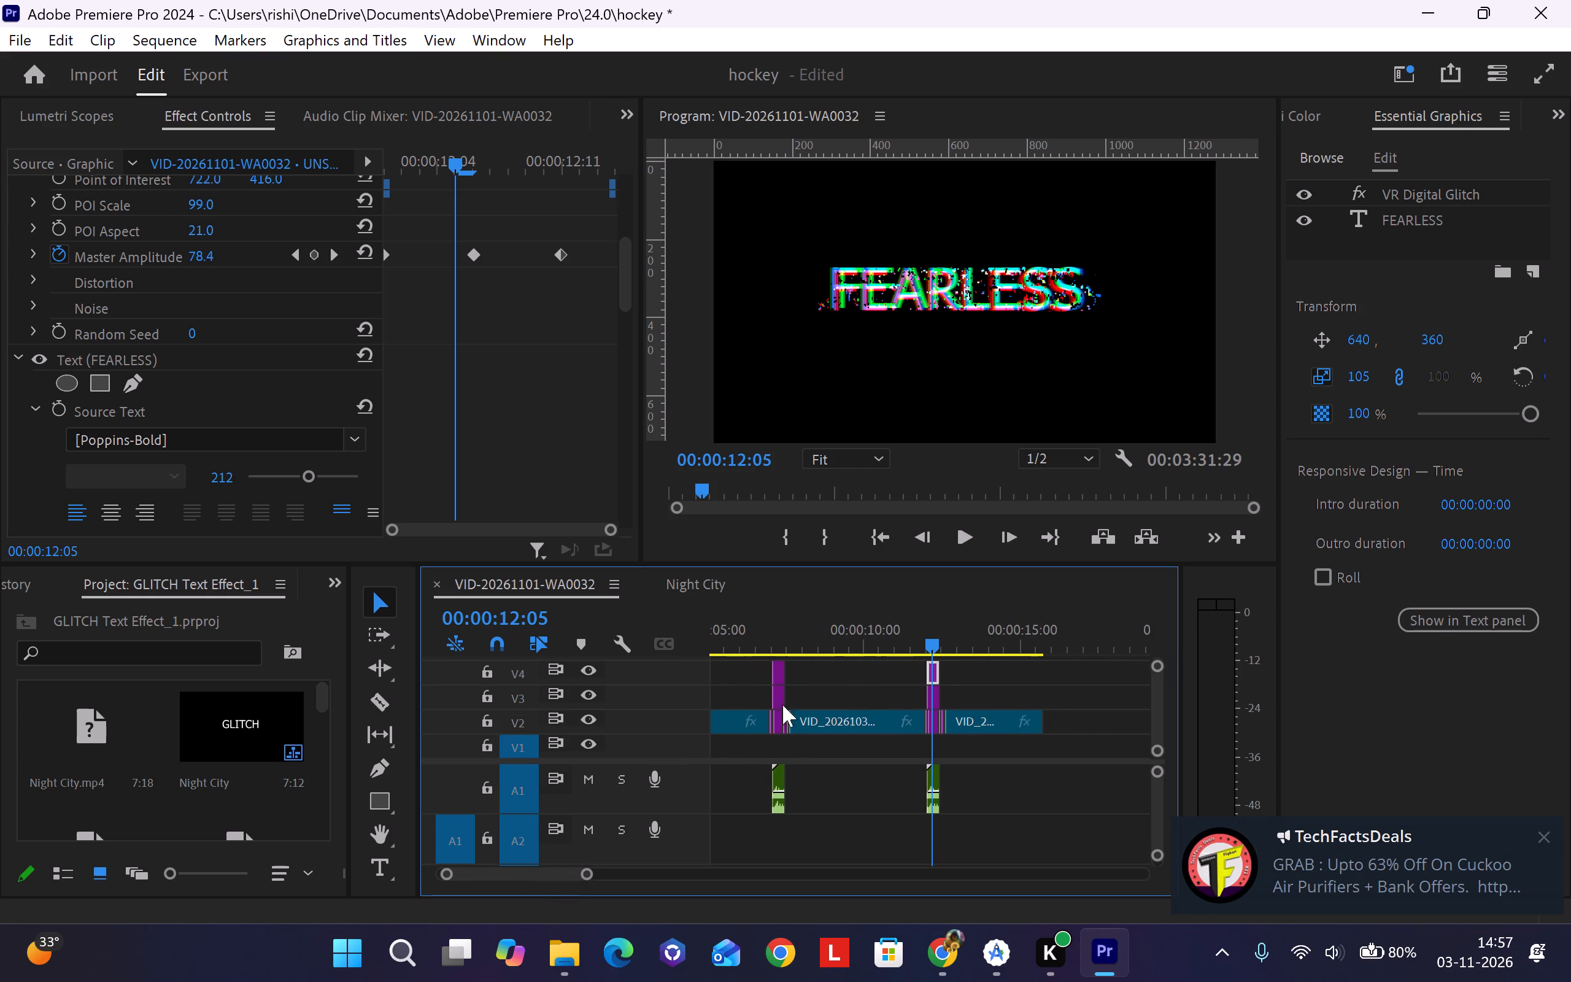
click(917, 633)
key(c)
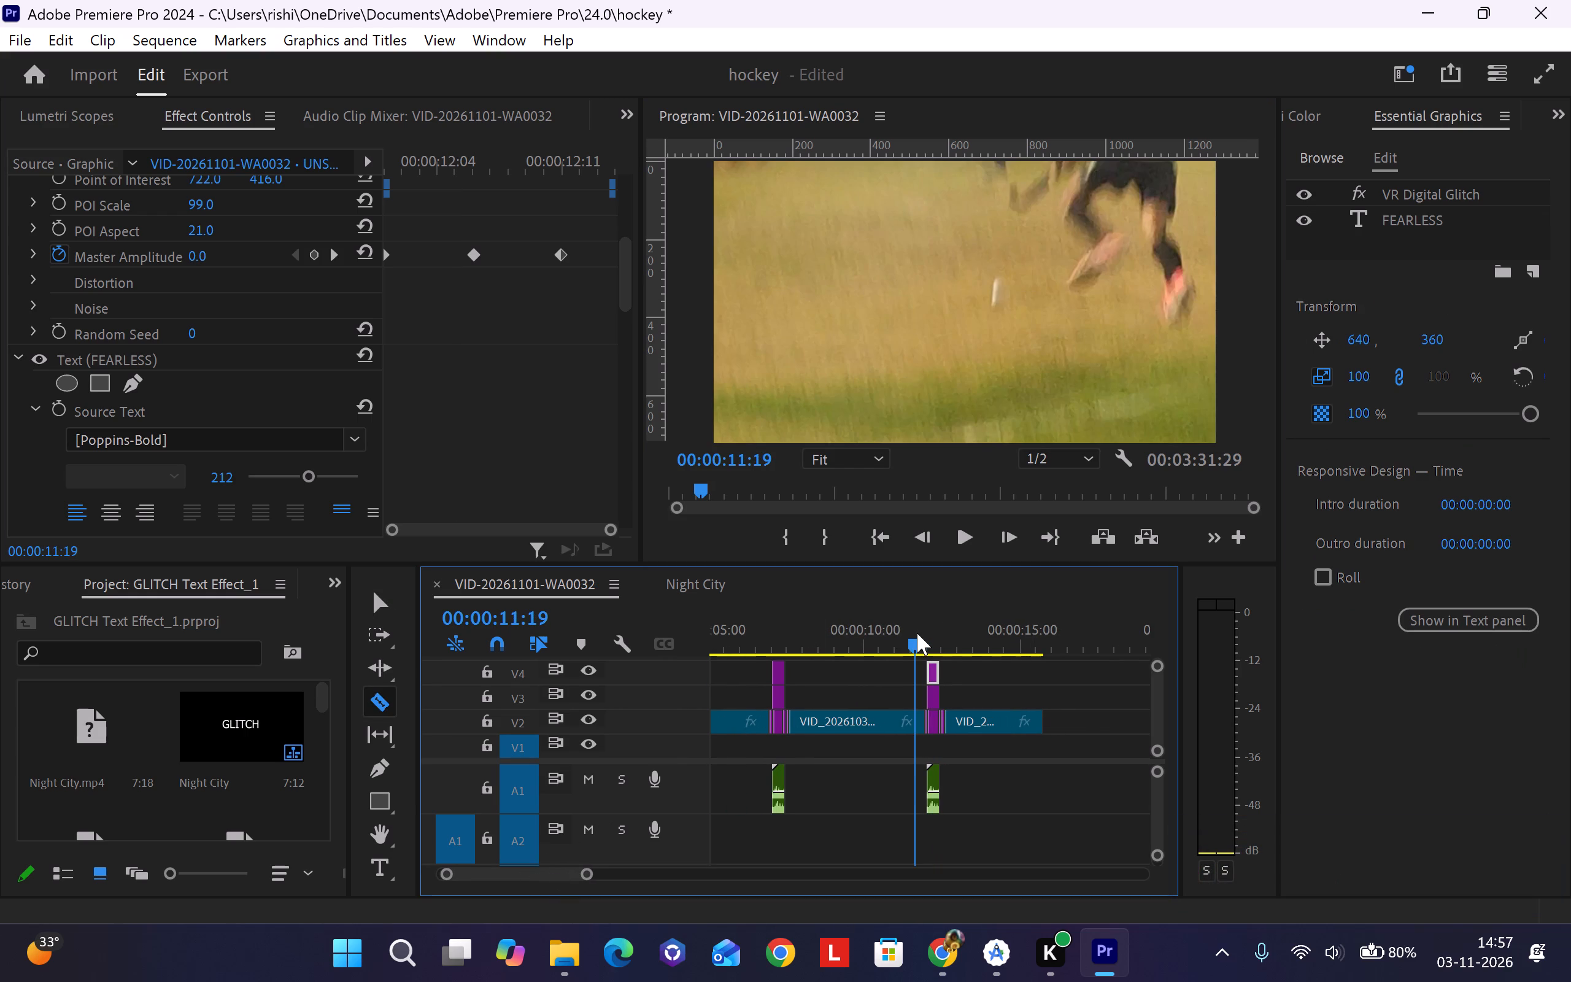
key(space)
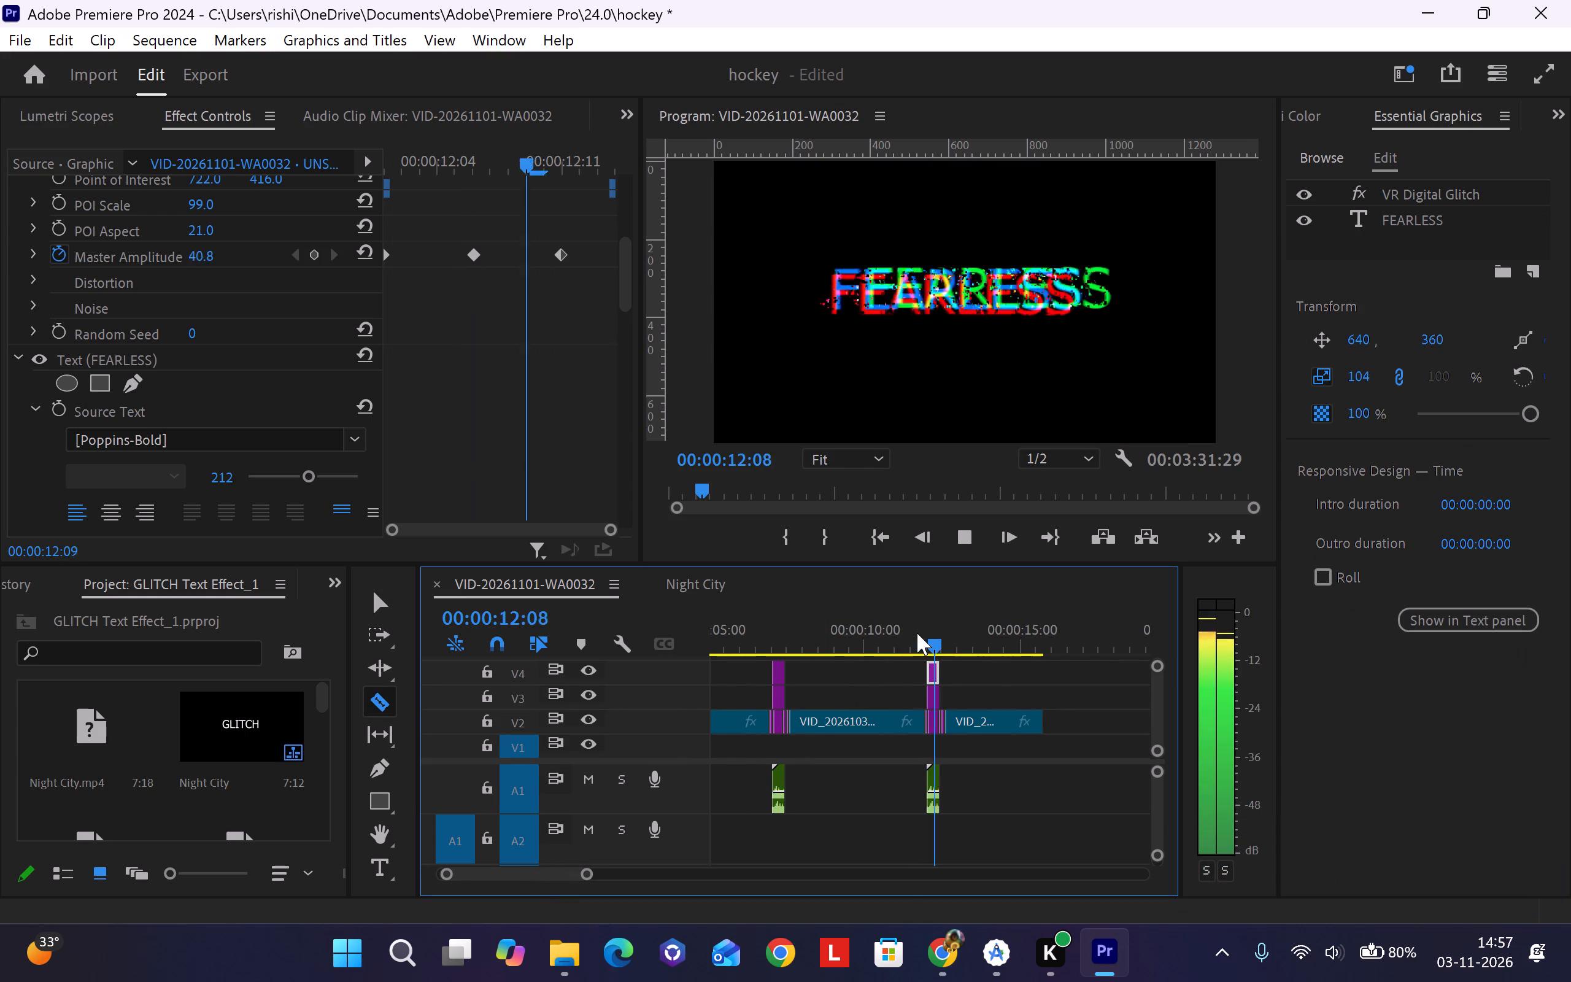
key(space)
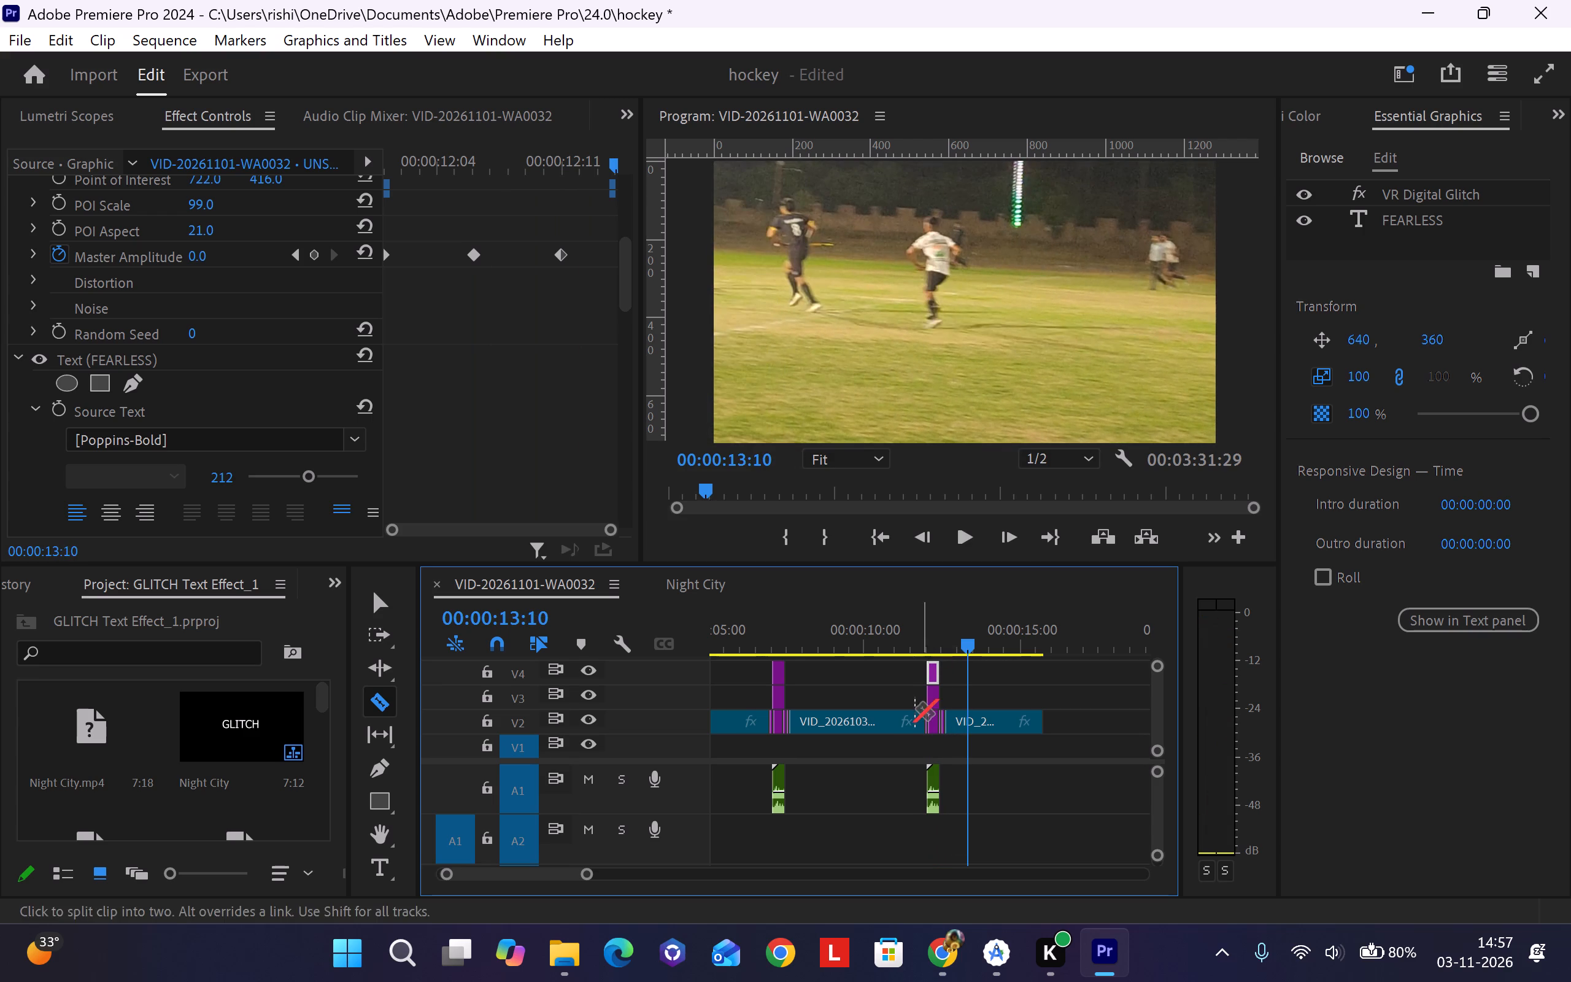
Change the plain closing piece of the V2 title at 00:00:12:16 to FEARLESS and recentre it at about 331.6, 374.1.
drag(586, 877, 545, 882)
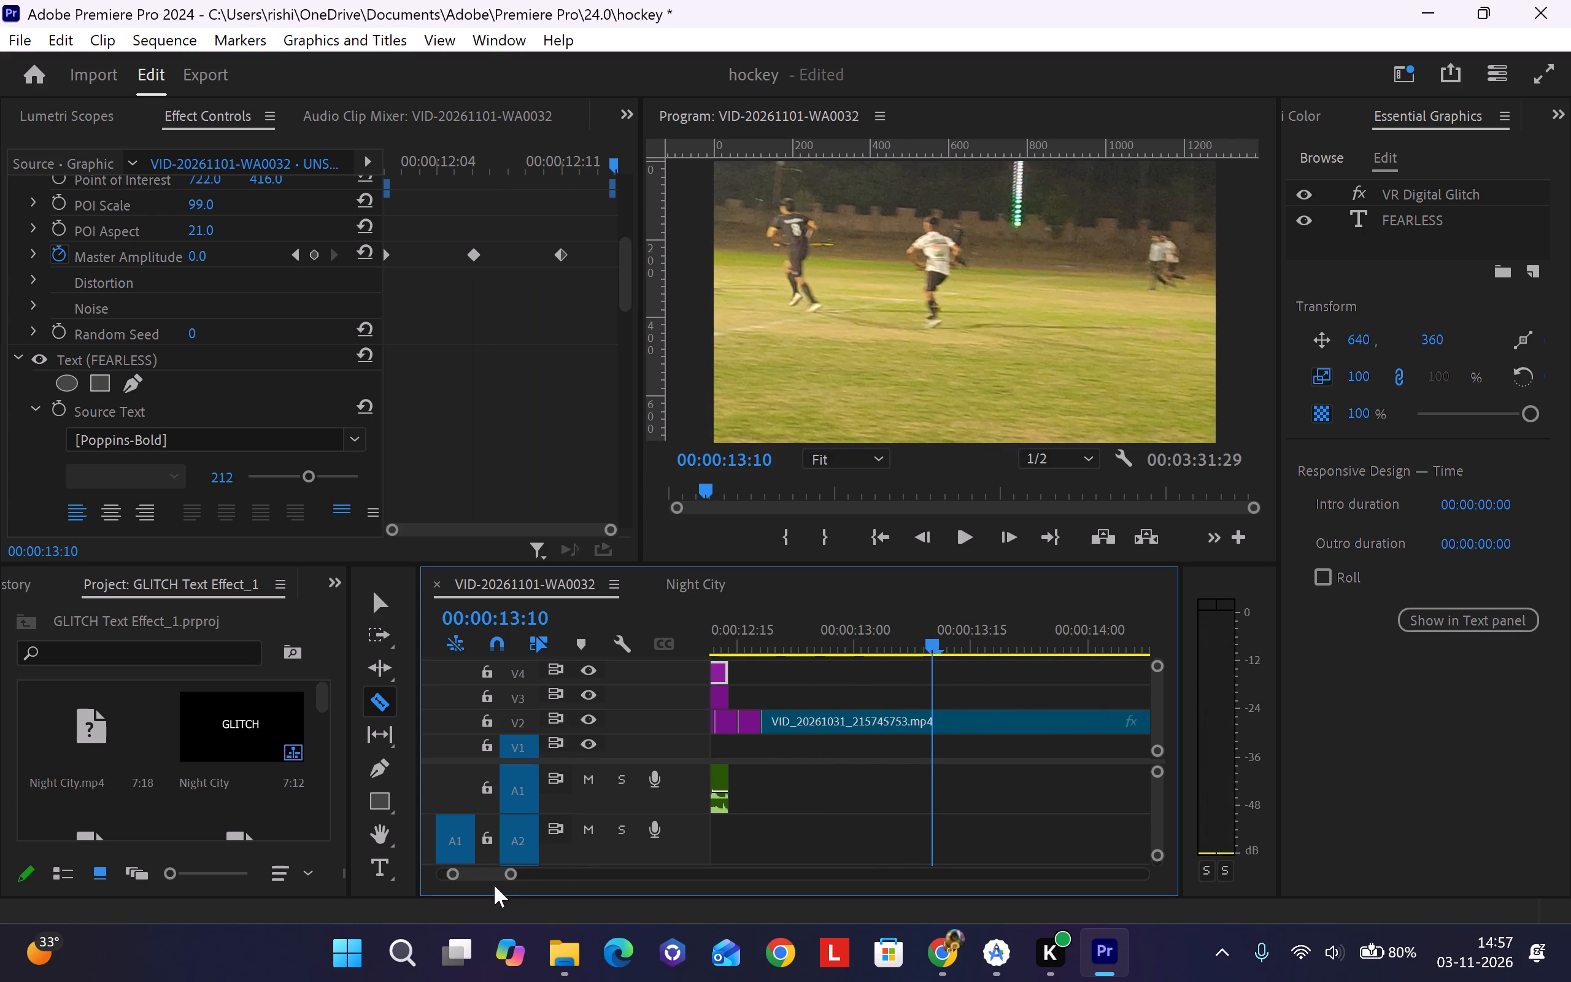
drag(488, 873, 500, 875)
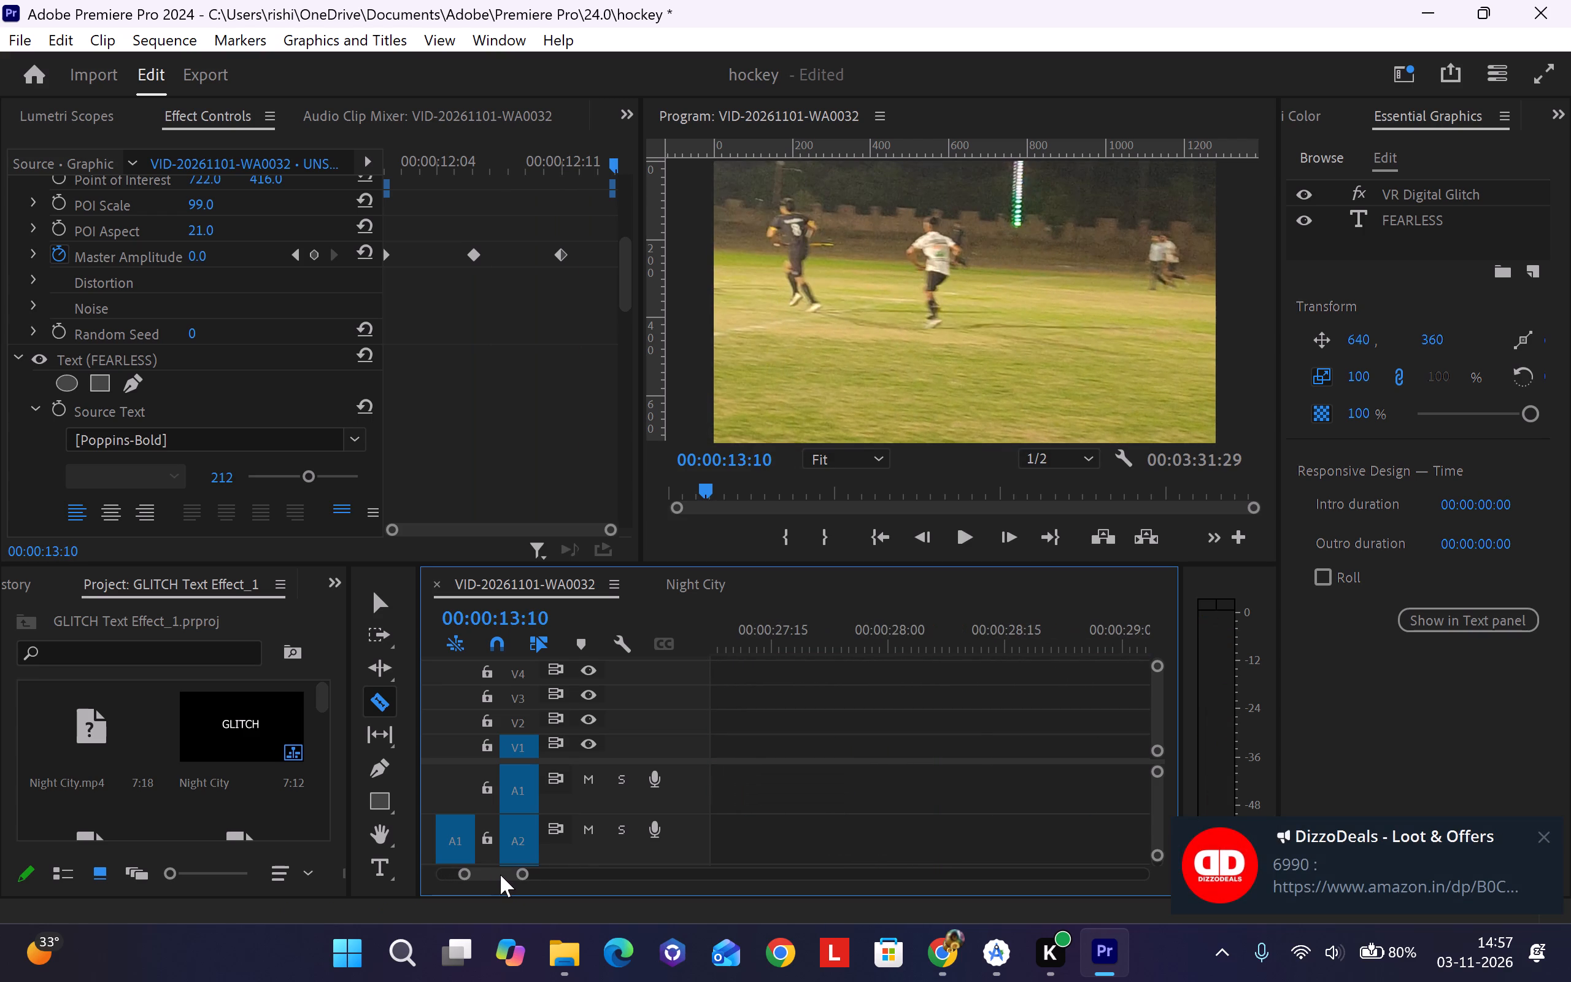
drag(500, 875, 490, 876)
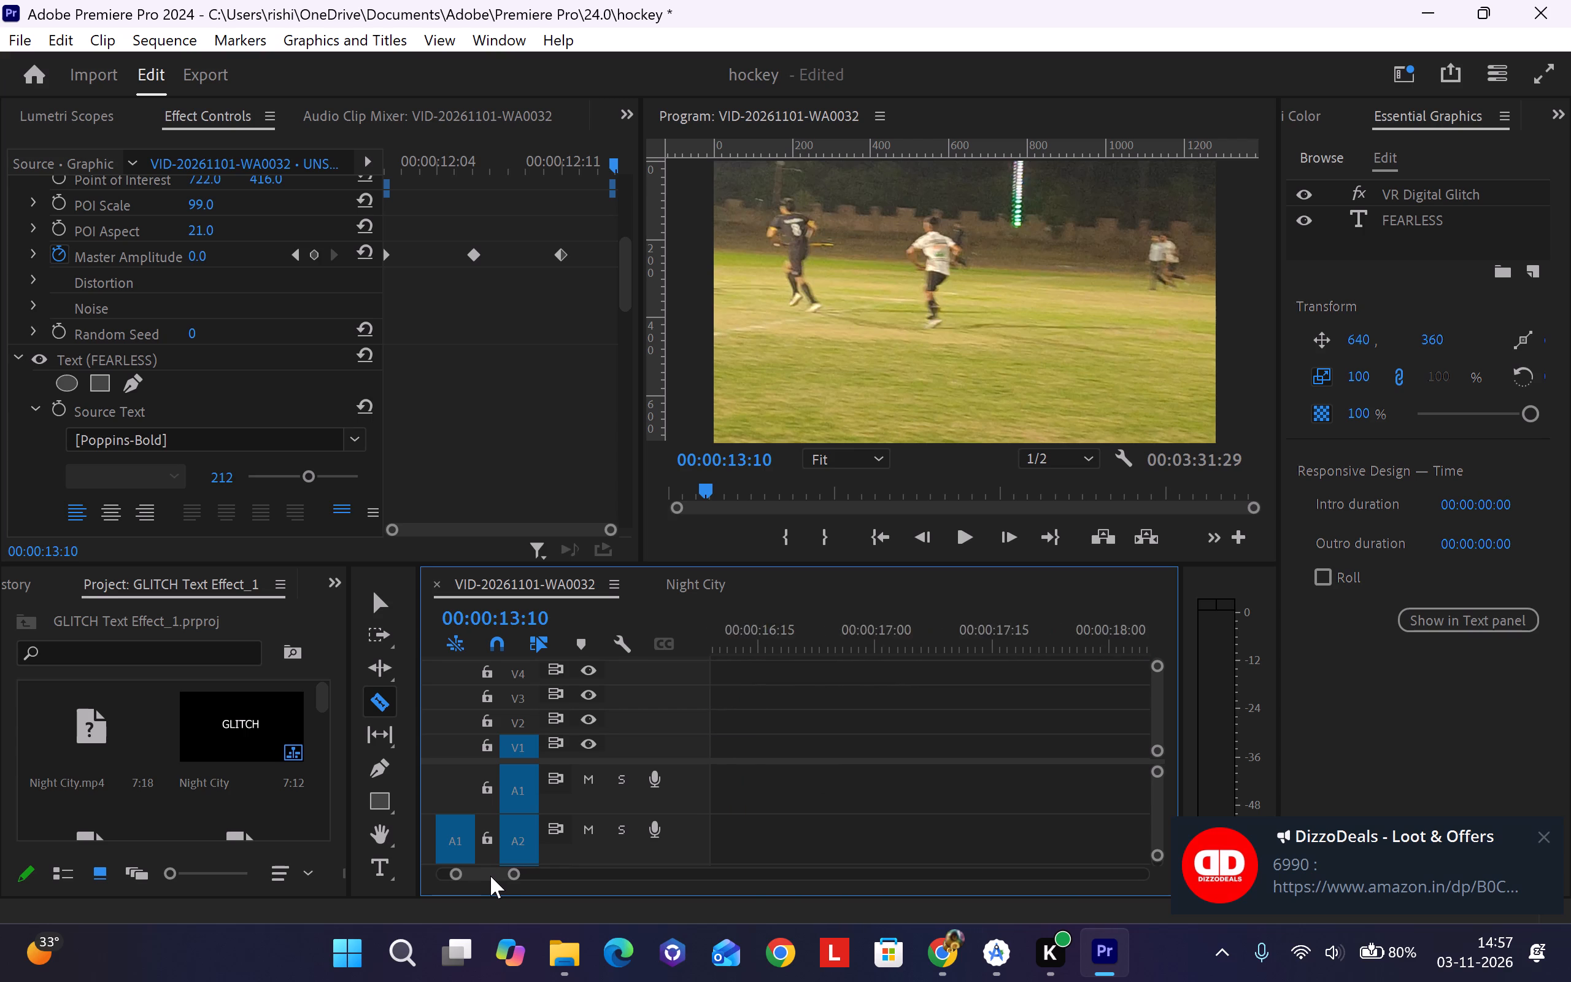
drag(490, 876, 493, 878)
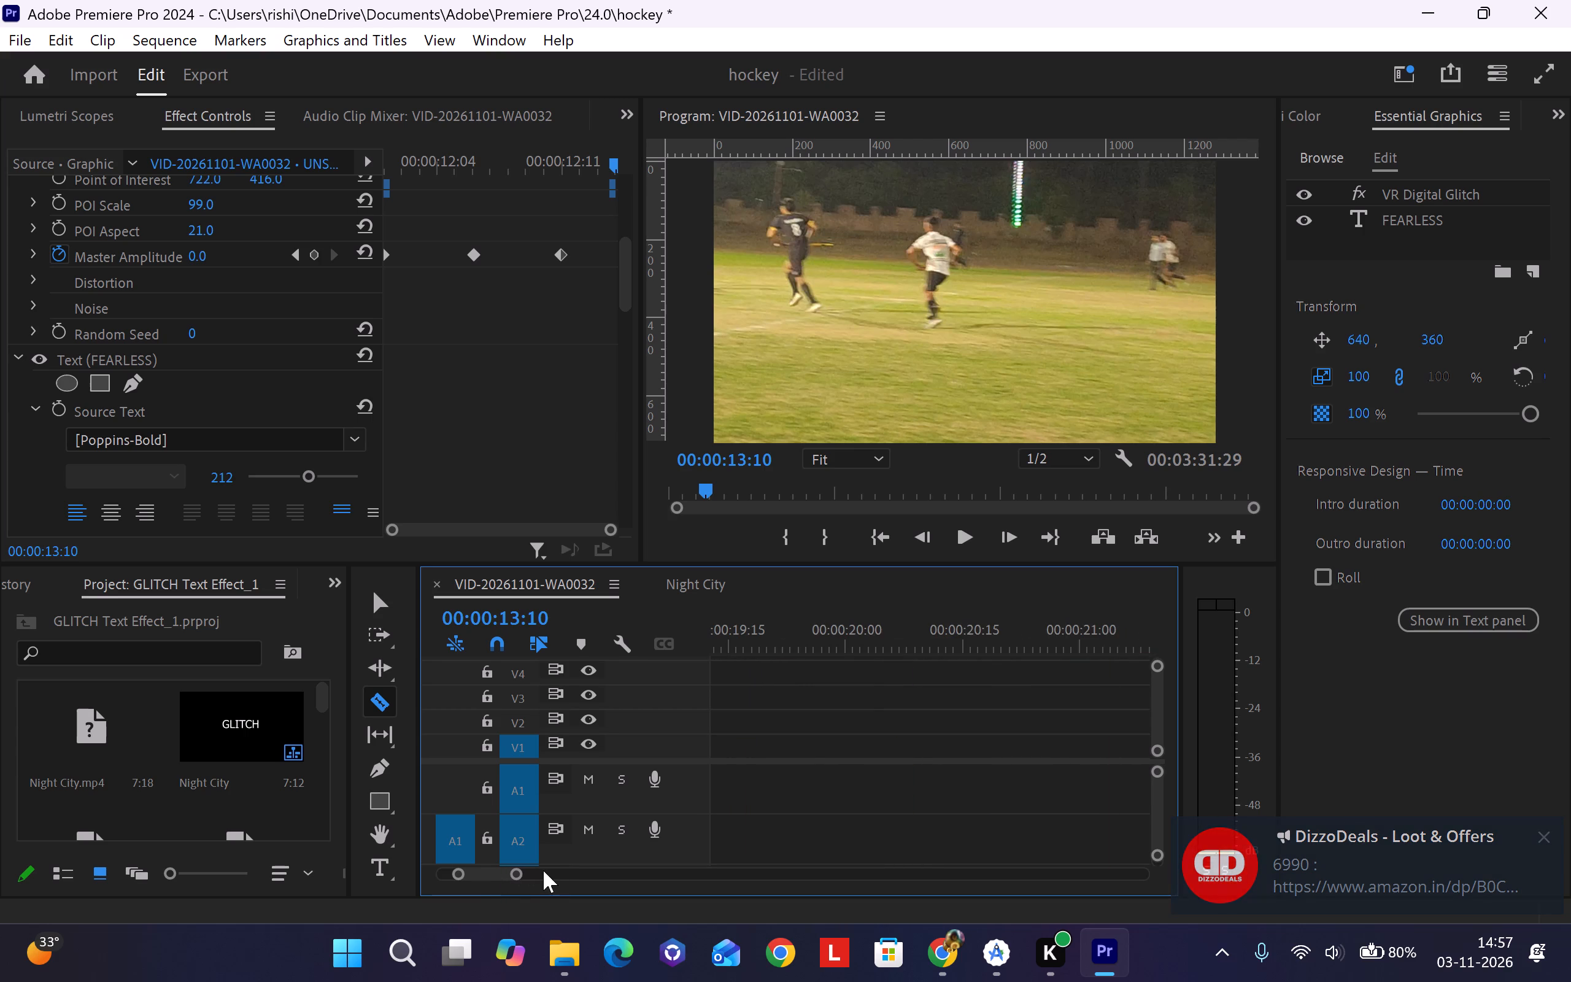
drag(519, 874, 532, 877)
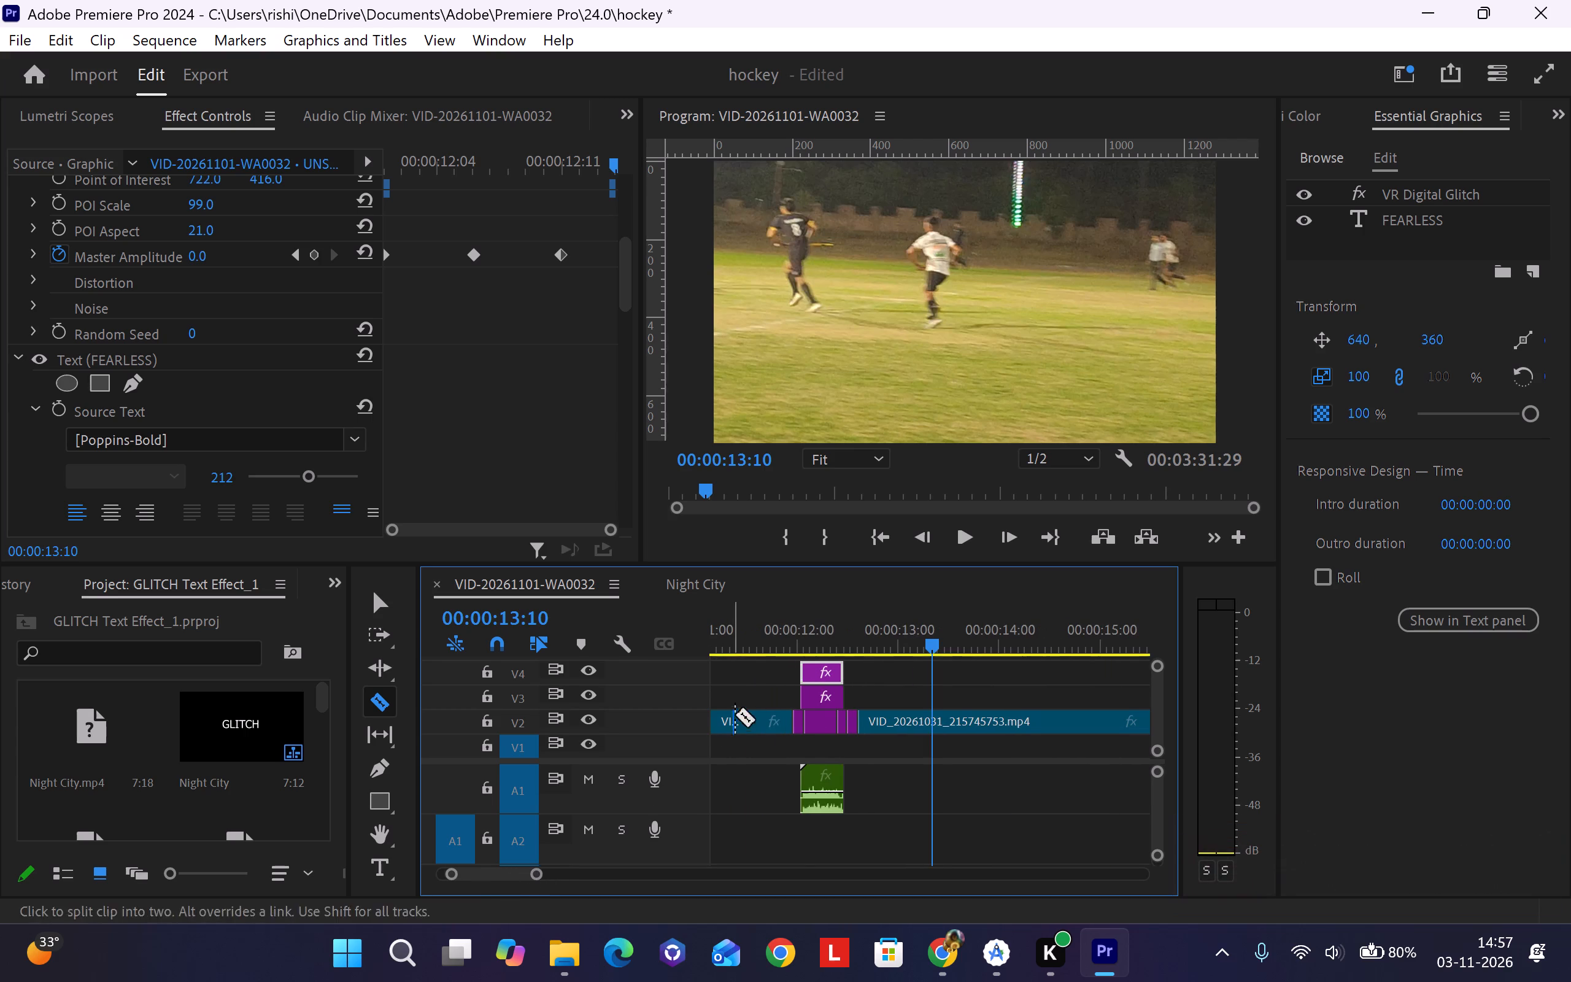
click(854, 643)
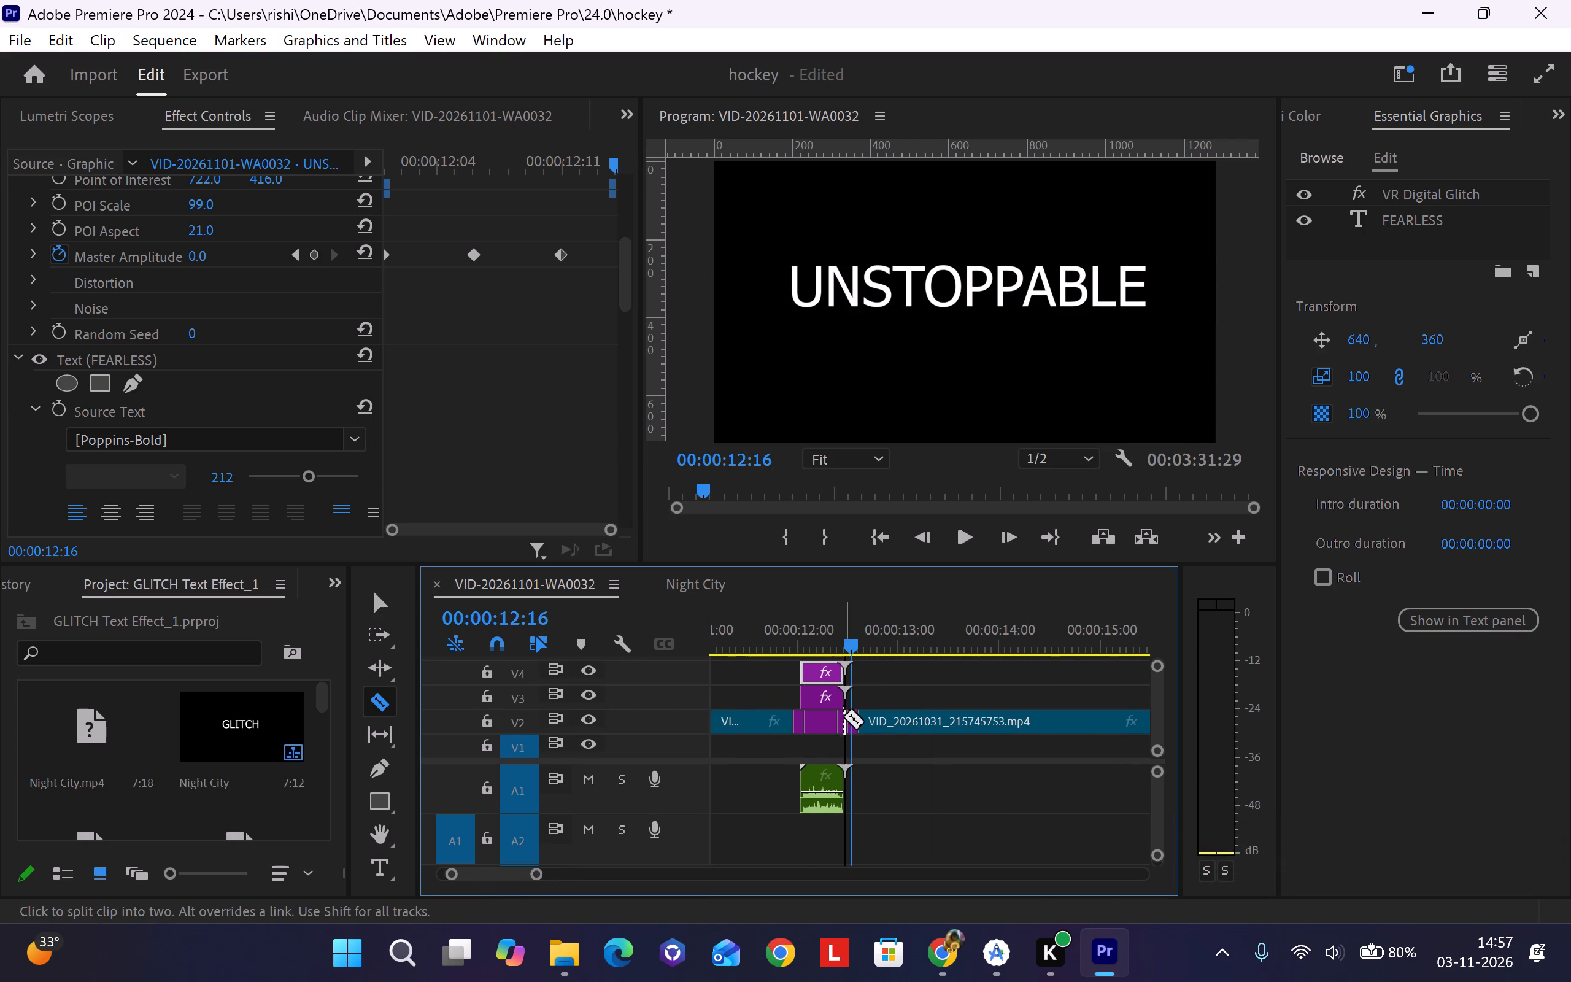
key(v)
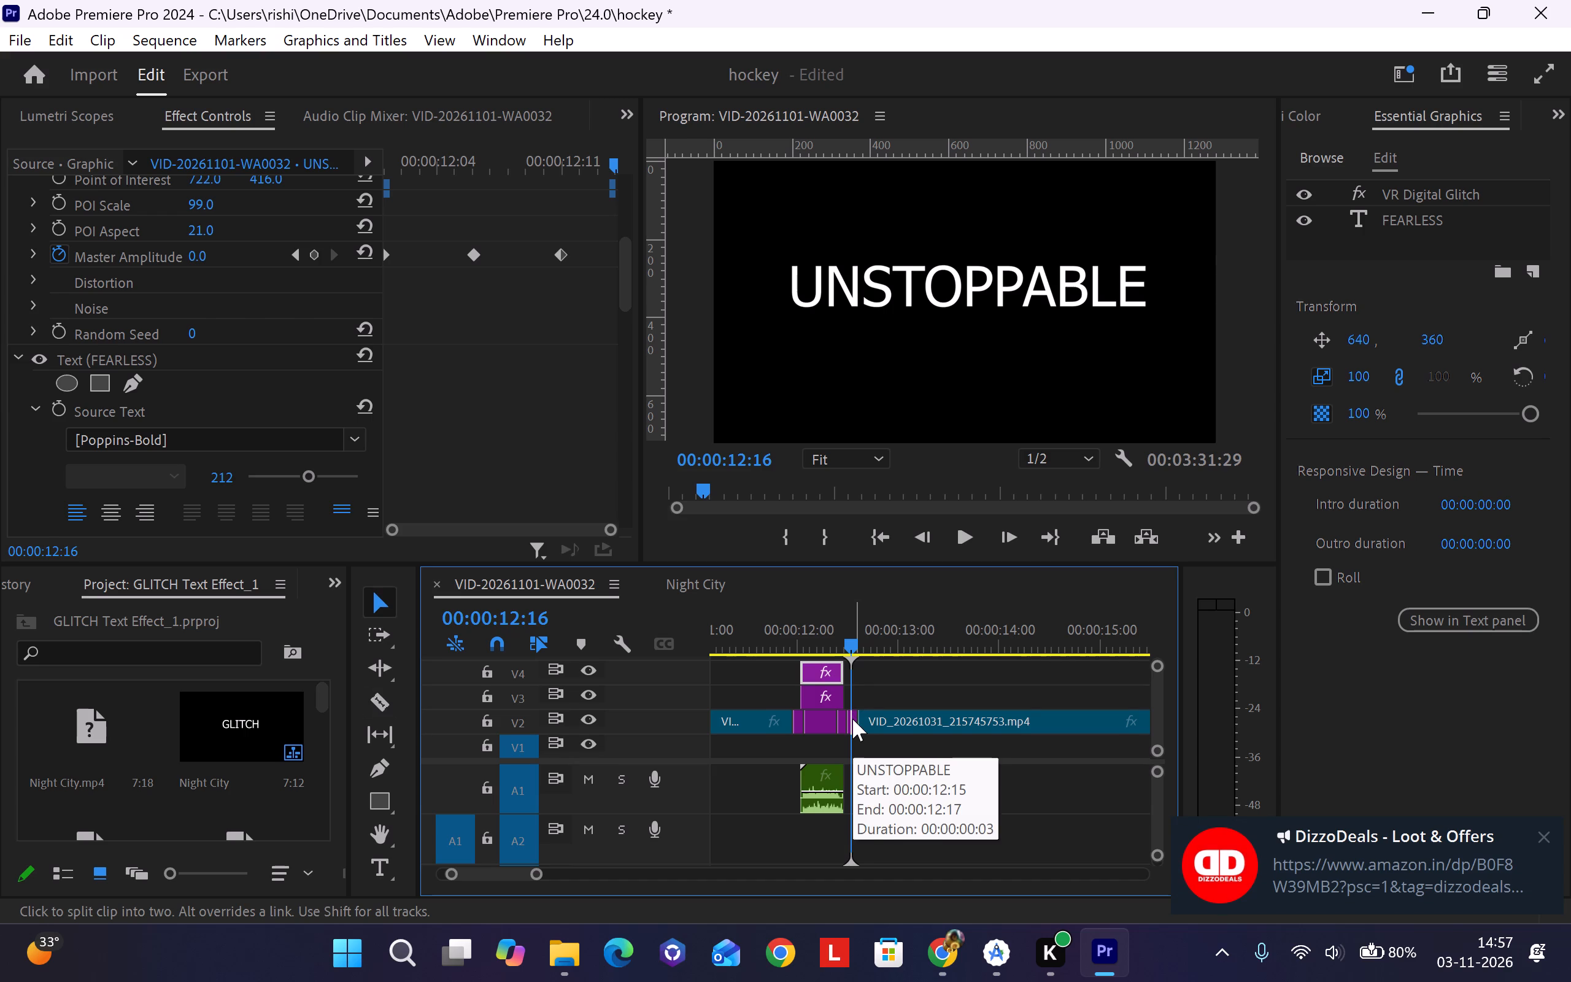
click(852, 719)
double_click(922, 281)
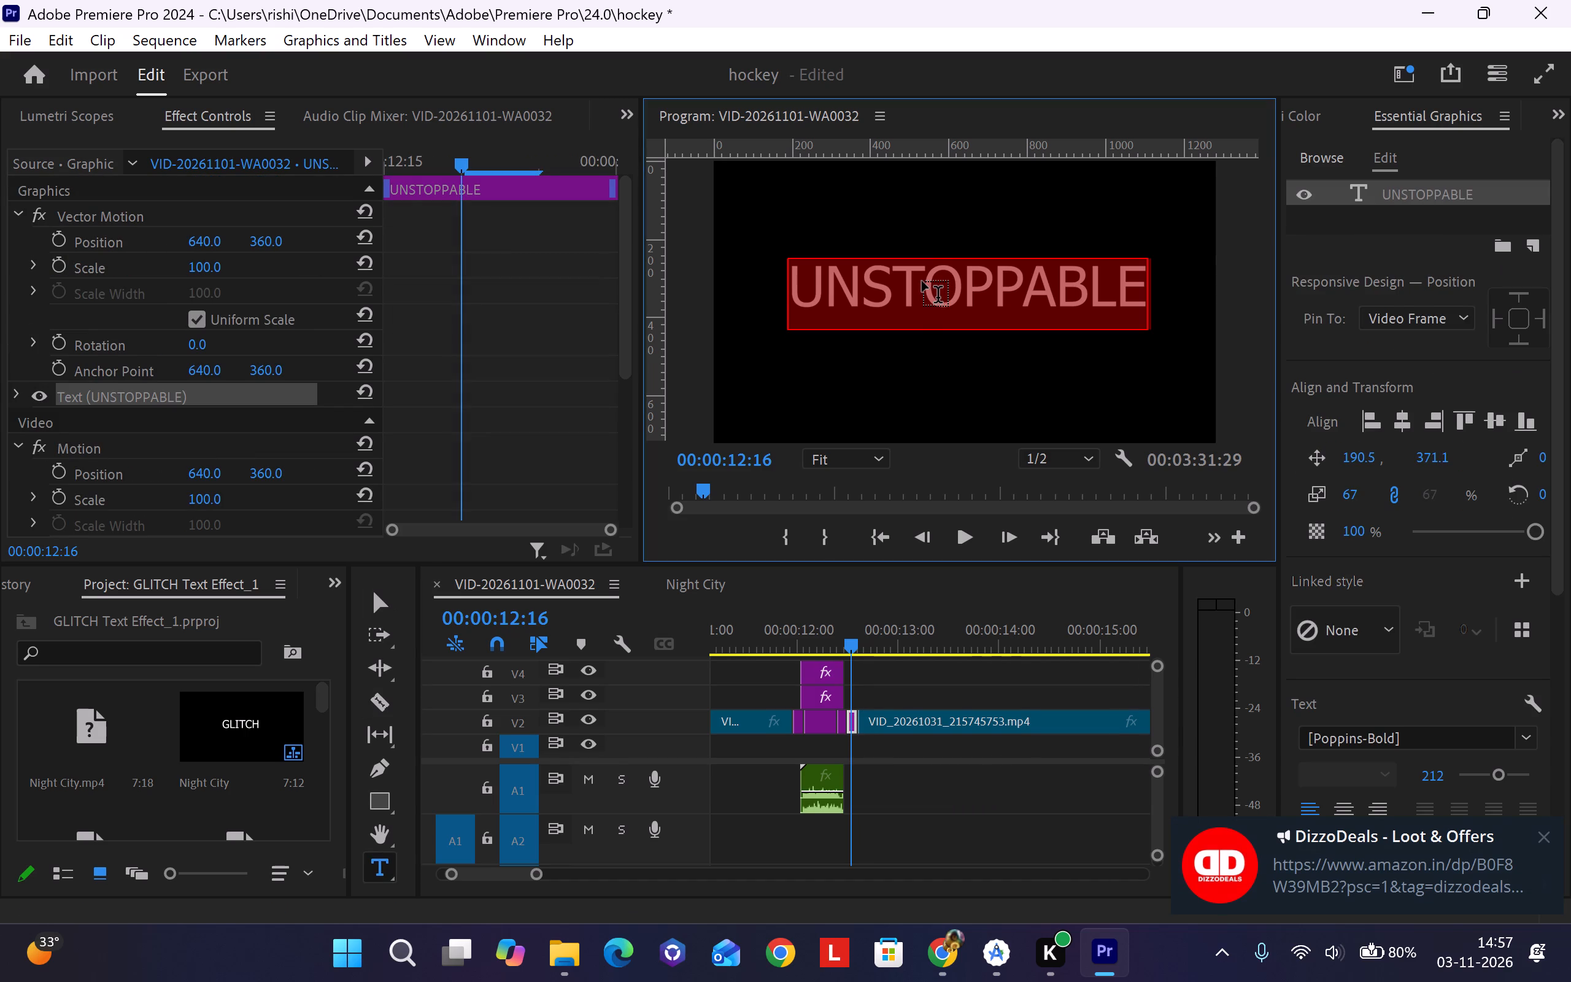
text(FEARLESS)
click(384, 606)
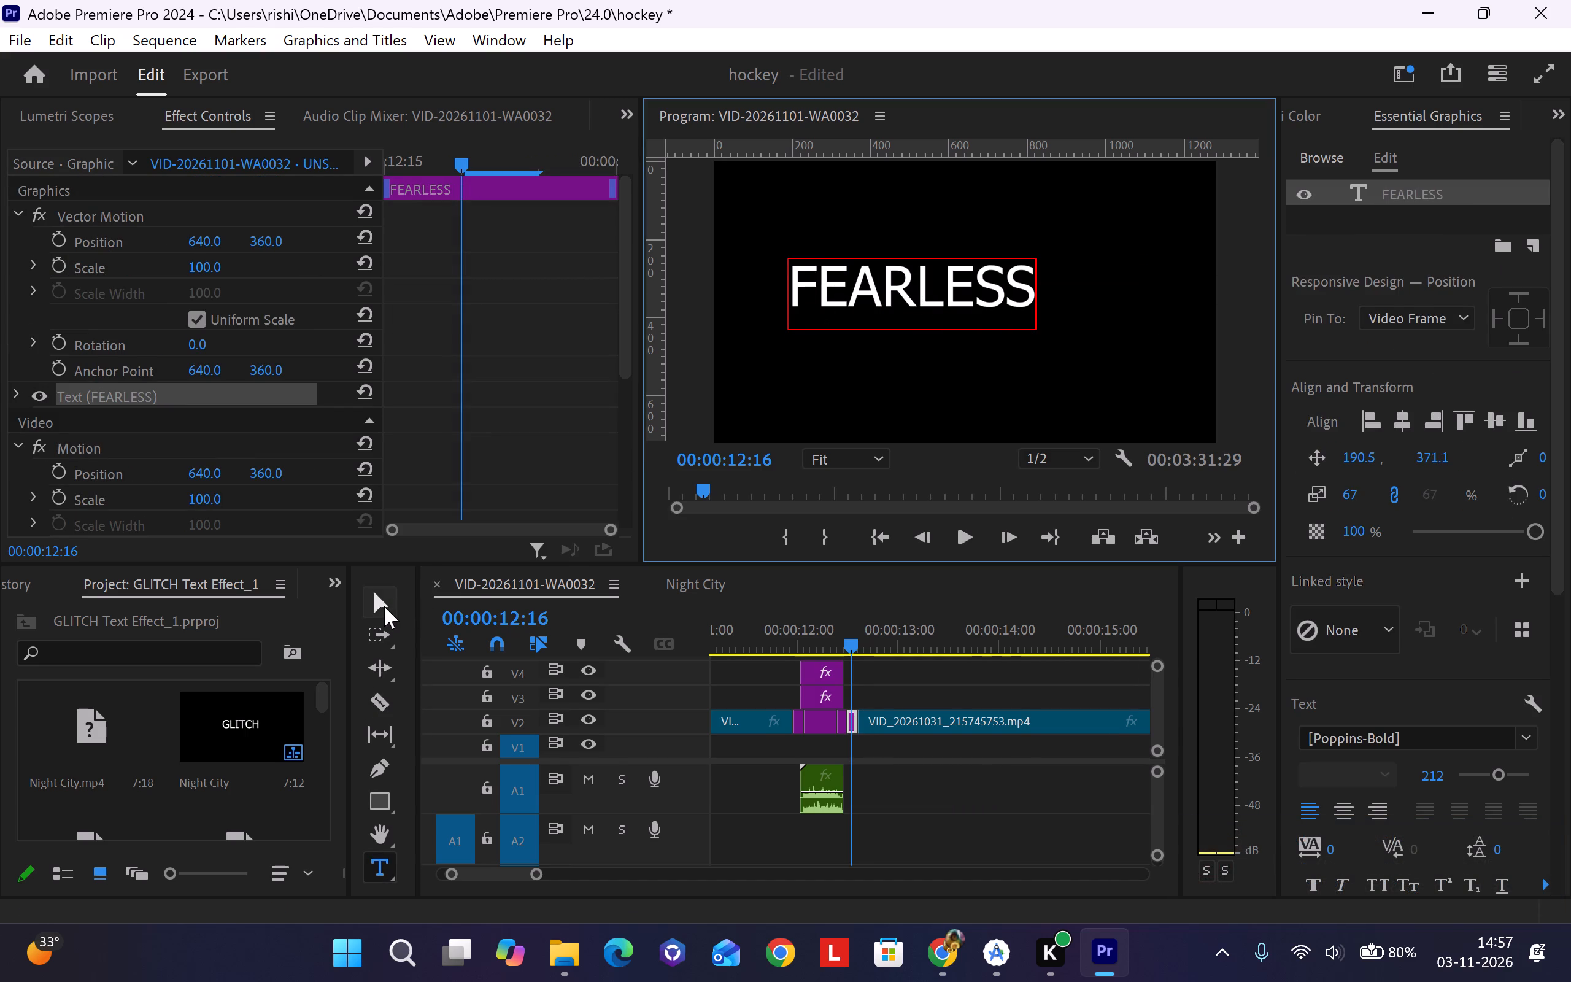
drag(876, 287, 911, 290)
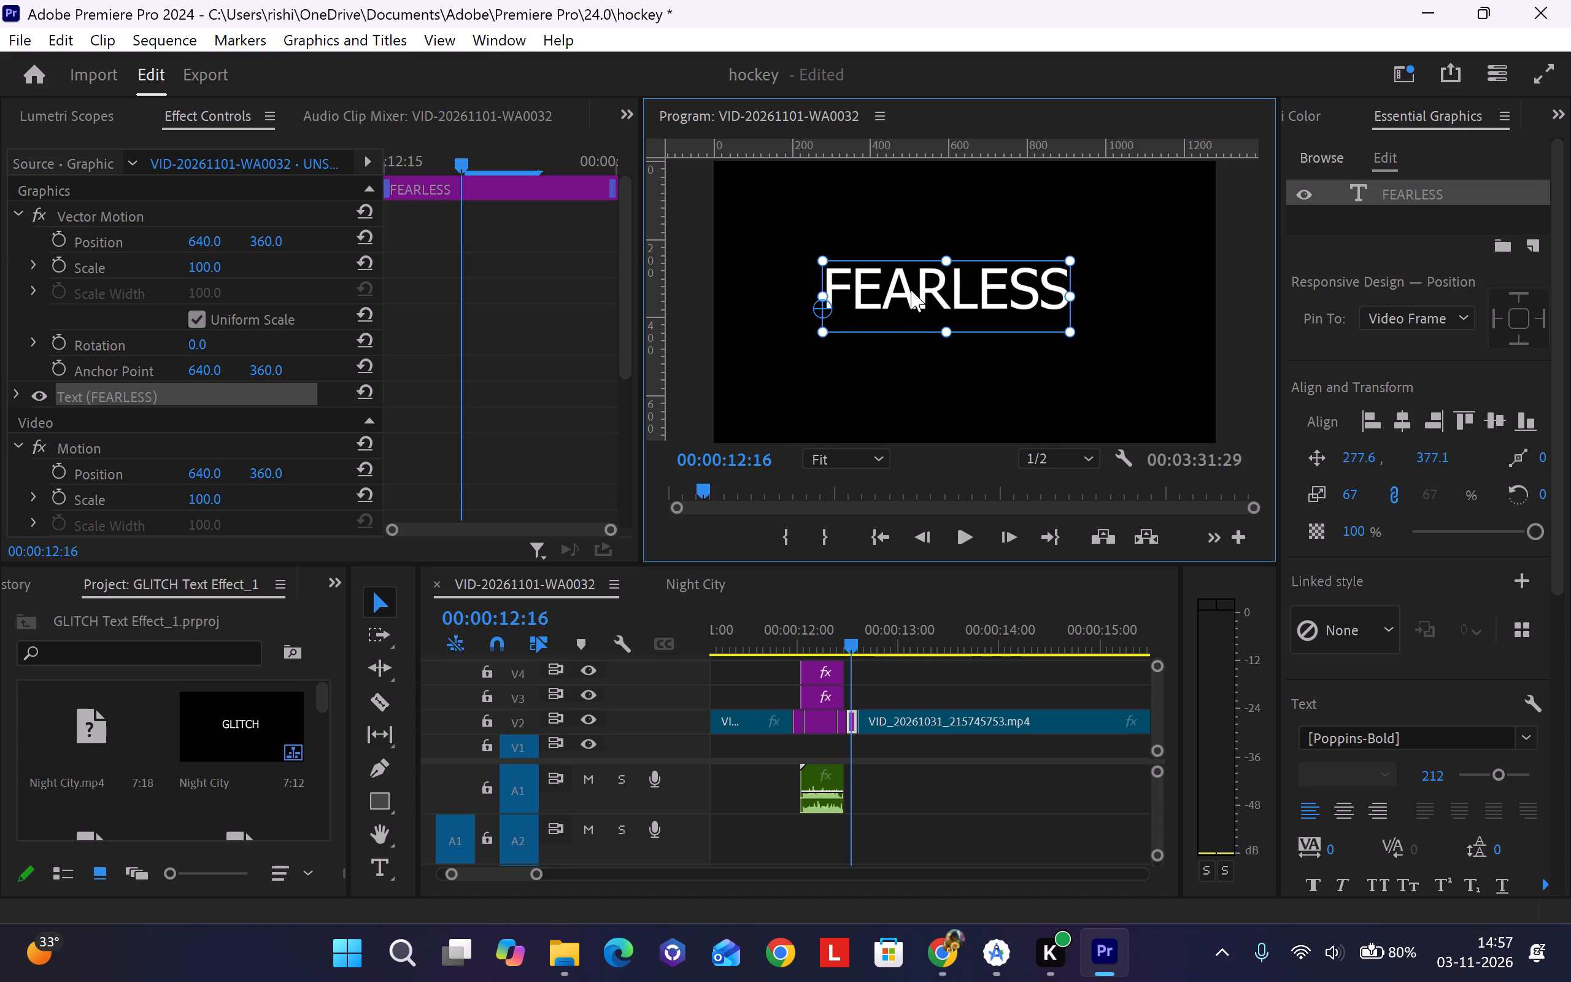
drag(911, 290, 932, 288)
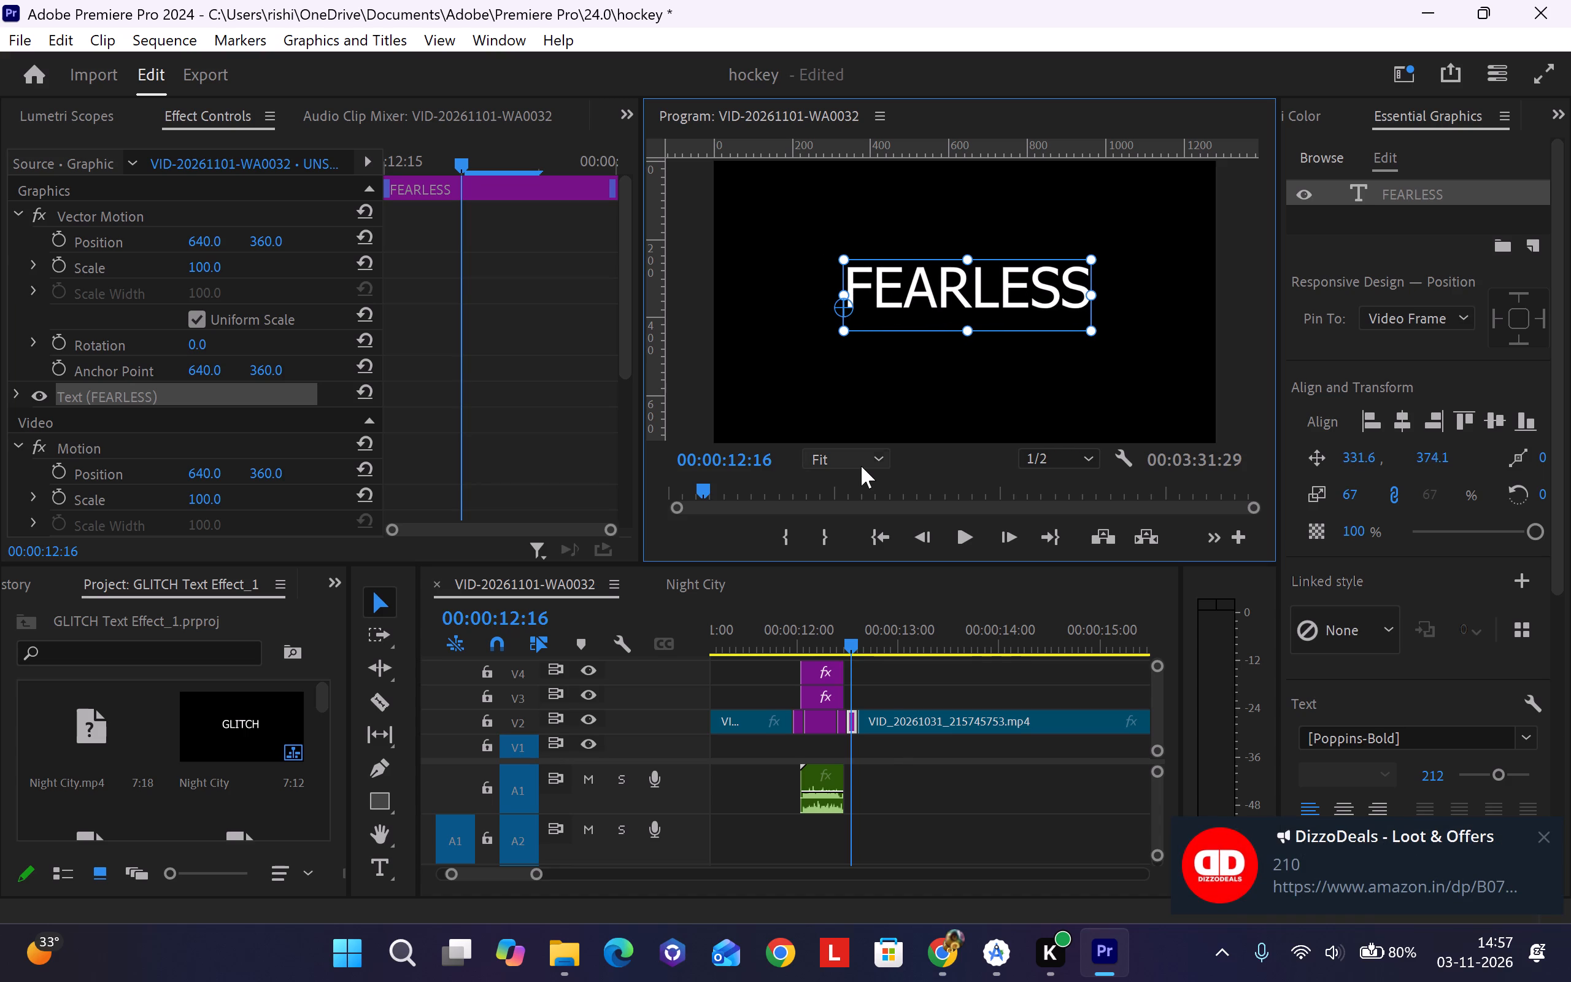
click(861, 466)
click(909, 430)
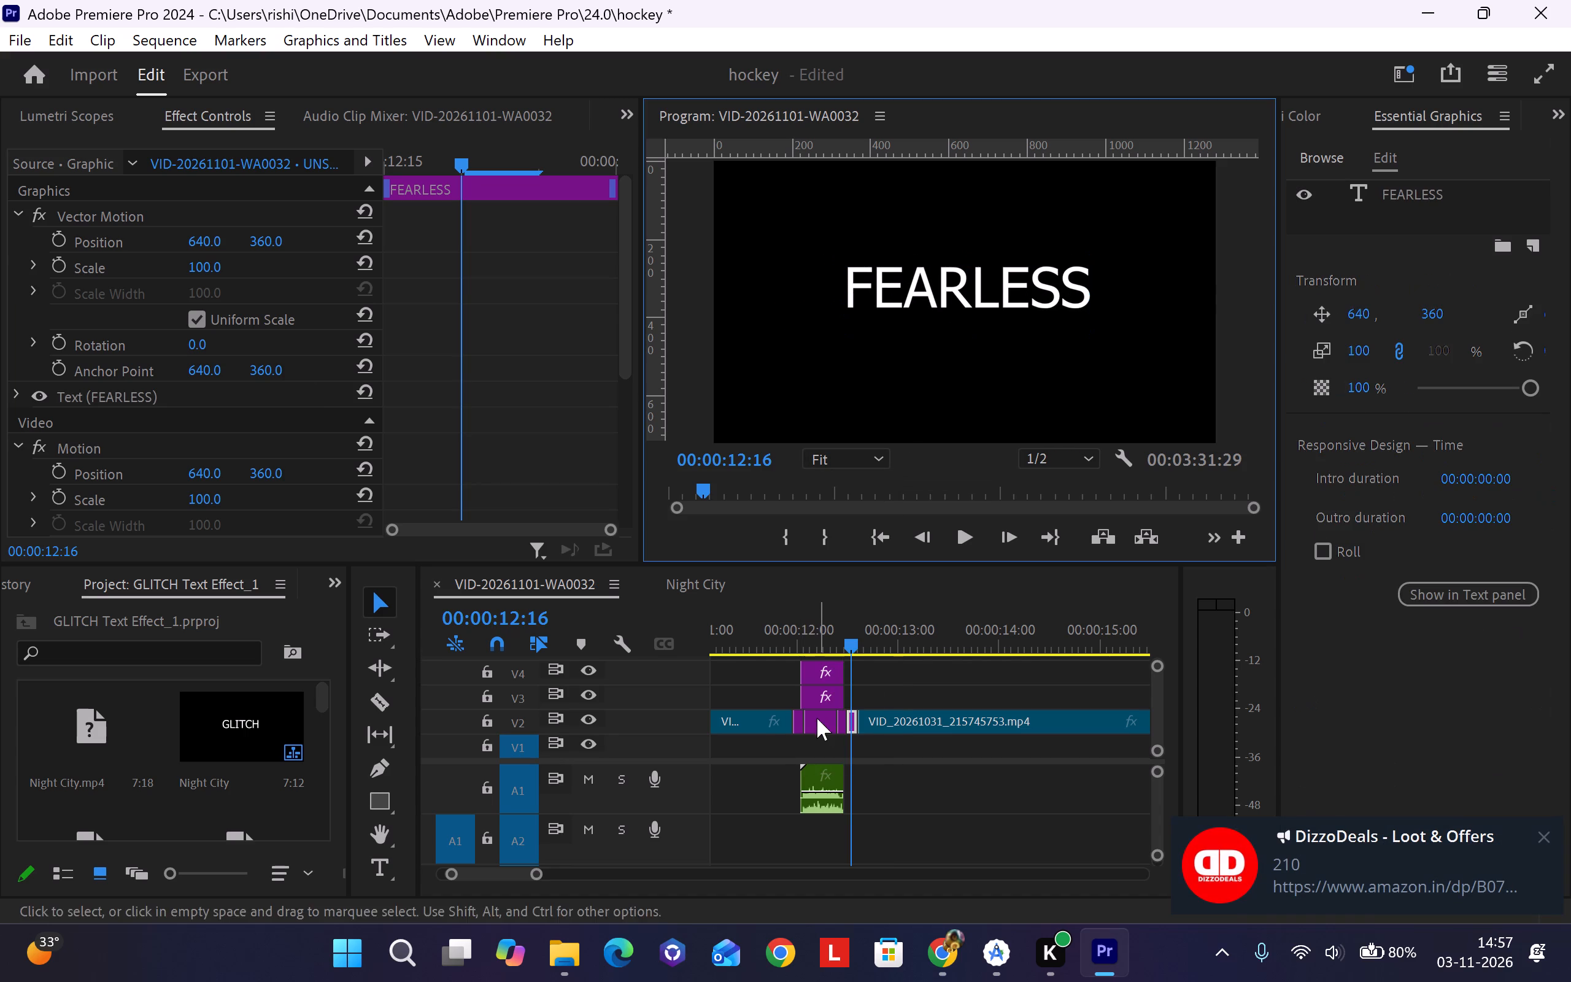
Change the V2 Wave Warp piece's text at 00:00:12:13 to FEARLESS and align it with the other layers at about 289.2, 387.1.
click(843, 724)
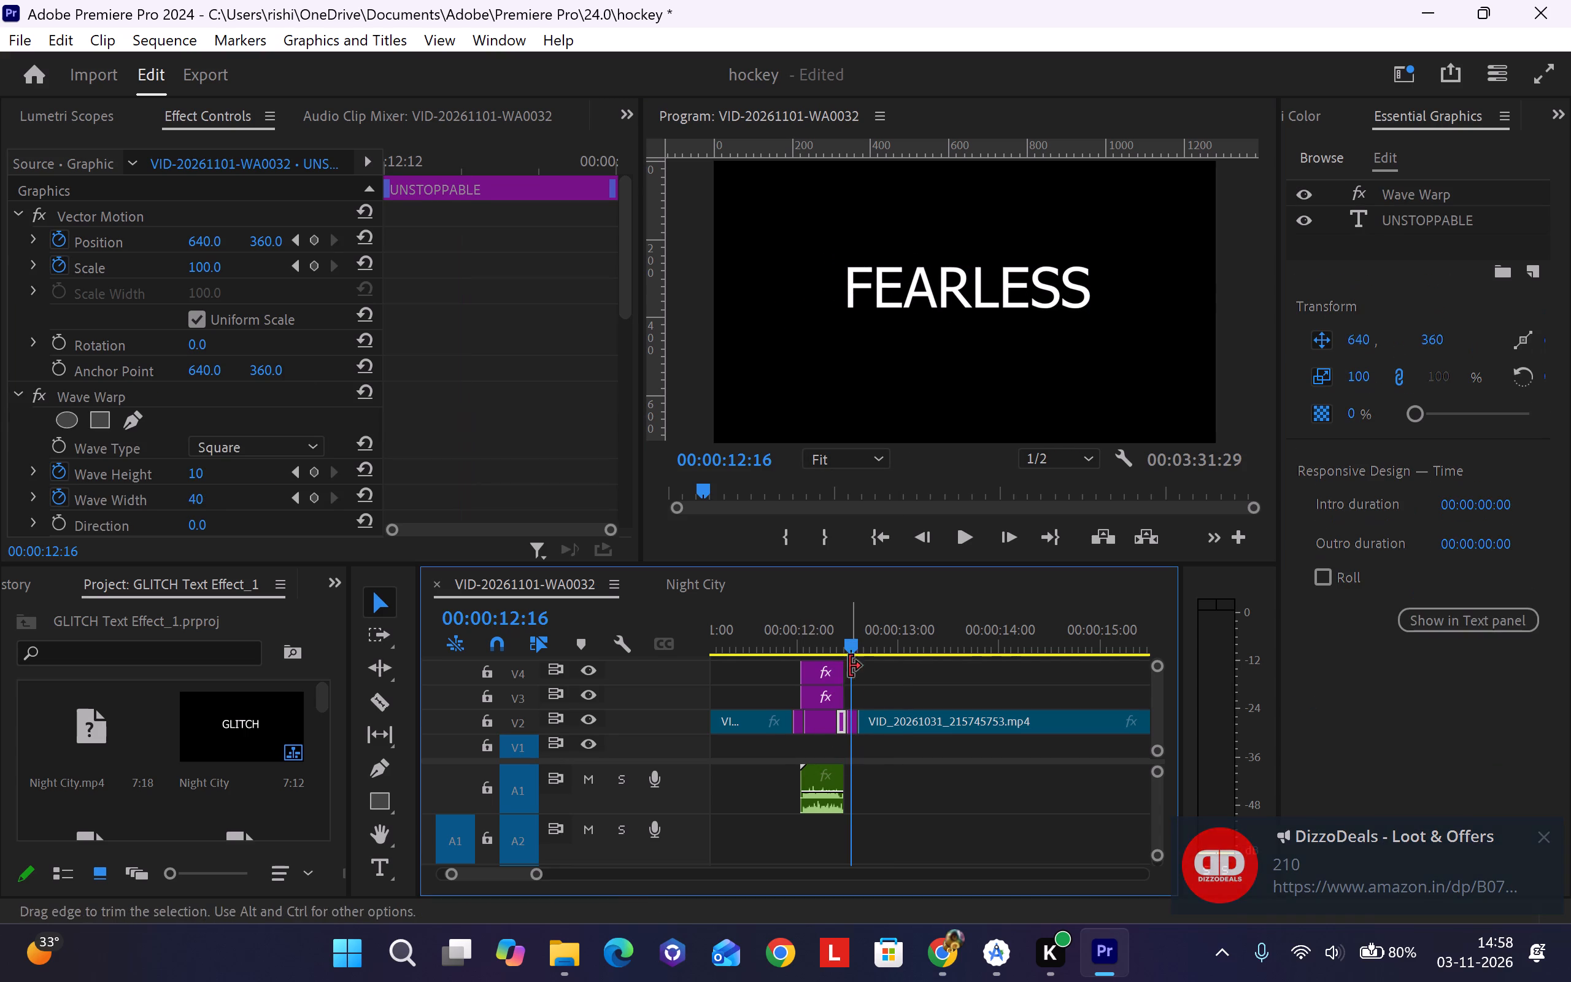
click(844, 635)
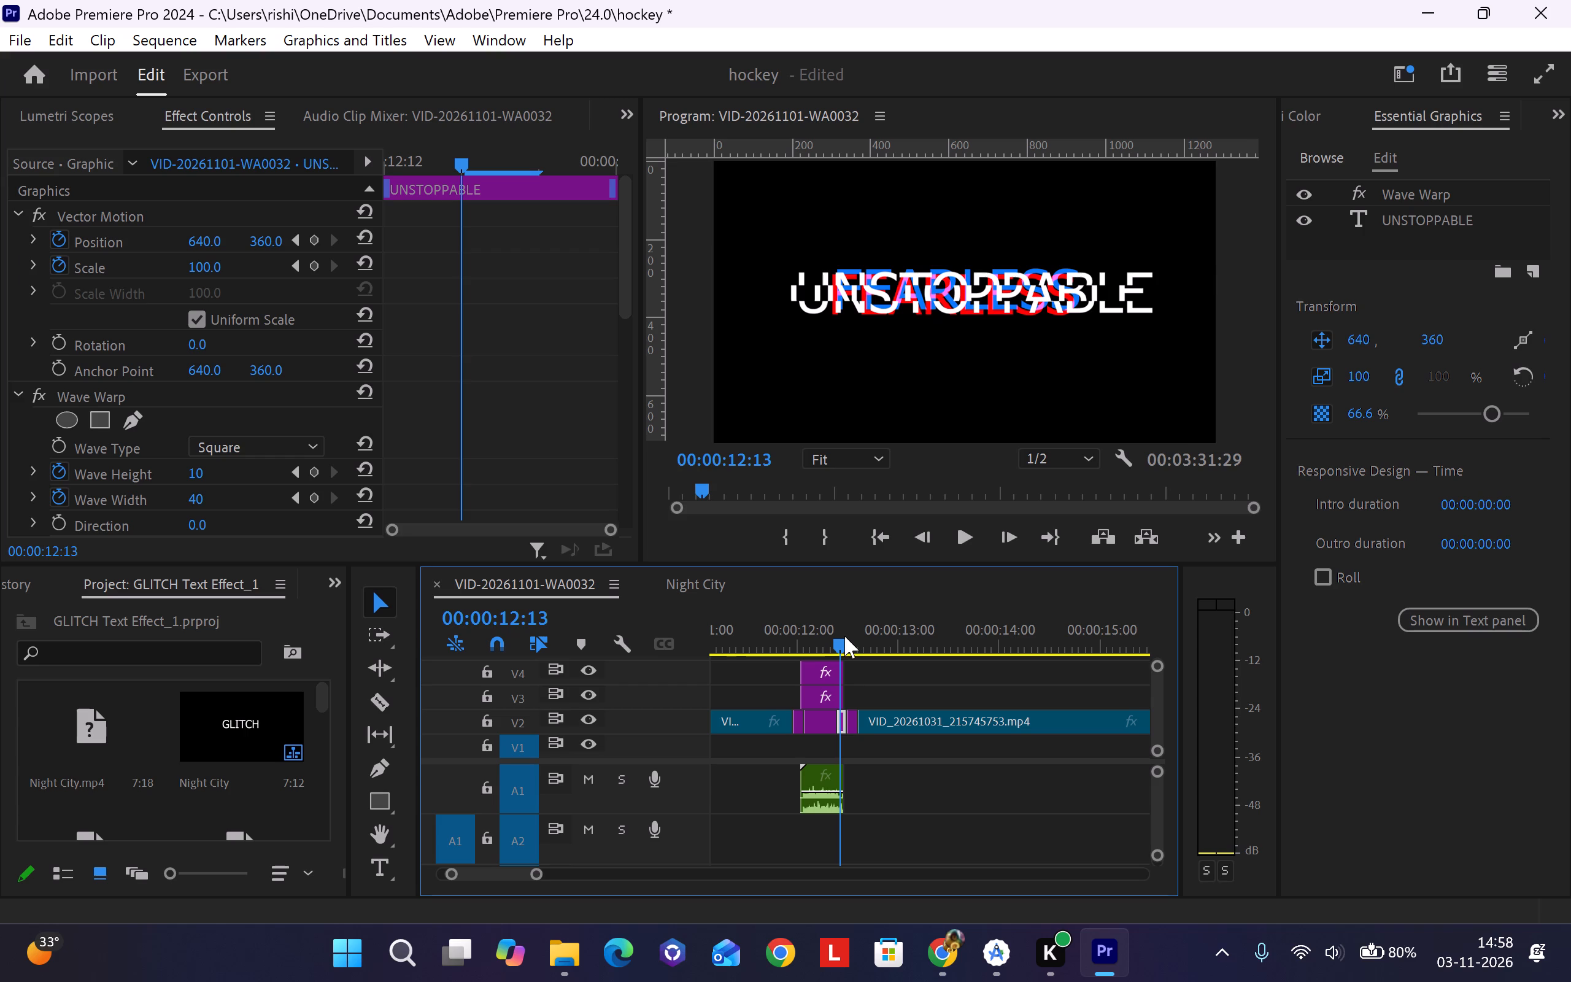
double_click(1027, 287)
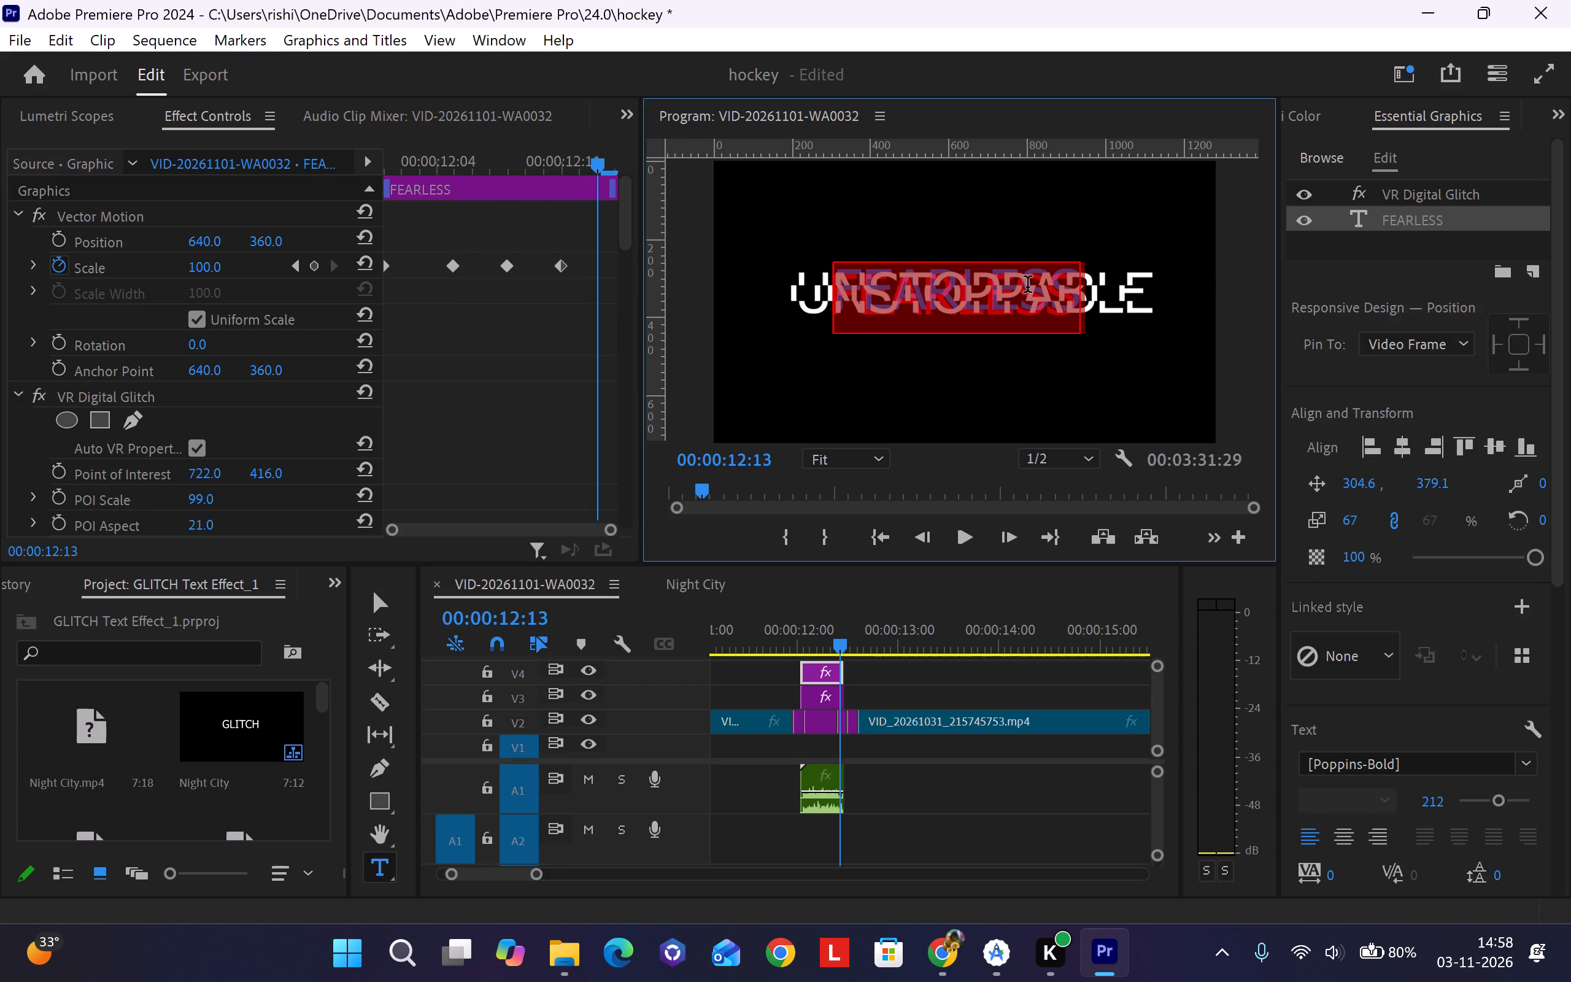
triple_click(1102, 309)
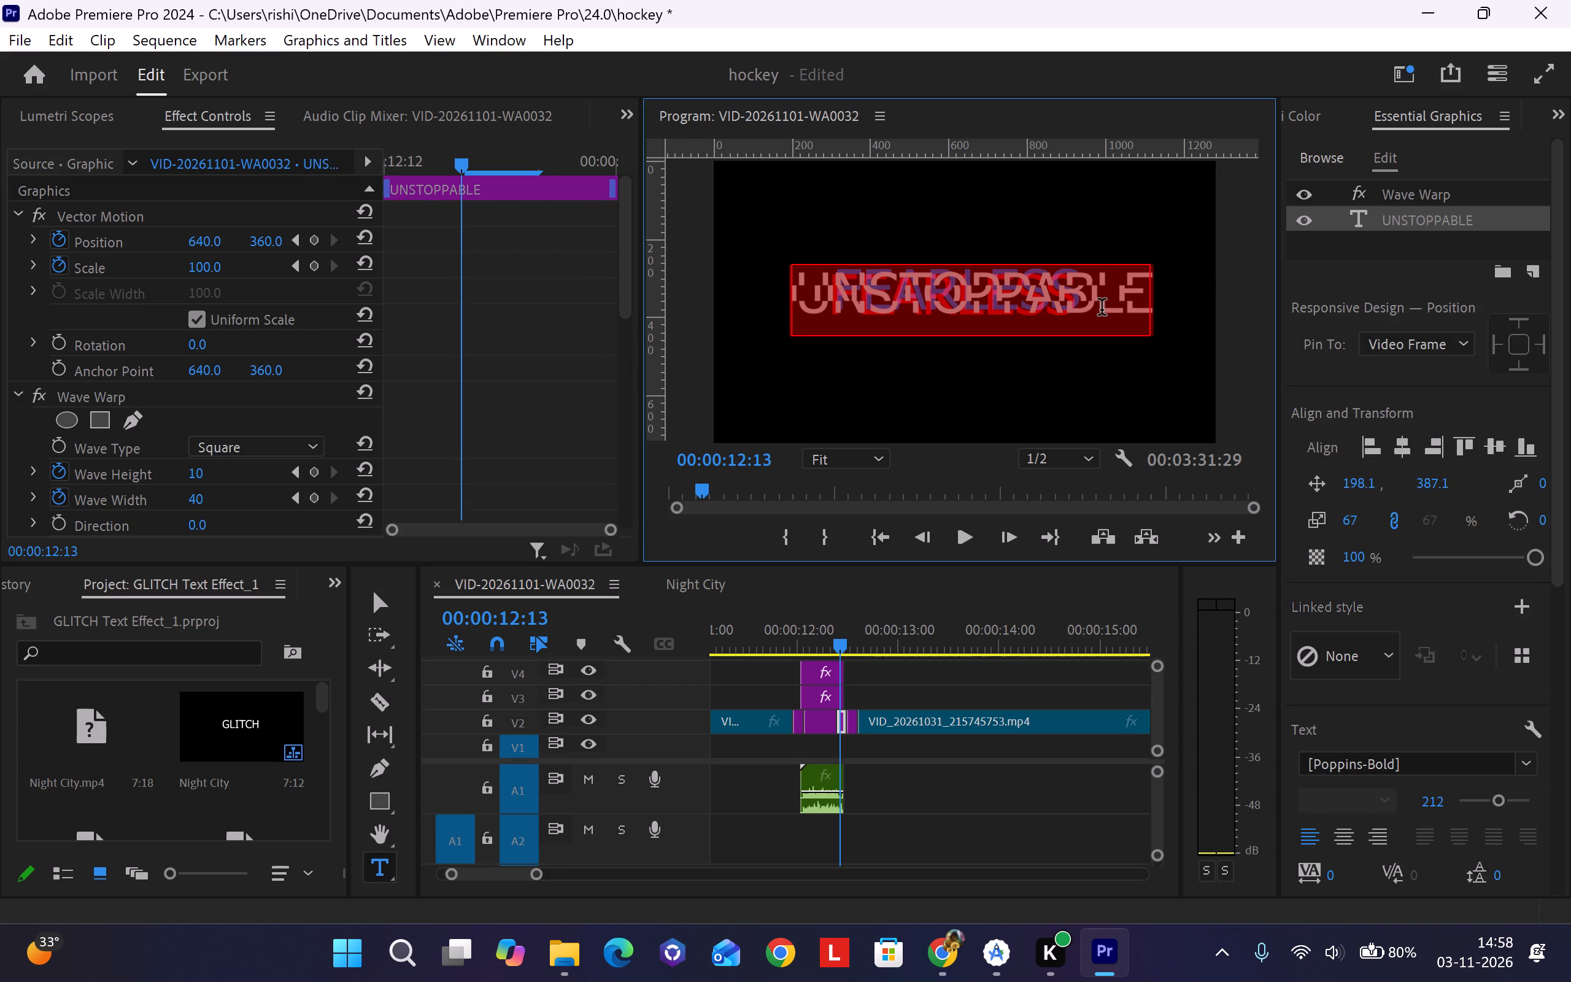
text(FEARLESS)
scroll(748, 492, left, 1)
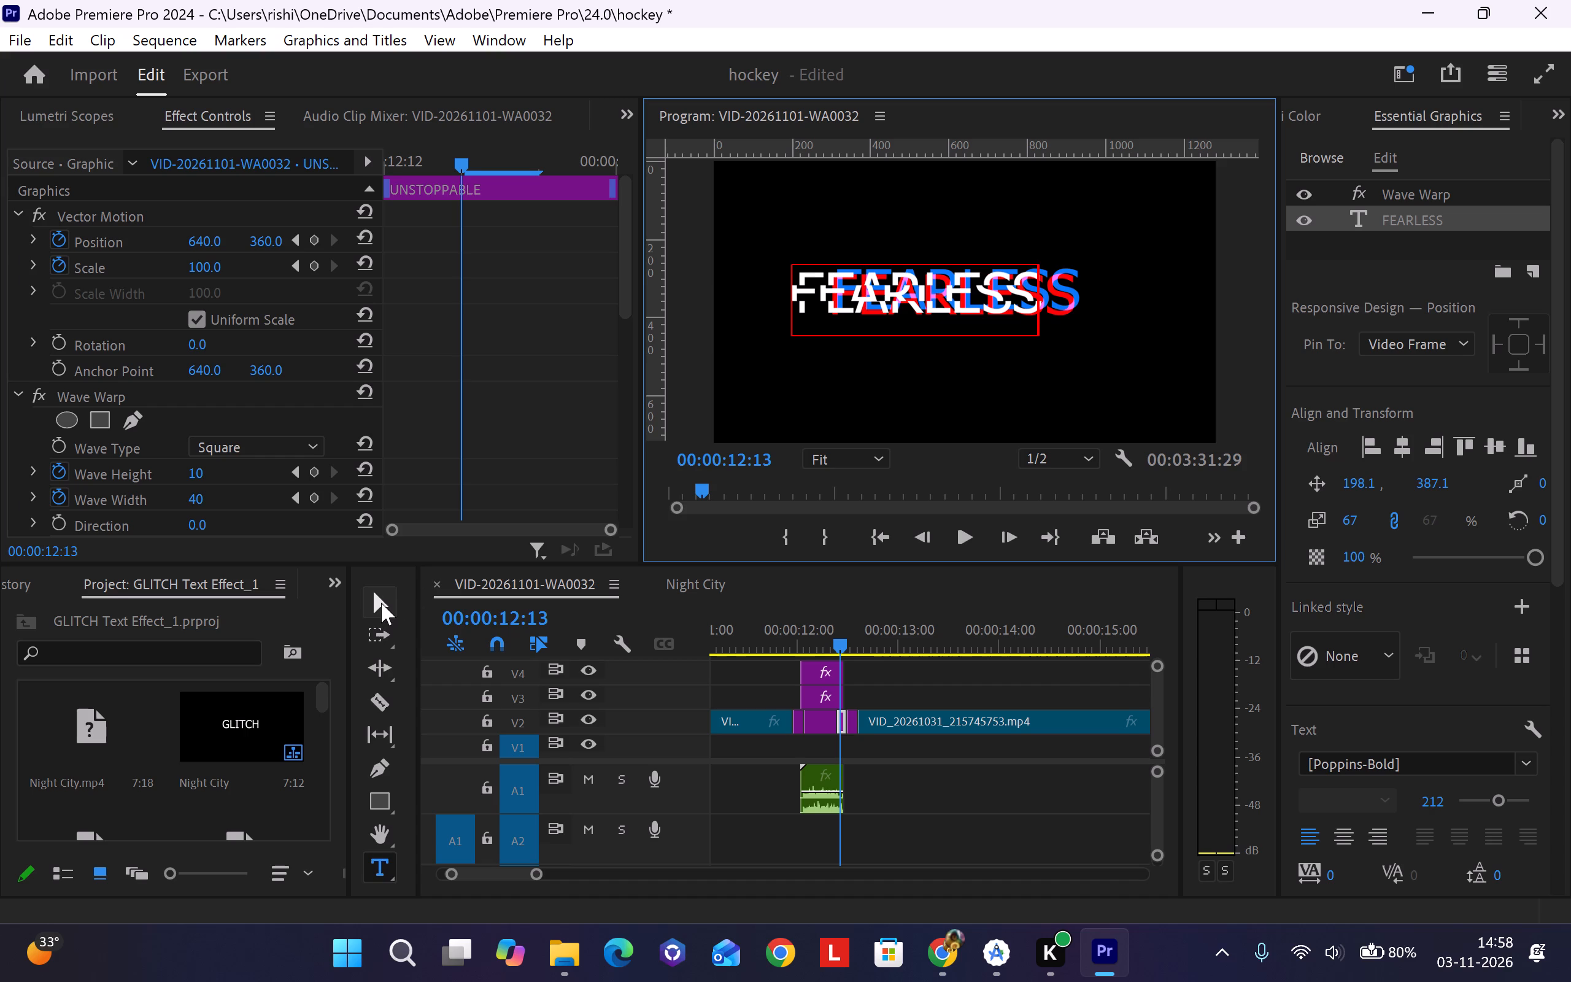
scroll(381, 603, left, 1)
click(380, 605)
drag(889, 307, 905, 307)
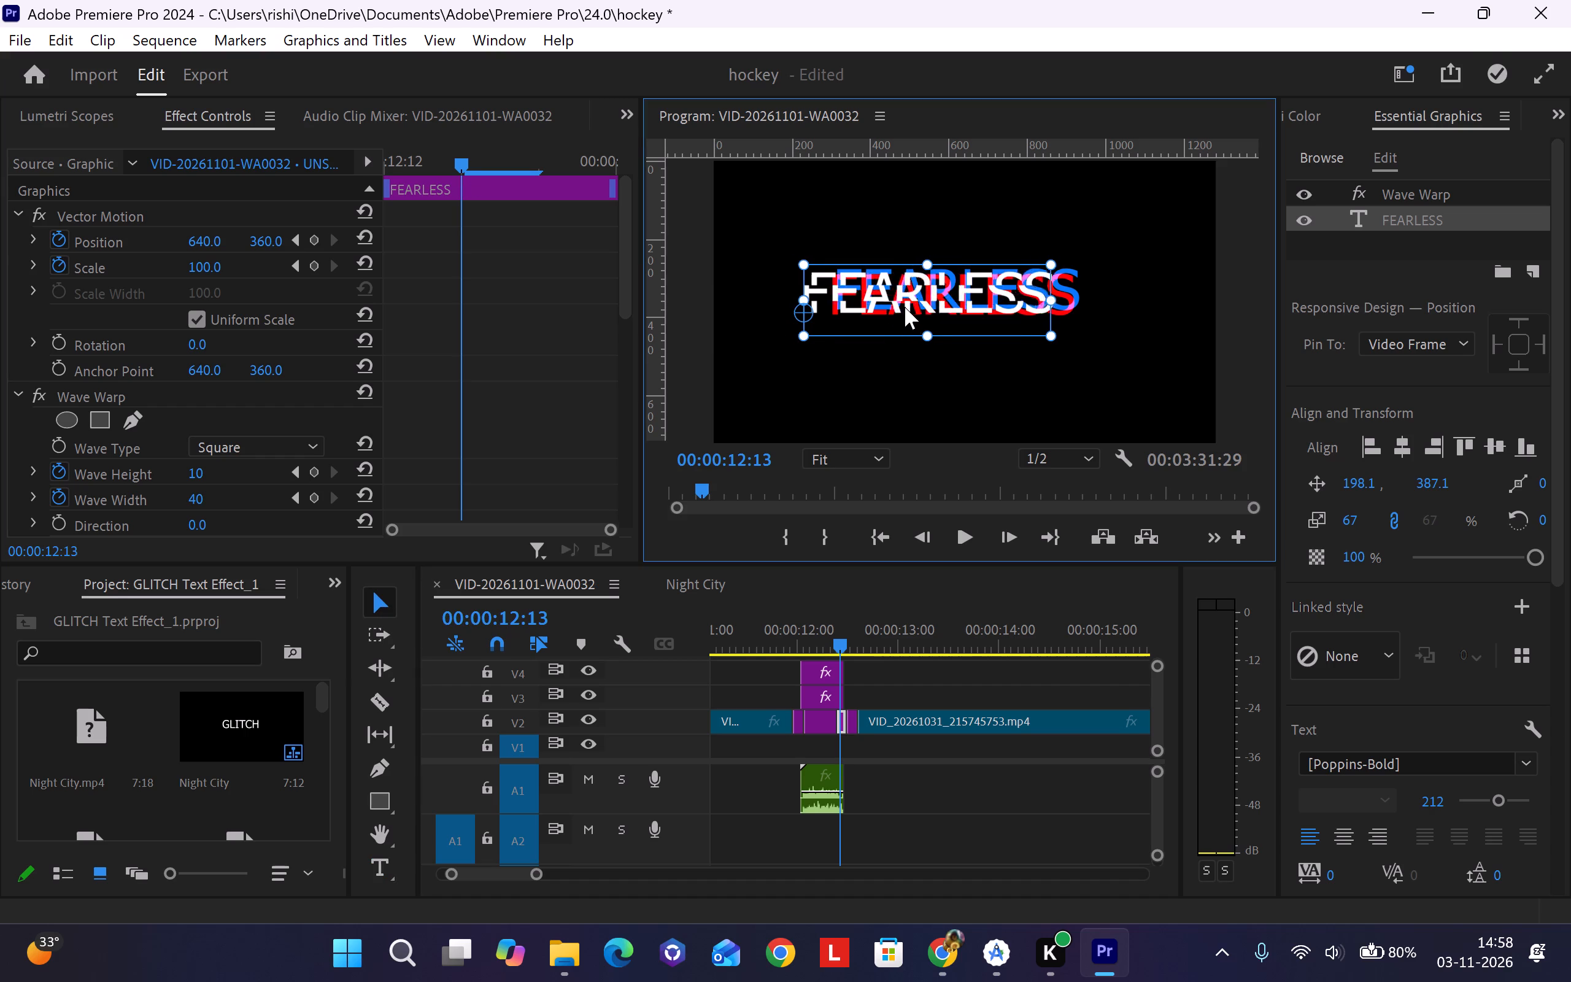
drag(905, 307, 919, 308)
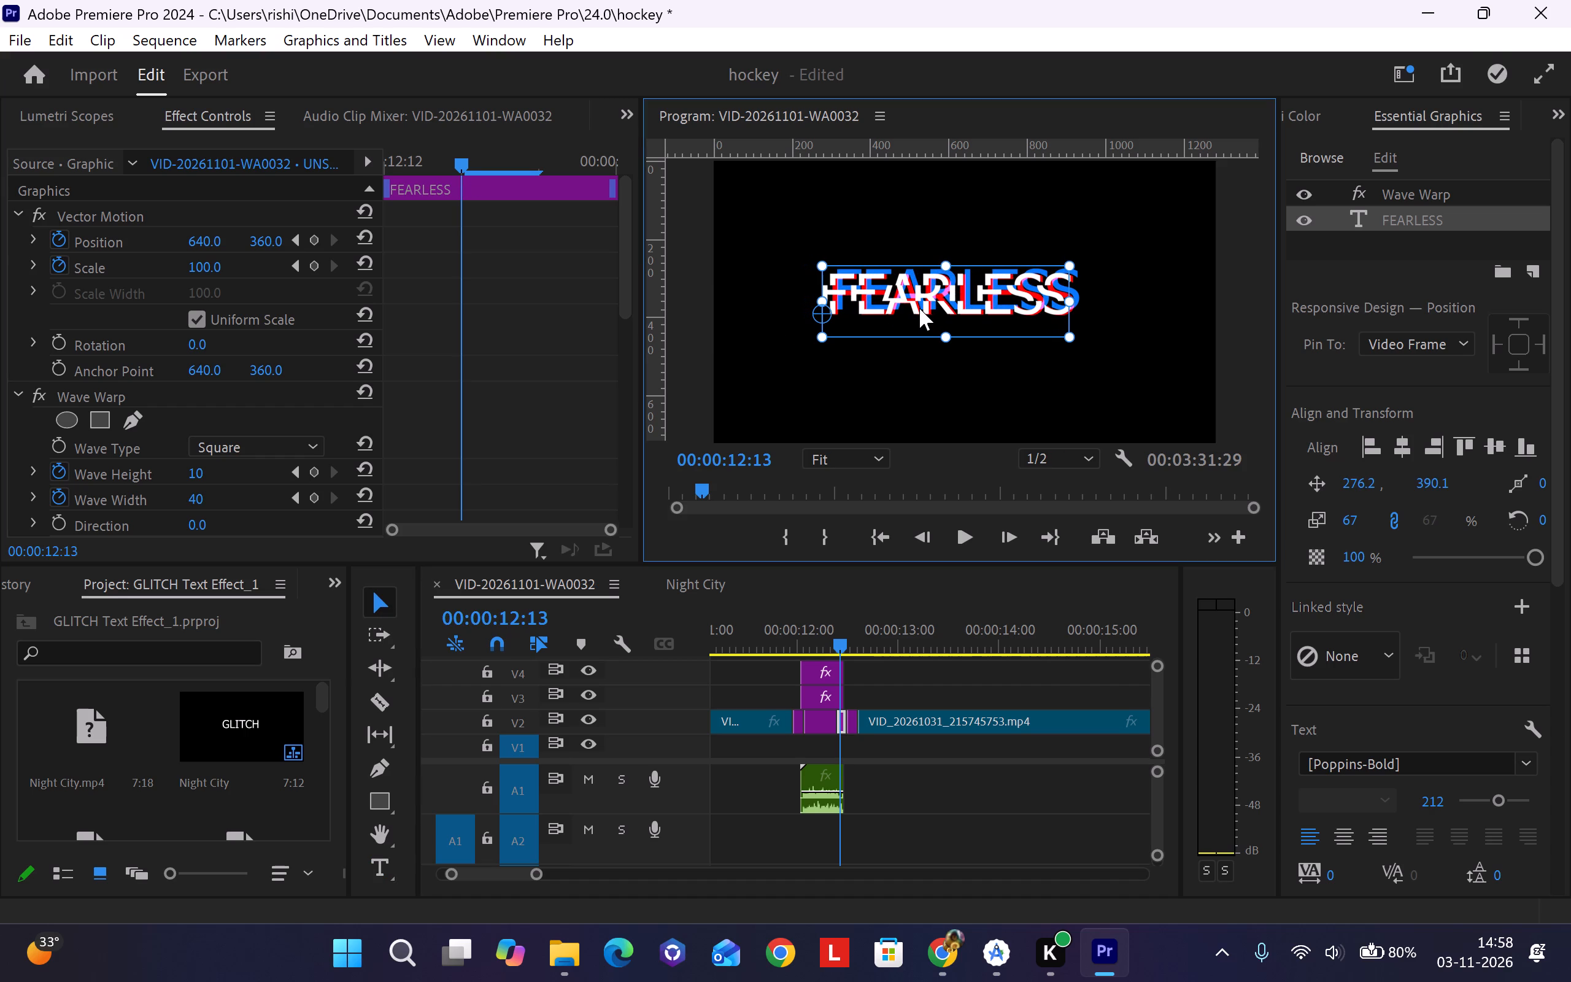
drag(919, 308, 924, 306)
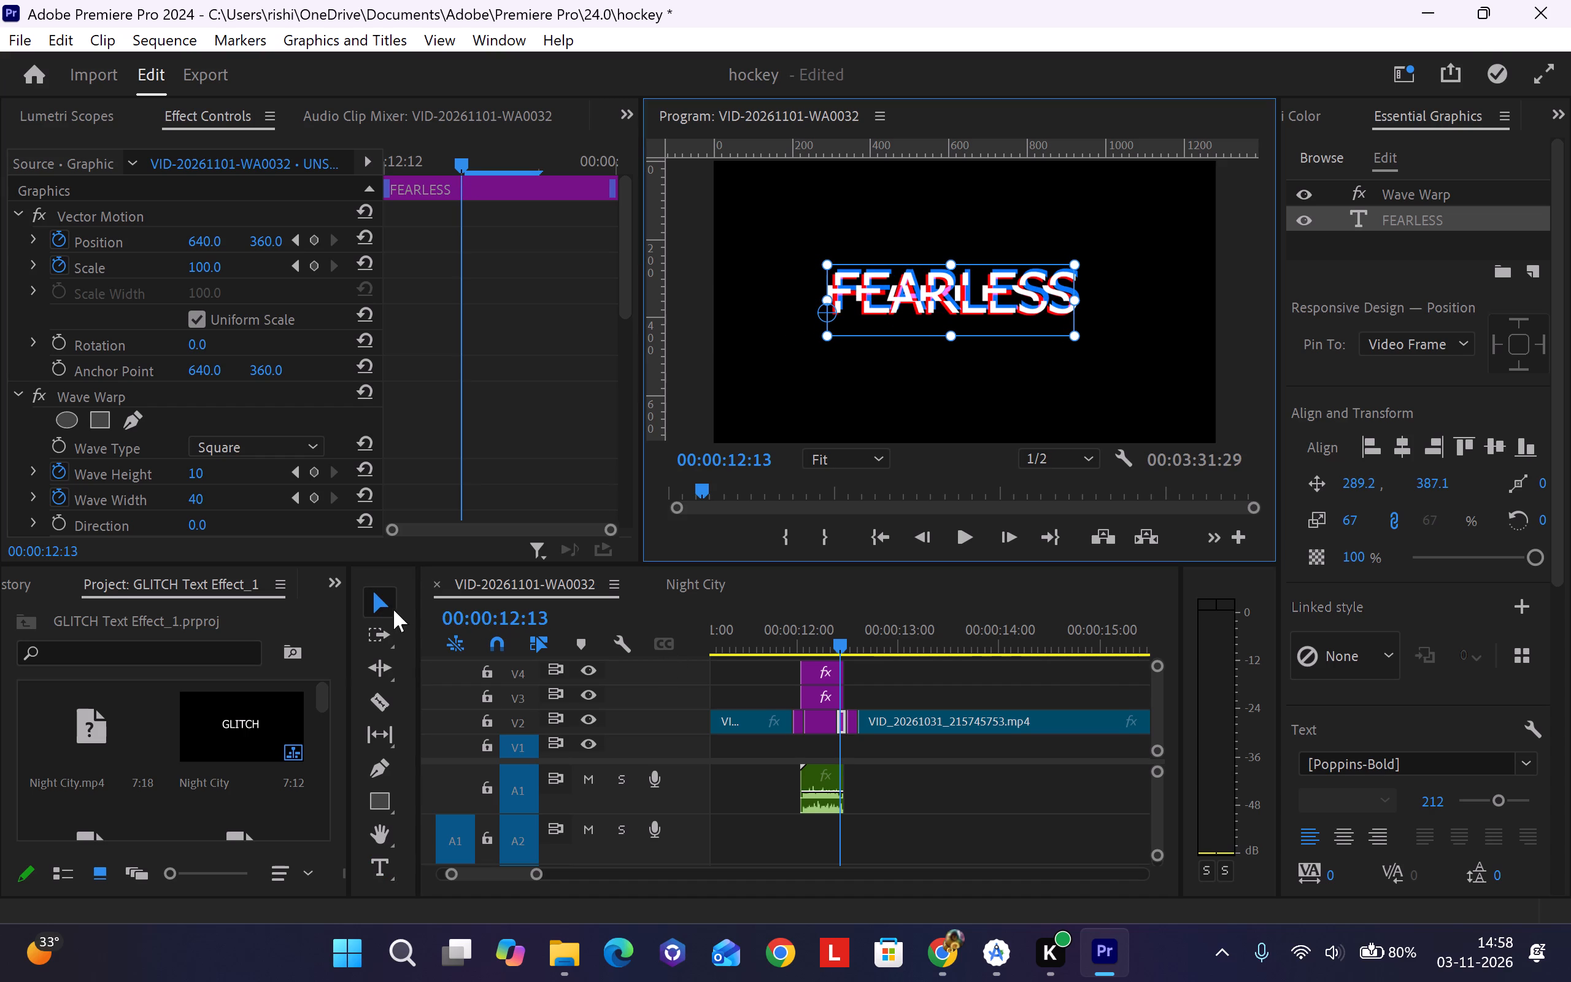
Play back the edit from just before the first glitch title through the clip after FEARLESS to review all three titles.
click(787, 638)
key(v)
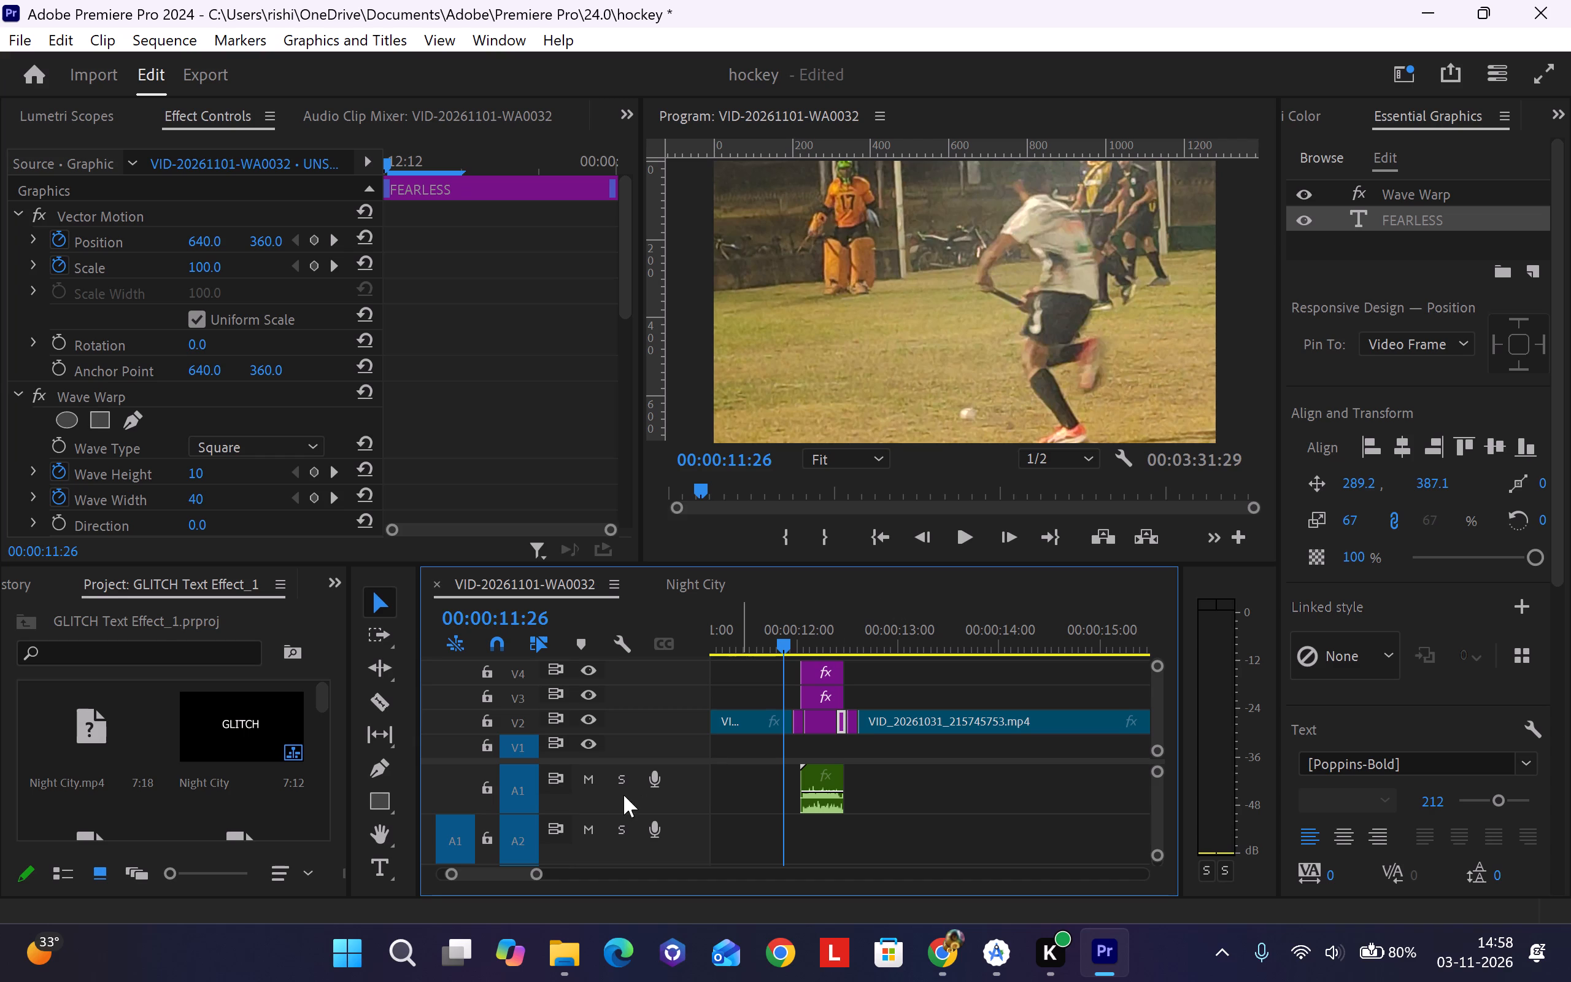
drag(552, 878, 566, 880)
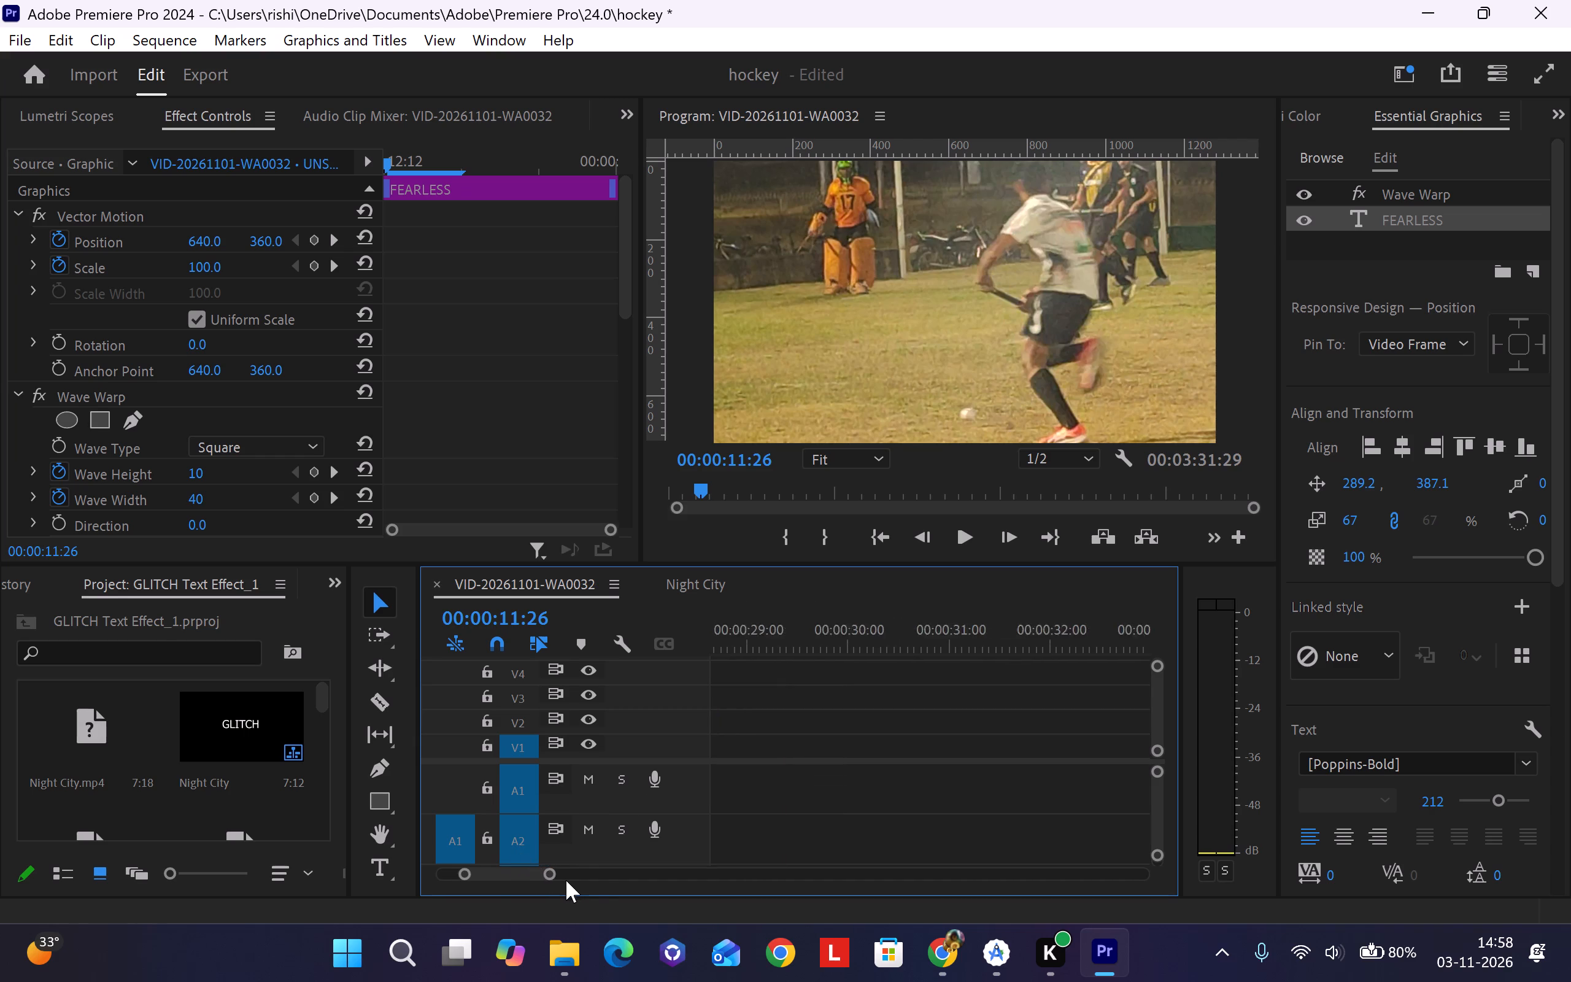
drag(566, 880, 482, 873)
drag(482, 878, 431, 877)
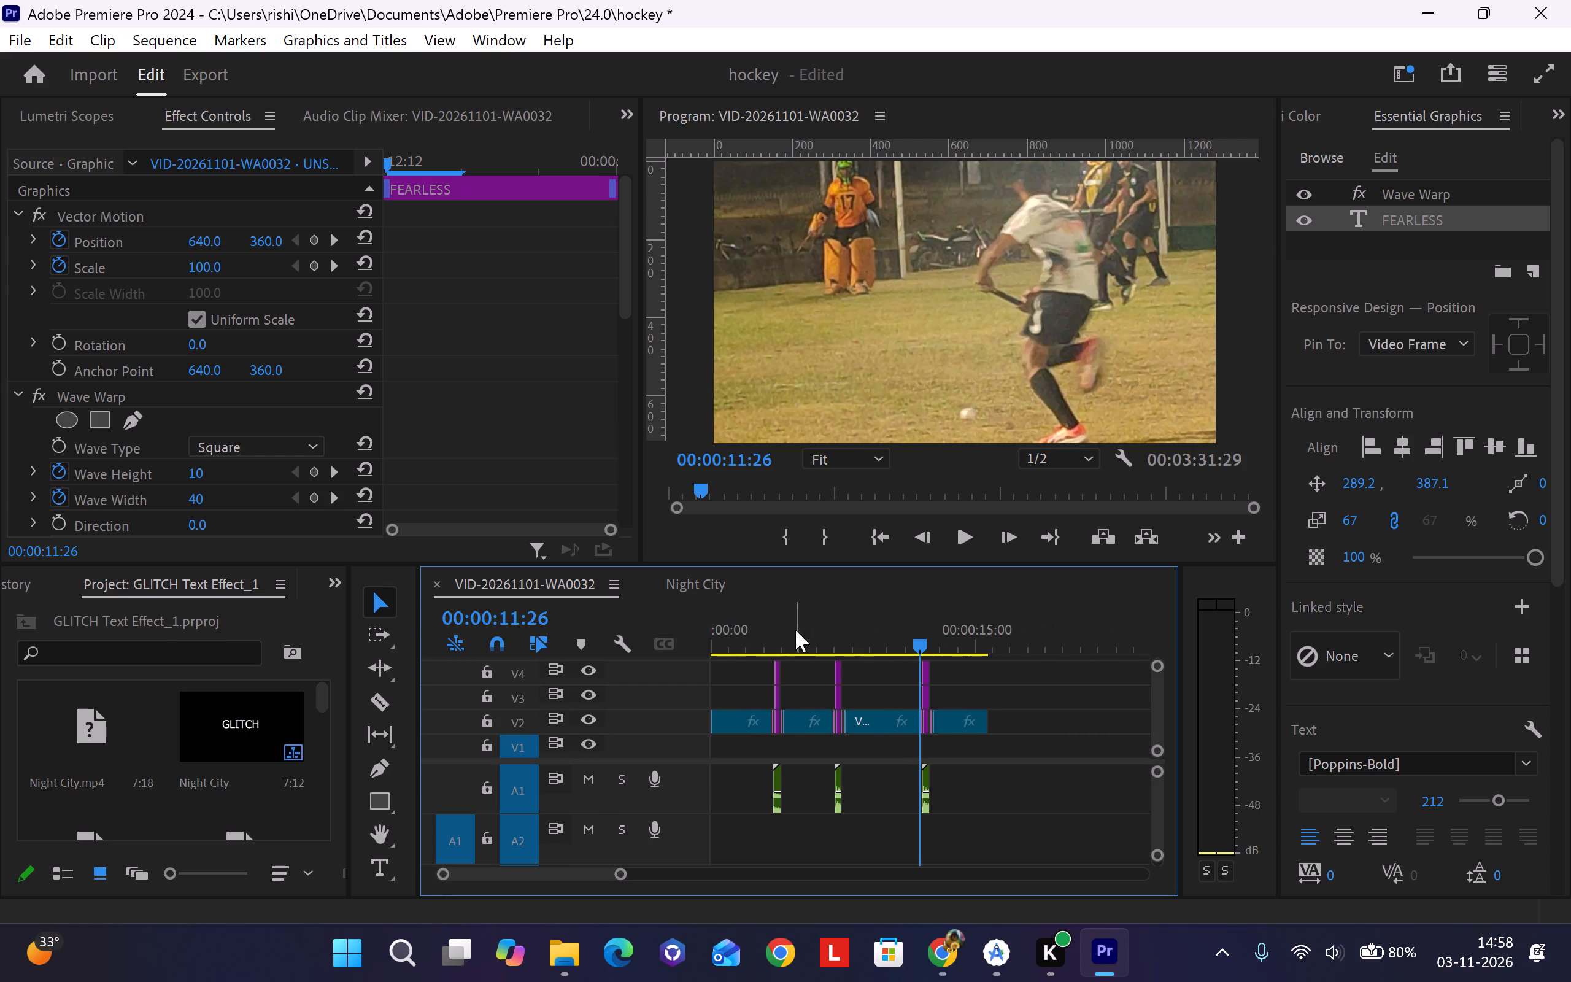
click(740, 630)
drag(739, 642, 708, 643)
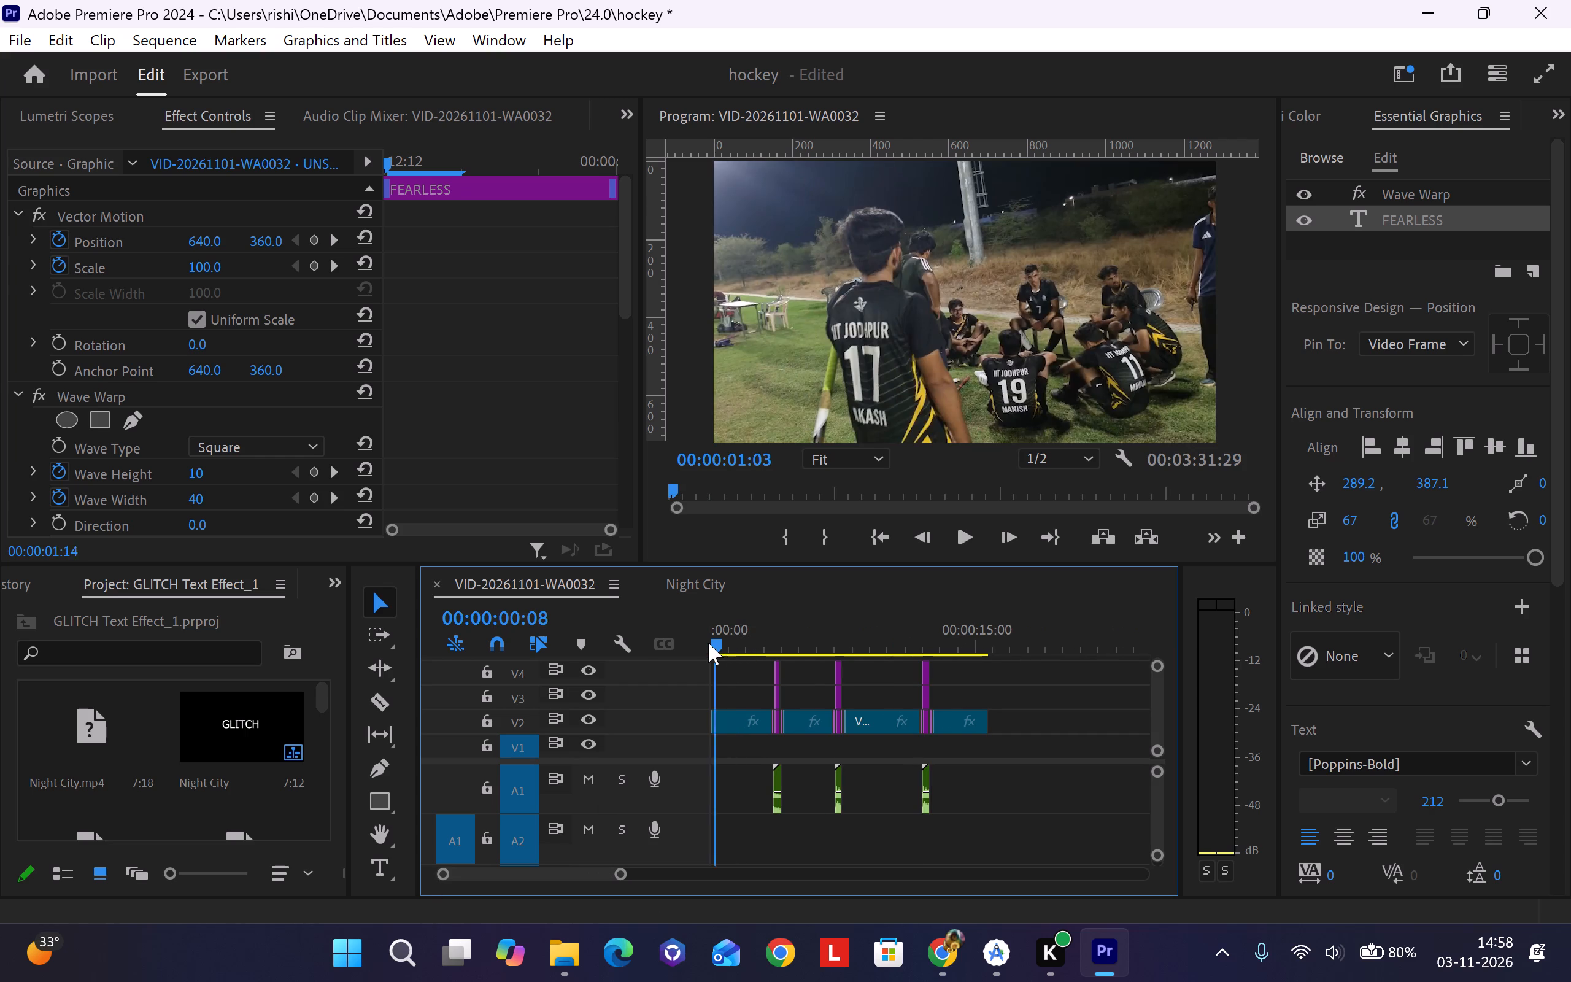
drag(708, 643, 706, 643)
click(771, 644)
key(space)
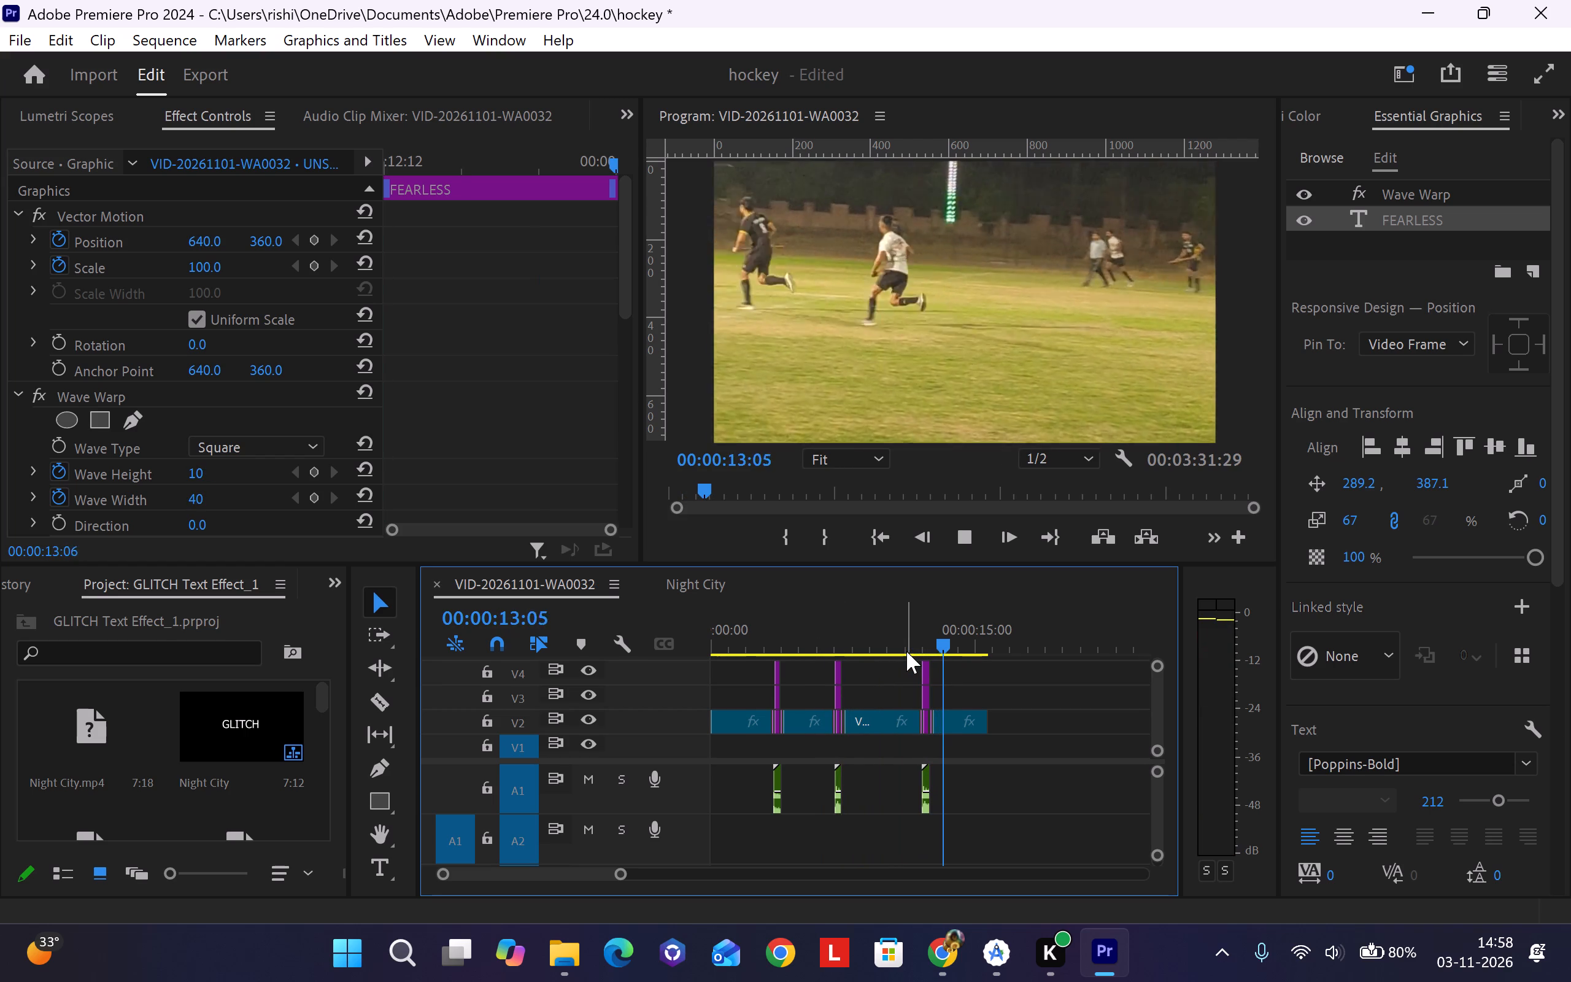
key(space)
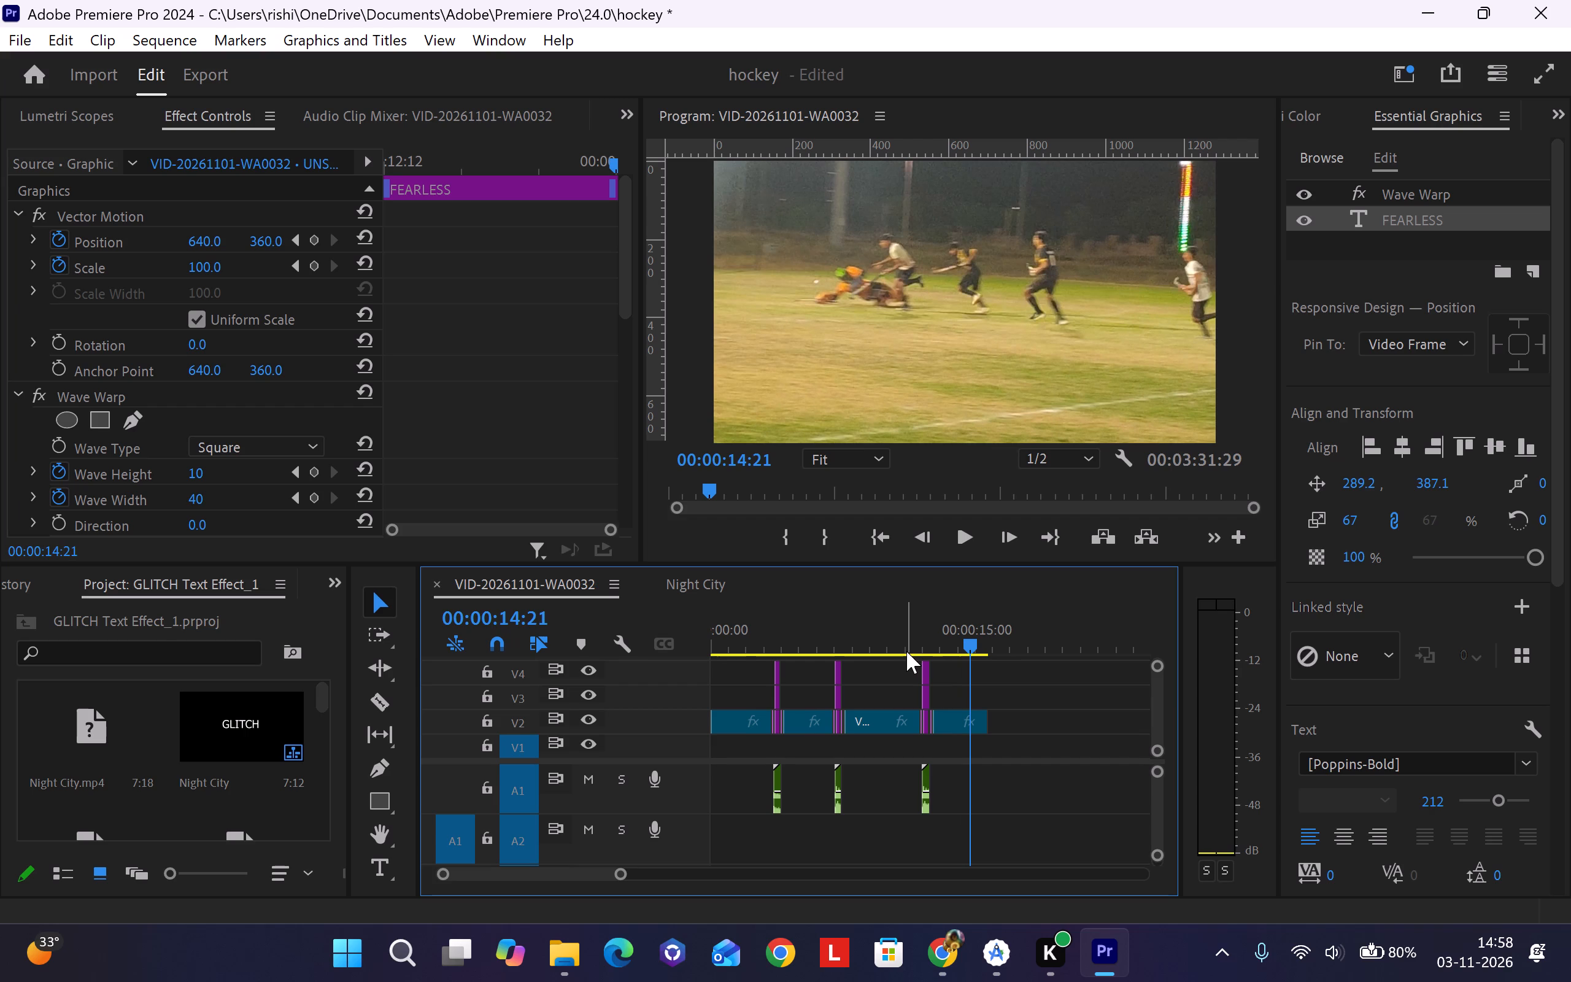
Switch to Chrome and review the song picks in the Hockey Edit Concept chat, enabling Think for the prompt.
click(951, 943)
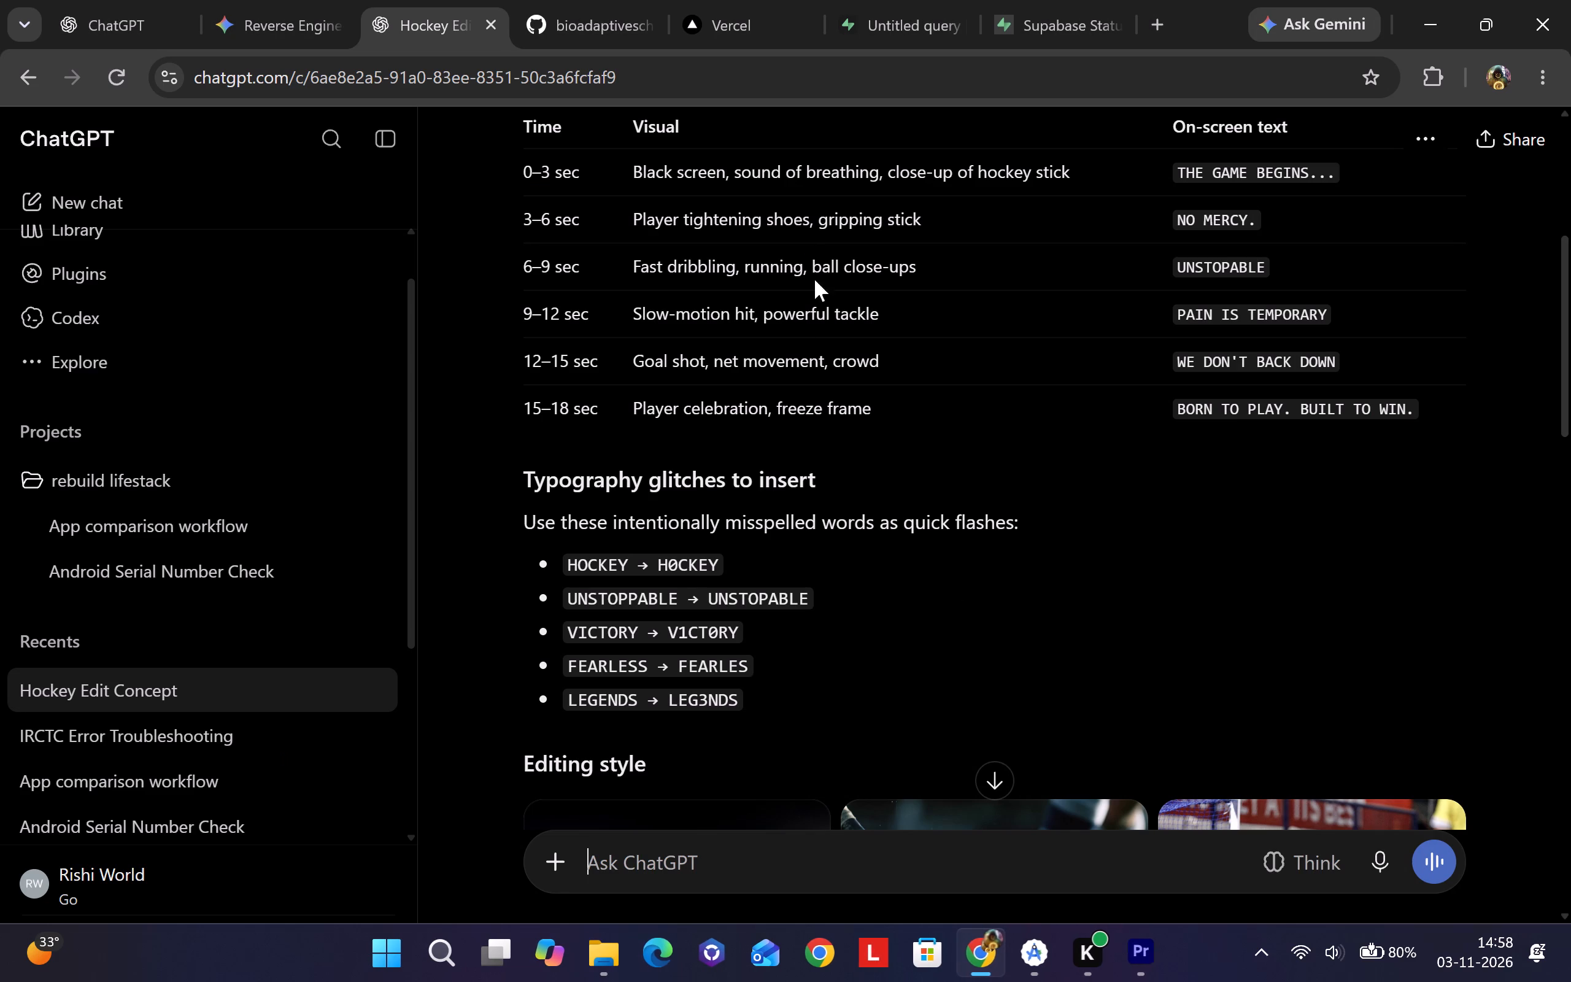
click(614, 24)
click(436, 9)
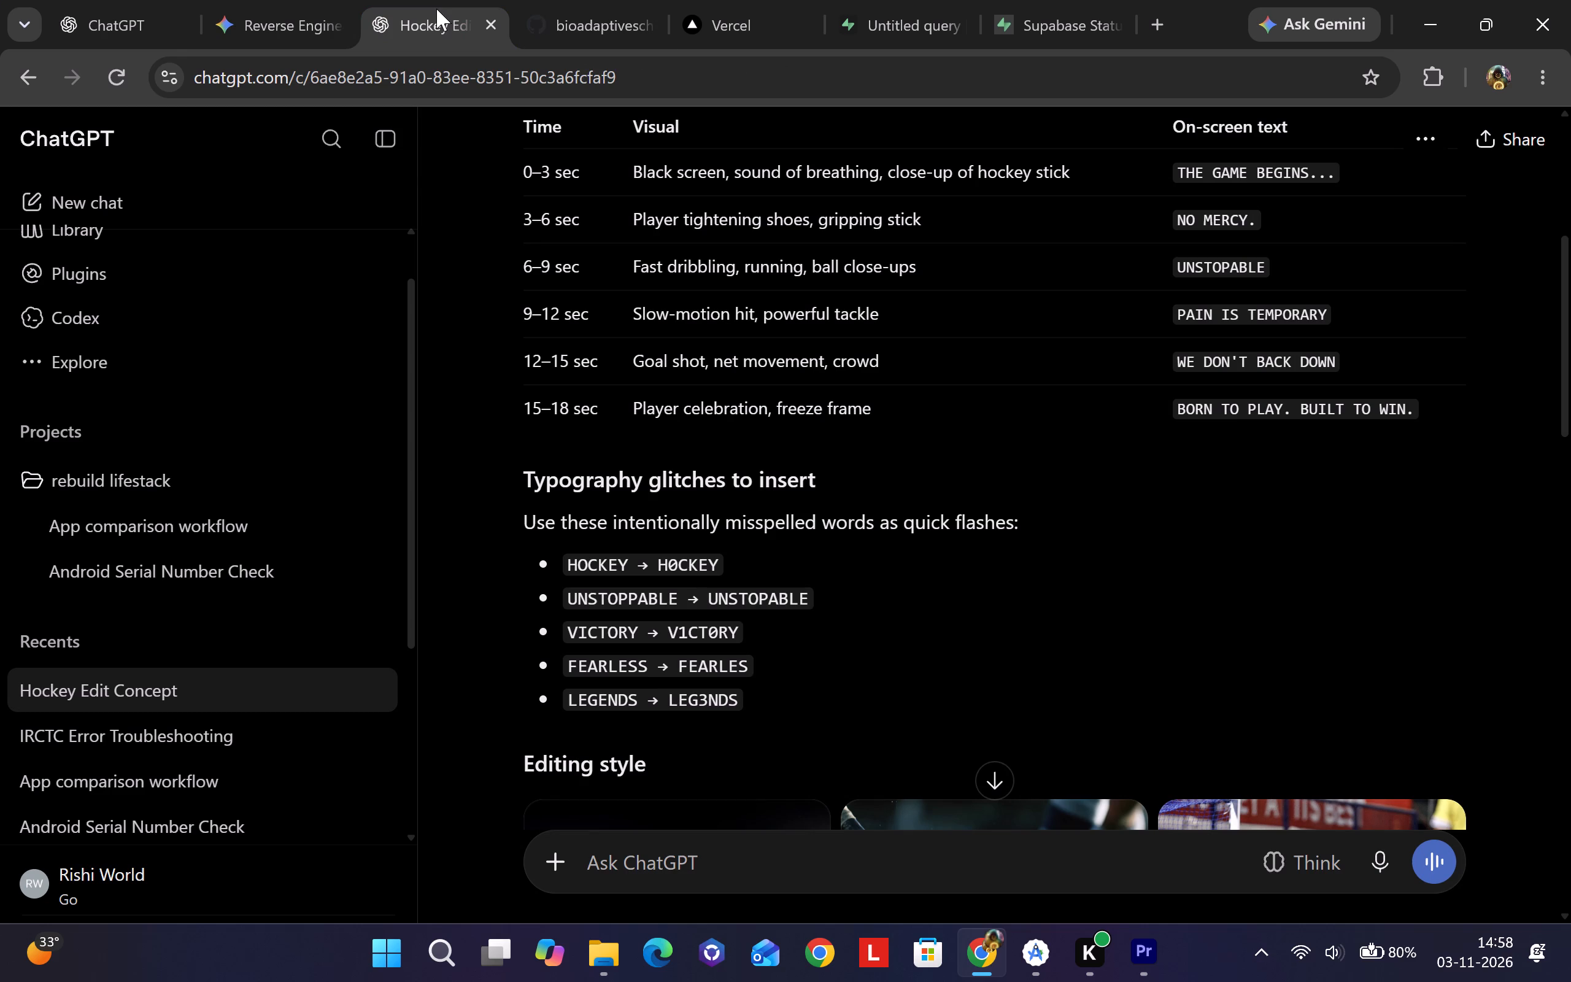
scroll(771, 443, down, 9)
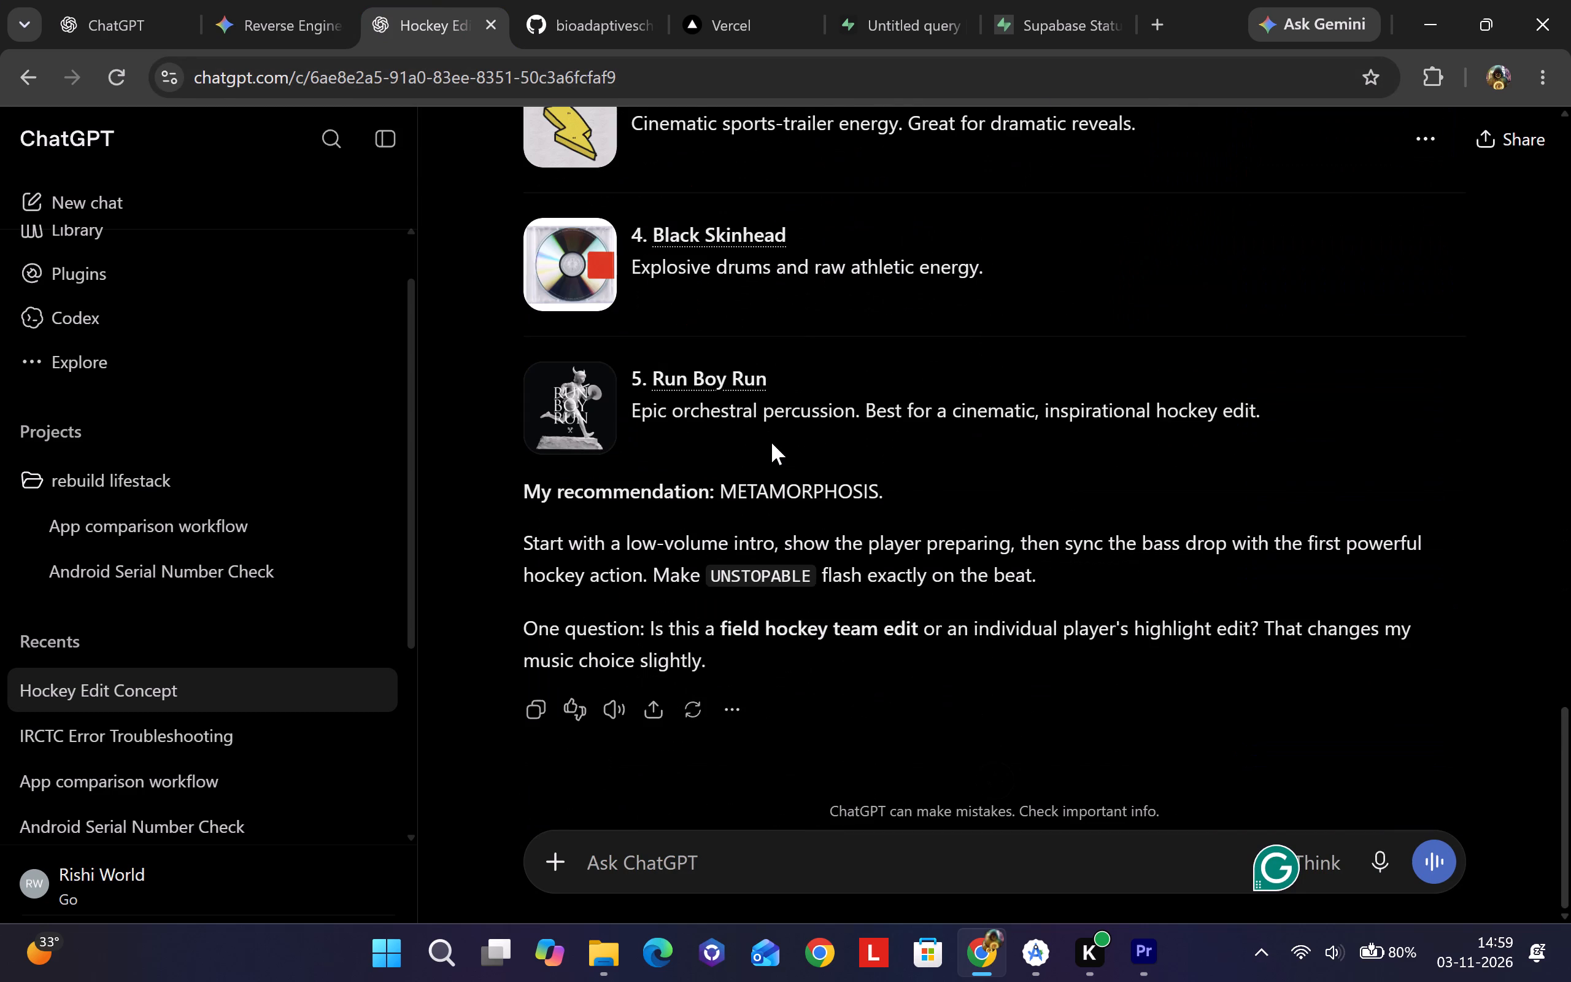
scroll(771, 443, down, 2)
click(1330, 870)
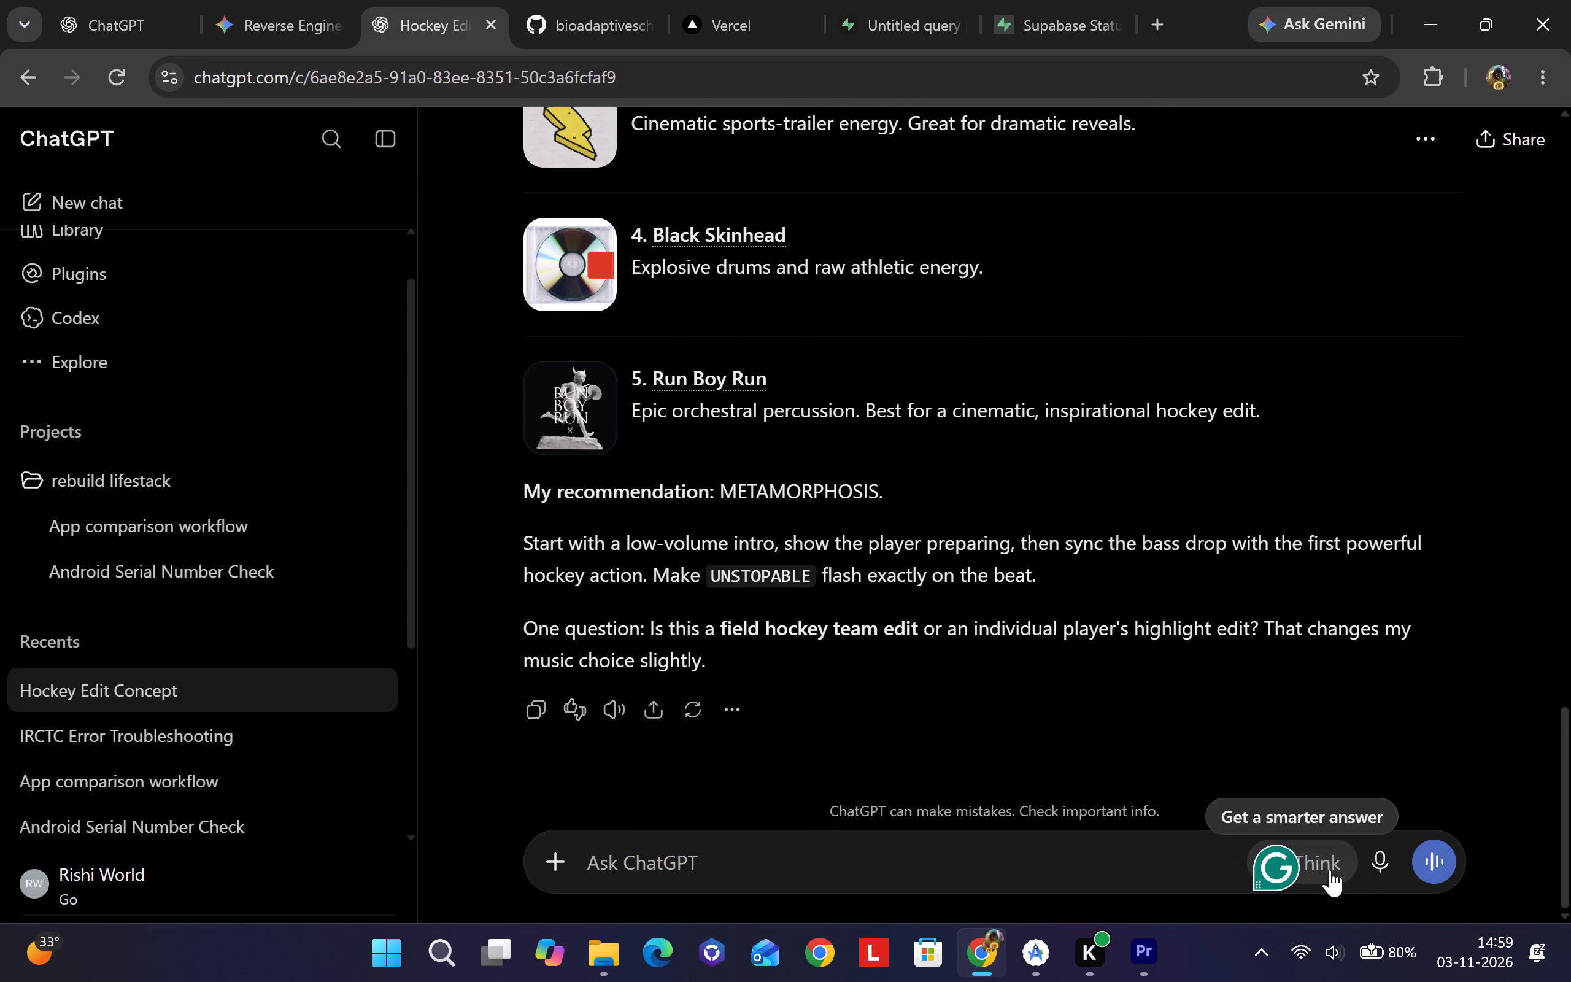
scroll(1224, 682, up, 2)
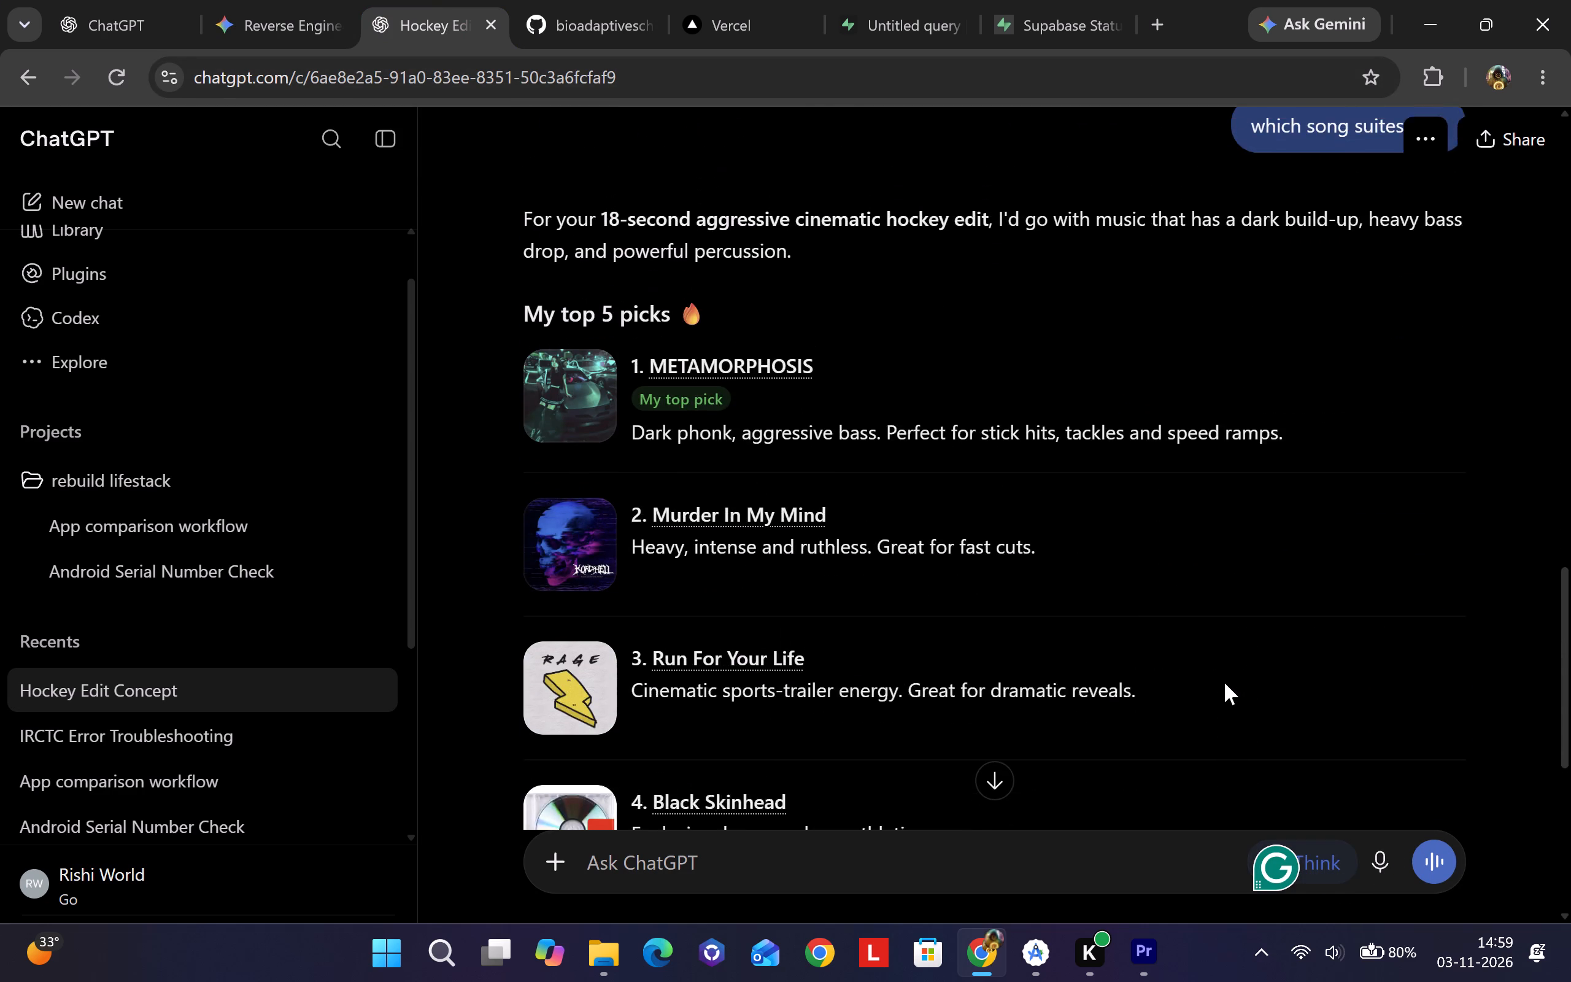
scroll(1224, 682, down, 3)
click(1011, 843)
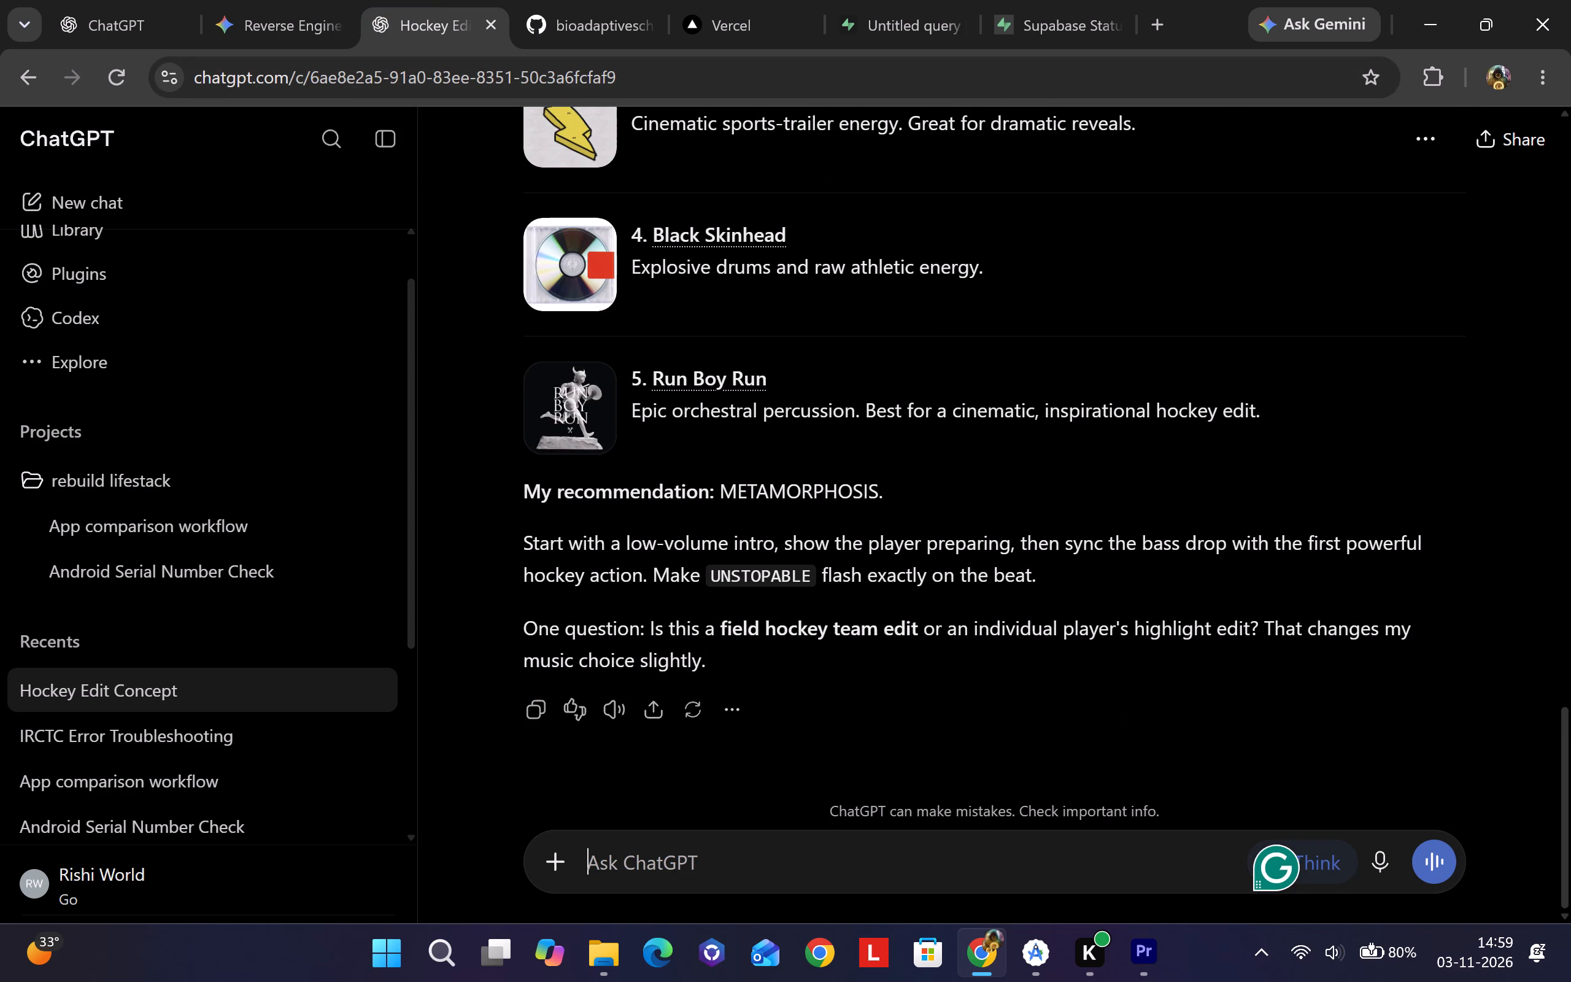
scroll(942, 481, up, 3)
scroll(942, 481, down, 6)
click(296, 24)
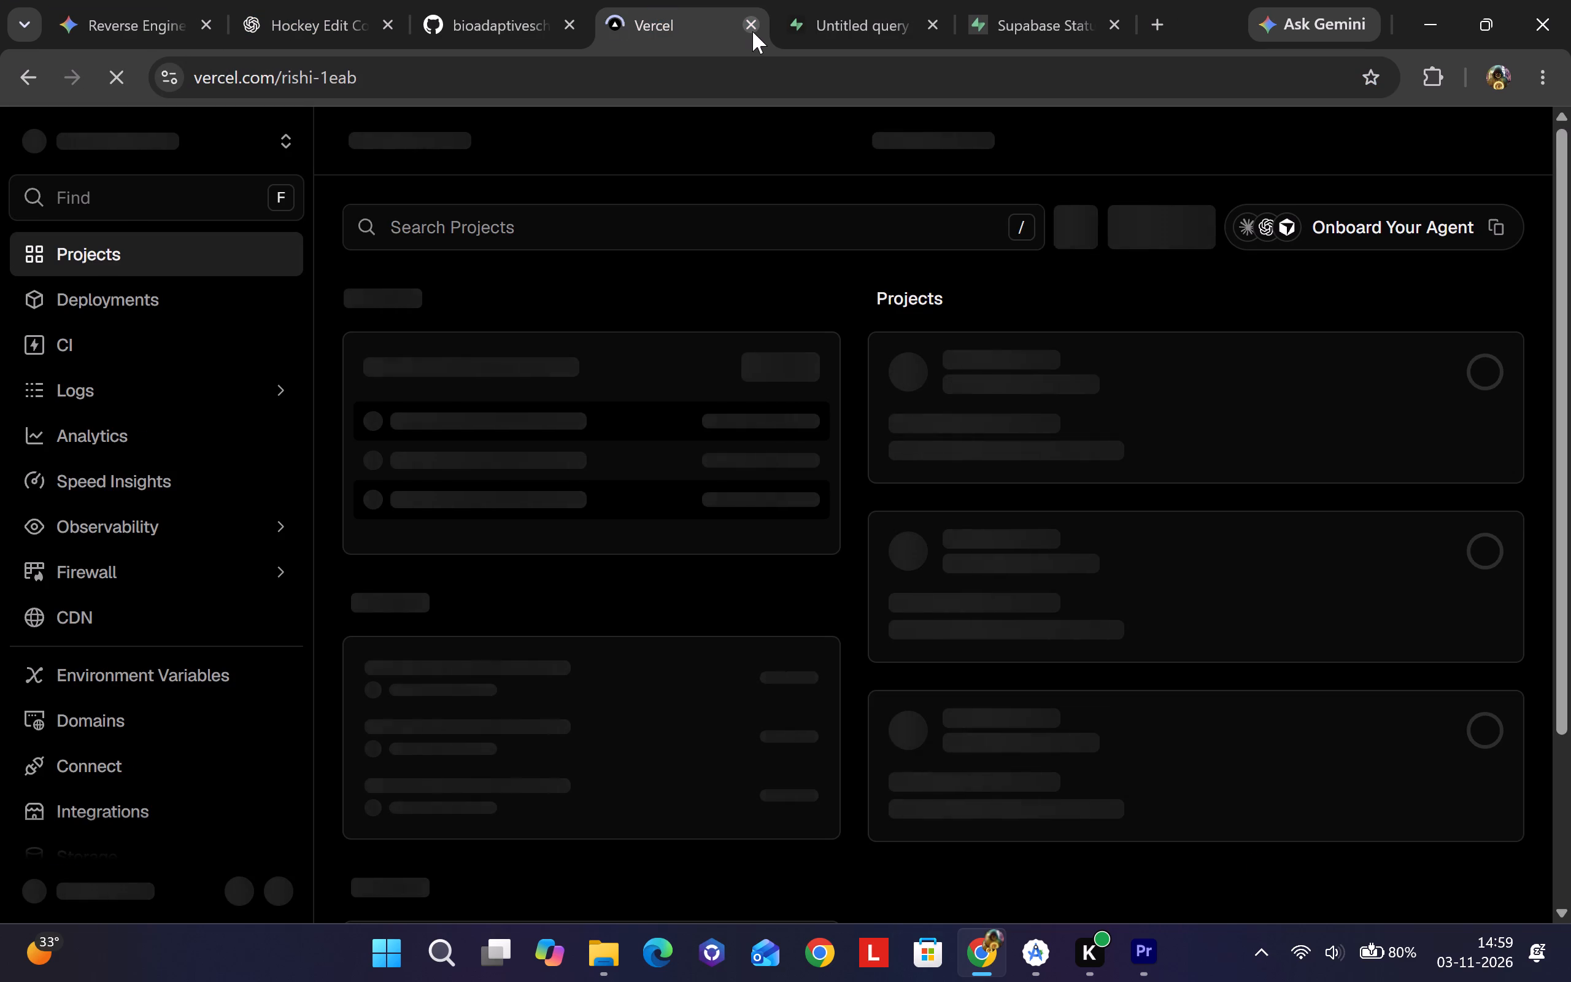
click(752, 31)
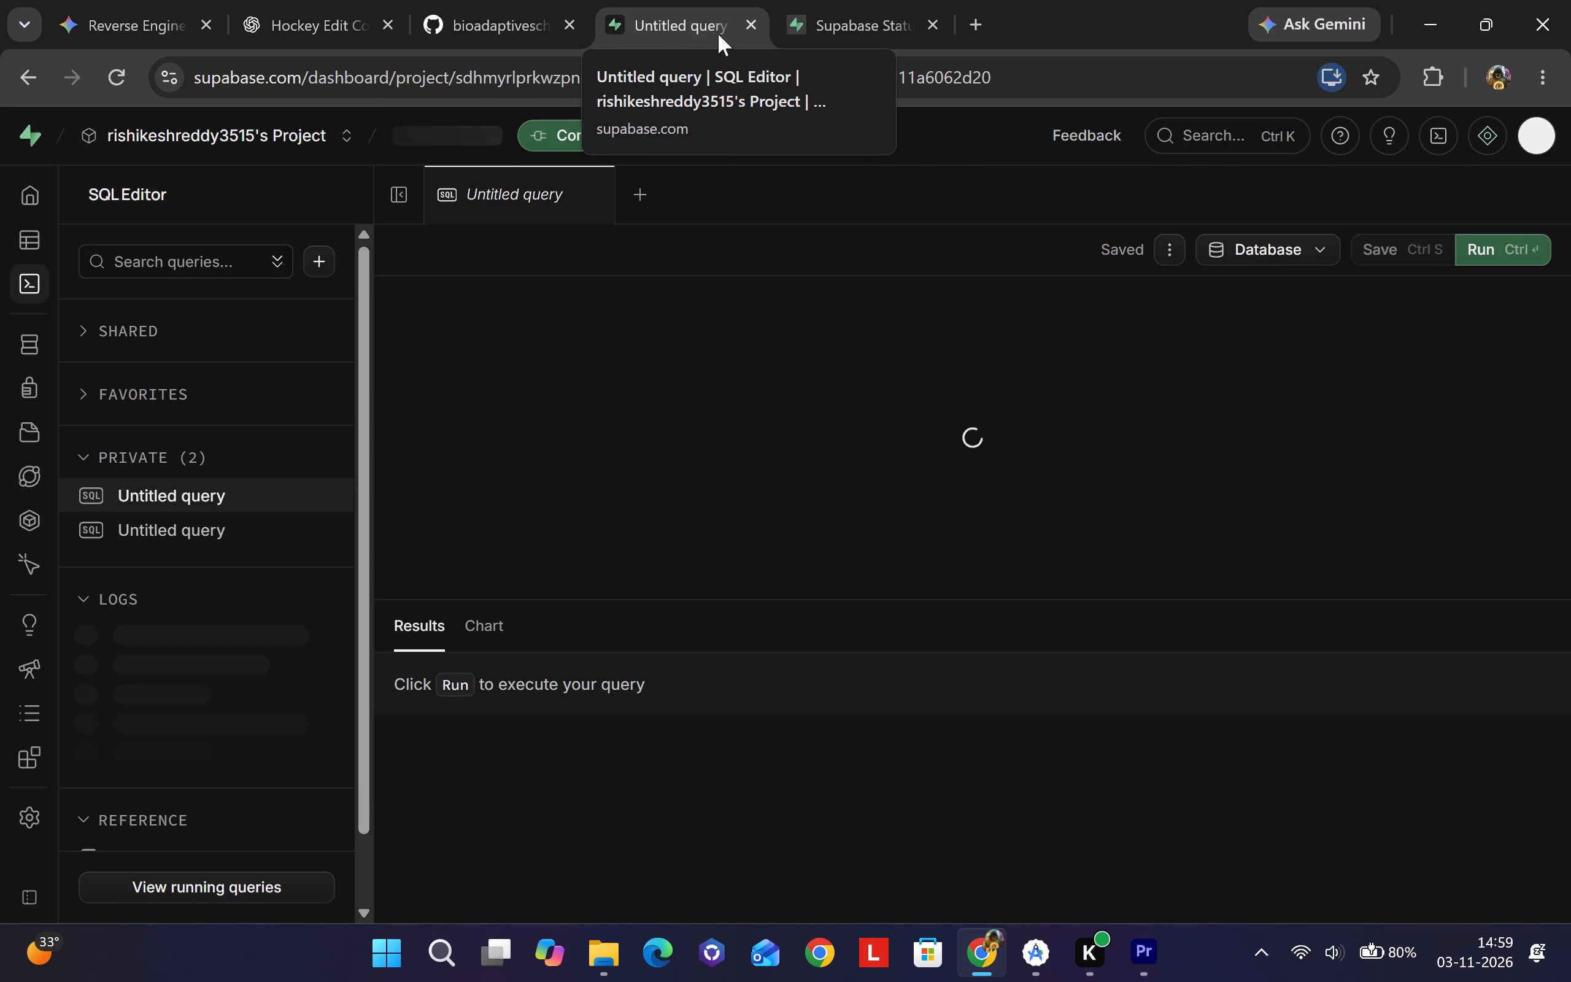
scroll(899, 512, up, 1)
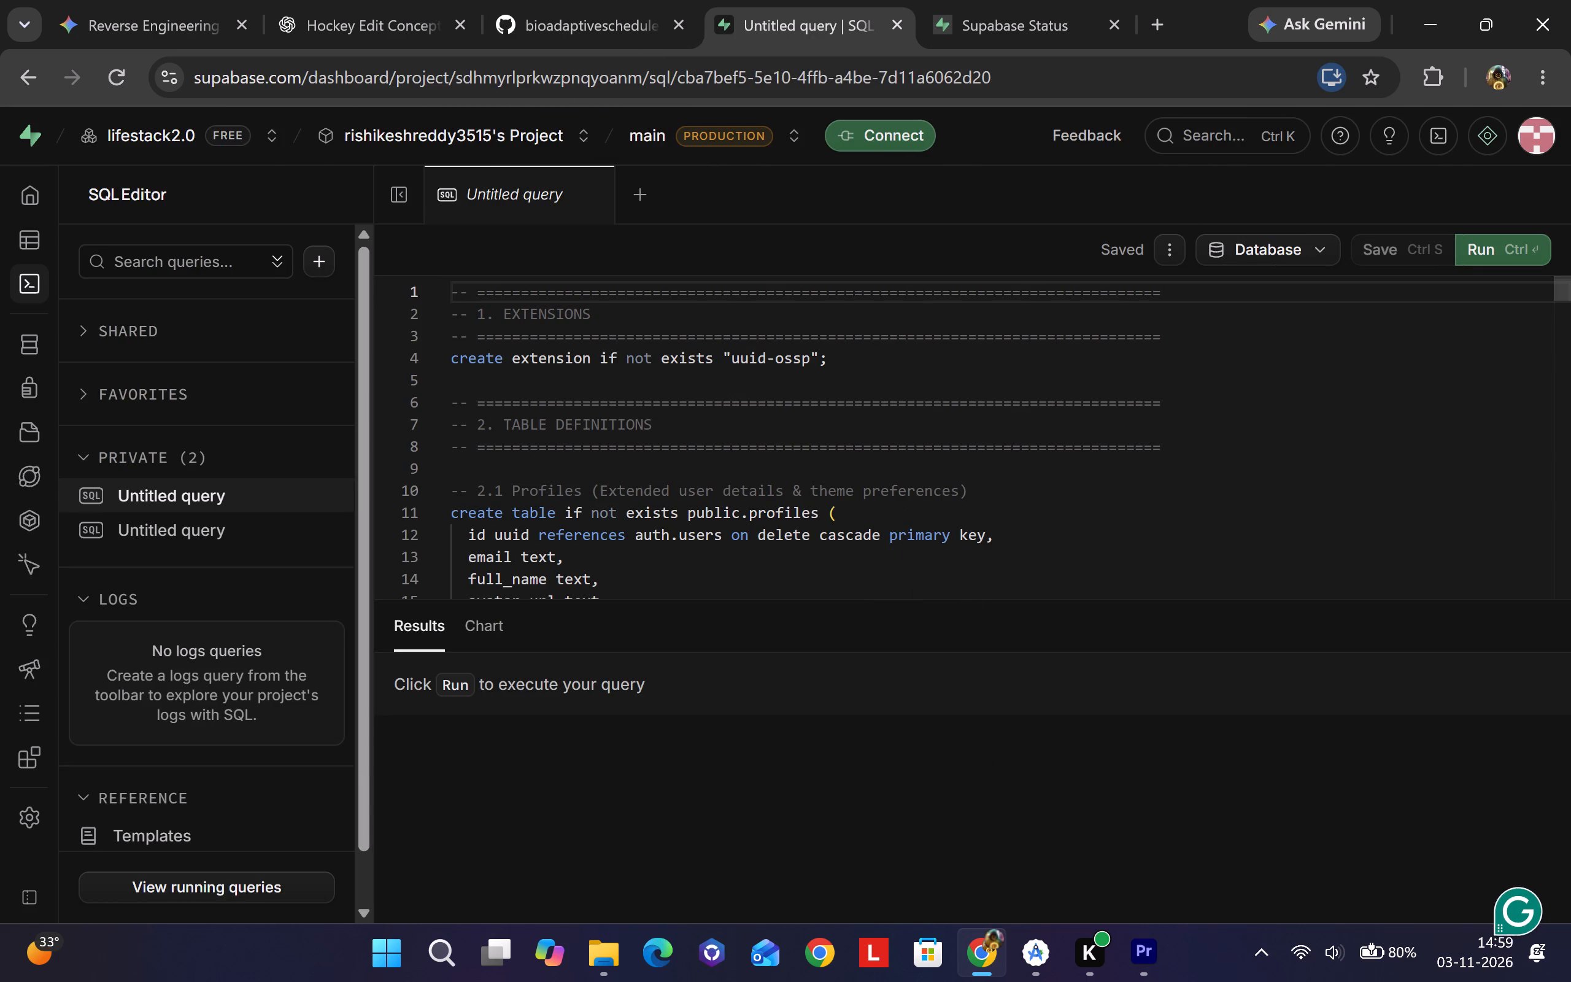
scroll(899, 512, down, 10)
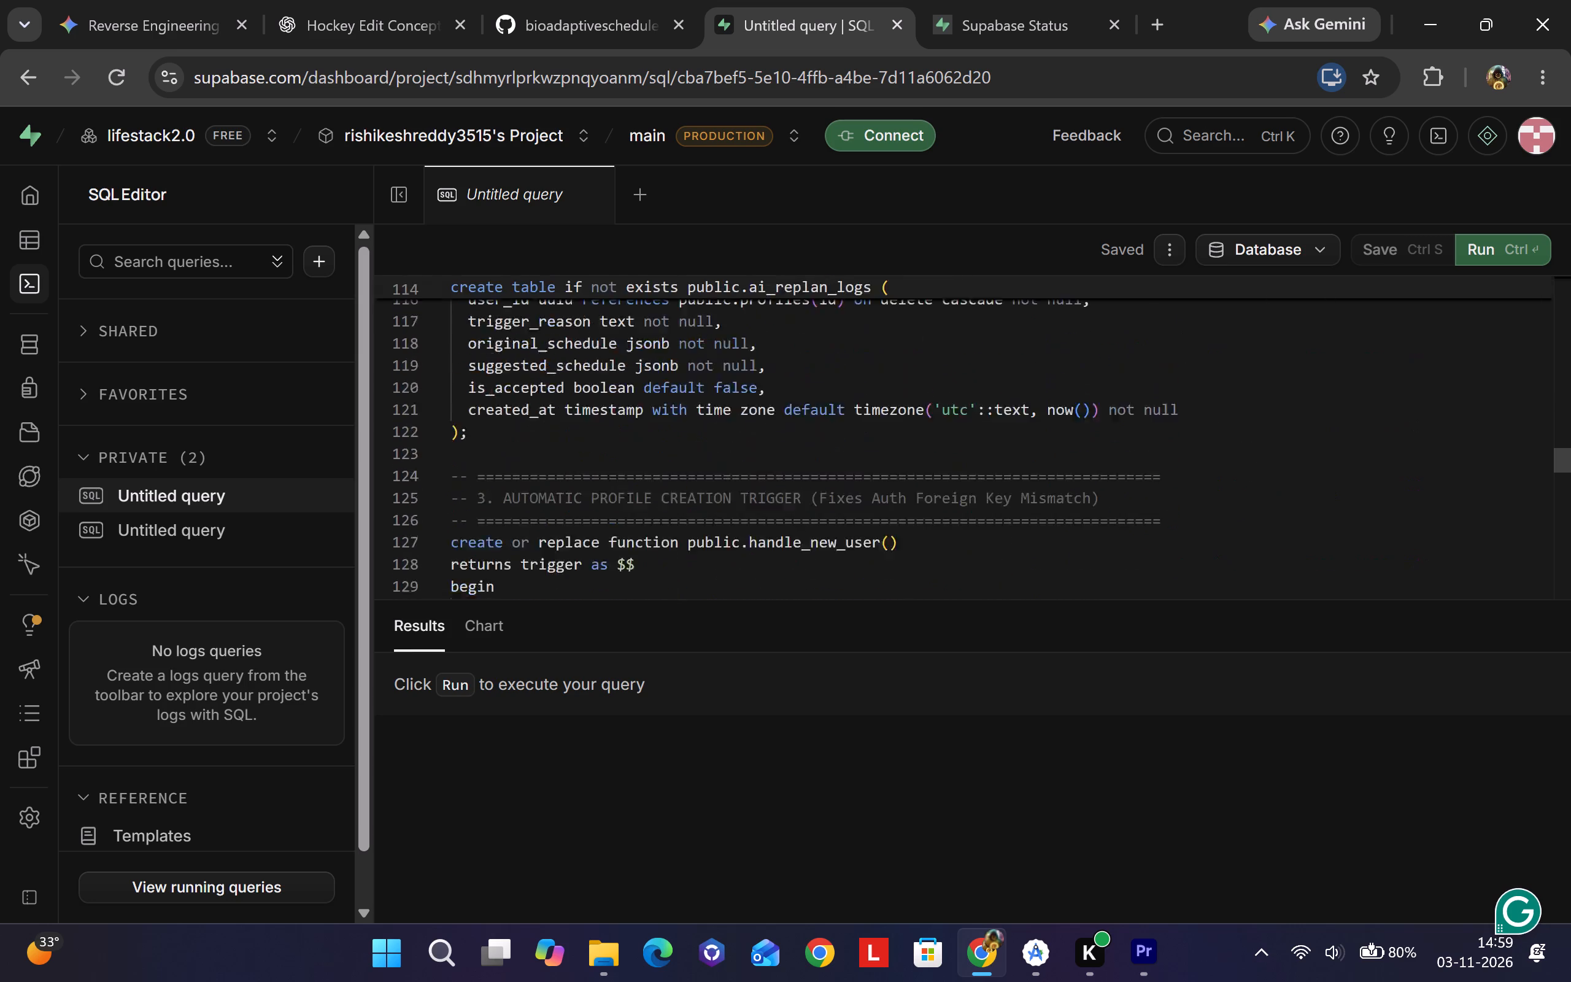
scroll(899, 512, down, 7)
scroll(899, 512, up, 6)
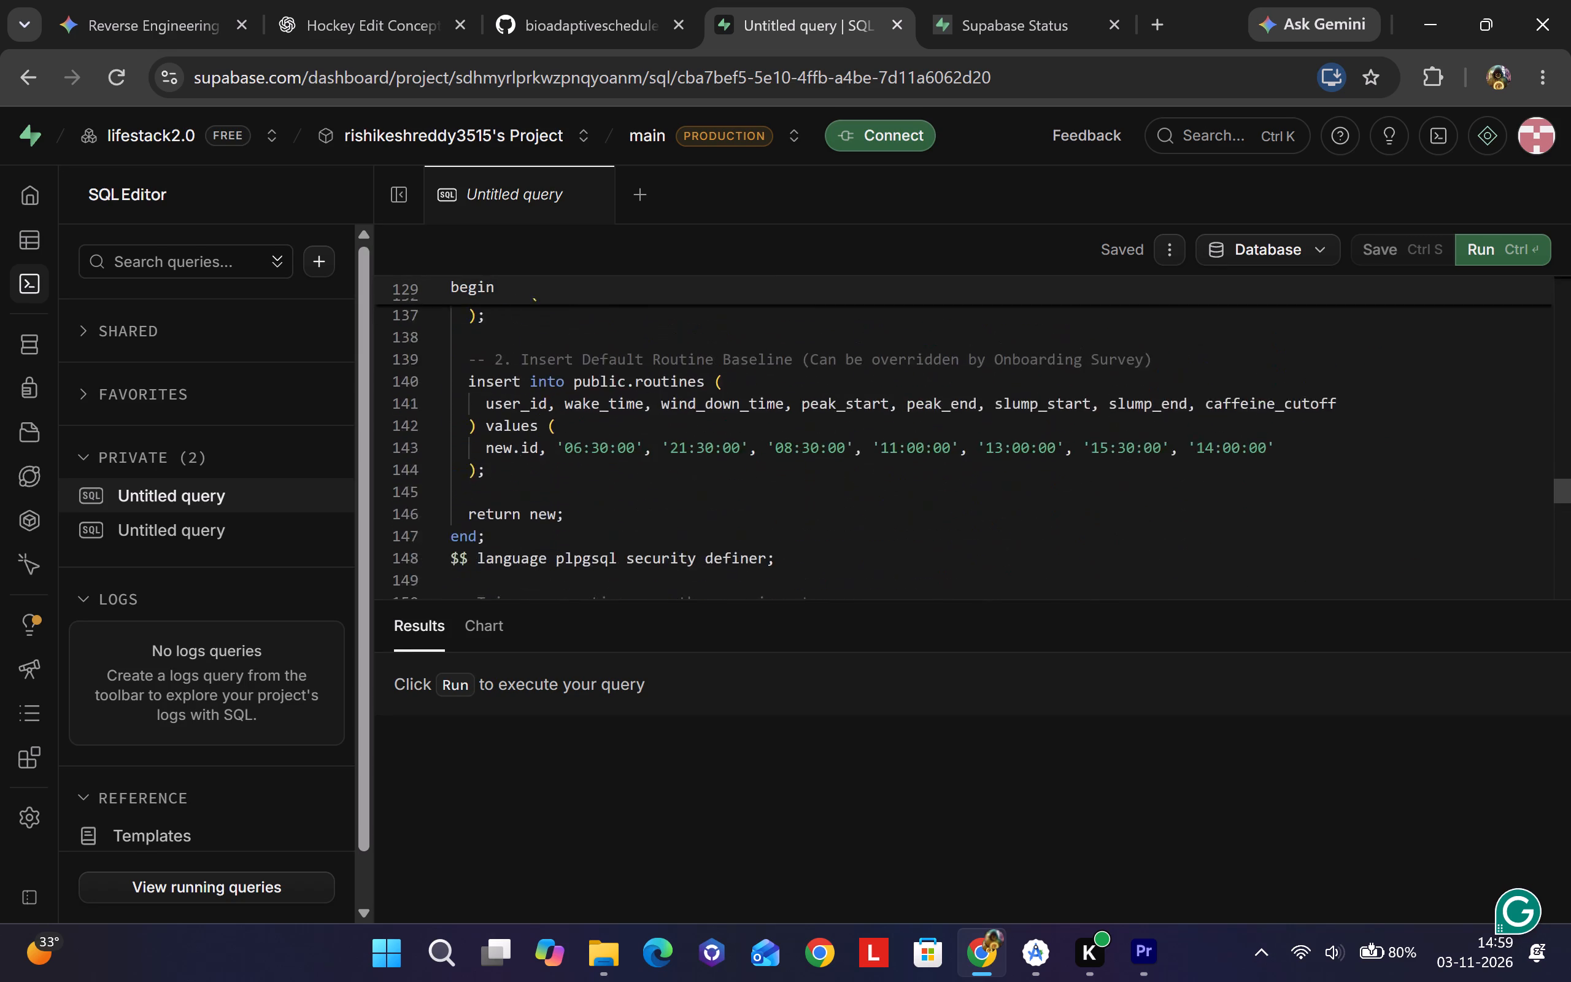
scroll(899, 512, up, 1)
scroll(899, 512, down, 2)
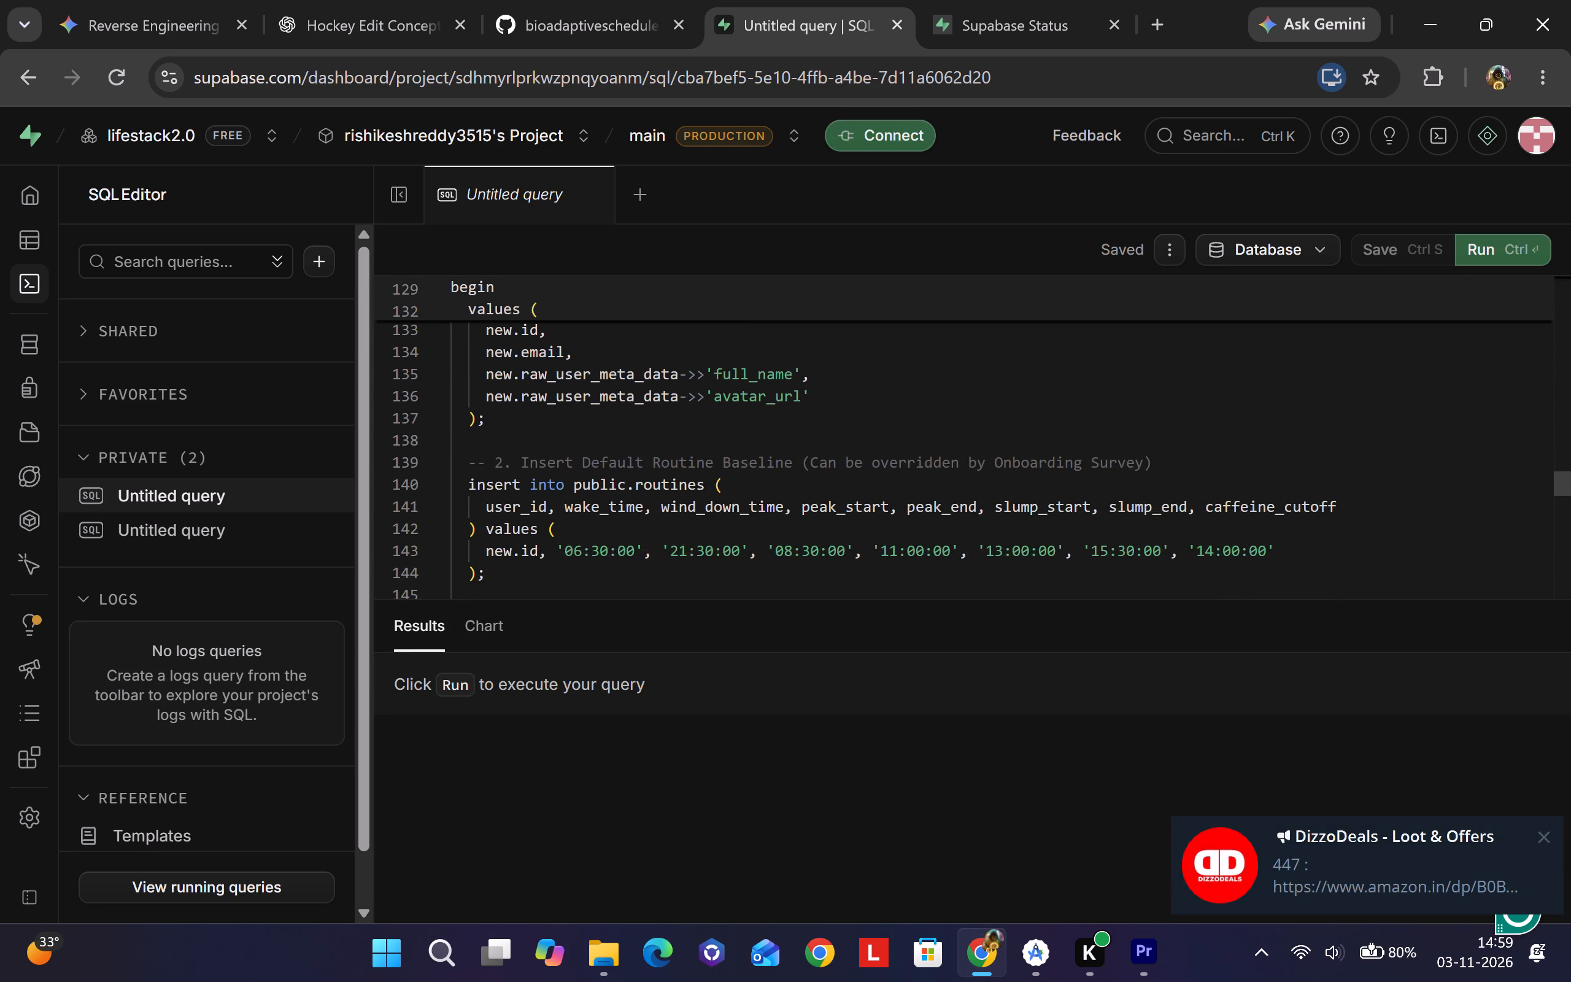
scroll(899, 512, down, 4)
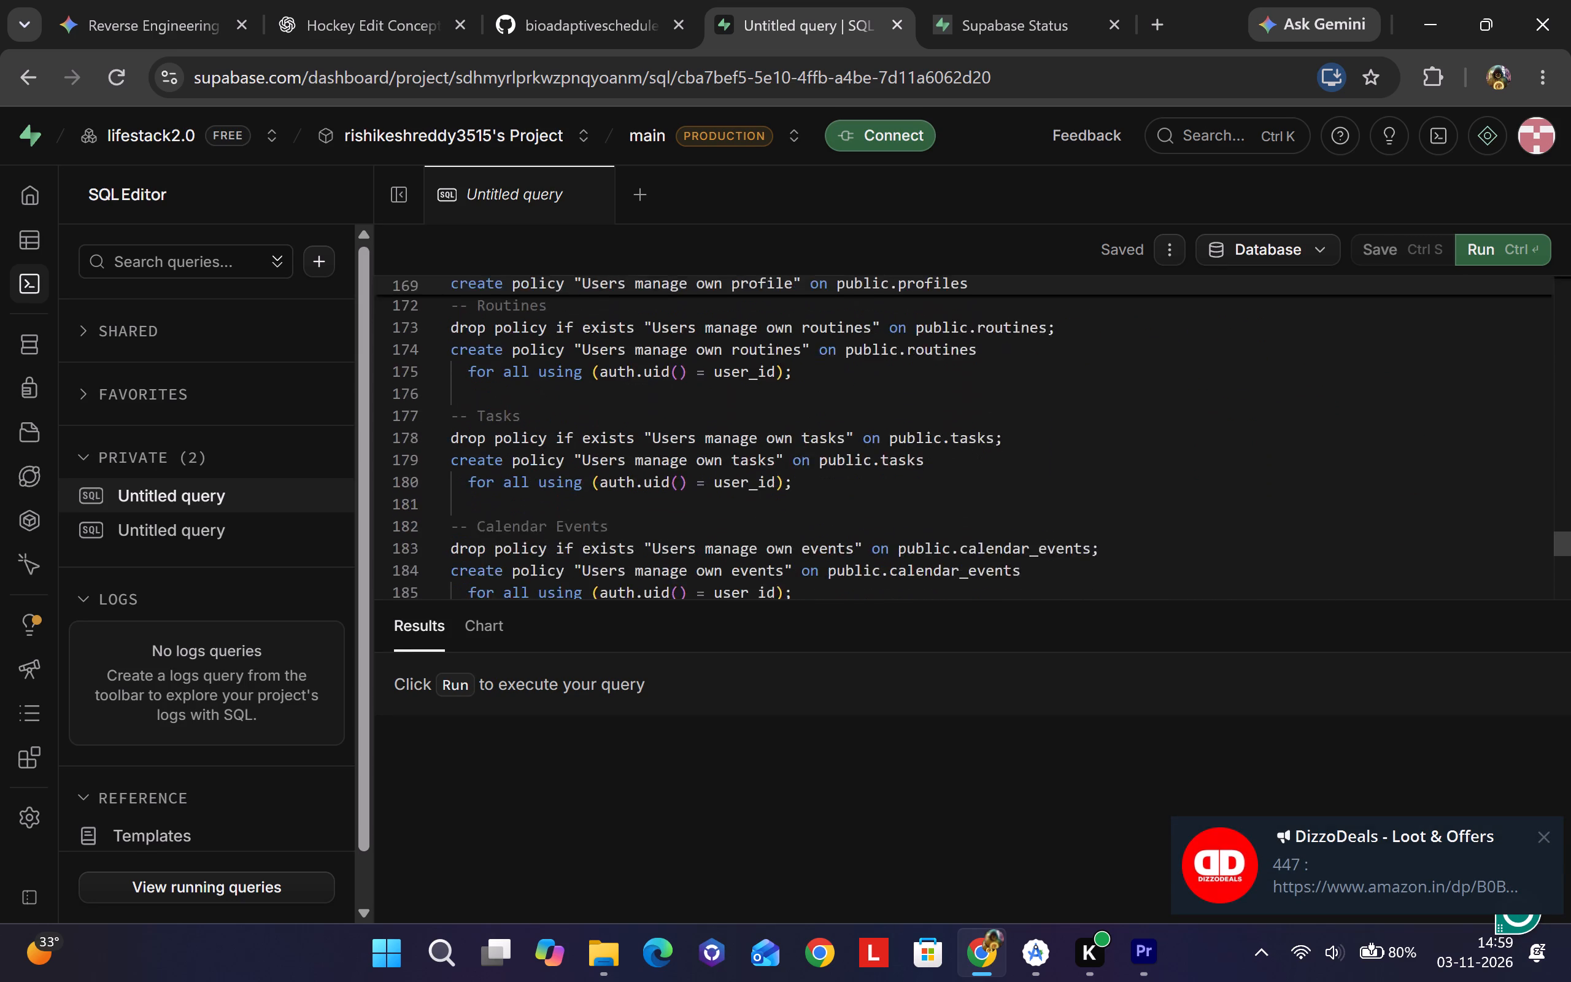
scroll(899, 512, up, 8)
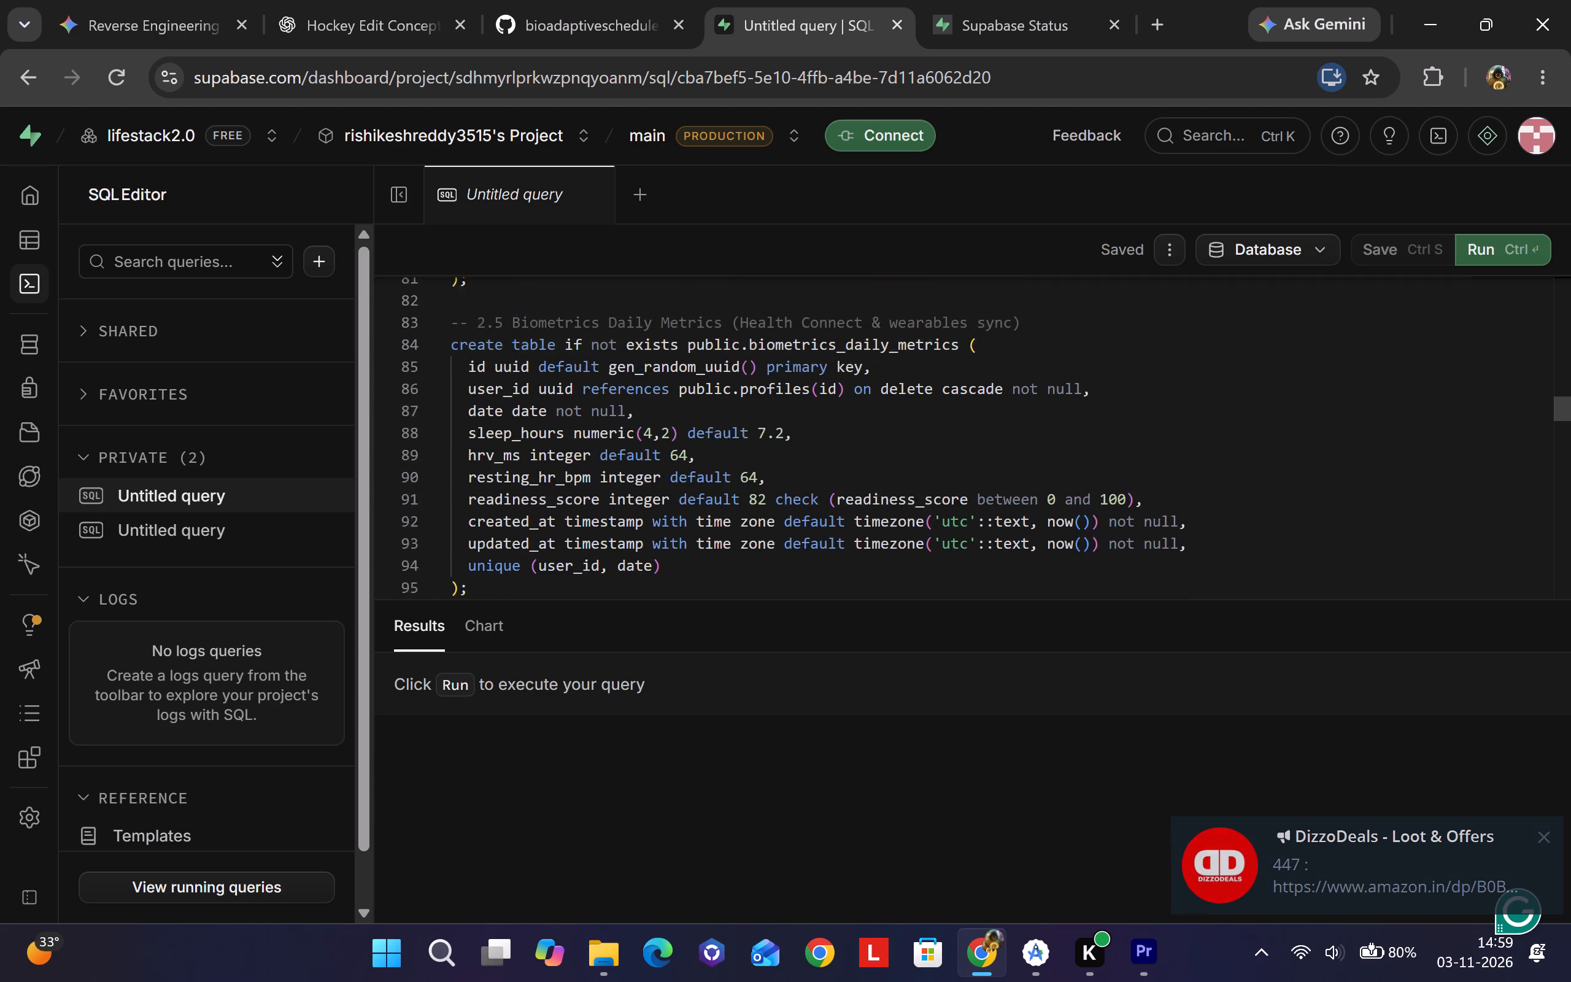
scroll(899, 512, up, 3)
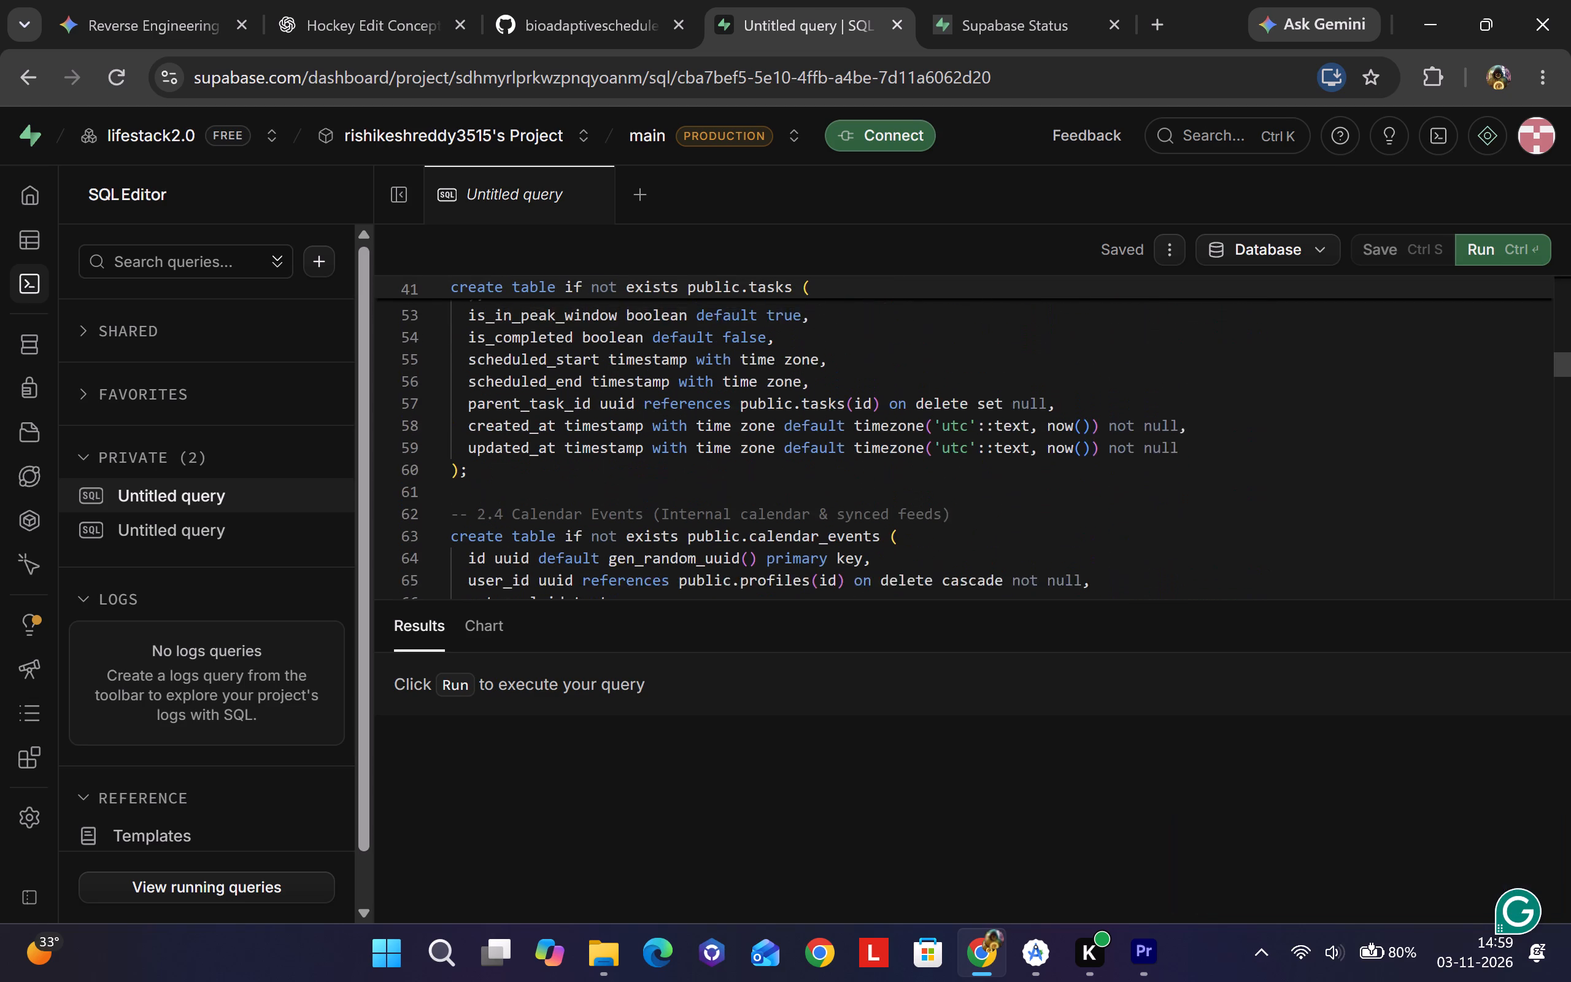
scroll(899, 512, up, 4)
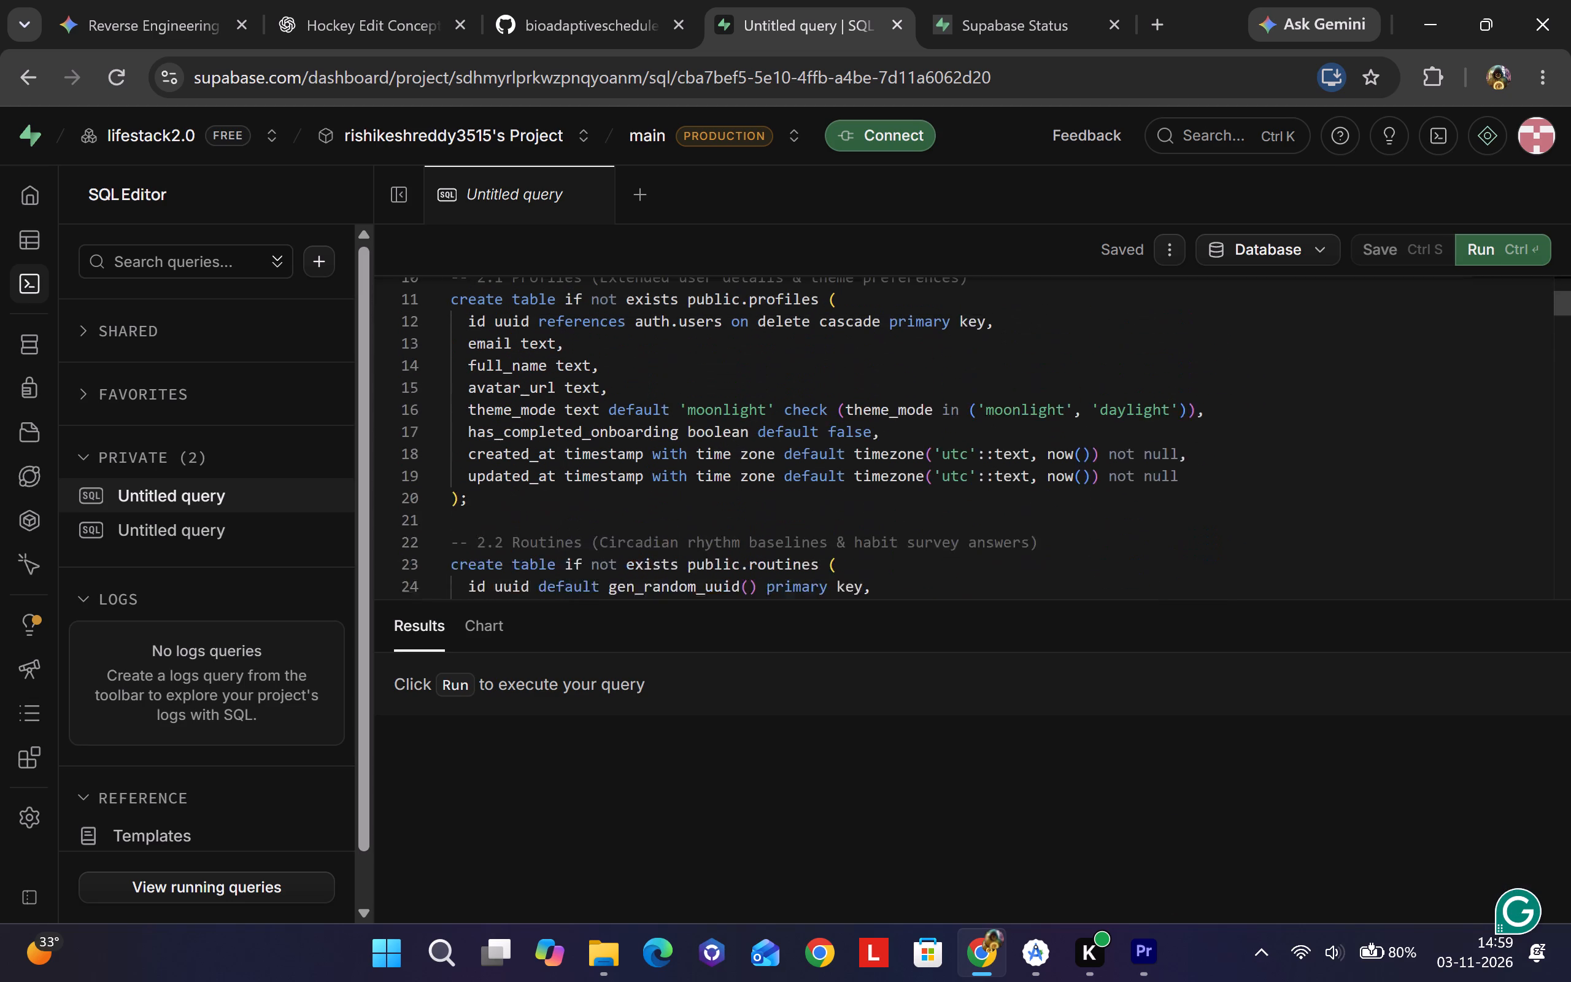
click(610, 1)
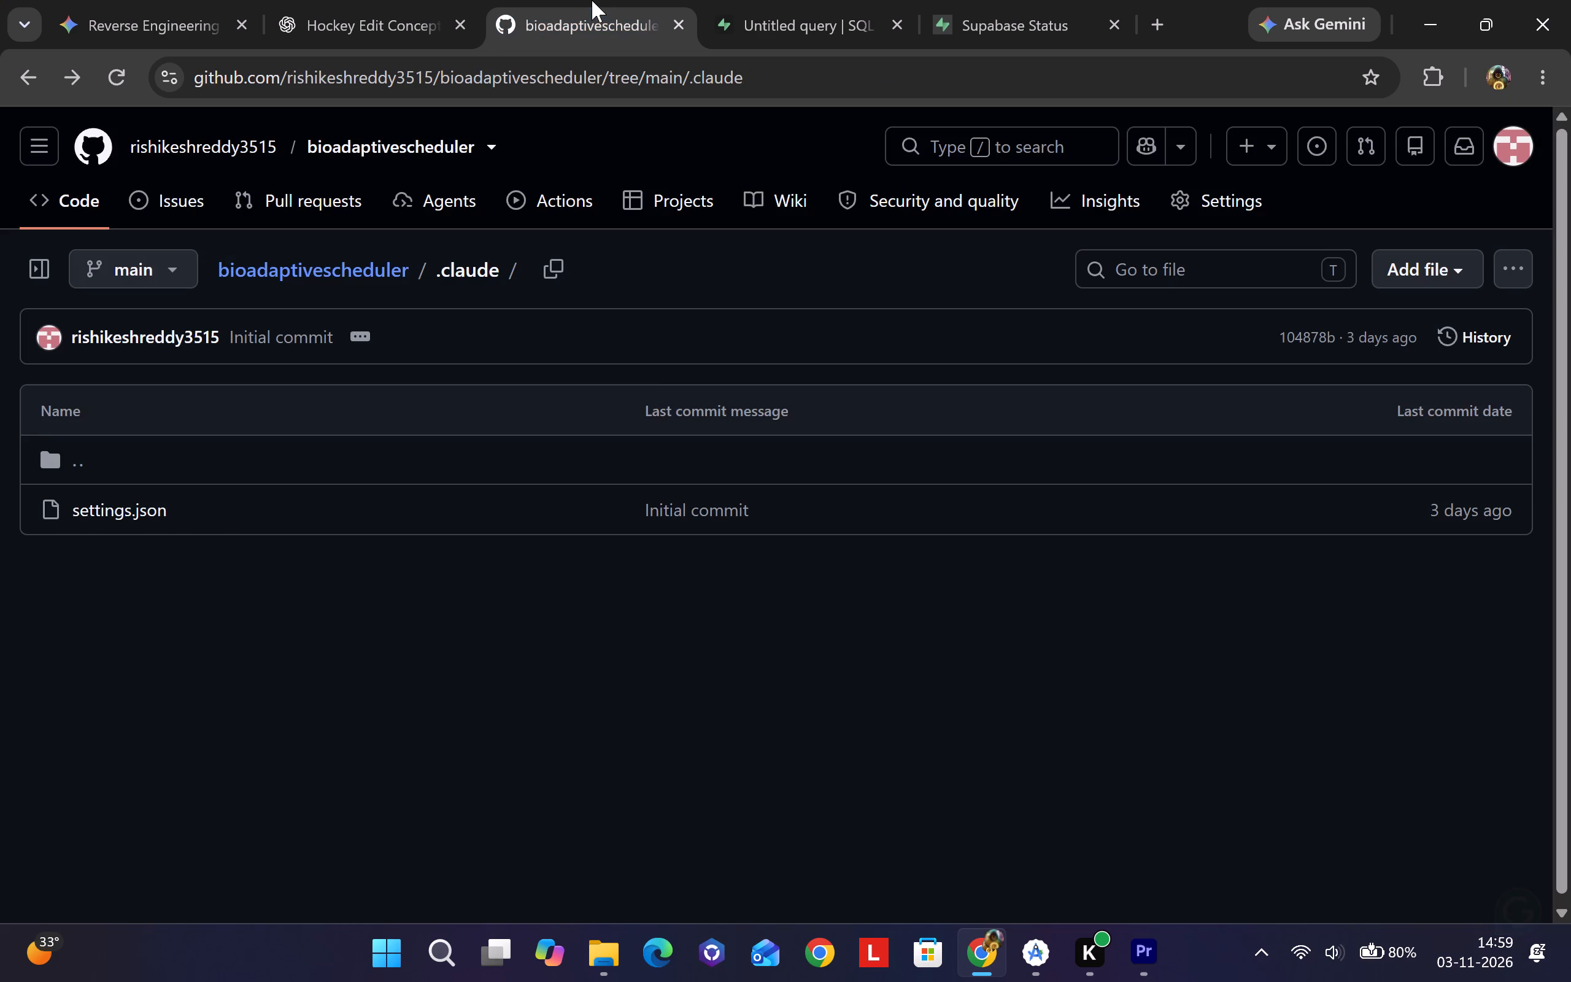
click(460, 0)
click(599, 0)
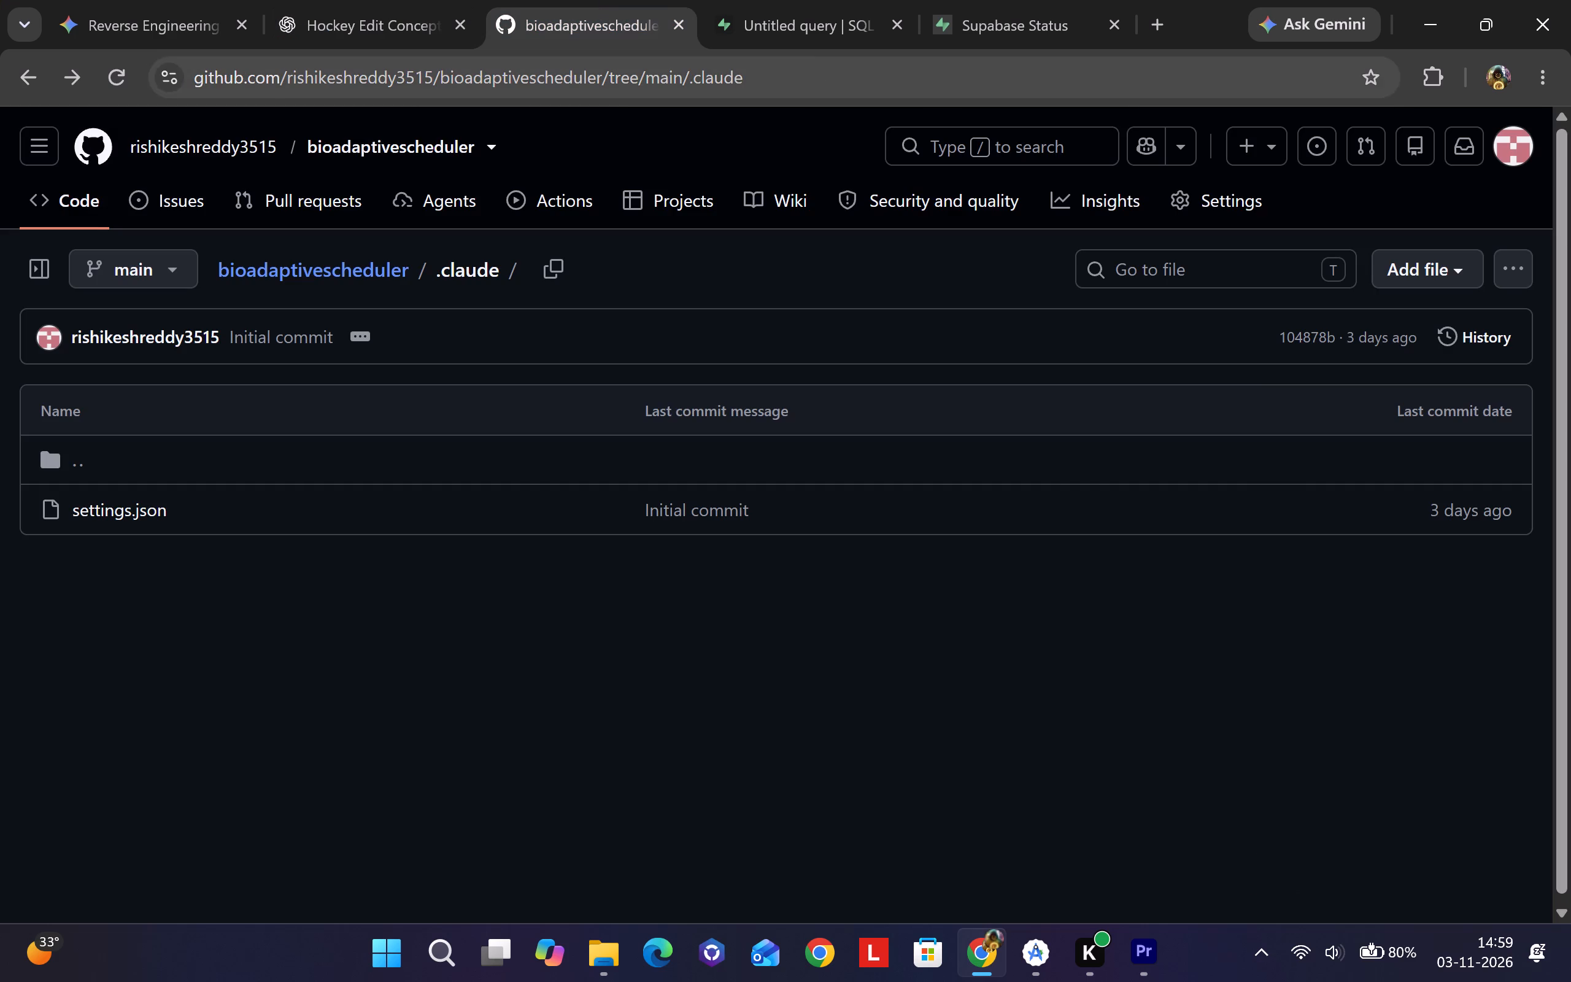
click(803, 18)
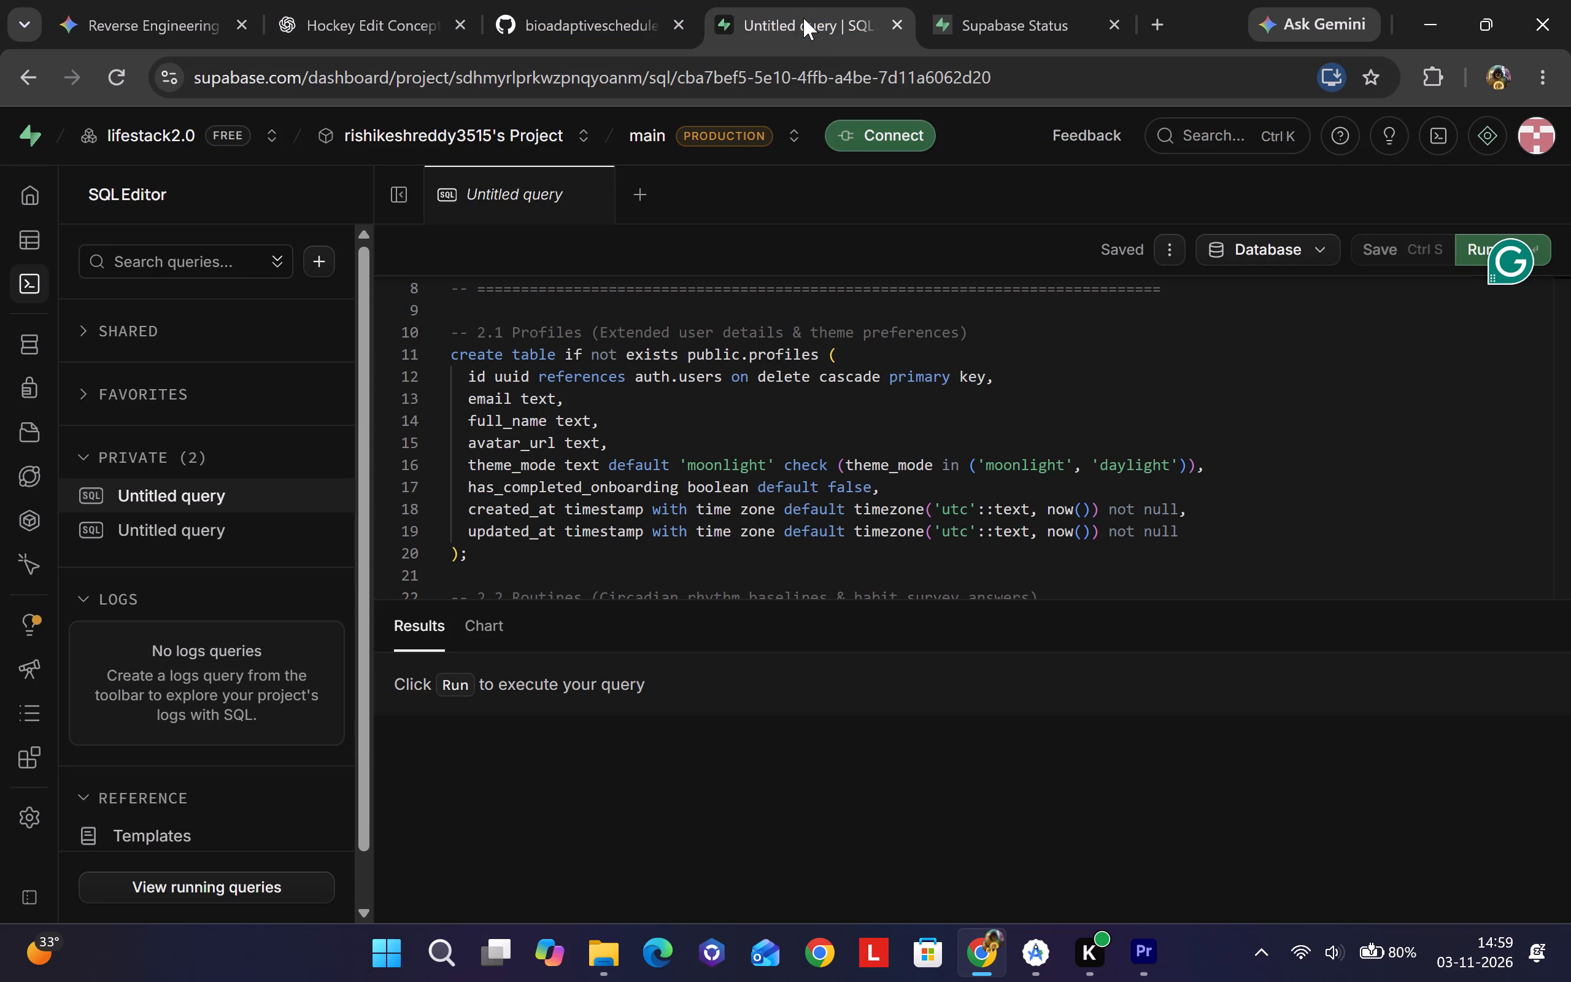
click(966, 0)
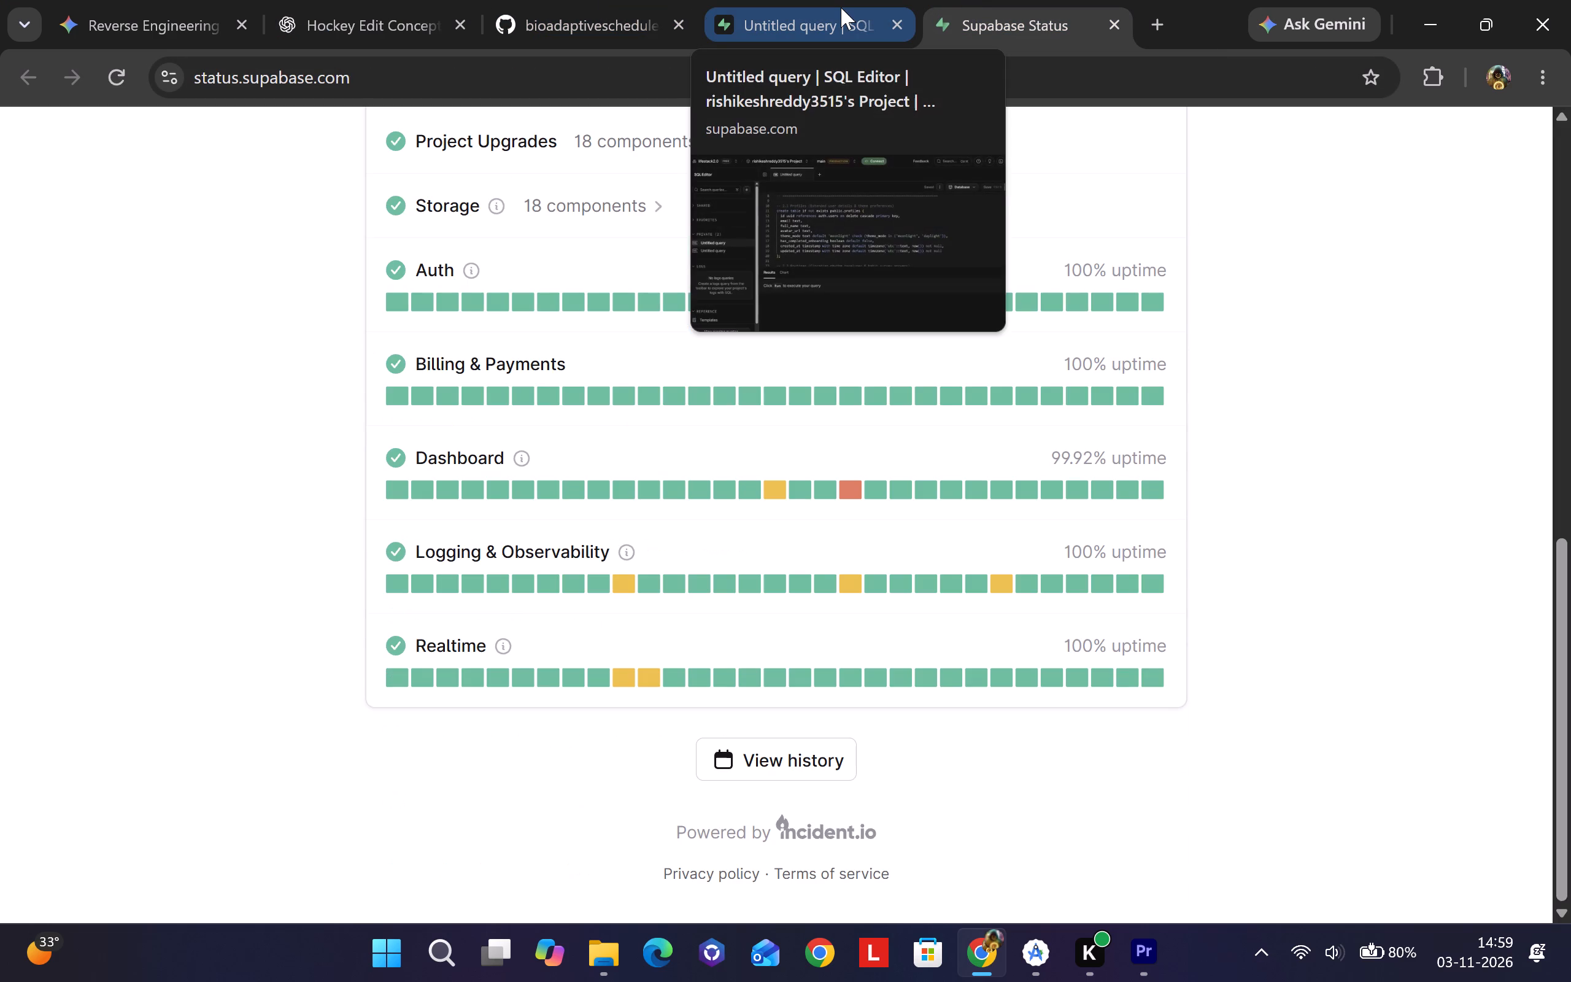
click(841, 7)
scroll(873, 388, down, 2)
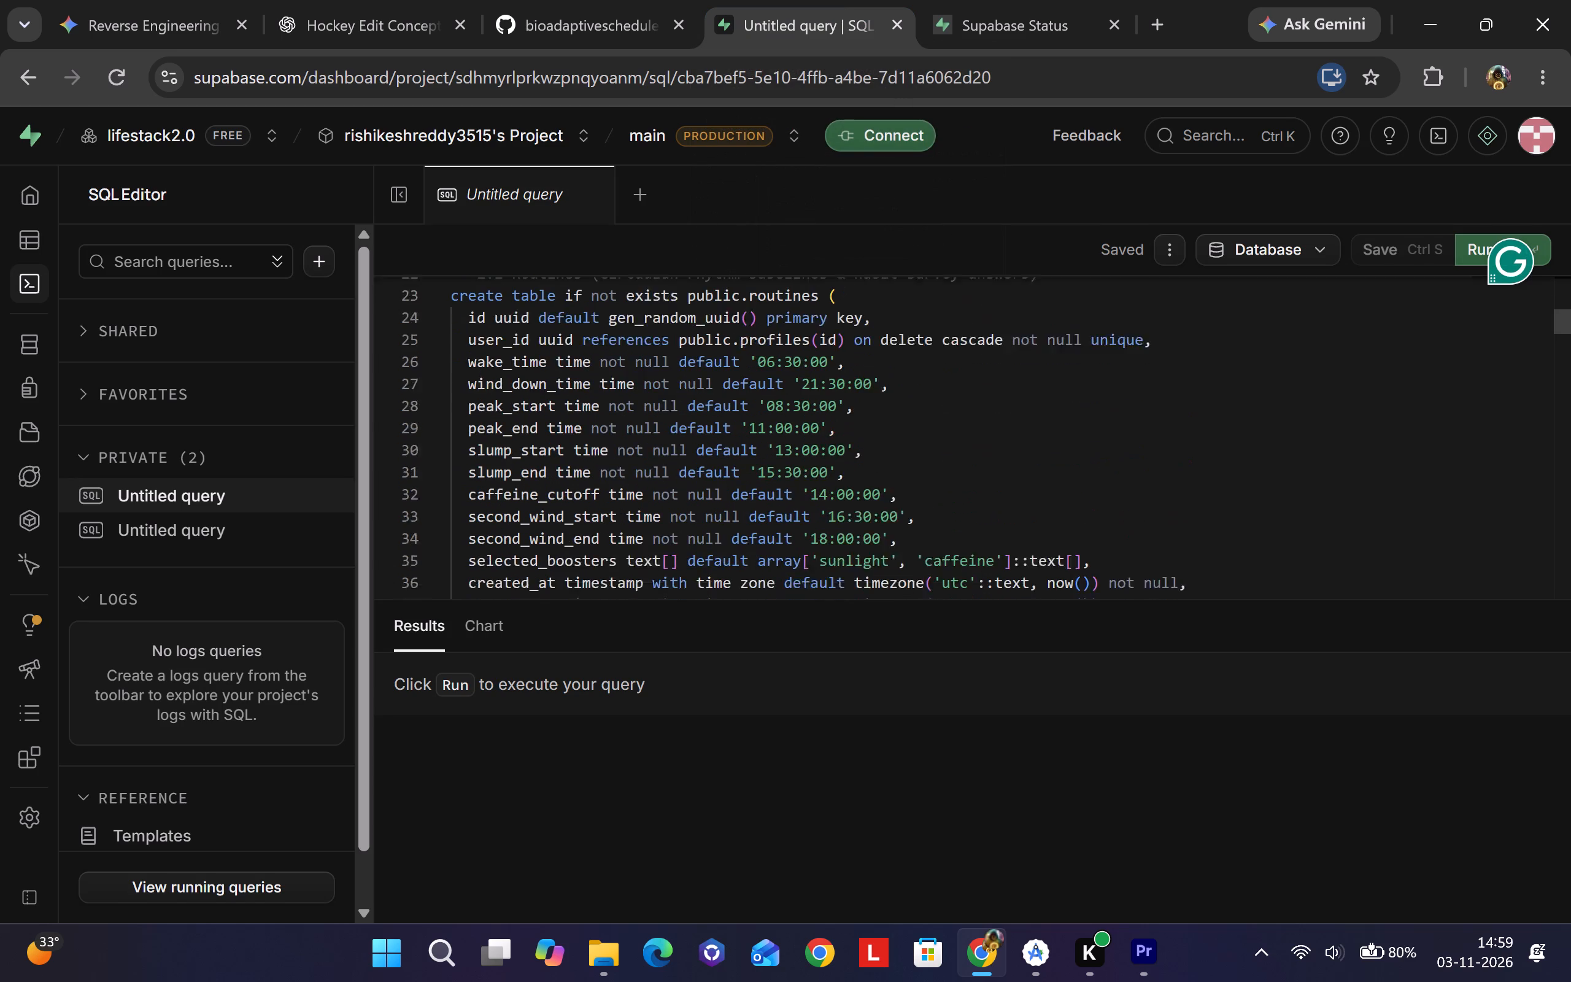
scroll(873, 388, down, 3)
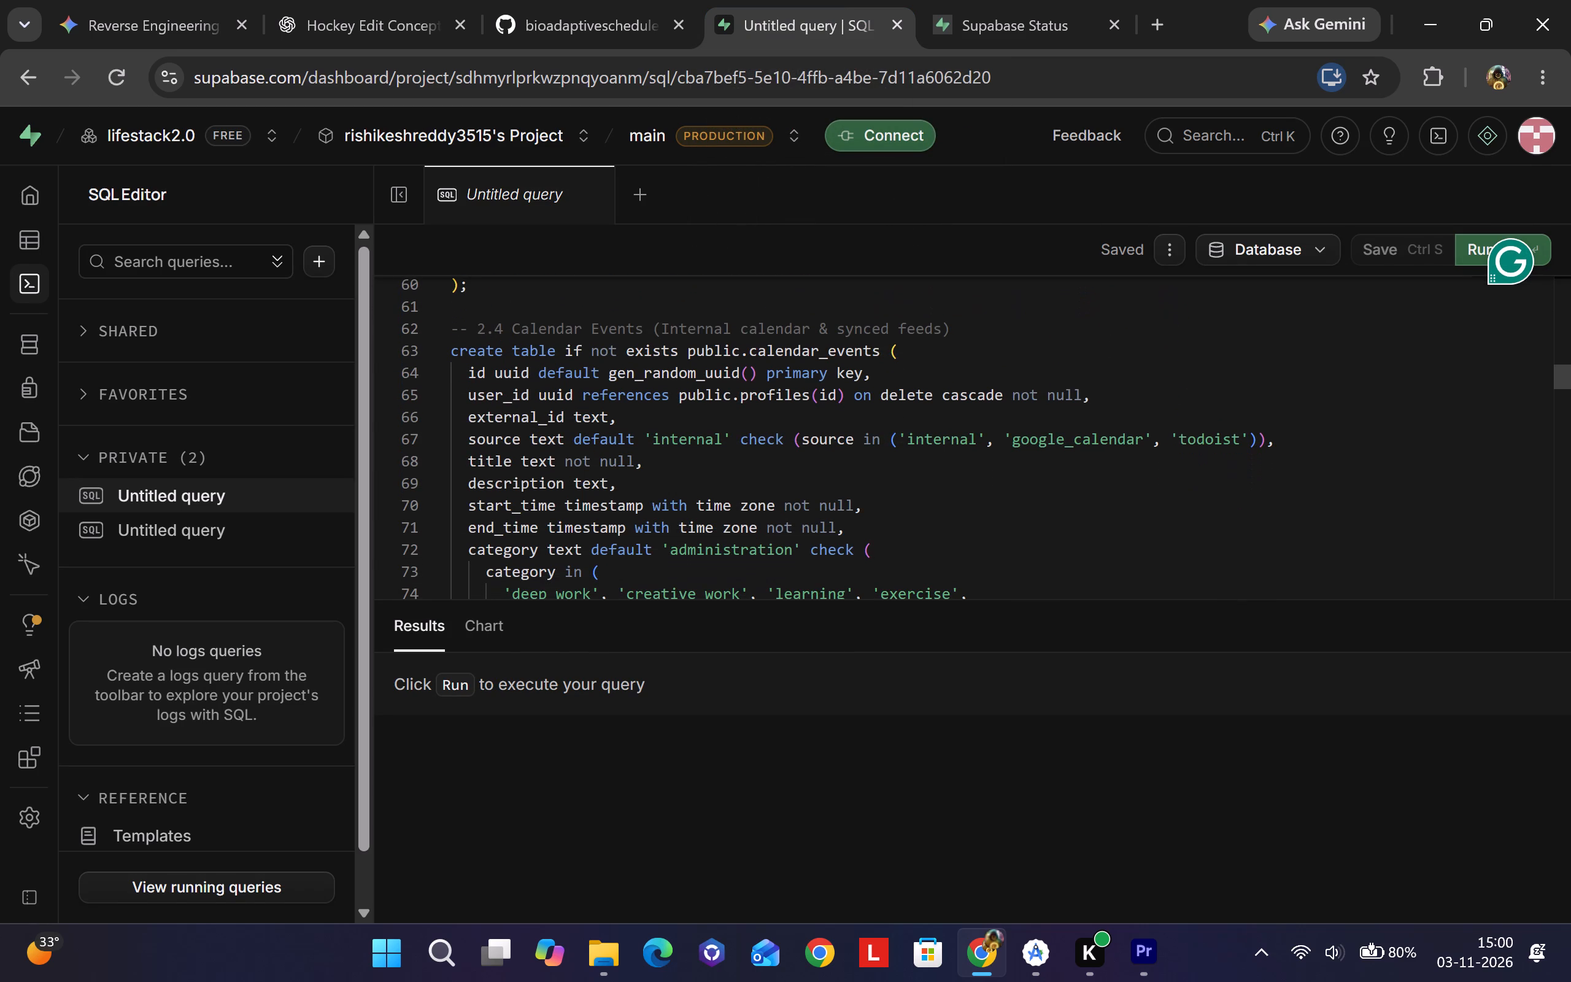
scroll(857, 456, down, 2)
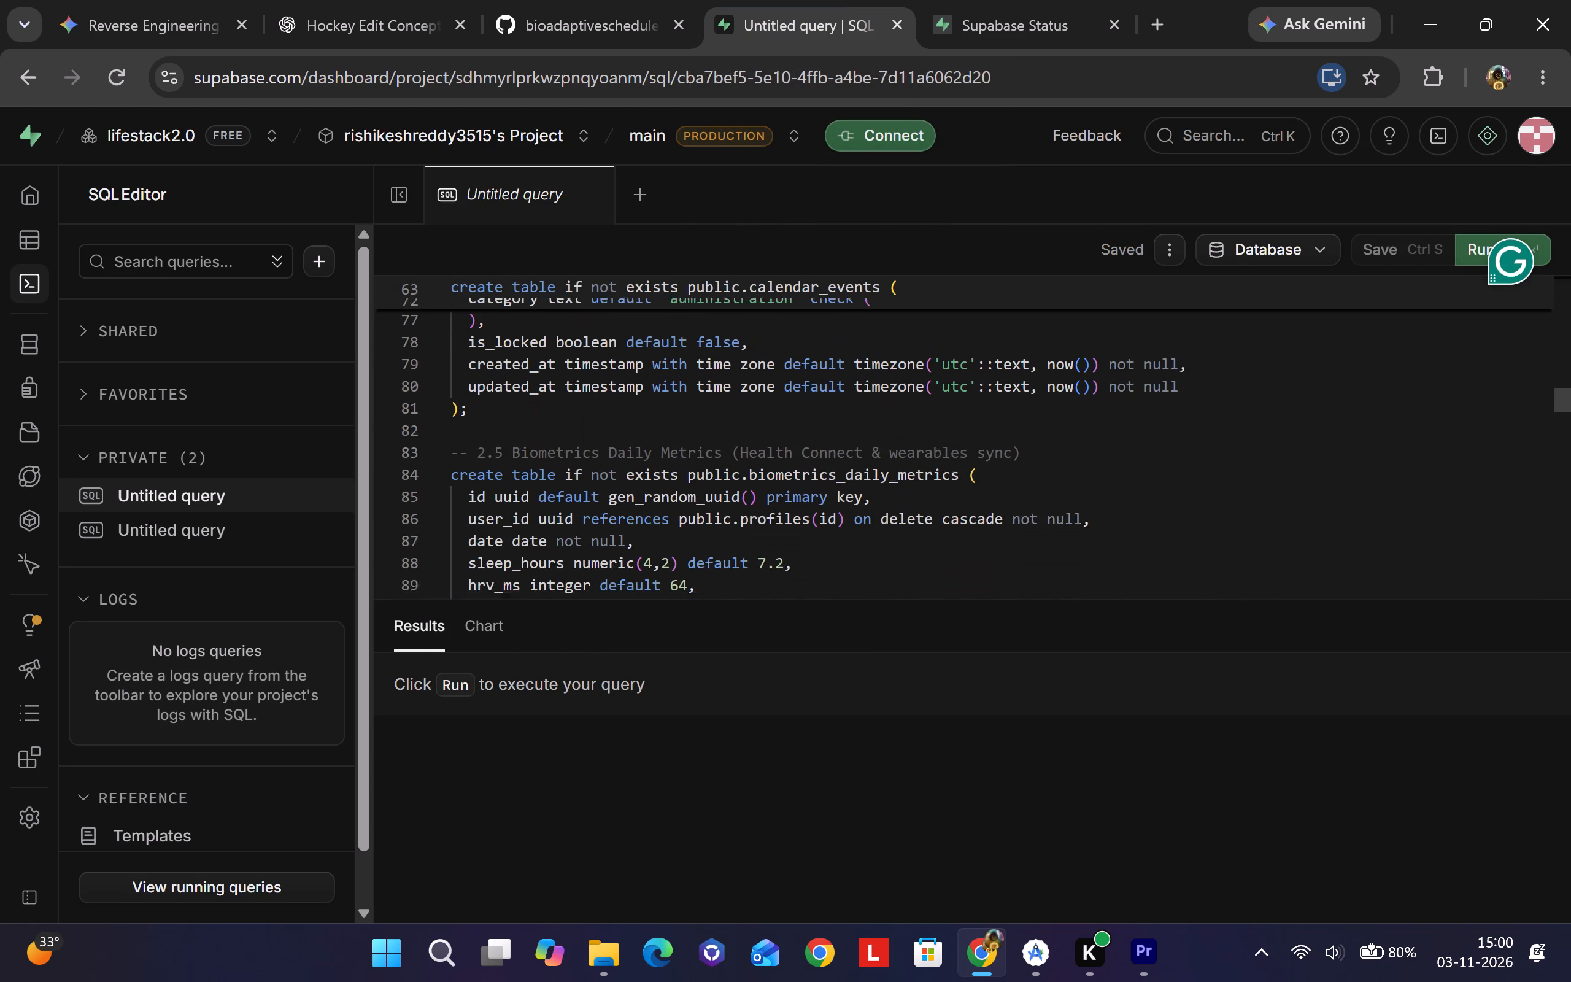
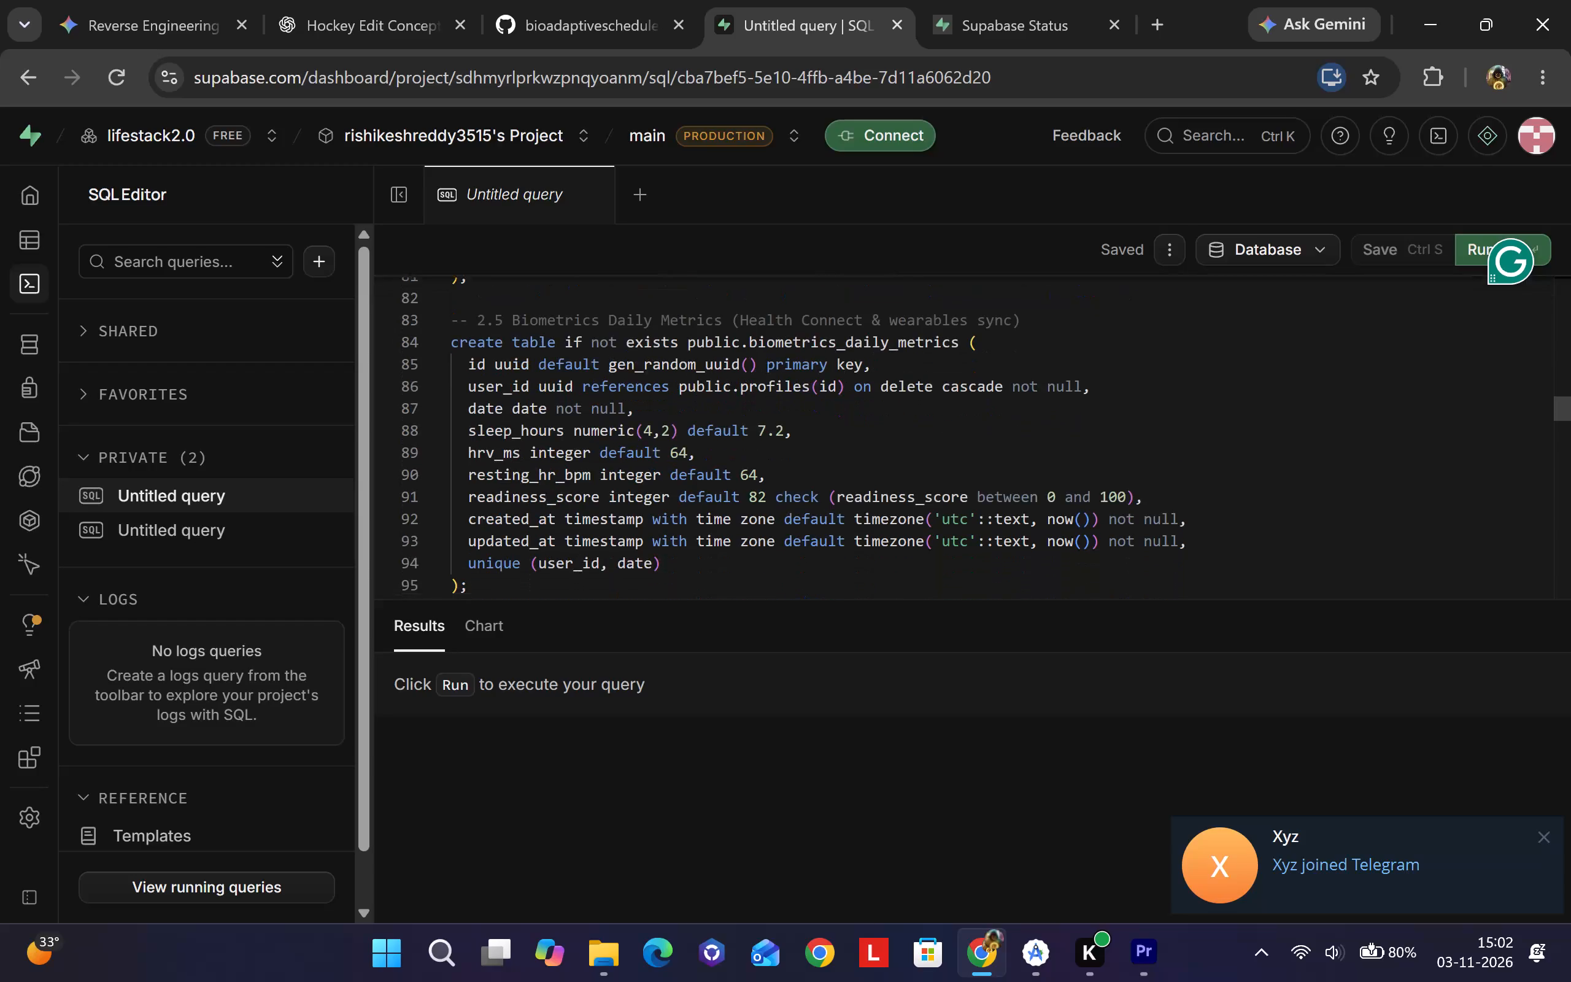
scroll(905, 479, down, 1)
click(1000, 2)
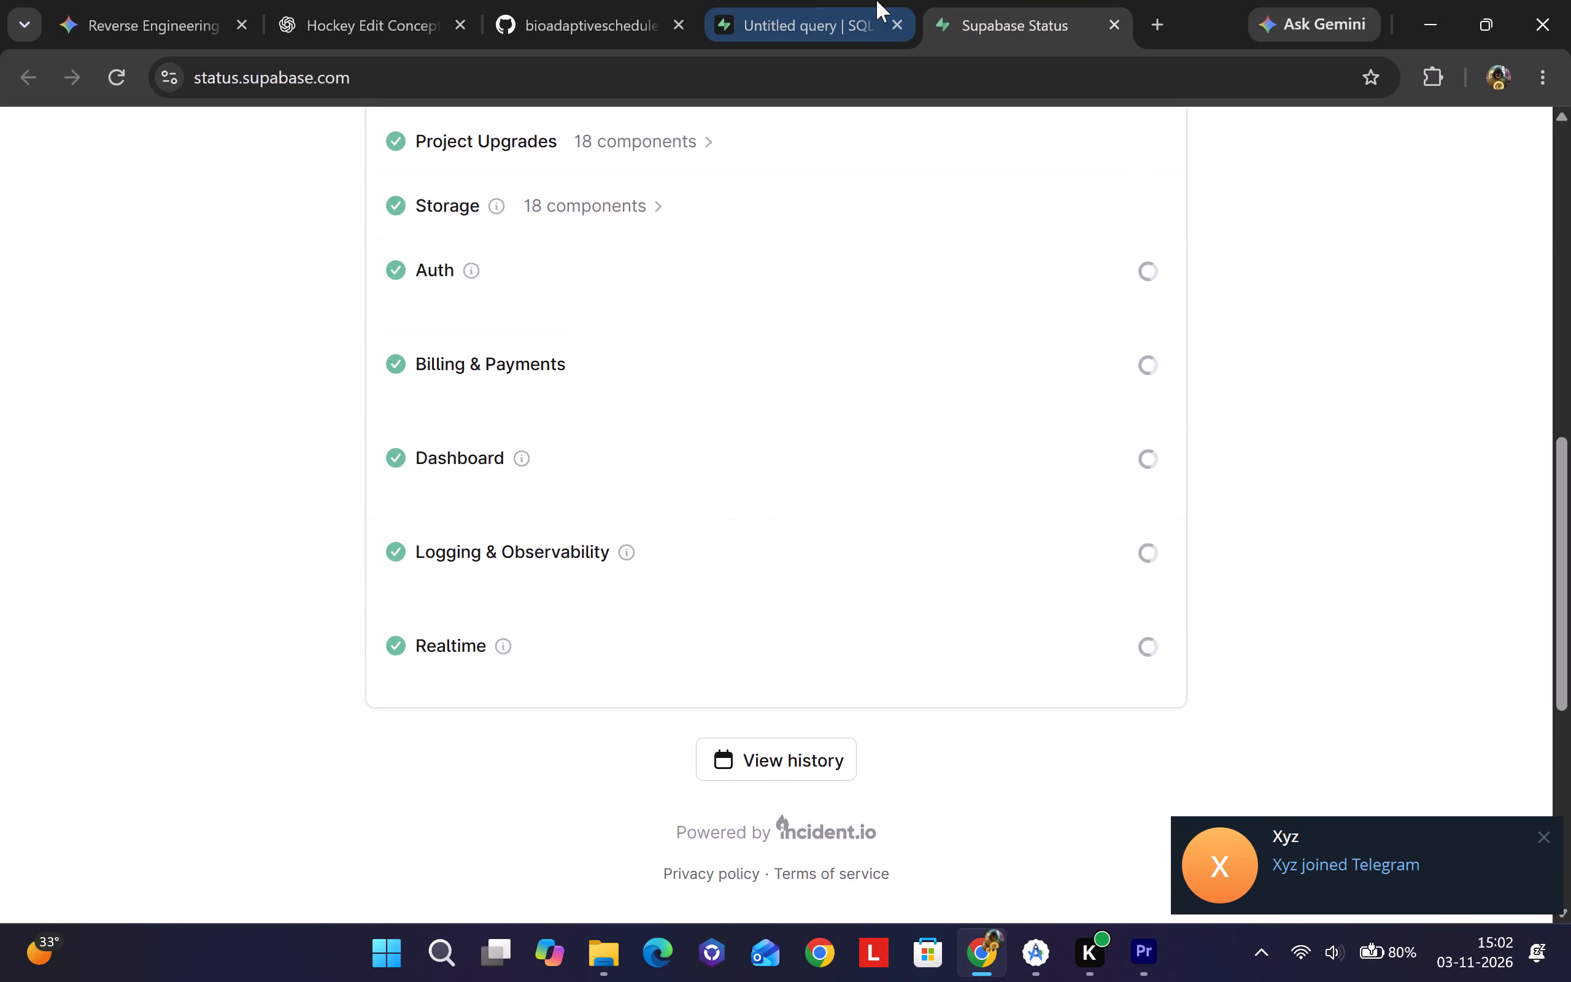
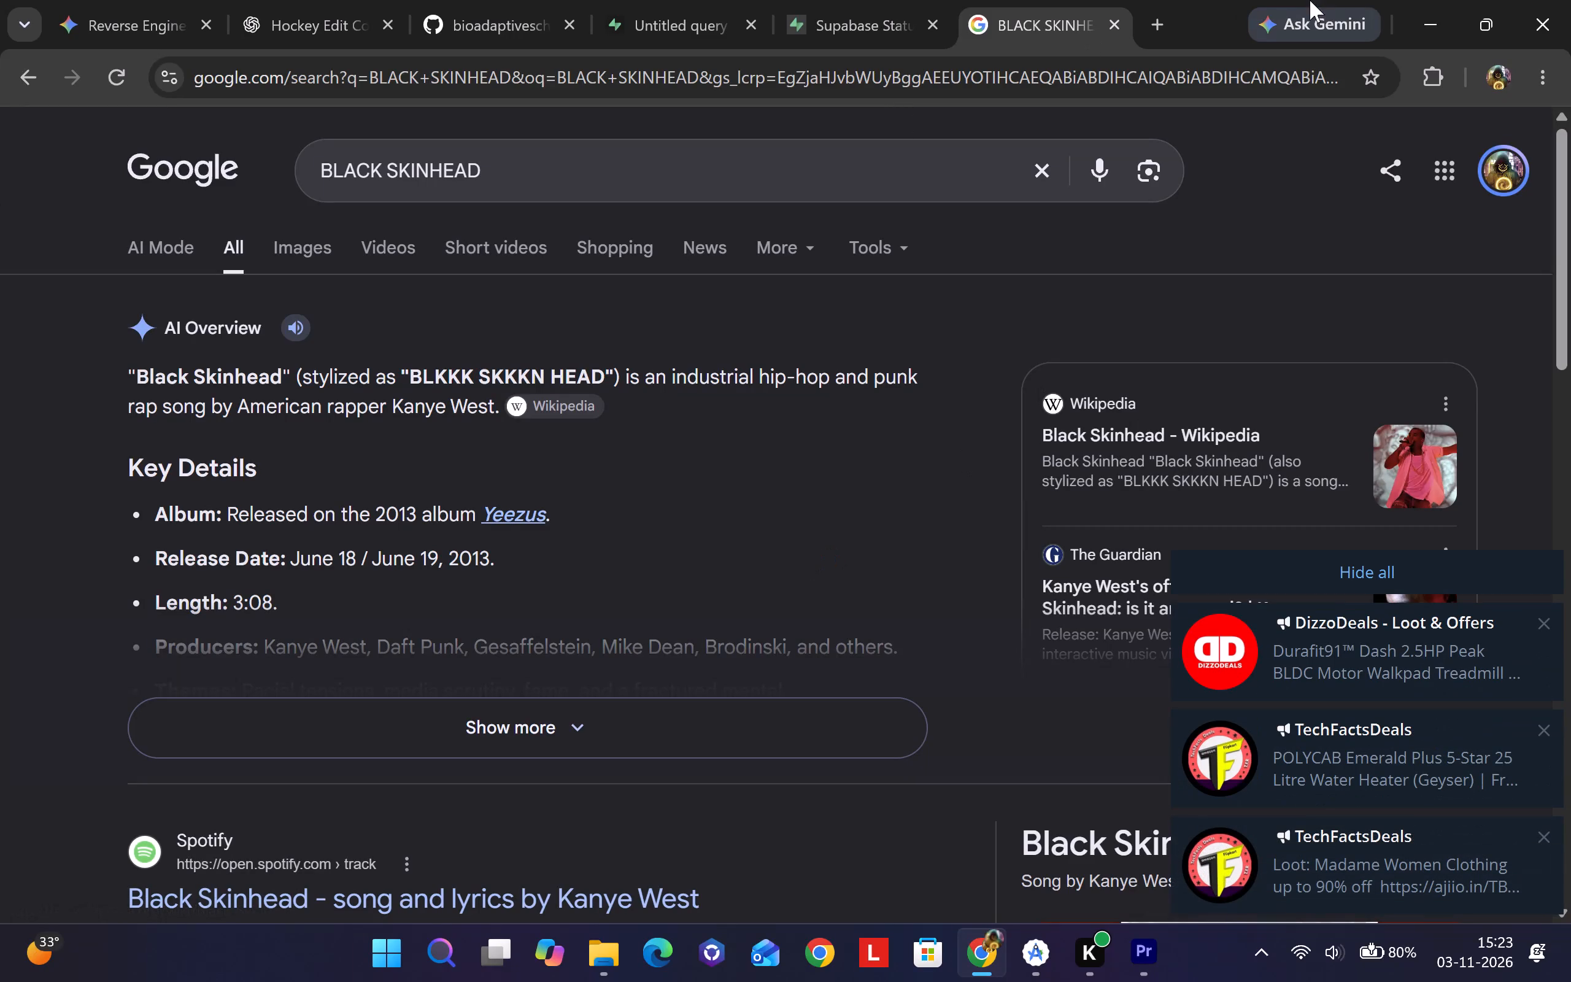
Leave the browser's song search and return to the hockey sequence in Adobe Premiere Pro.
click(1415, 0)
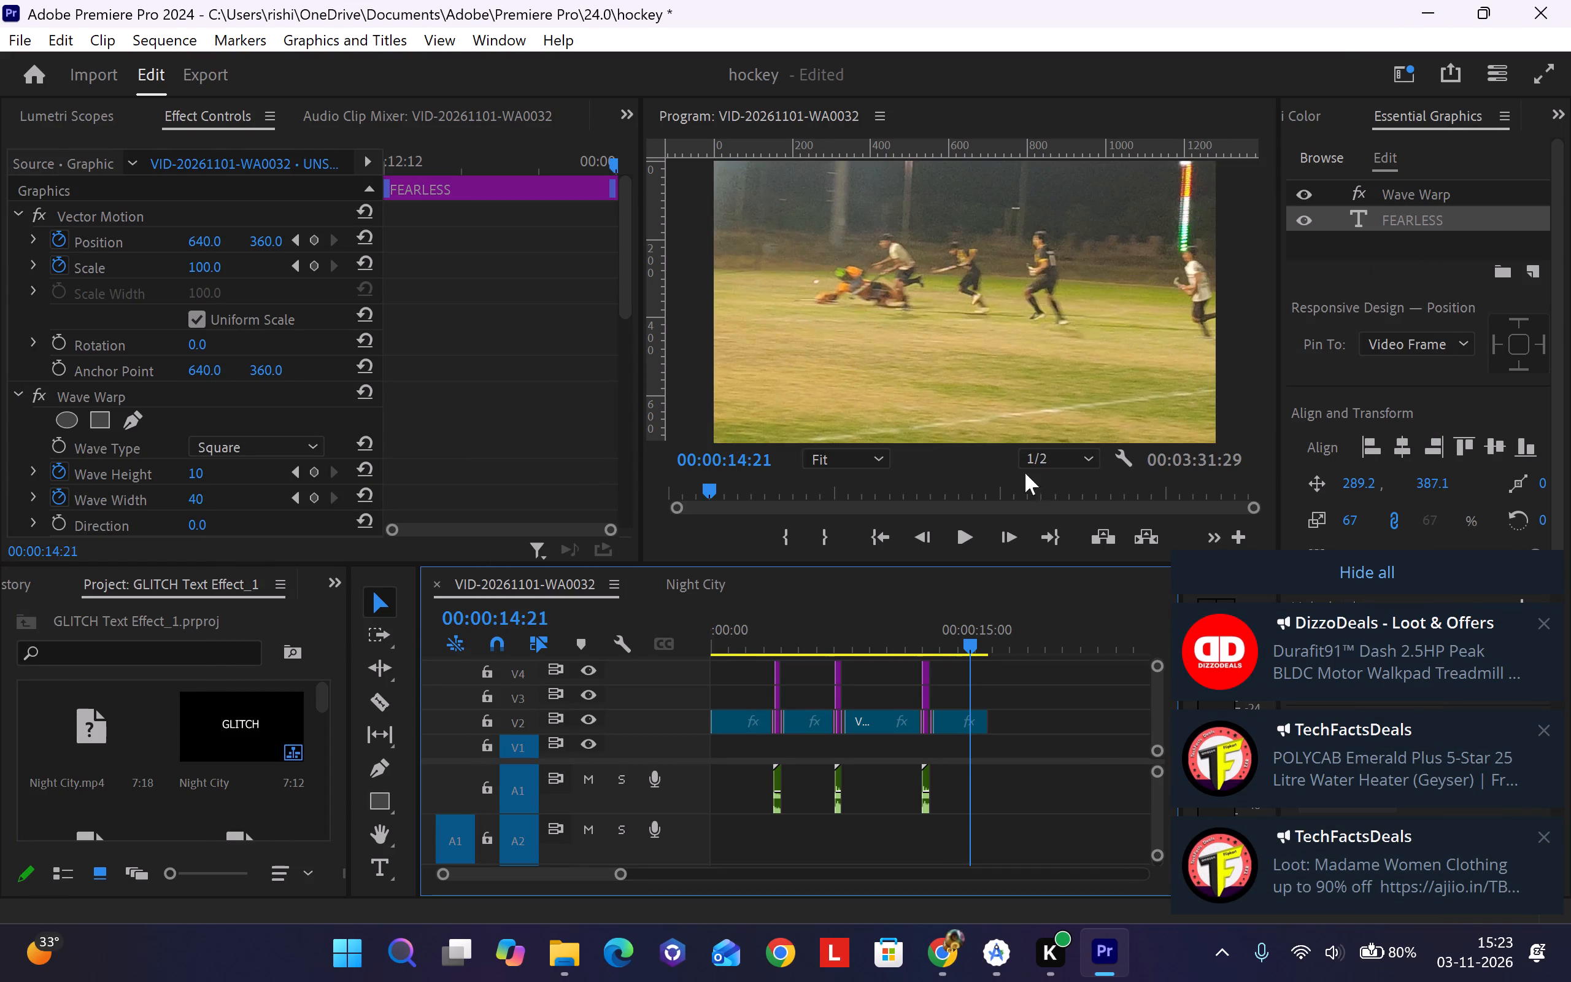